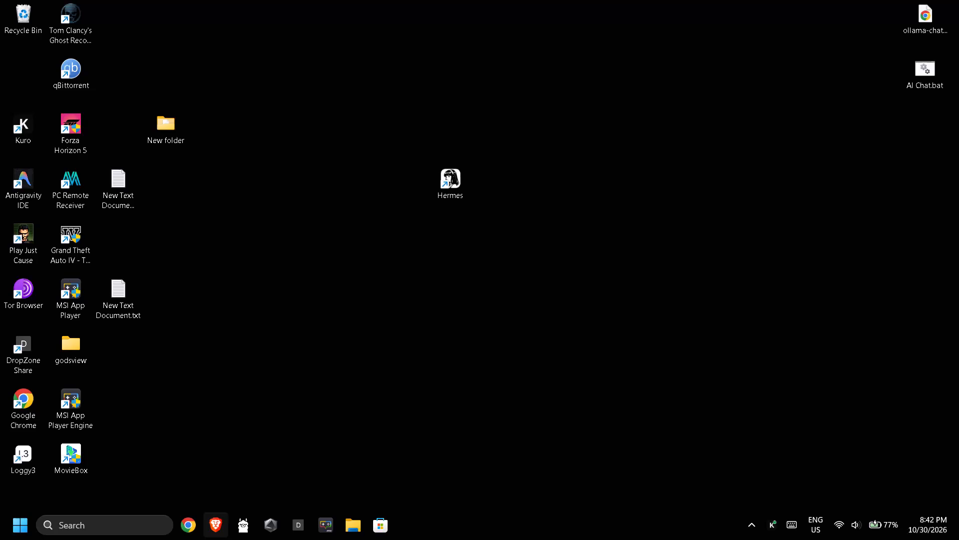
Open Canva India in the Brave browser and go to log in.
left_click(211, 533)
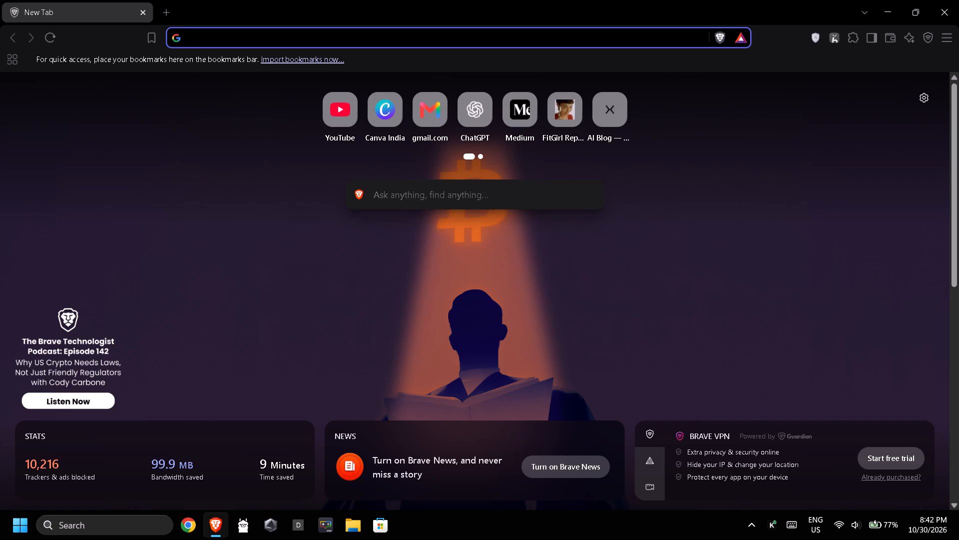
left_click(377, 107)
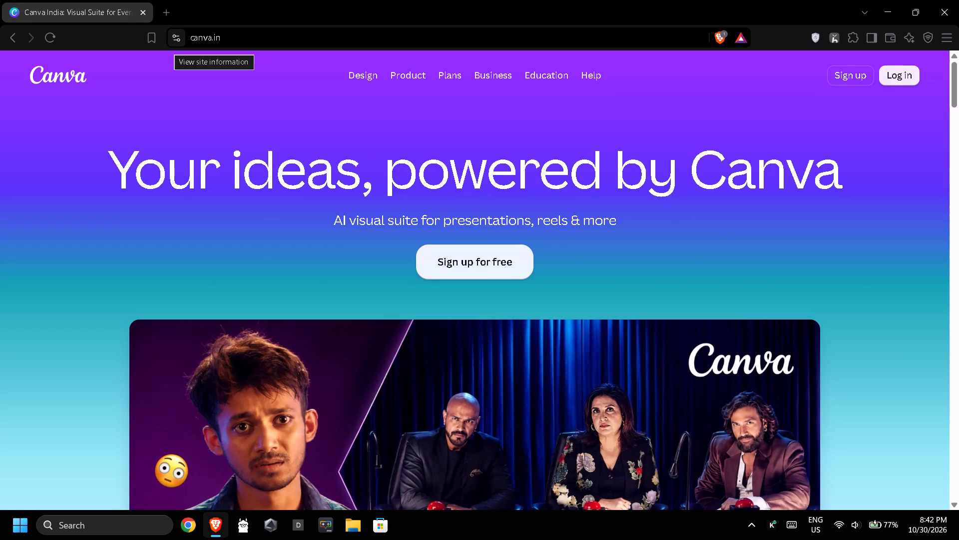
left_click(898, 78)
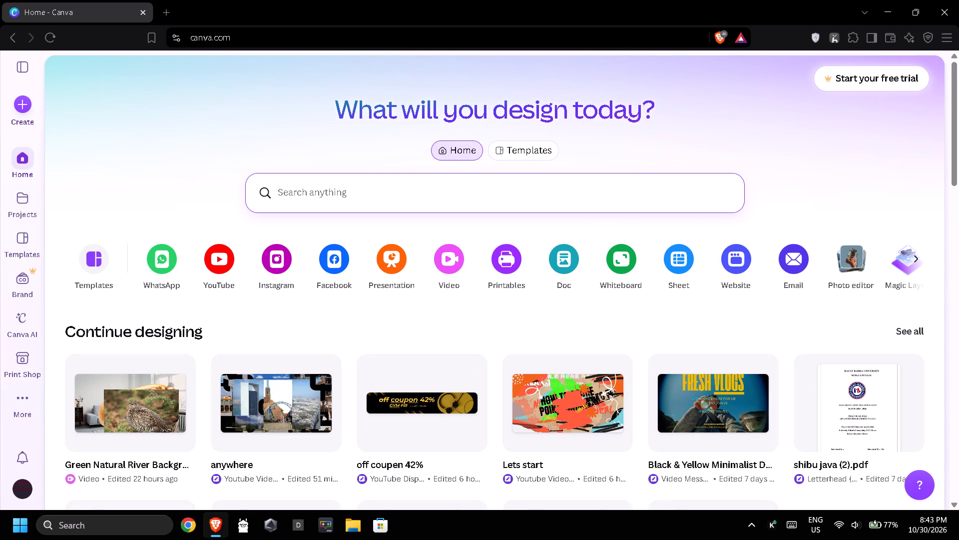
Browse the video design types and create a new blank Instagram Reel design.
scroll(450, 257, "down", 2)
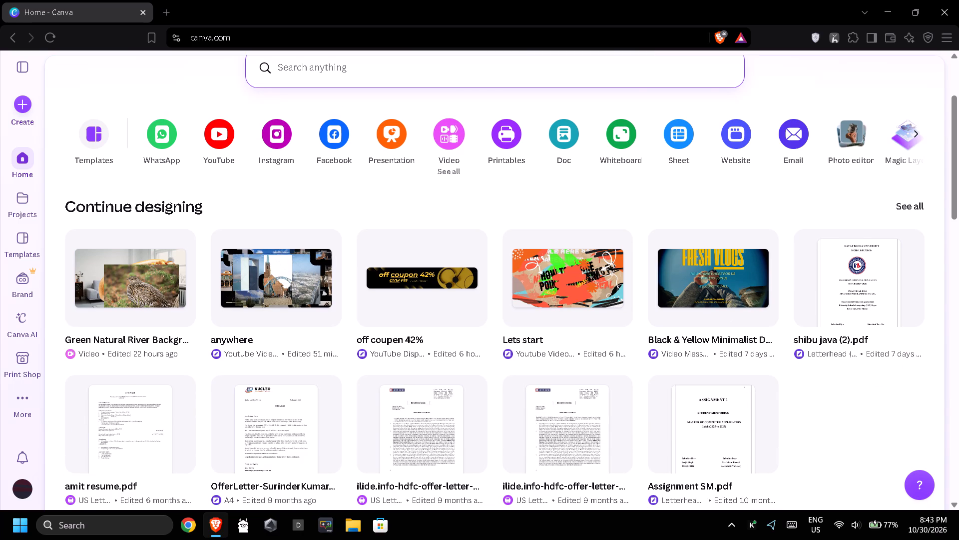
left_click(440, 136)
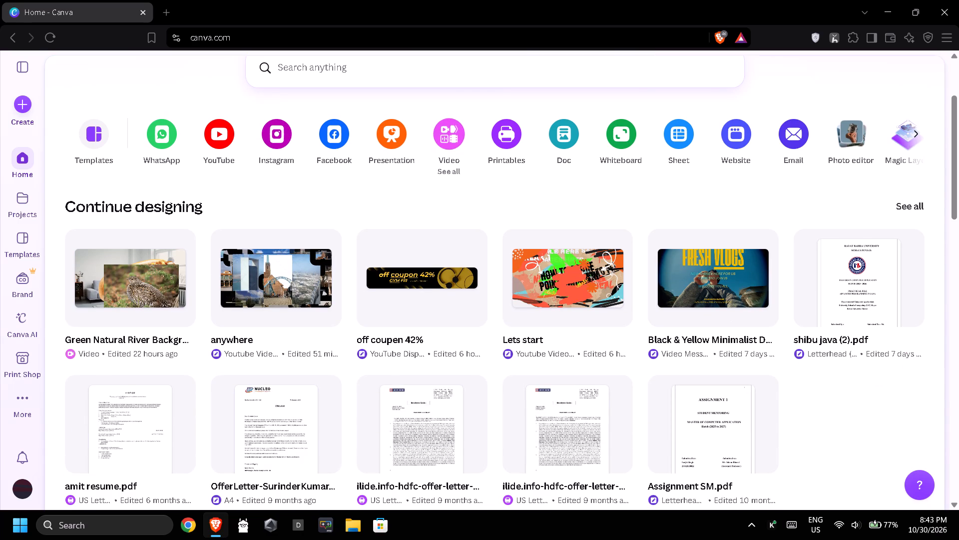
scroll(440, 136, "down", 6)
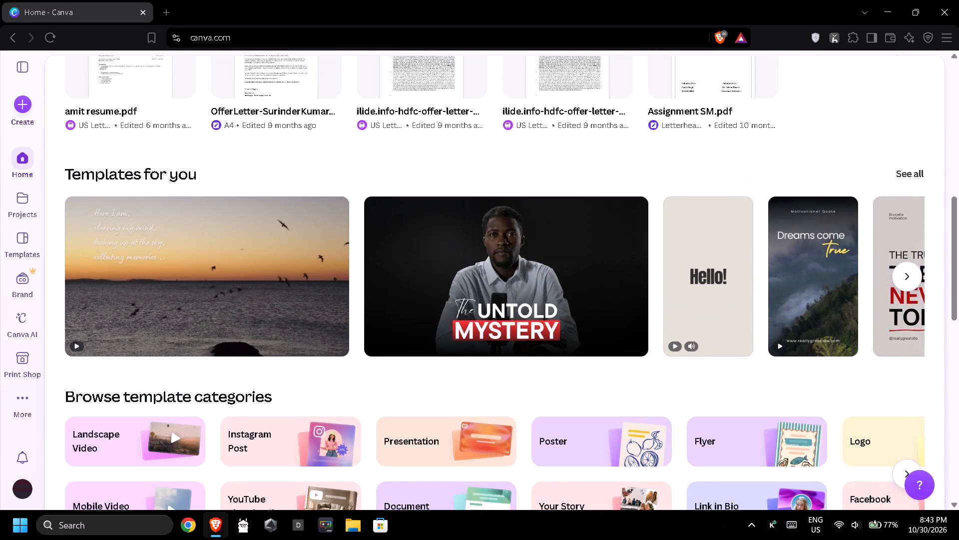
scroll(222, 186, "down", 5)
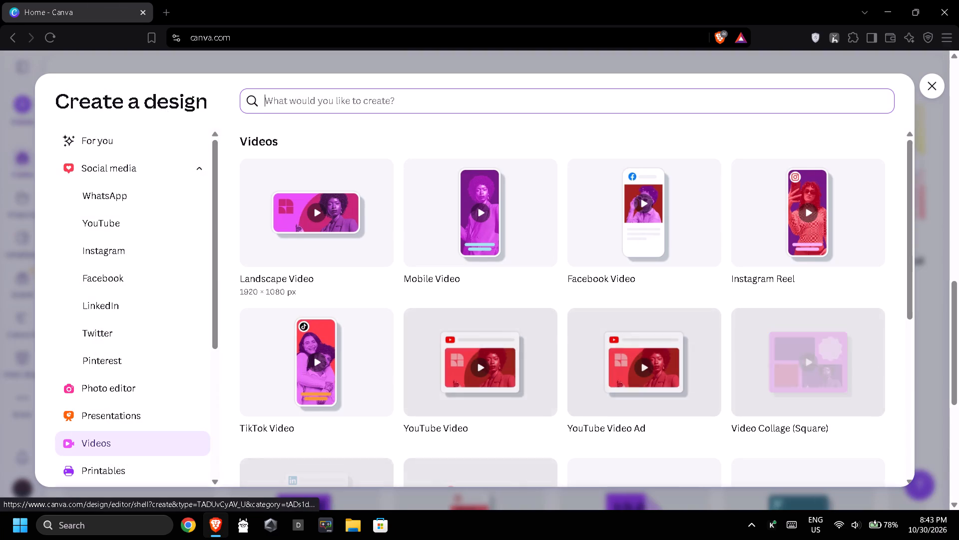
left_click(818, 203)
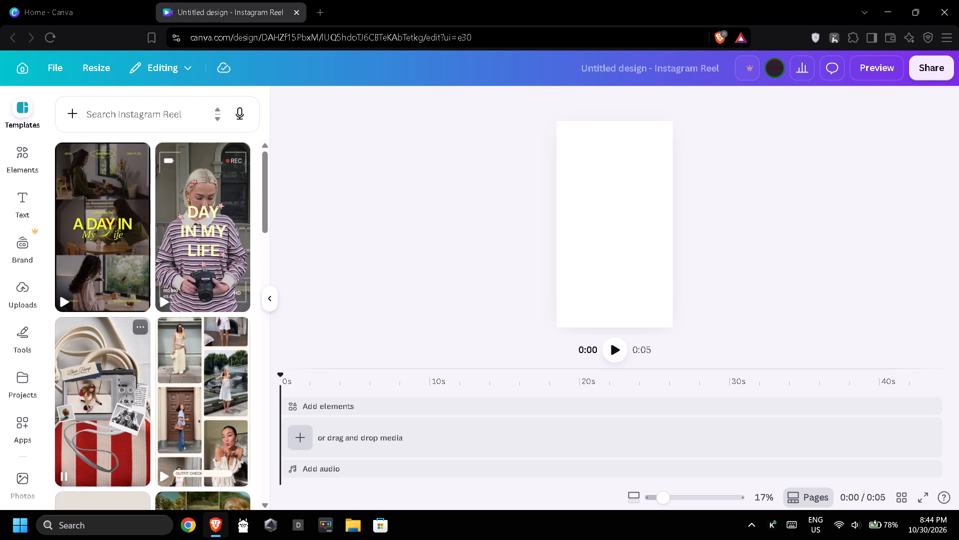
Place the yellow "A Day in My Life" template onto the main track of the empty reel's timeline.
left_click_drag(89, 231, 325, 397)
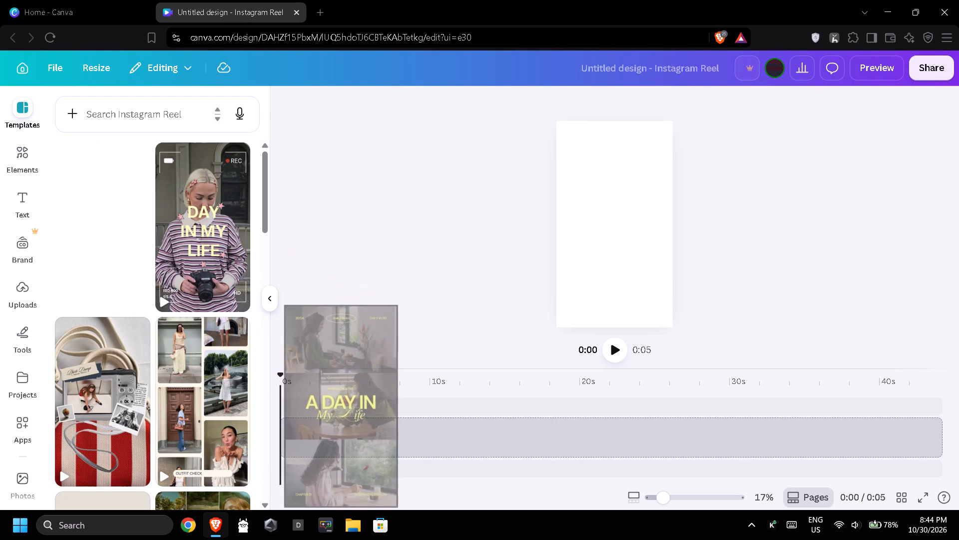
left_click_drag(325, 397, 341, 429)
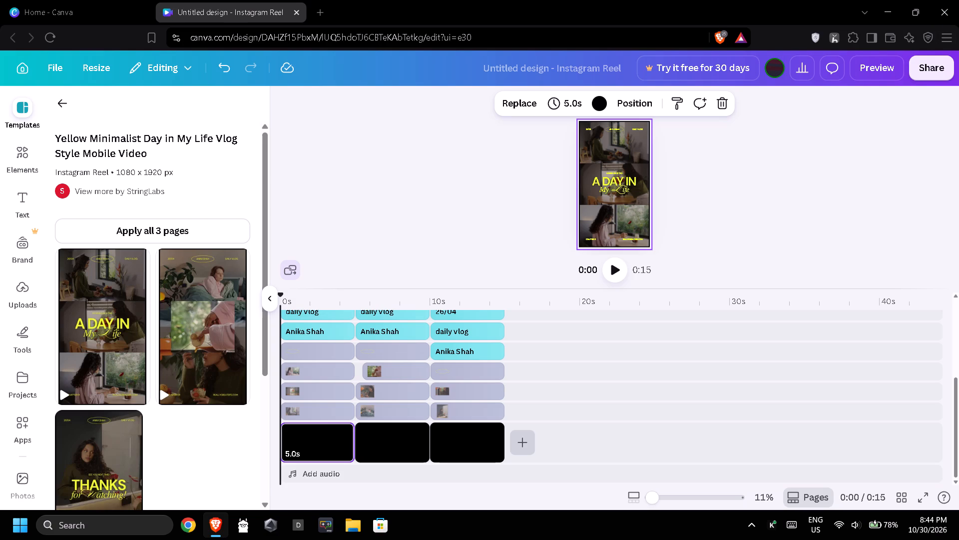
Move the "for atching!" text clip along its track from the third page to the second page, beside "a day in".
scroll(524, 373, "up", 3)
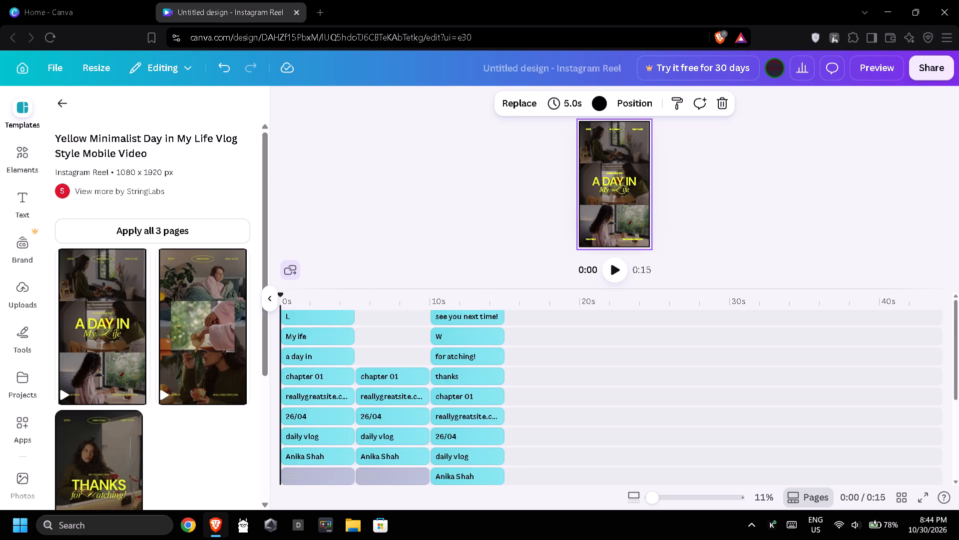
scroll(524, 373, "down", 1)
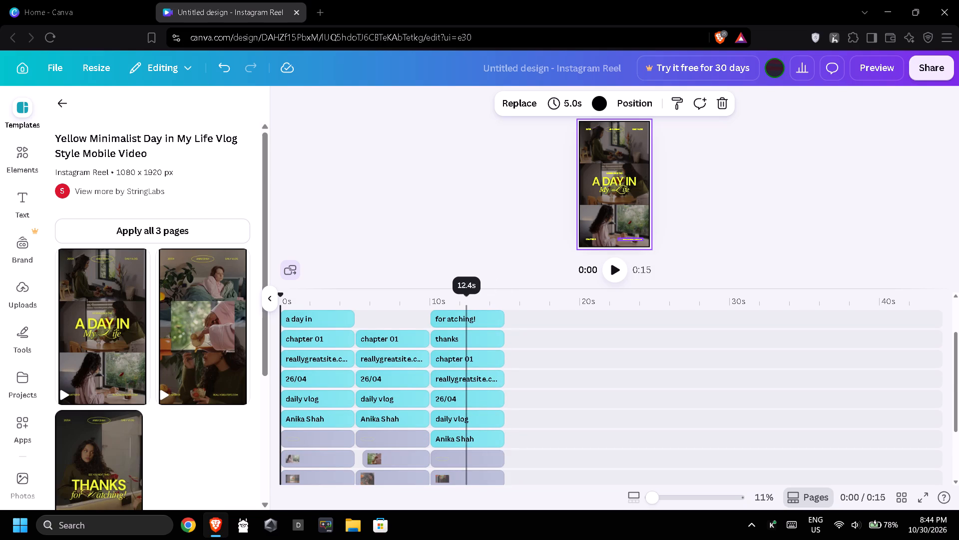
scroll(467, 383, "up", 1)
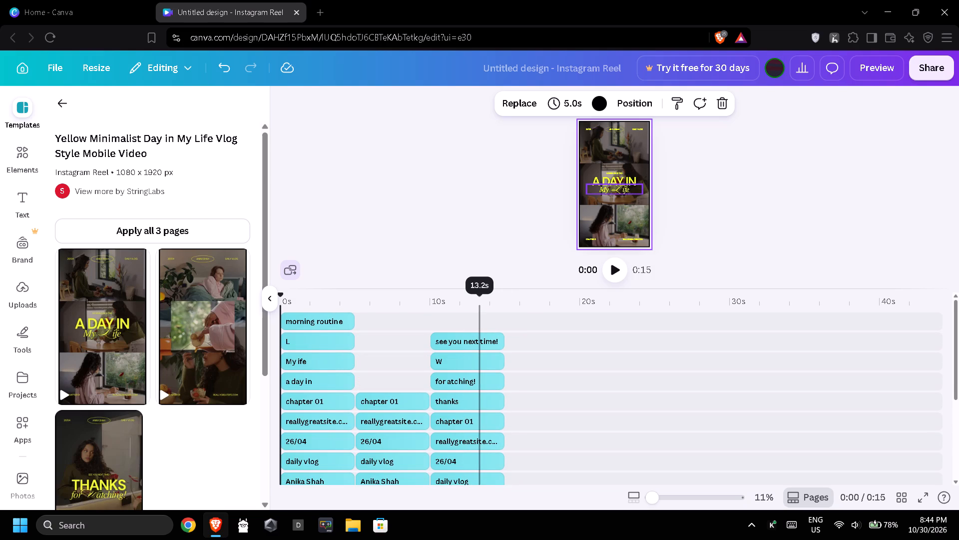
left_click_drag(474, 378, 387, 380)
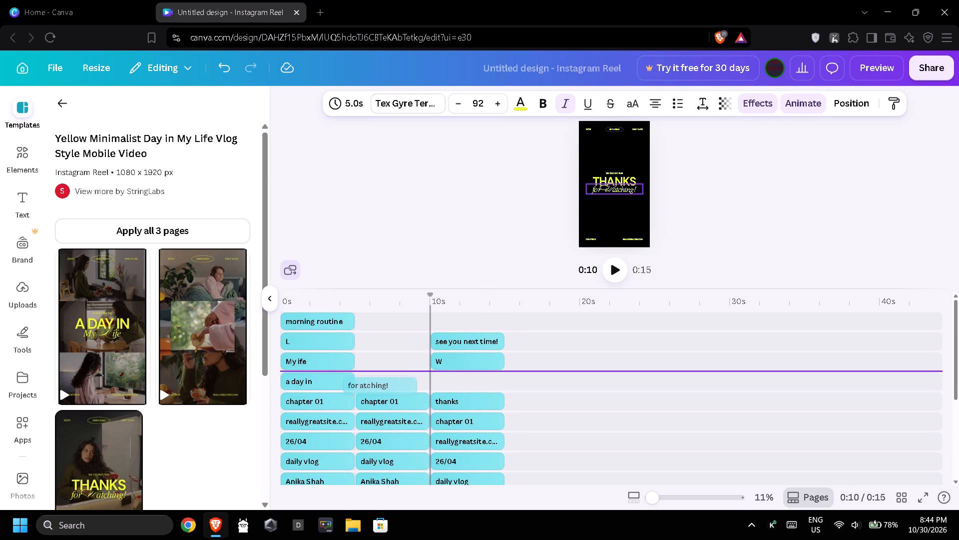
left_click_drag(387, 380, 400, 380)
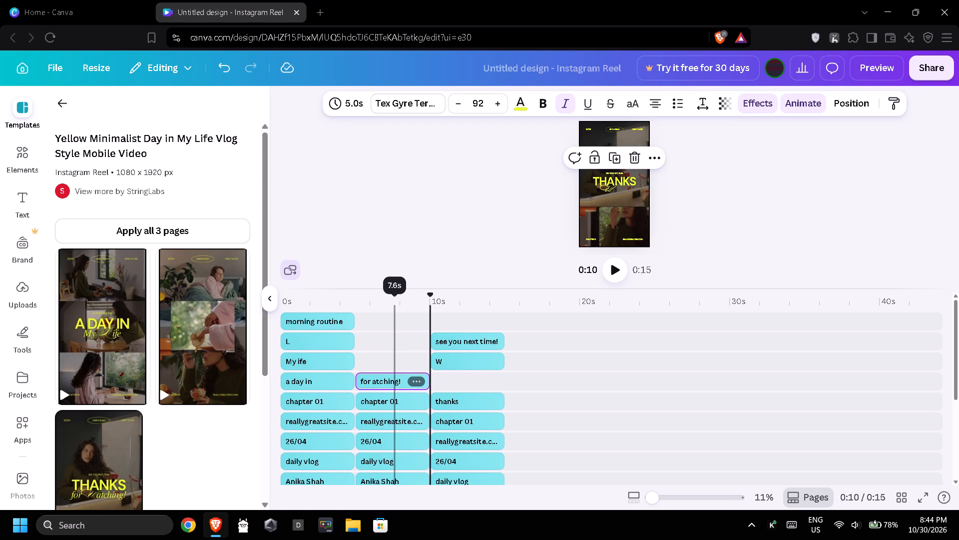
Move the "My ife" text clip to the third page, starting at 10 s on the "for atching!" track.
scroll(602, 203, "up", 3)
scroll(609, 207, "down", 3)
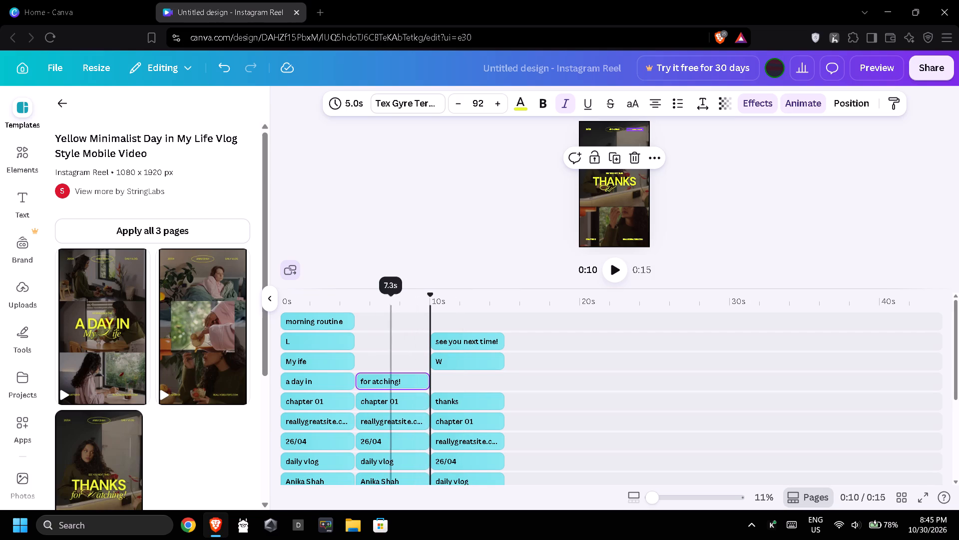
left_click_drag(311, 359, 311, 358)
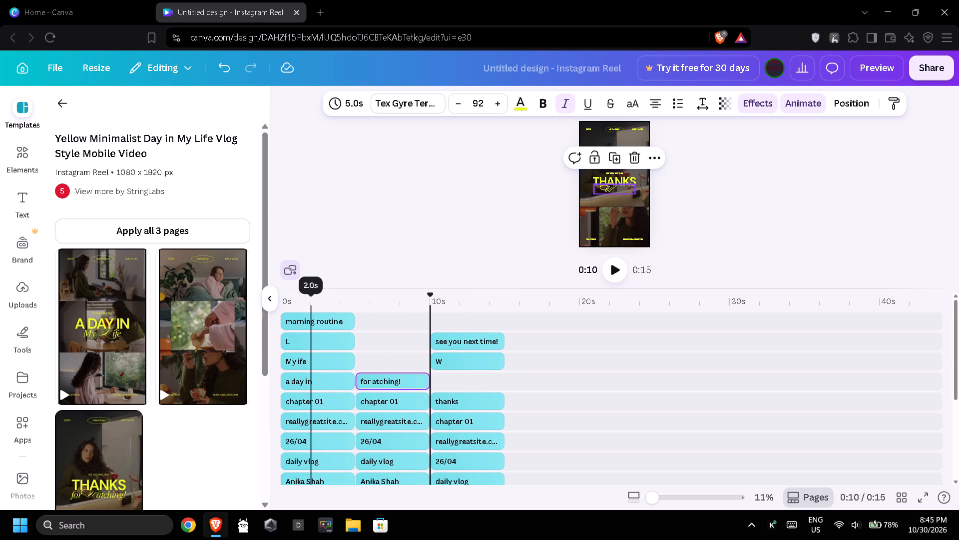
left_click_drag(311, 358, 467, 377)
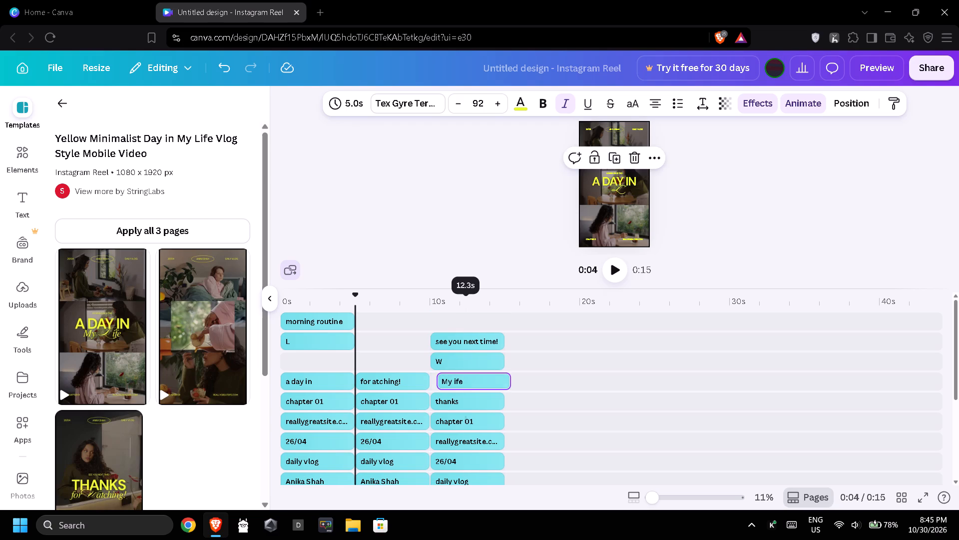
left_click_drag(466, 377, 459, 377)
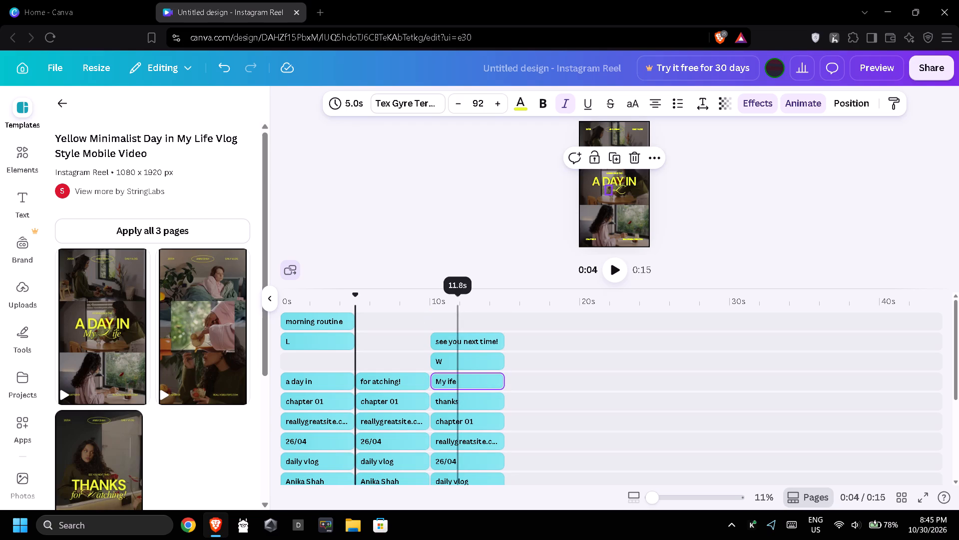
Move the "morning routine" text clip on the first page to the track below the "L" clip.
left_click_drag(321, 321, 322, 337)
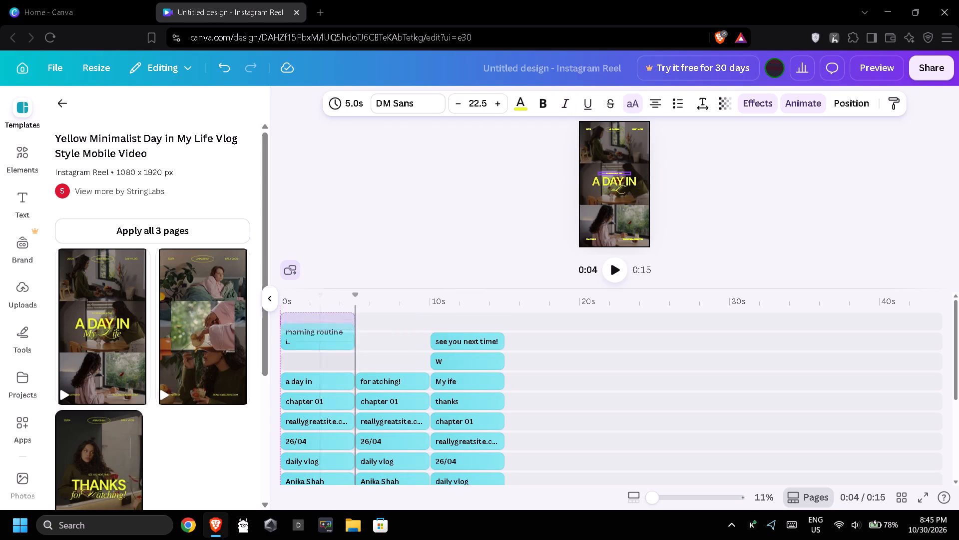
left_click_drag(322, 337, 325, 356)
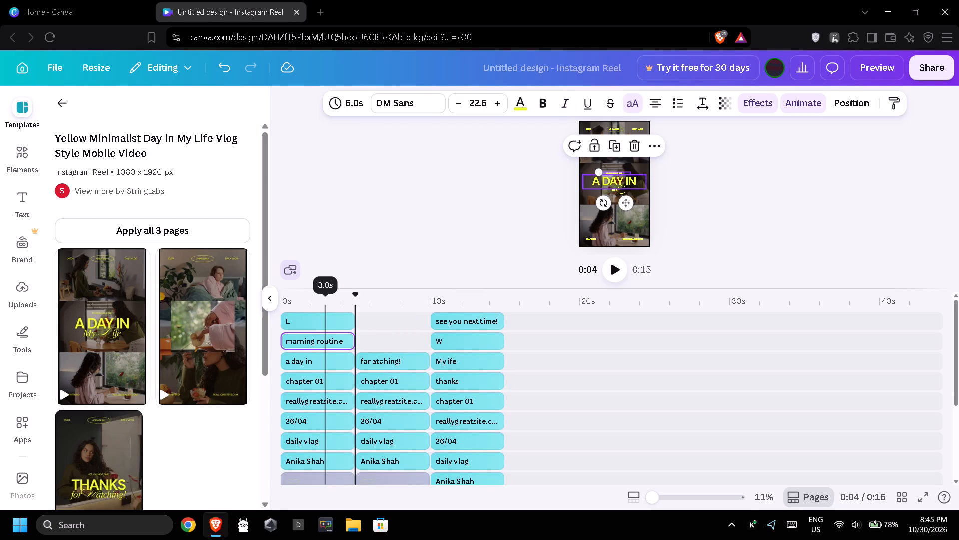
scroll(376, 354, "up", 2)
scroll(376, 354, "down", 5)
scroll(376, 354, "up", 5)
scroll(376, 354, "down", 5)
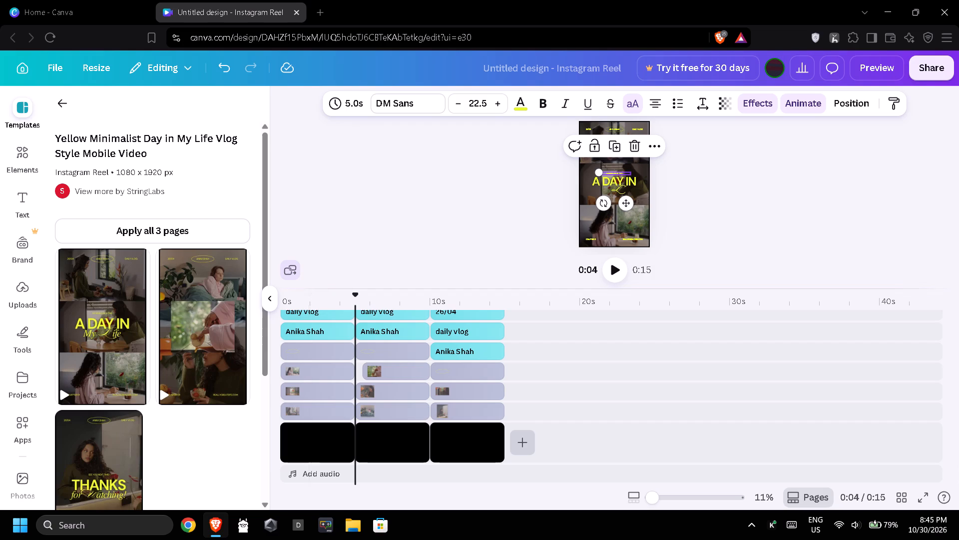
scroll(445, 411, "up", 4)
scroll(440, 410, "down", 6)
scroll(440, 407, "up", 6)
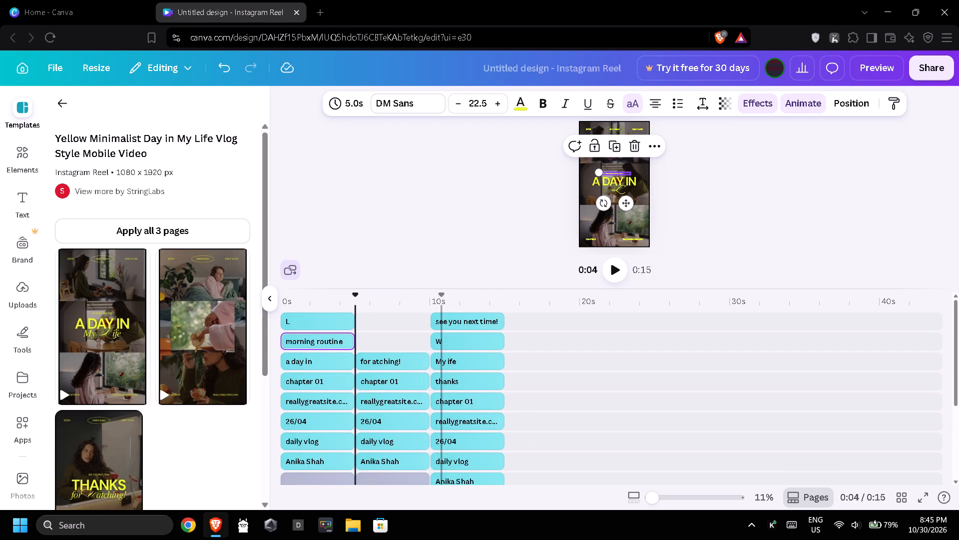
Move the "see you next time!" text clip from the third page to the second page, on the "morning routine" track.
left_click_drag(466, 324, 400, 343)
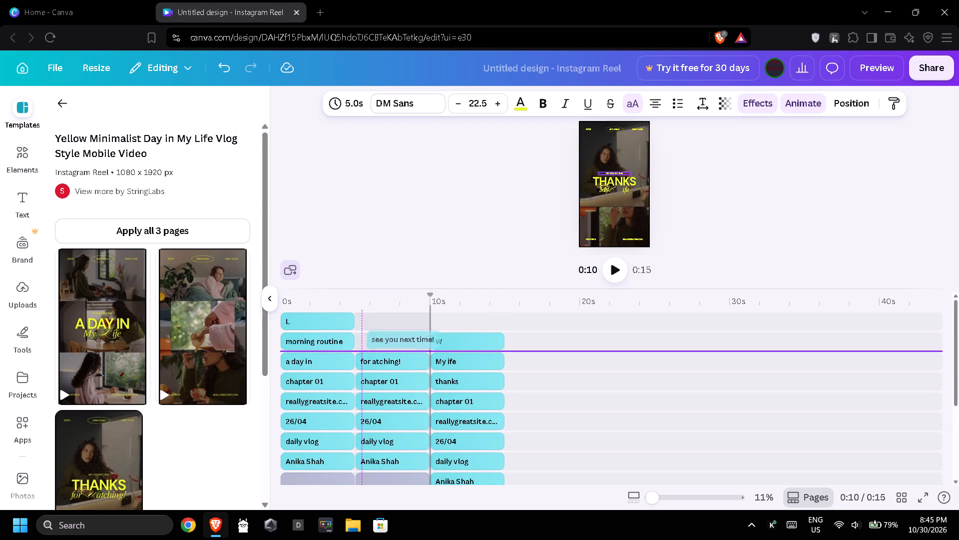
left_click_drag(400, 343, 391, 345)
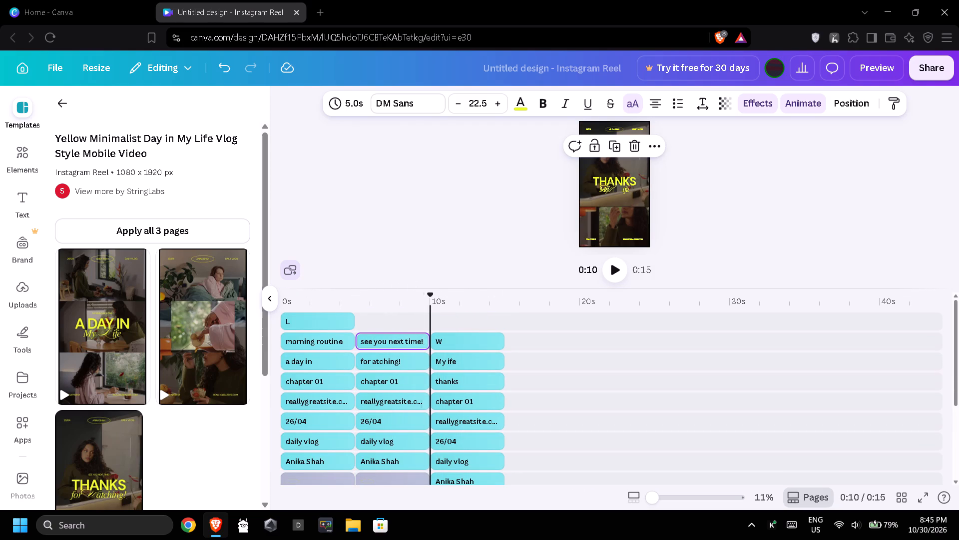
Return to the Instagram Reel template list and add the "August recap" template (Aesthetic Monthly Recap) to the timeline after the third page.
scroll(428, 344, "up", 3)
scroll(428, 344, "down", 3)
scroll(428, 344, "up", 4)
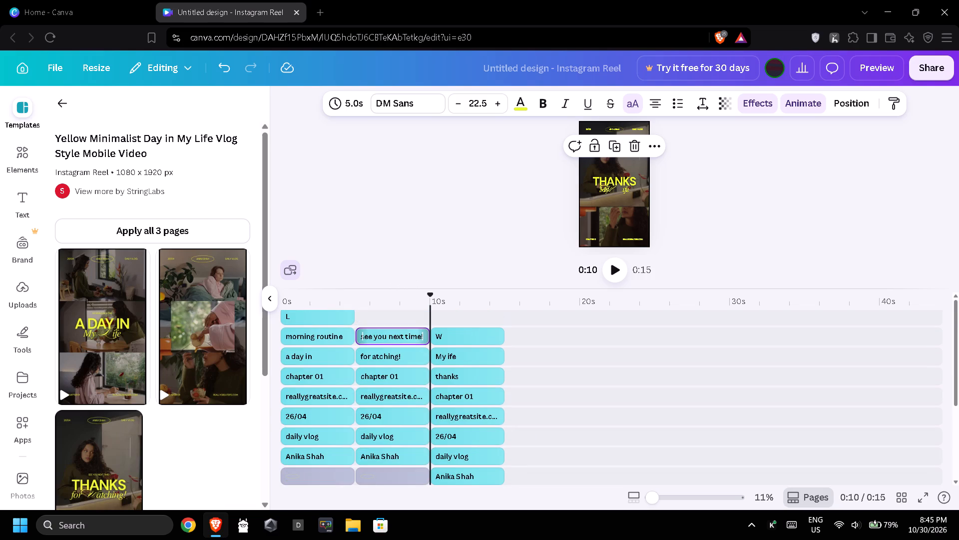
scroll(426, 342, "down", 6)
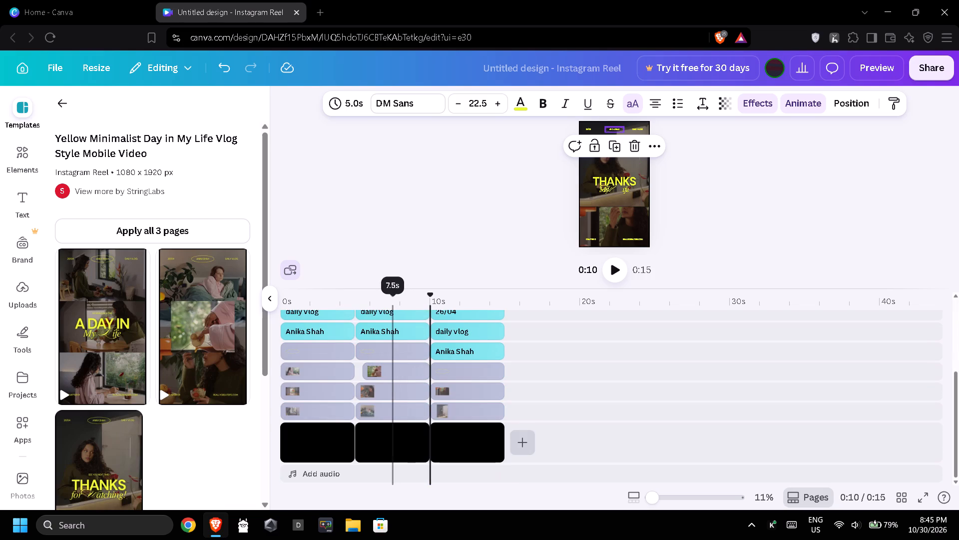
scroll(176, 350, "down", 4)
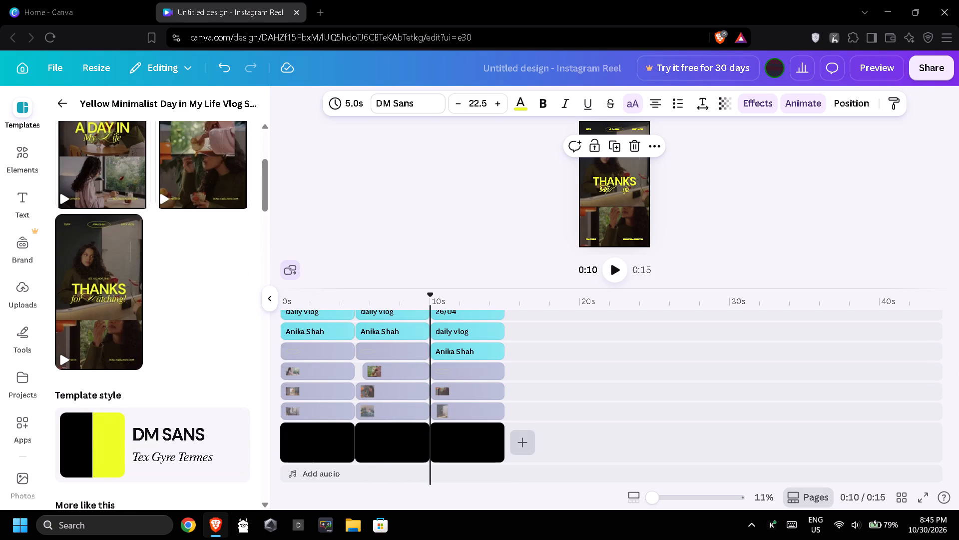
scroll(176, 350, "up", 5)
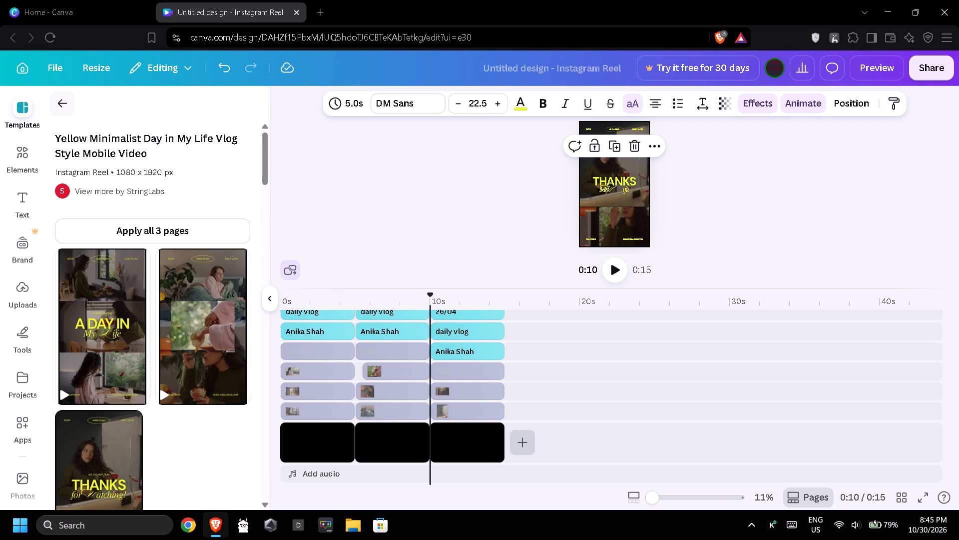
left_click(54, 105)
scroll(153, 334, "down", 5)
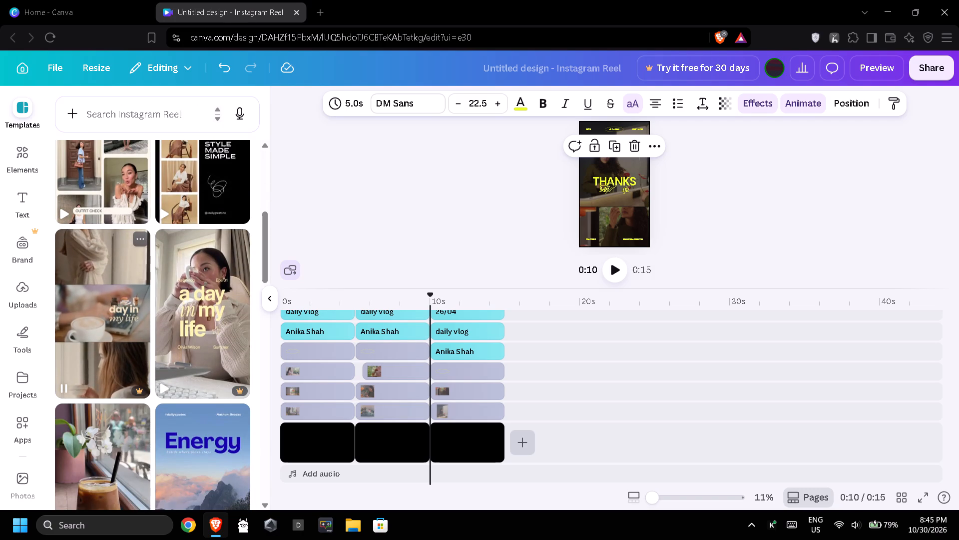
scroll(143, 324, "down", 3)
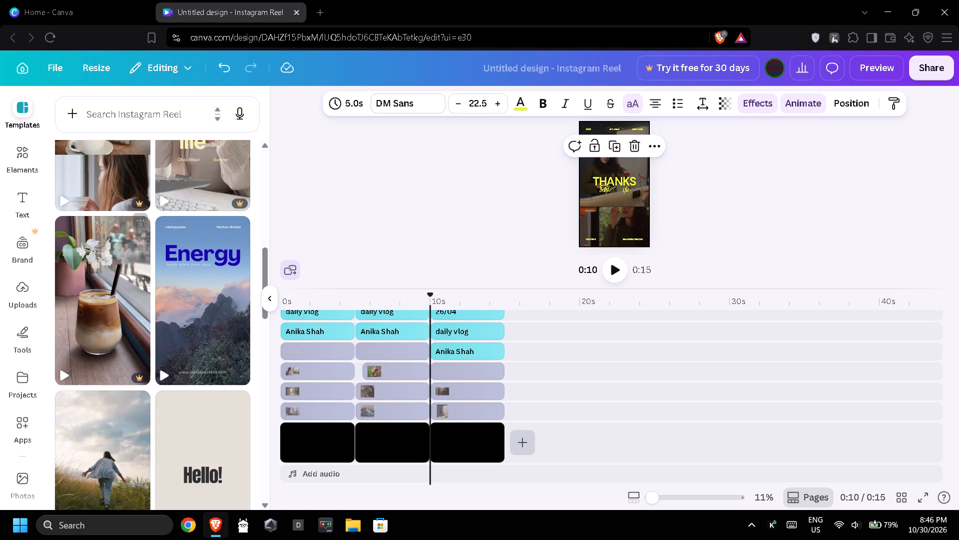
scroll(186, 285, "down", 2)
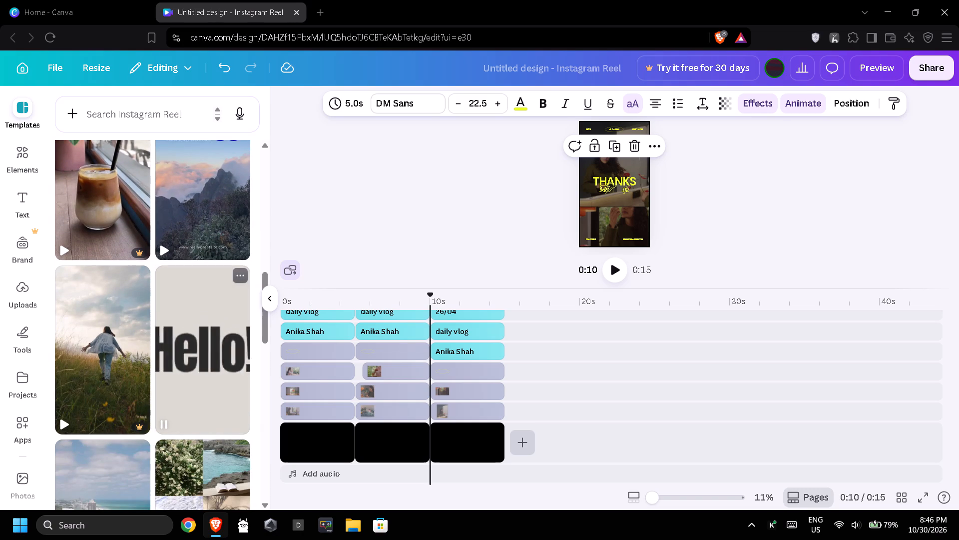
scroll(127, 305, "down", 3)
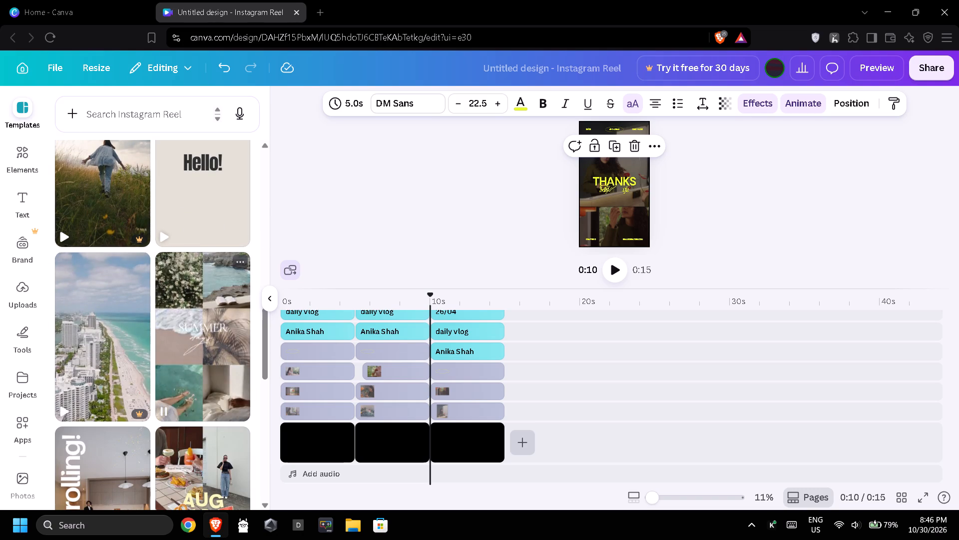
scroll(185, 322, "down", 2)
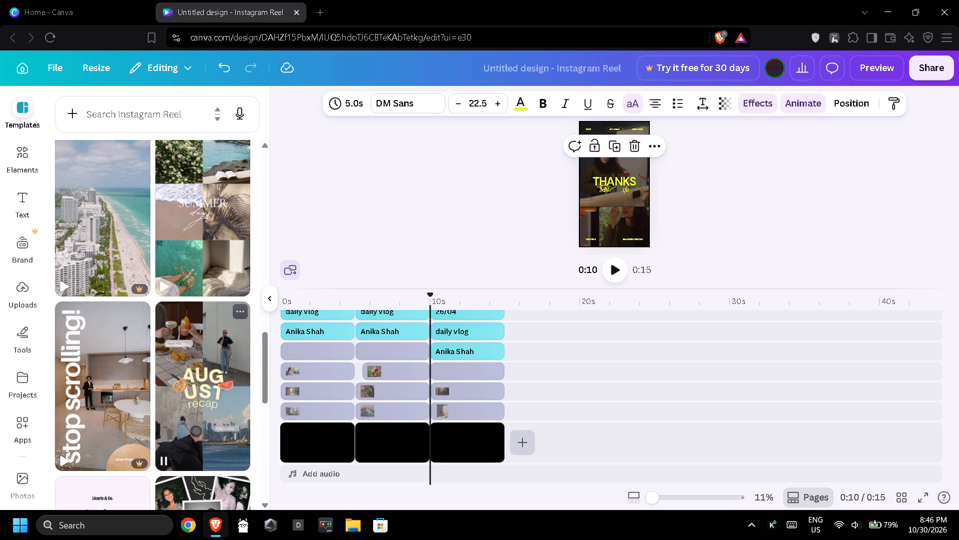
left_click_drag(195, 343, 549, 436)
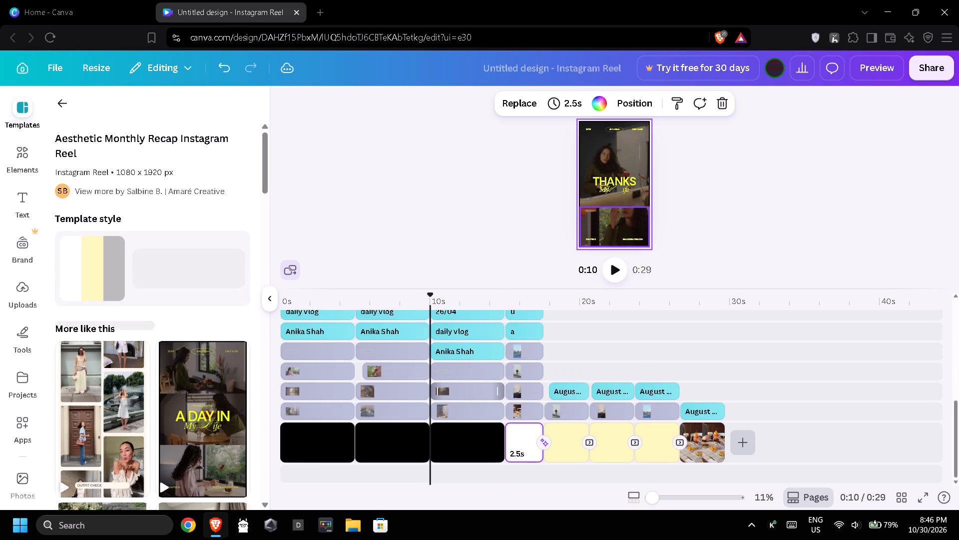
Move the "August" text clip from the second yellow page to the first yellow page, on the track above its existing "August" clip.
scroll(594, 396, "up", 3)
scroll(595, 396, "down", 4)
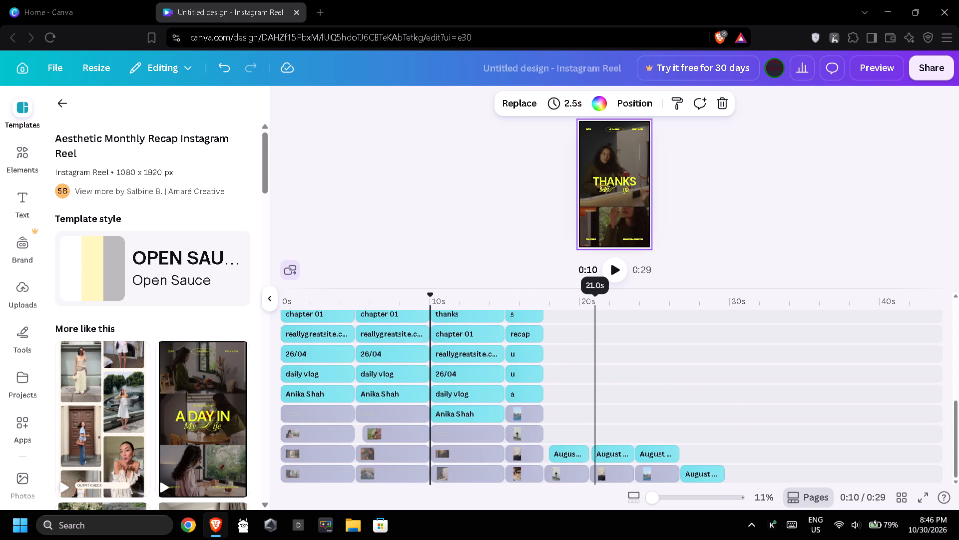
scroll(595, 396, "up", 5)
scroll(595, 396, "down", 4)
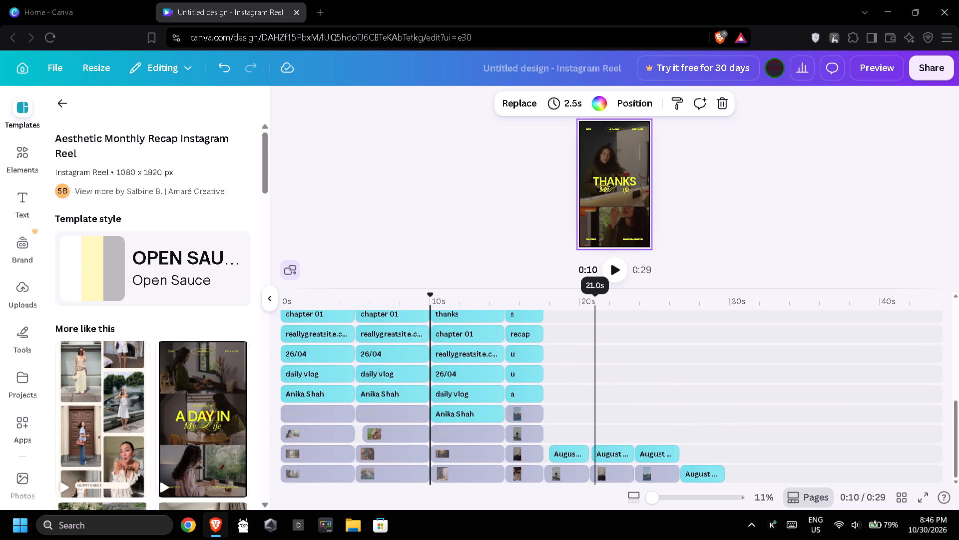
left_click_drag(610, 392, 572, 386)
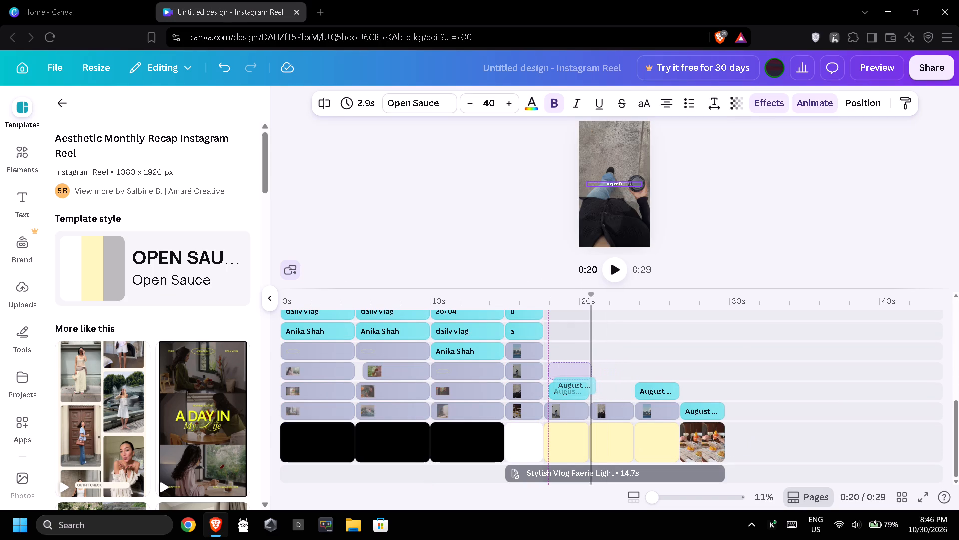
left_click_drag(572, 386, 563, 381)
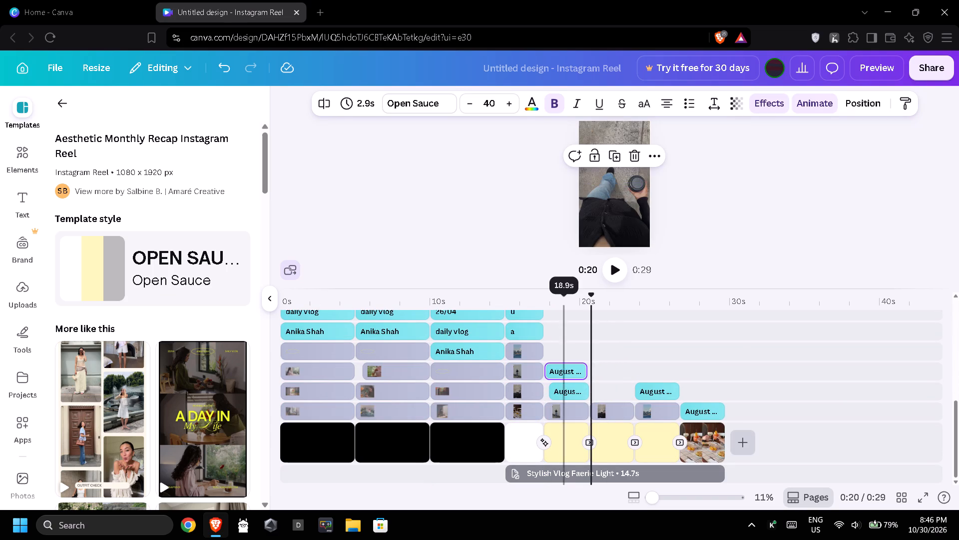
Move the "August" text clip from the third yellow page to the first yellow page, on the track above the two stacked "August" clips.
left_click_drag(658, 387, 566, 364)
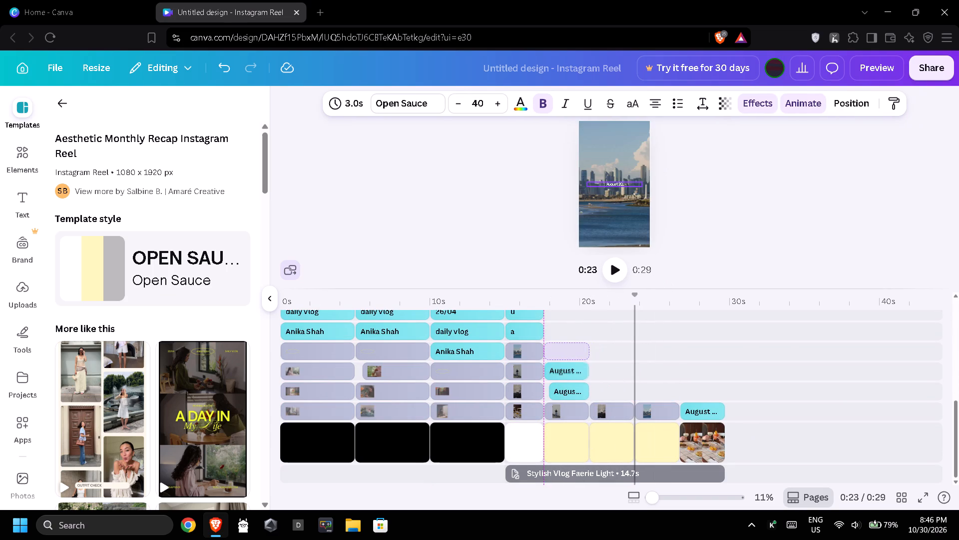
Align the three stacked August text clips so each starts where the first yellow page begins in the timeline.
left_click_drag(566, 364, 571, 363)
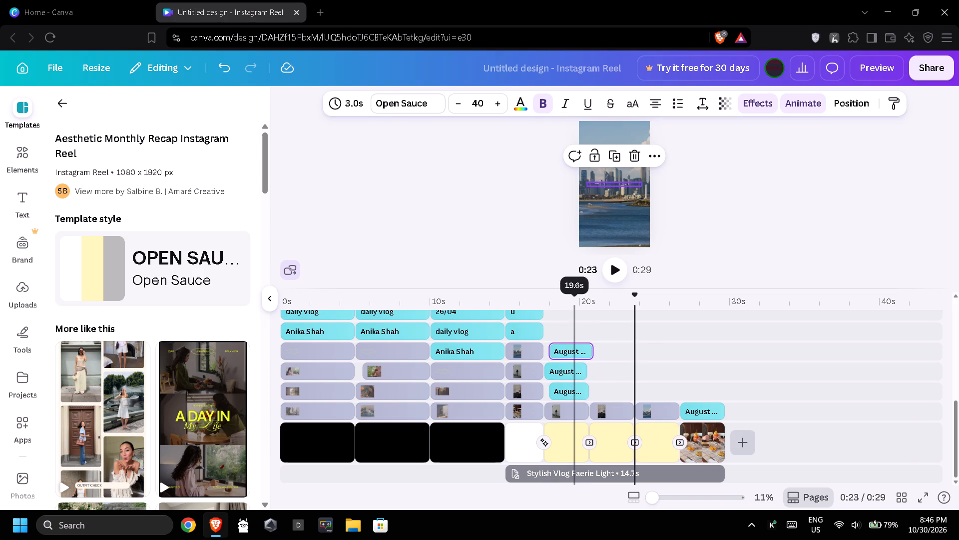
left_click(568, 371)
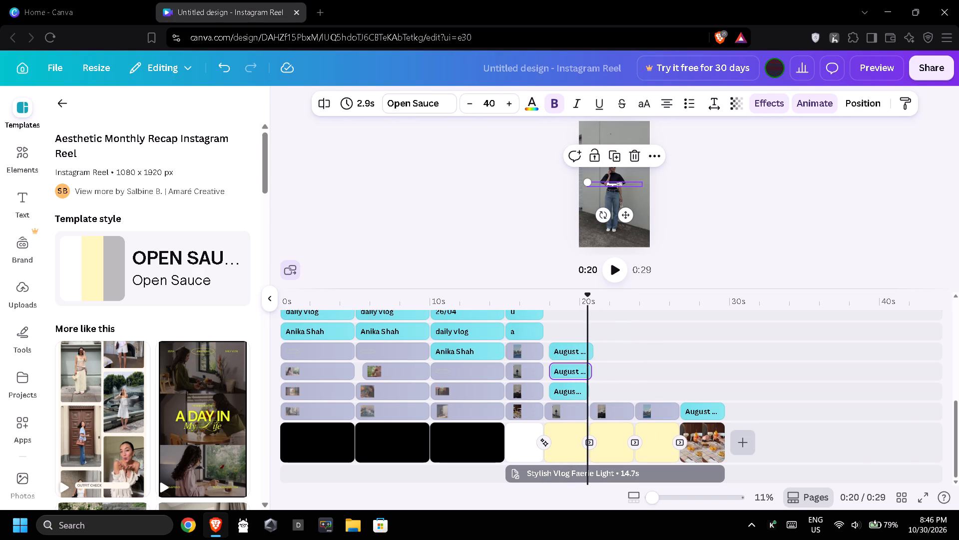
left_click_drag(569, 393, 561, 393)
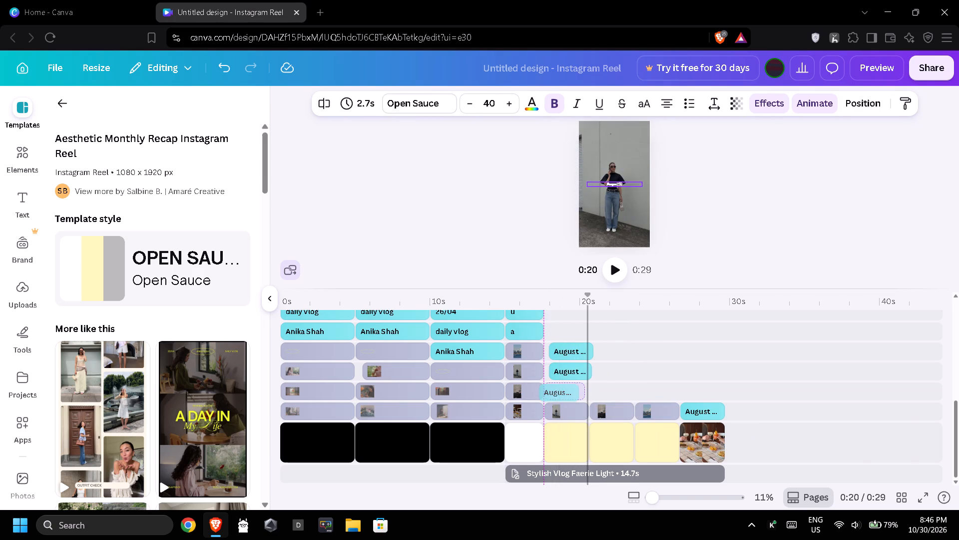
left_click_drag(561, 393, 562, 393)
left_click_drag(575, 370, 571, 369)
left_click_drag(581, 351, 571, 351)
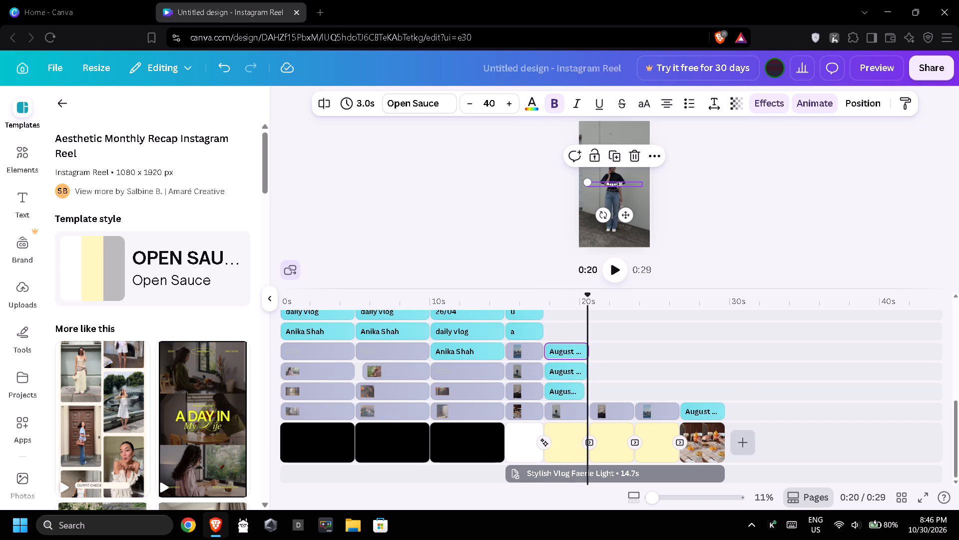
Move the watermelon clip from the top track to the "oslo" text track, starting where the first yellow page begins.
scroll(614, 382, "up", 2)
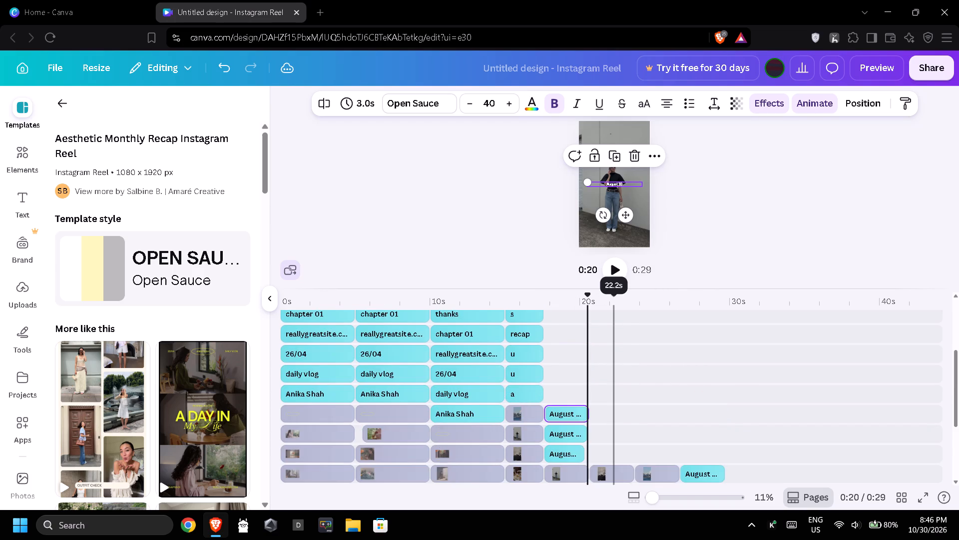
scroll(614, 382, "up", 2)
scroll(614, 382, "down", 3)
scroll(610, 379, "up", 7)
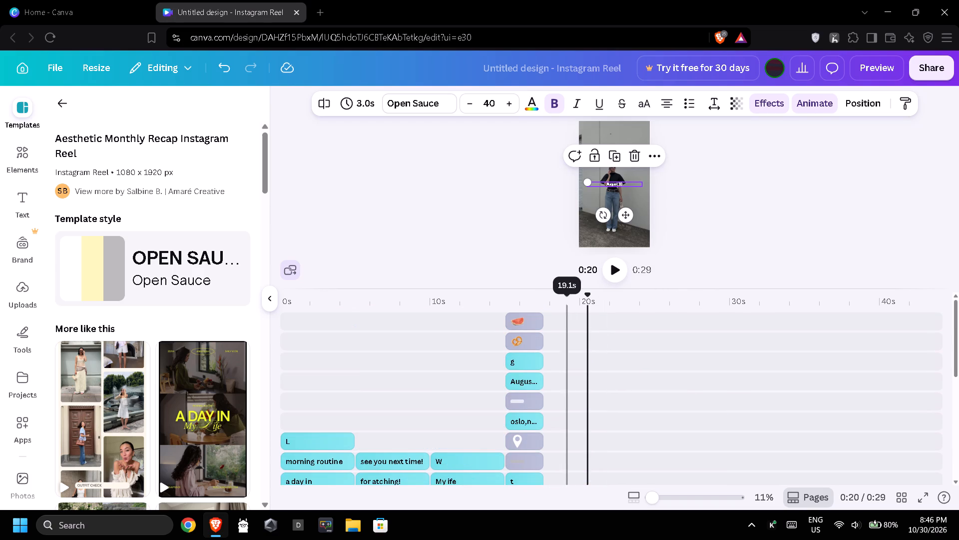
left_click_drag(522, 321, 572, 423)
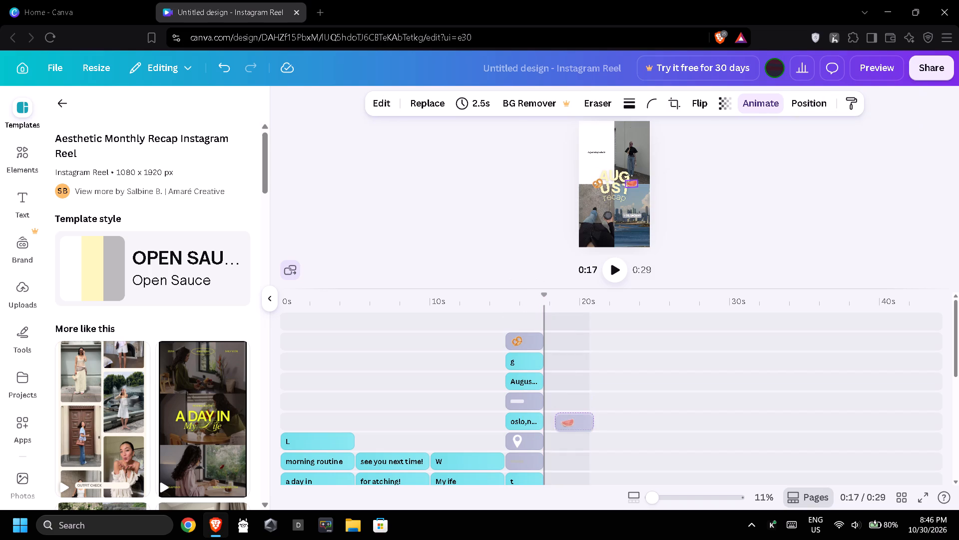
left_click_drag(572, 423, 564, 422)
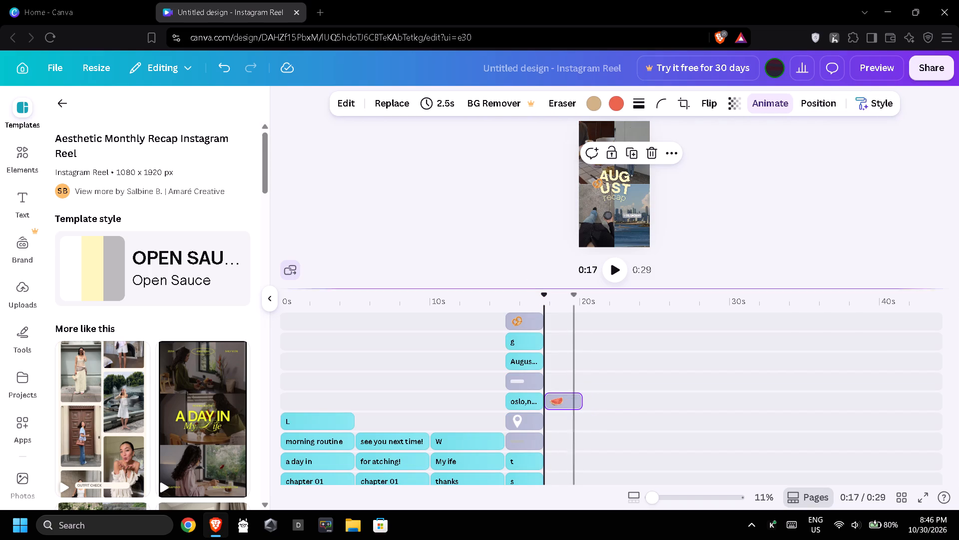
Erase the two leftmost seeds from the watermelon image with the Pixel Eraser.
left_click(556, 105)
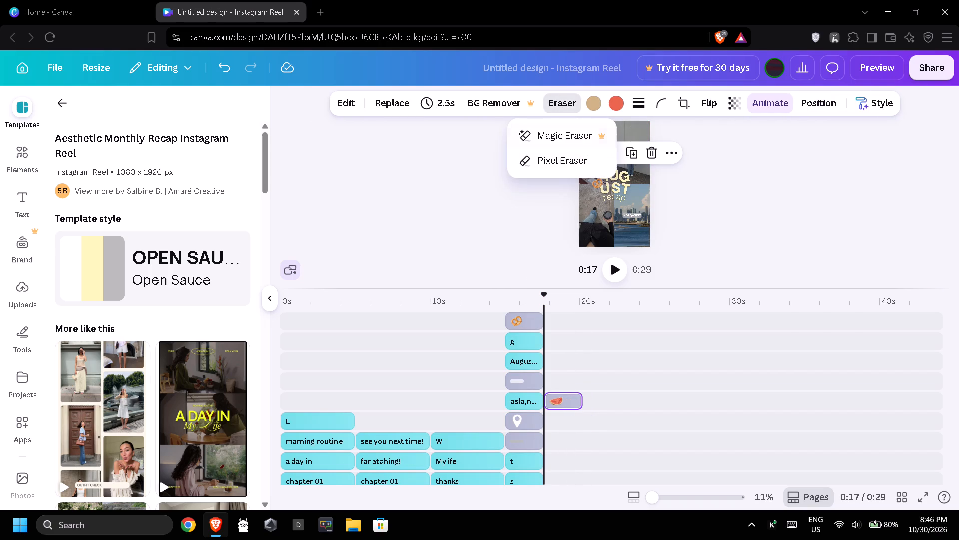
left_click(566, 168)
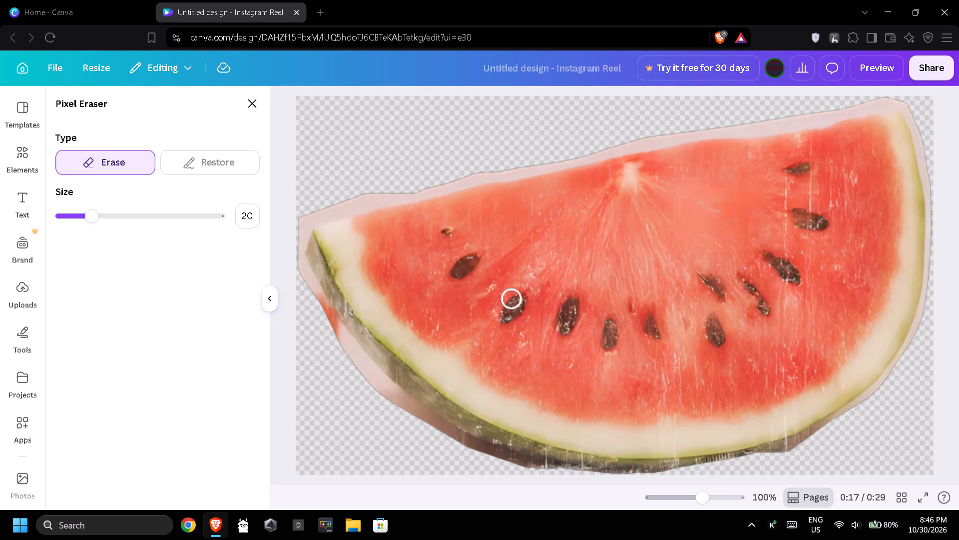
left_click(470, 263)
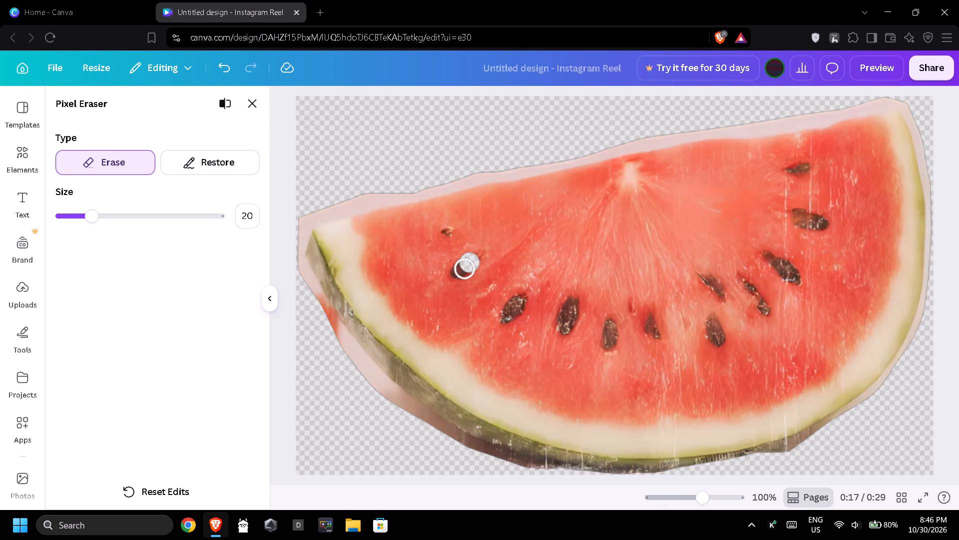
left_click(465, 269)
left_click(460, 270)
left_click(447, 232)
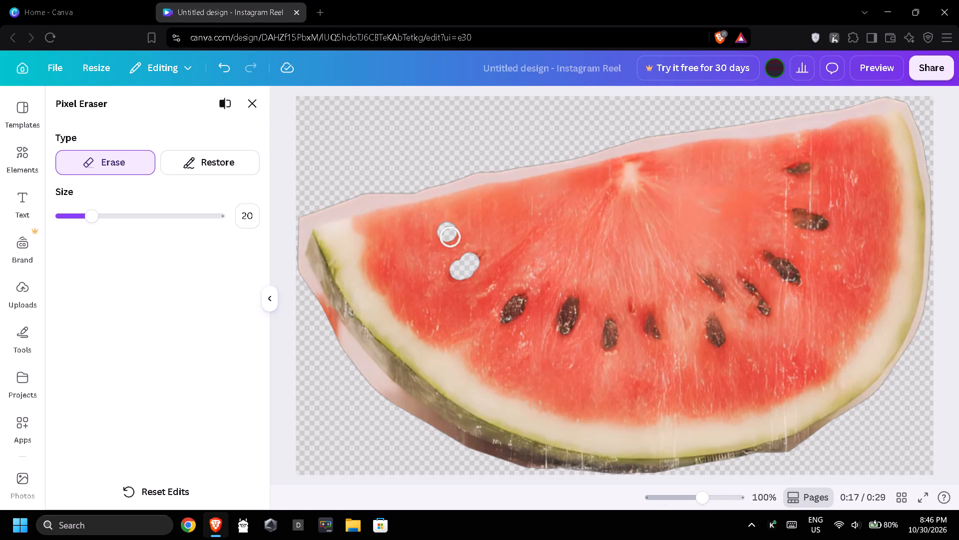
Erase the third seed from the left in the watermelon image.
left_click(507, 315)
left_click(510, 308)
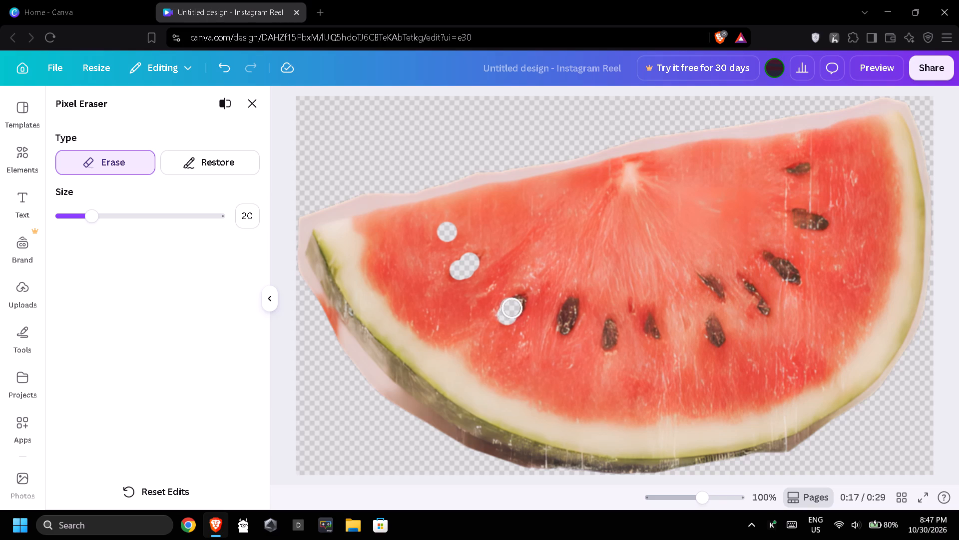
left_click(512, 308)
left_click(517, 300)
left_click(519, 304)
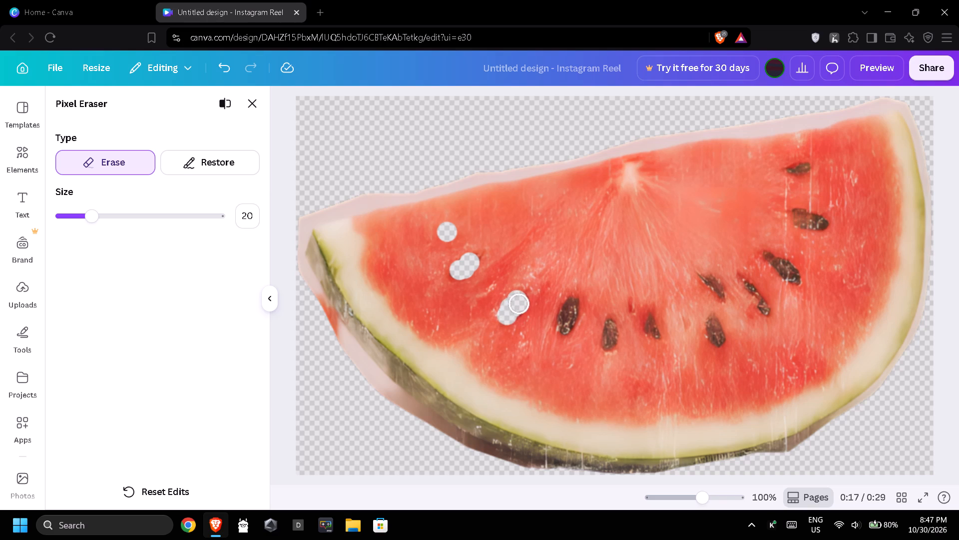
left_click(515, 310)
Erase the large fourth seed from the left in the watermelon image, cleaning up its edges.
left_click(562, 329)
left_click(564, 323)
left_click(567, 317)
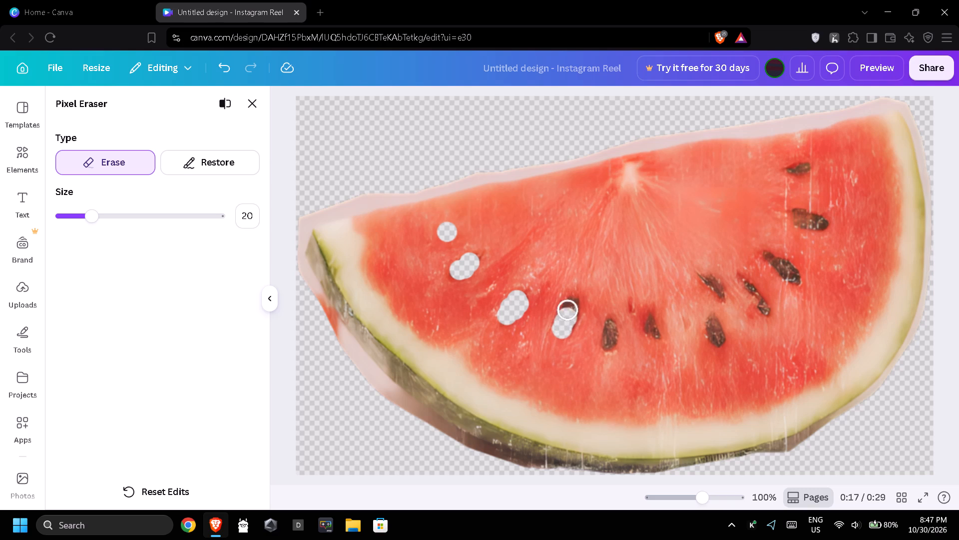
left_click(568, 310)
left_click(570, 305)
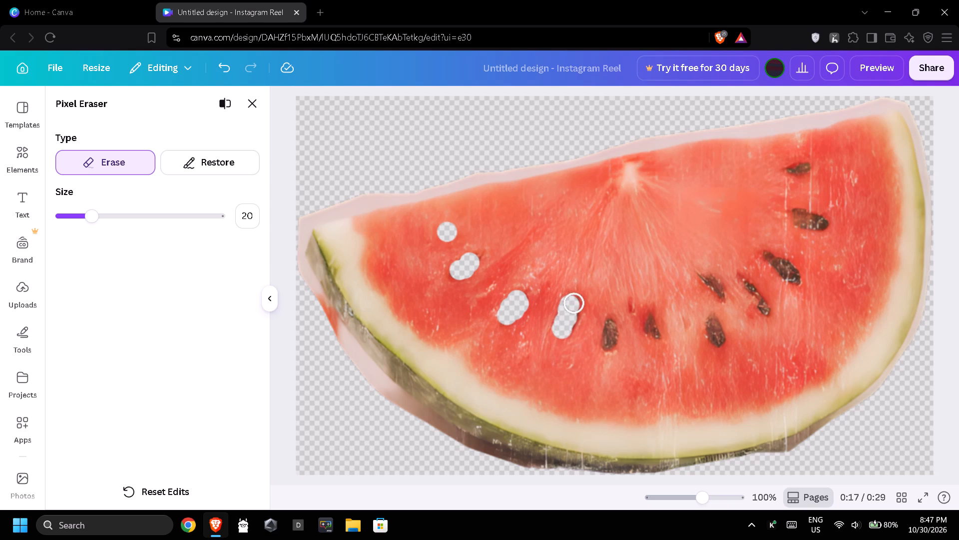
left_click(574, 303)
left_click(572, 310)
left_click(571, 317)
left_click(569, 323)
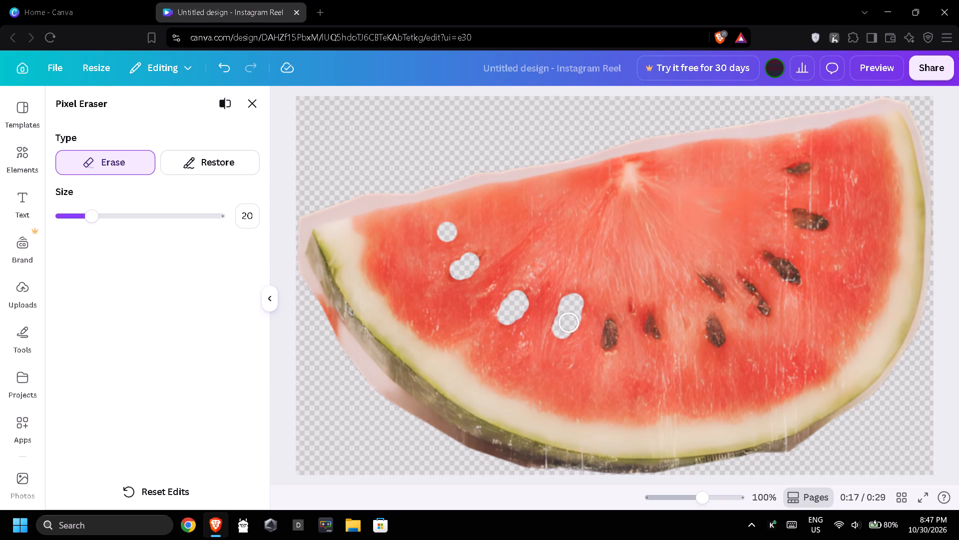
left_click(567, 326)
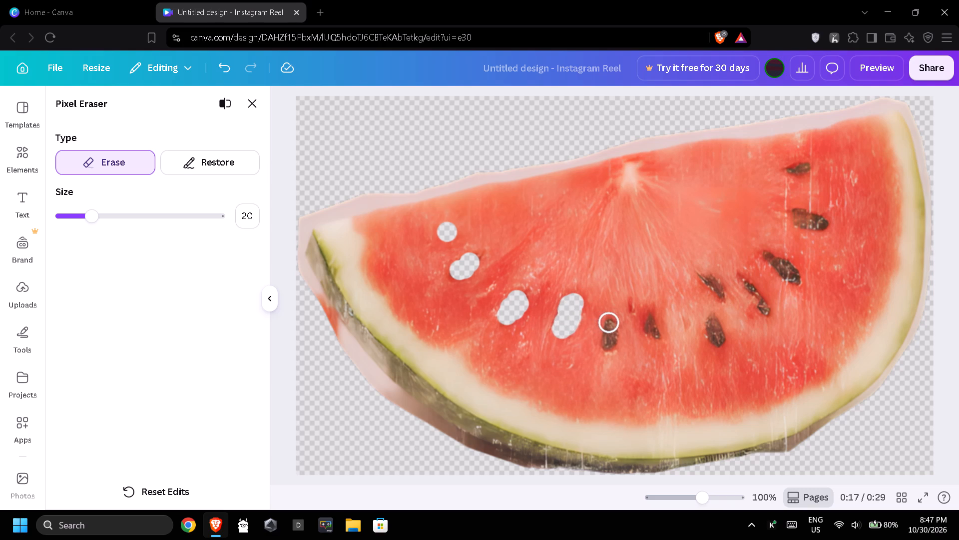
Erase the fifth seed from the left in the watermelon image, cleaning up the edges of the hole.
left_click(609, 323)
left_click(607, 329)
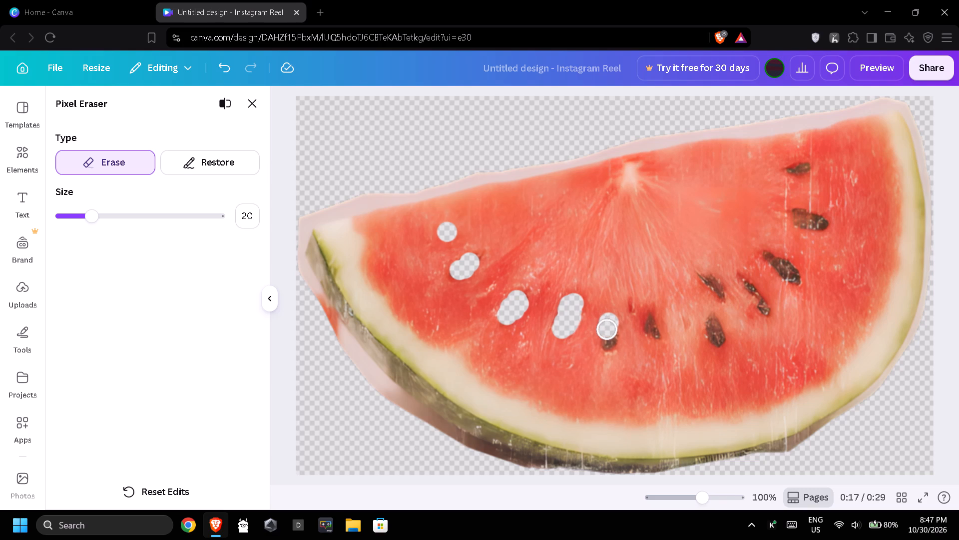
left_click(609, 341)
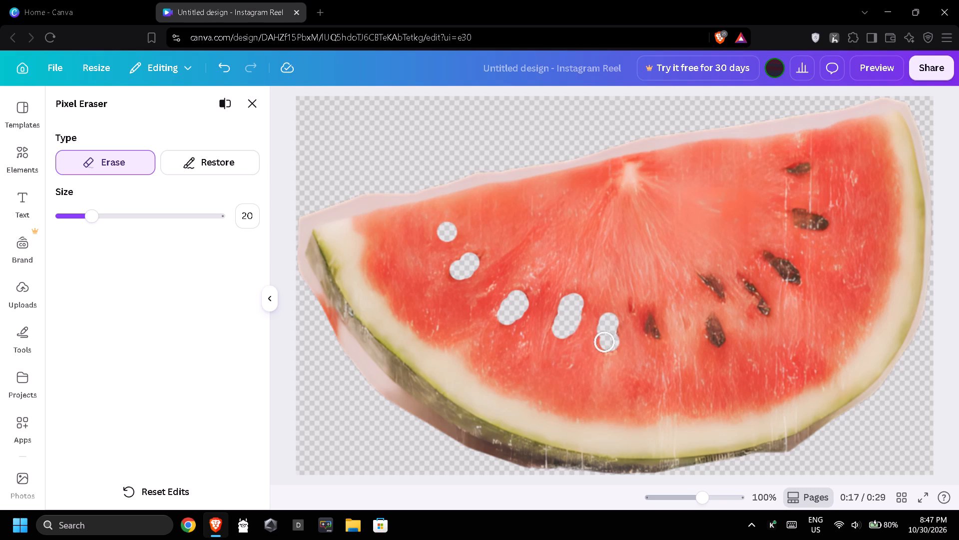
left_click(605, 341)
left_click(612, 334)
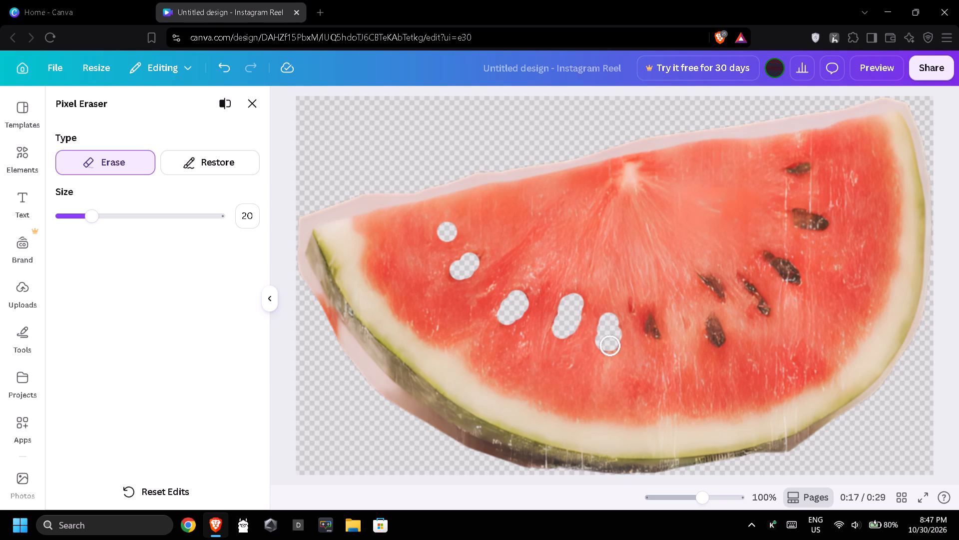
left_click(610, 344)
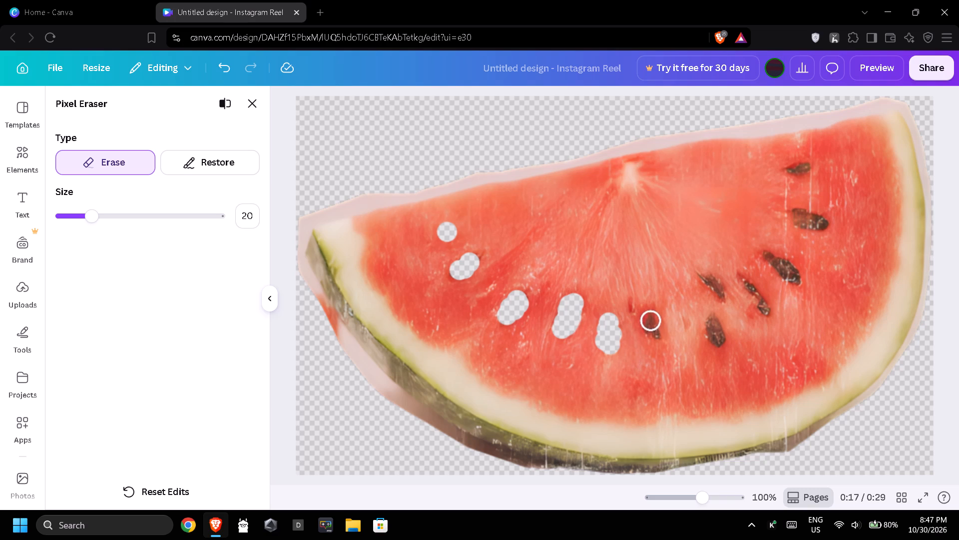
Erase the small sixth seed from the left, just below the center of the watermelon slice.
left_click(647, 319)
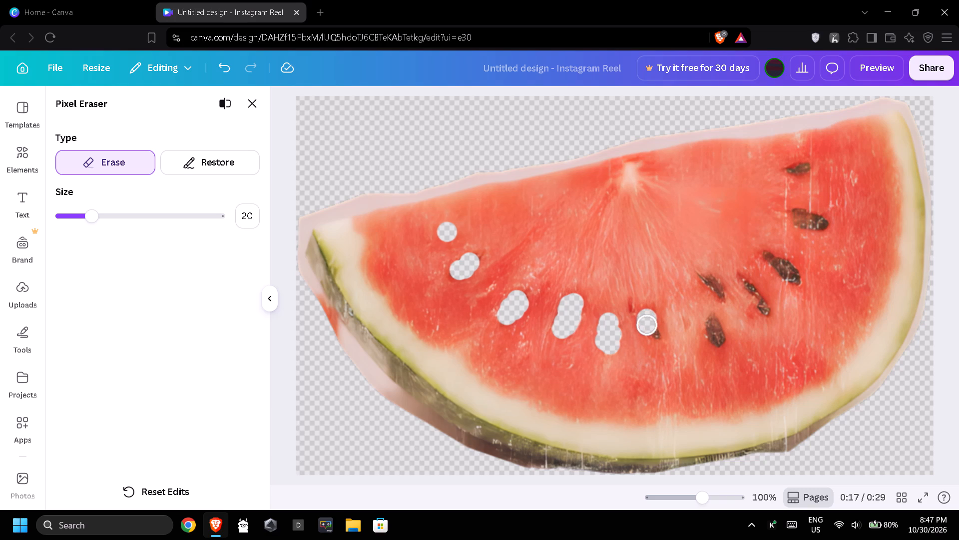
left_click(647, 325)
left_click(650, 331)
left_click(651, 332)
Erase the lowest seed in the right half of the watermelon slice and smooth the hole's edges.
left_click(710, 318)
left_click(711, 325)
left_click(714, 335)
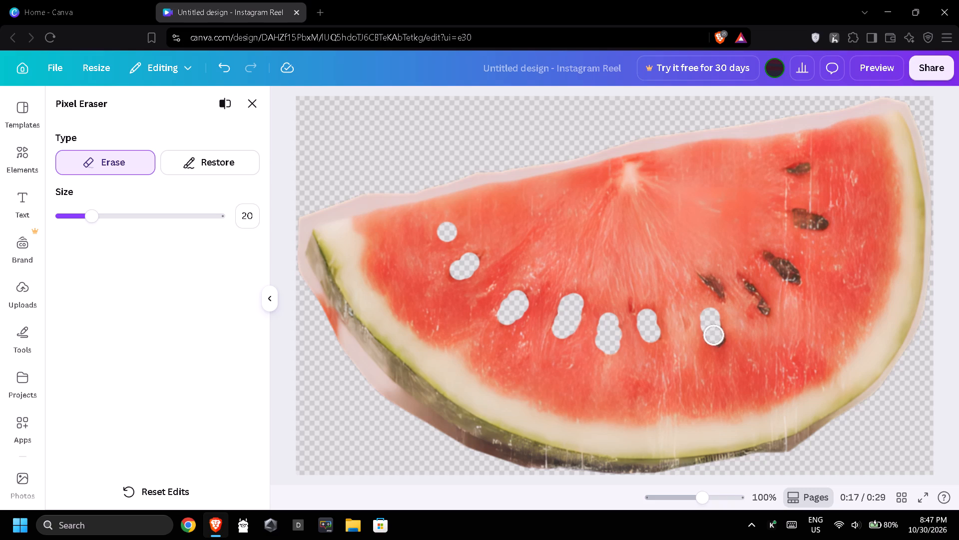
left_click(716, 338)
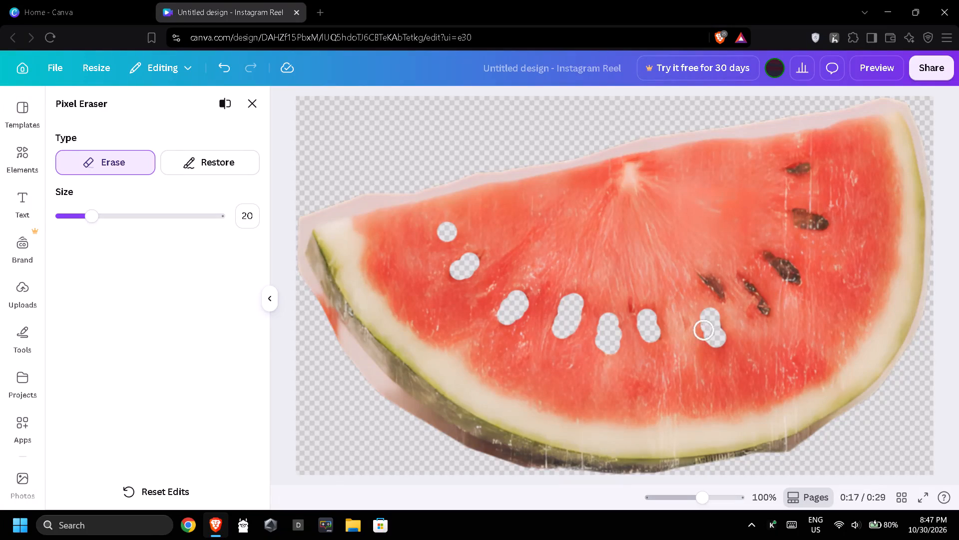
left_click(716, 328)
left_click(713, 319)
Erase the two slanted, neighboring seeds just above the gap left by the lowest right-half seed.
left_click(723, 295)
left_click(716, 285)
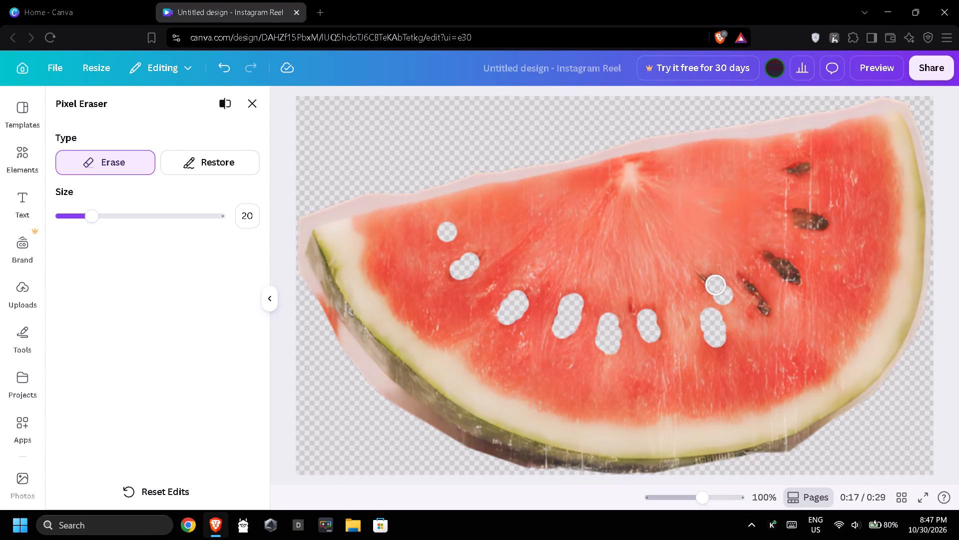
left_click(707, 278)
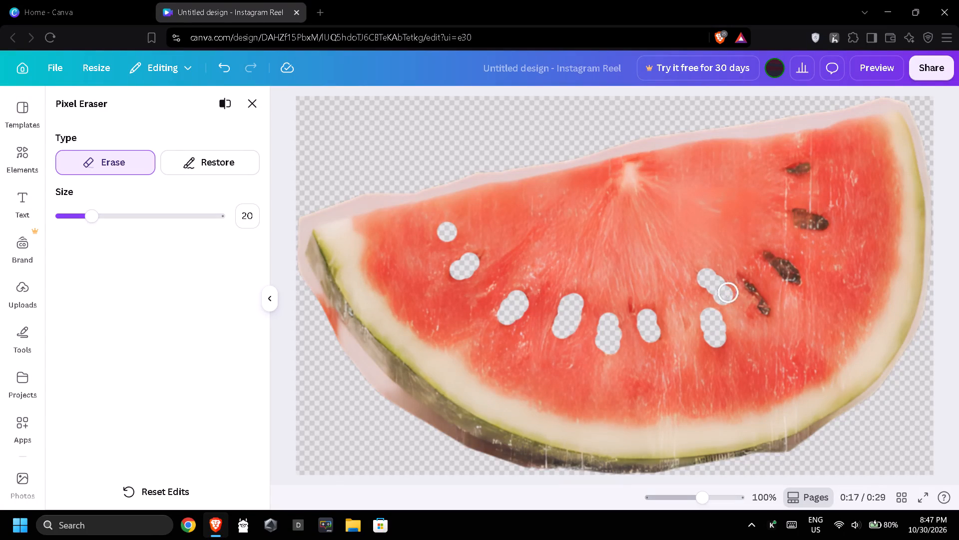
left_click(743, 278)
left_click(749, 286)
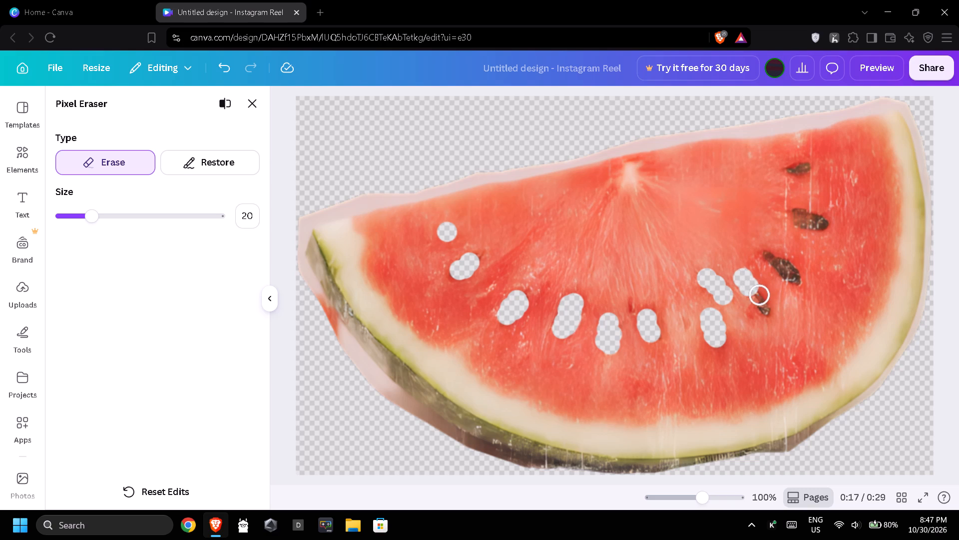
left_click(760, 296)
left_click(762, 303)
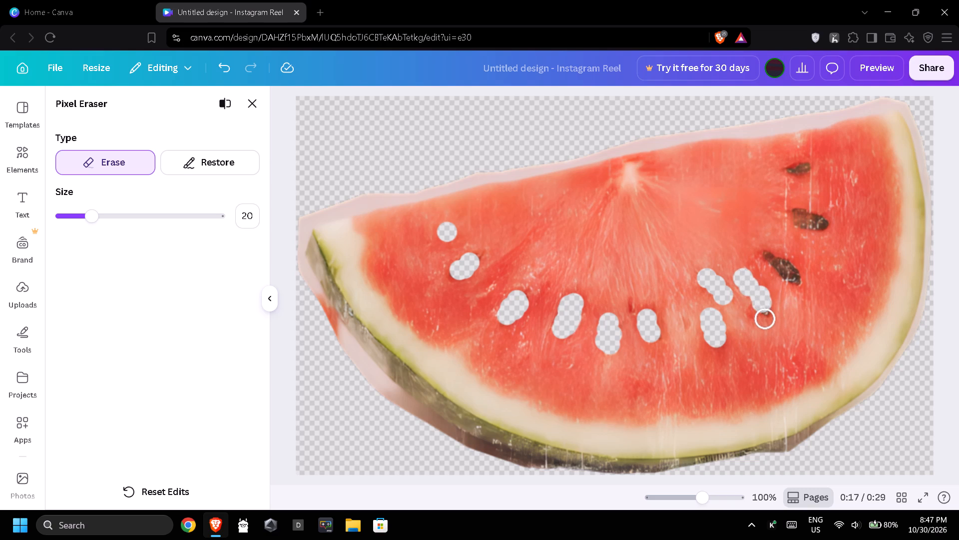
left_click(766, 312)
left_click(755, 301)
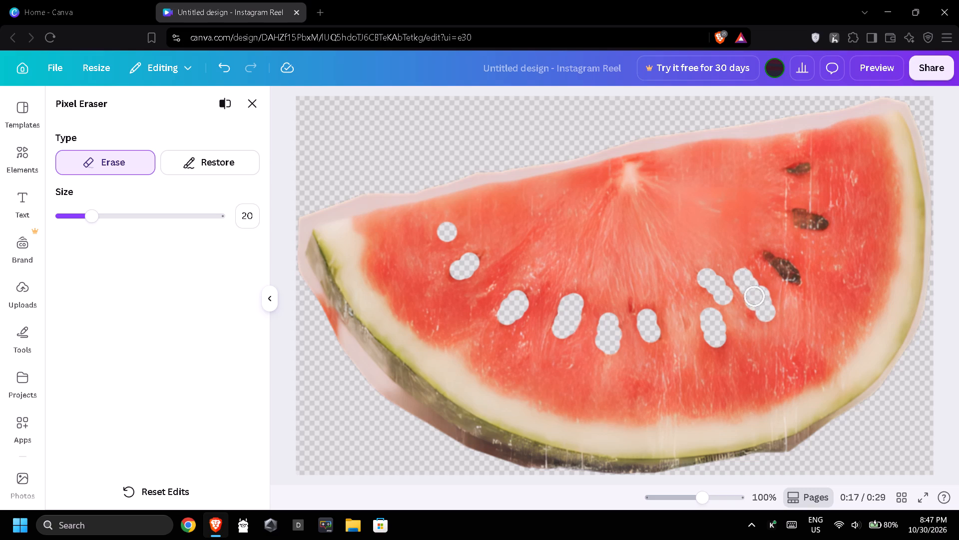
left_click(751, 293)
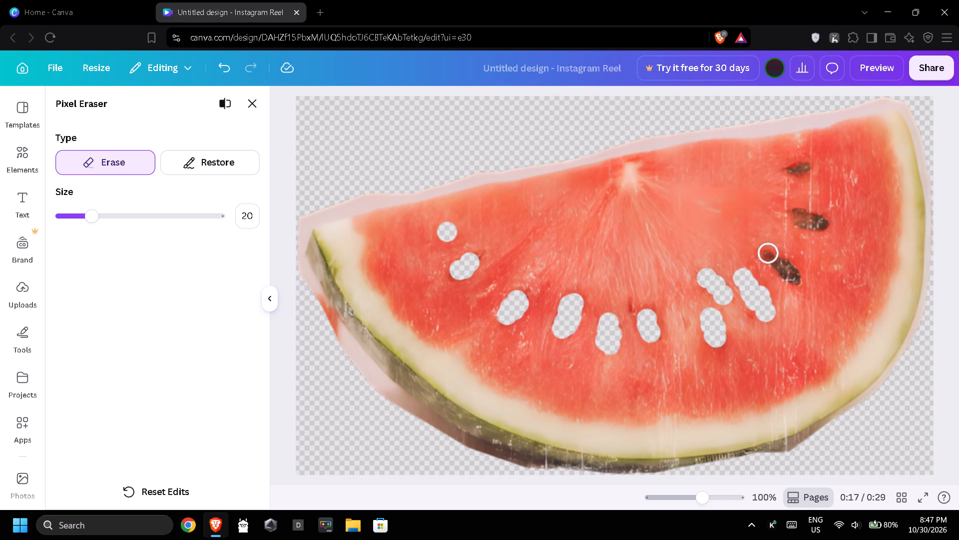
Erase the long diagonal seed that is third from the top in the right half of the watermelon.
left_click(767, 254)
left_click(775, 258)
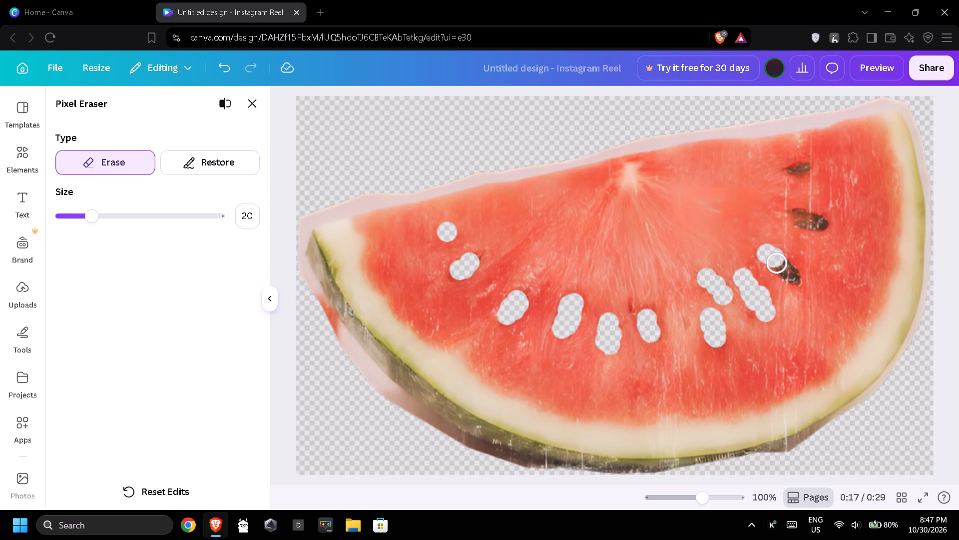
left_click(778, 264)
left_click(785, 267)
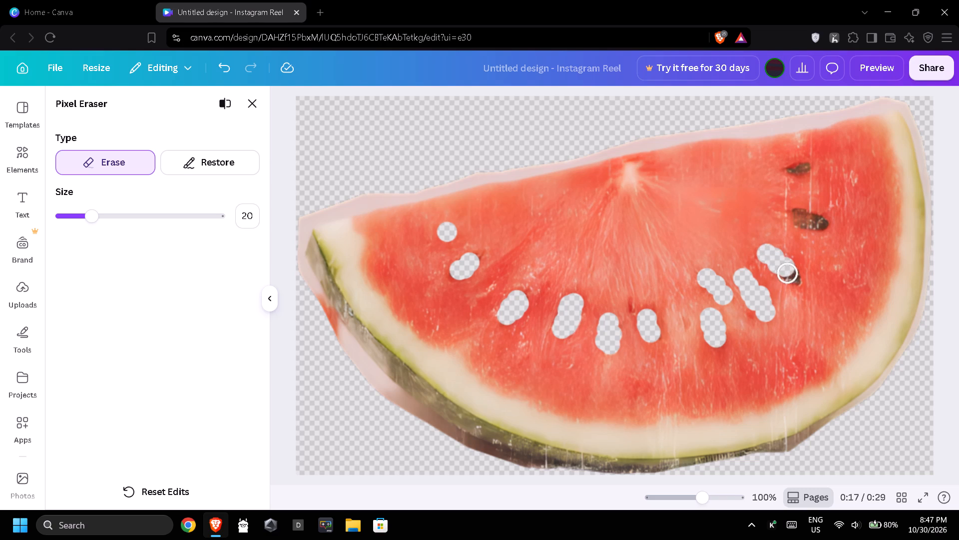
left_click(788, 273)
left_click(791, 275)
left_click(794, 278)
Erase the two remaining uppermost seeds near the right rind of the watermelon.
left_click(795, 216)
left_click(799, 218)
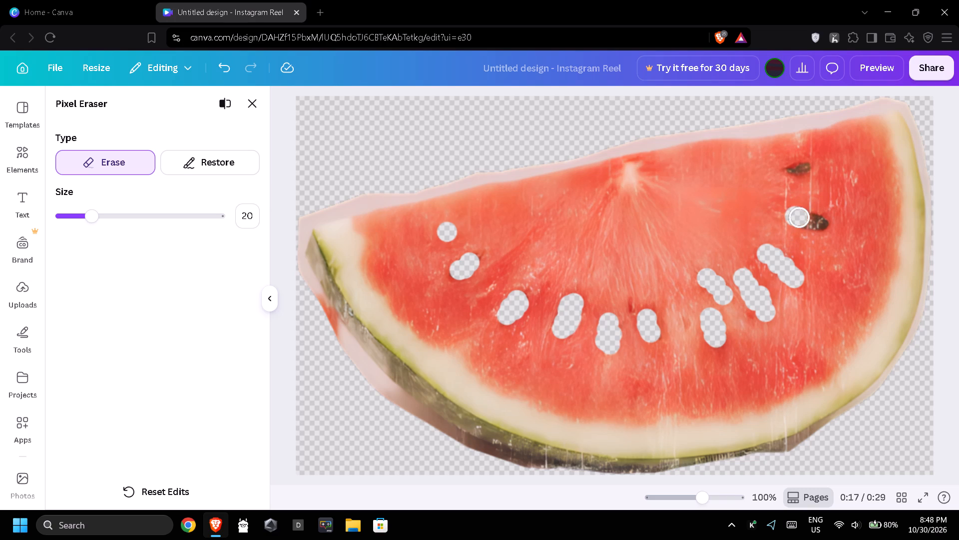
left_click(804, 220)
left_click(810, 220)
left_click(817, 222)
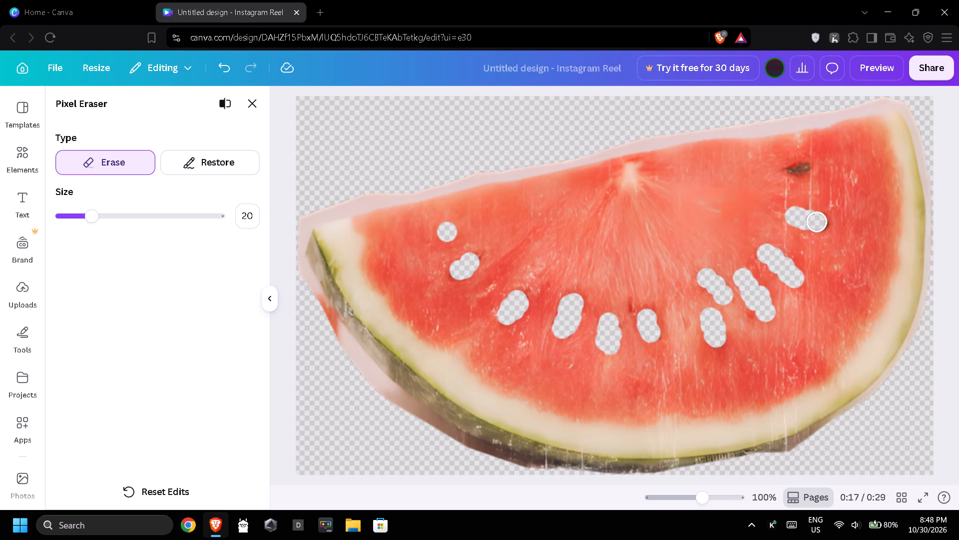
left_click(820, 222)
left_click(791, 170)
left_click(801, 168)
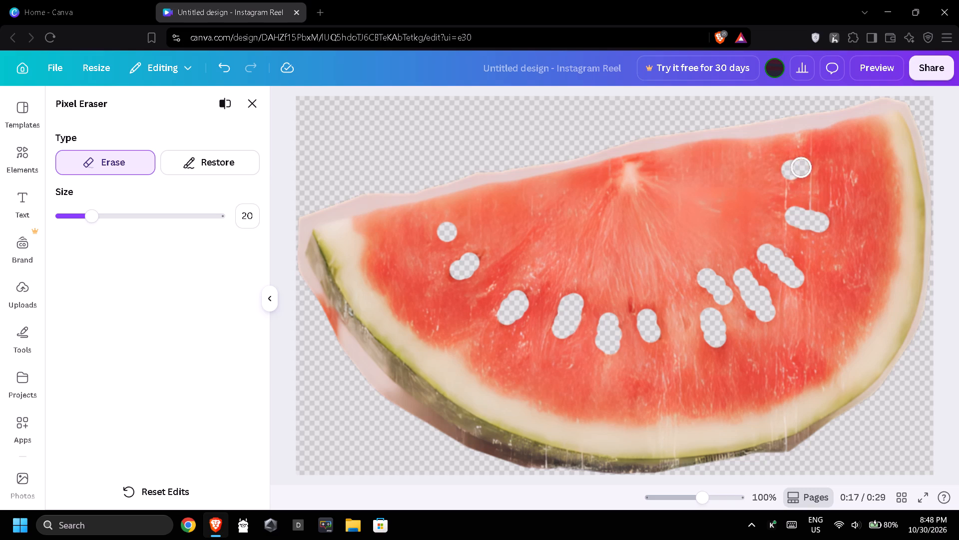
Widen and smooth the second erased hole from the left in the watermelon, and close the Pixel Eraser.
left_click(474, 255)
left_click(469, 257)
left_click(466, 261)
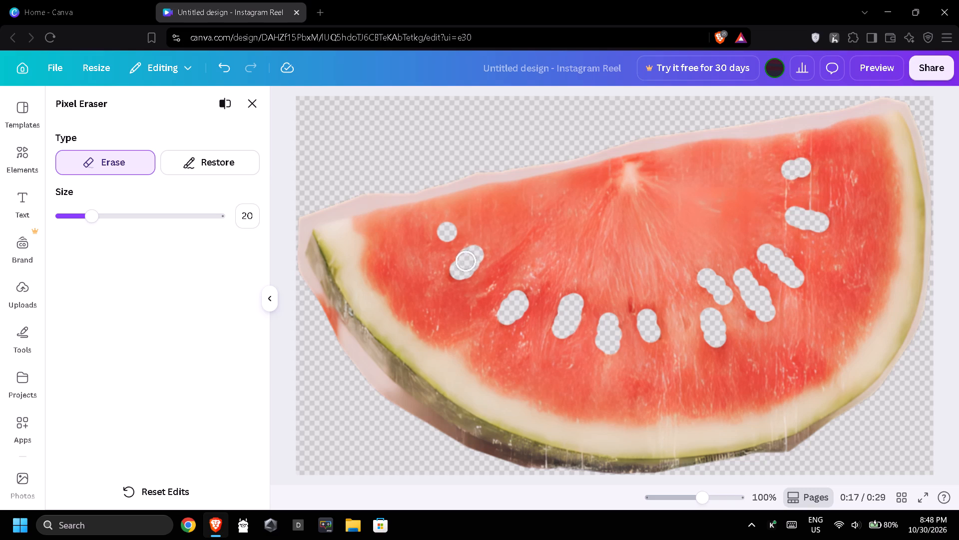
left_click(463, 267)
left_click(460, 272)
scroll(653, 313, "up", 4)
scroll(653, 313, "down", 1)
left_click(249, 108)
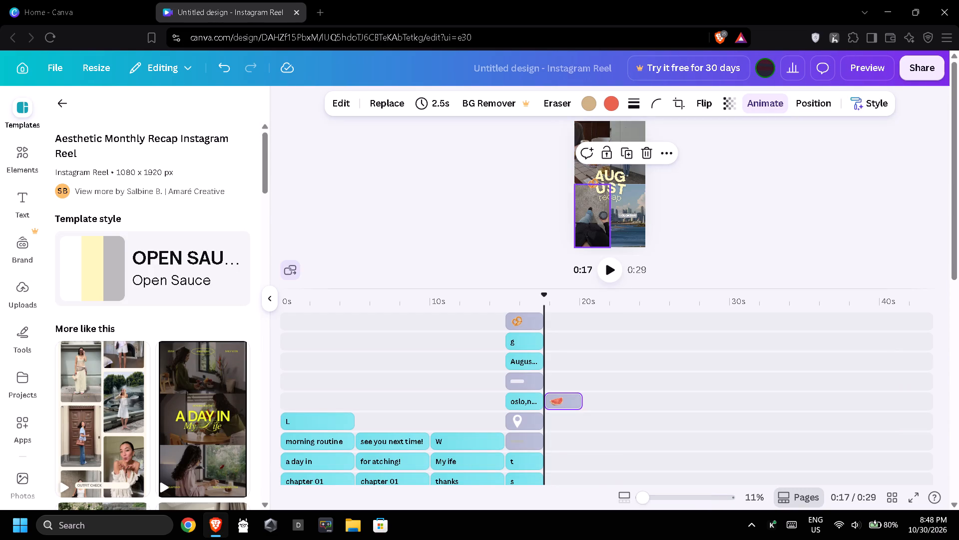
Move the watermelon image up toward the top of the page shown at 0:18.
left_click(572, 371)
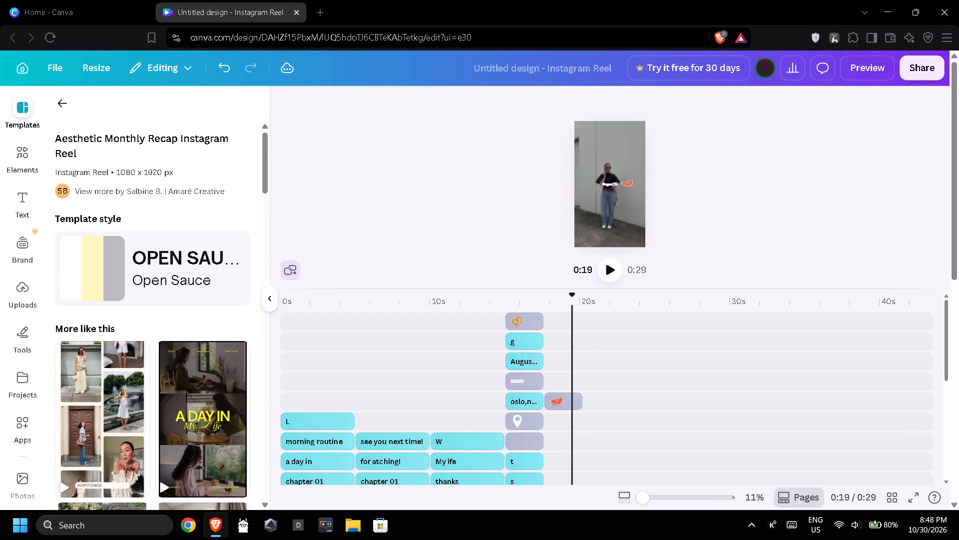
left_click(560, 373)
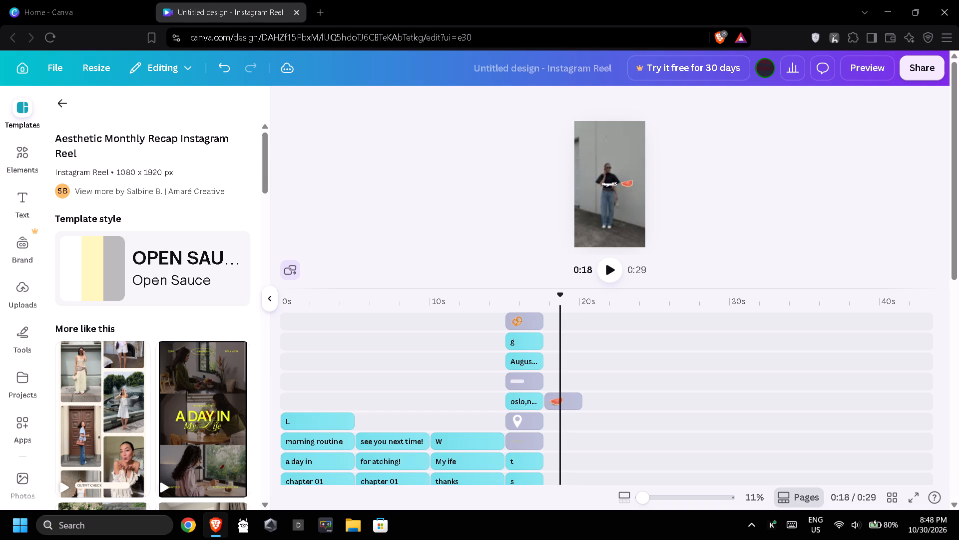
left_click_drag(627, 183, 626, 138)
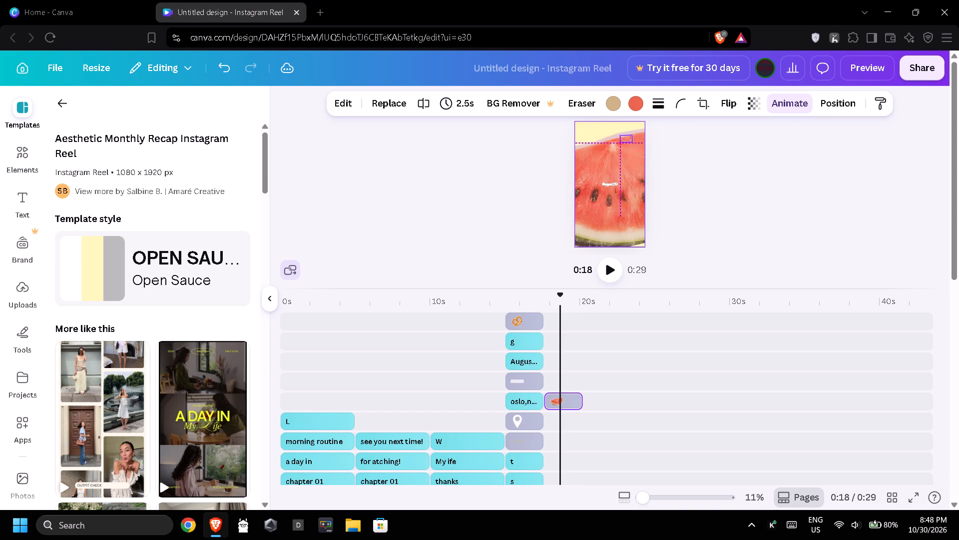
left_click_drag(626, 138, 626, 138)
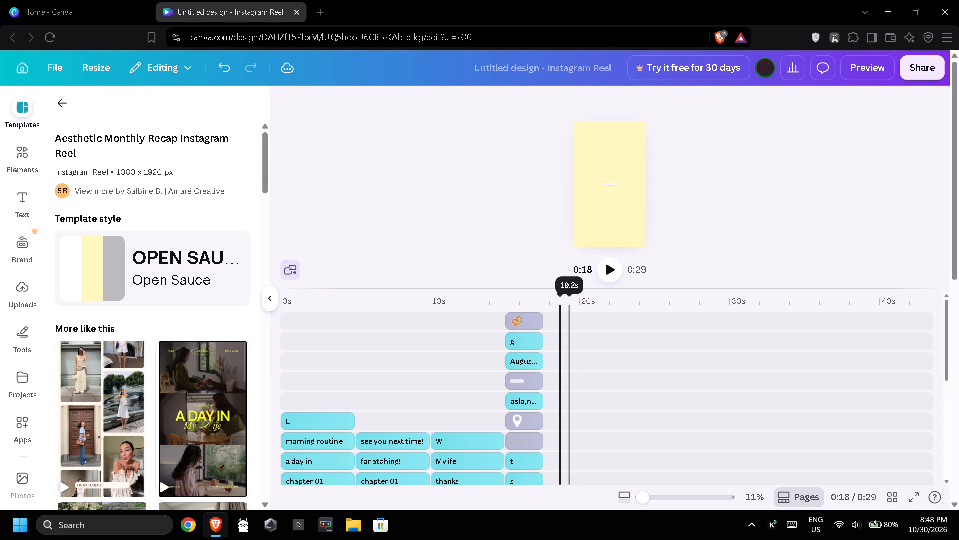
Look through the timeline tracks to examine the clips around the yellow page at 0:18.
scroll(560, 370, "up", 3)
scroll(560, 369, "down", 5)
scroll(558, 366, "up", 6)
scroll(558, 366, "down", 7)
scroll(557, 366, "up", 7)
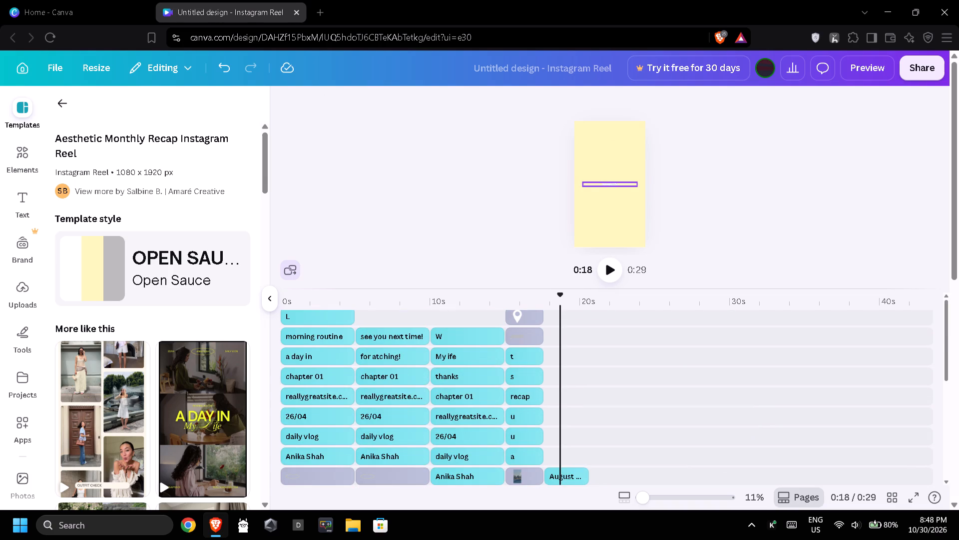
scroll(557, 365, "up", 6)
scroll(557, 365, "down", 6)
scroll(557, 362, "up", 10)
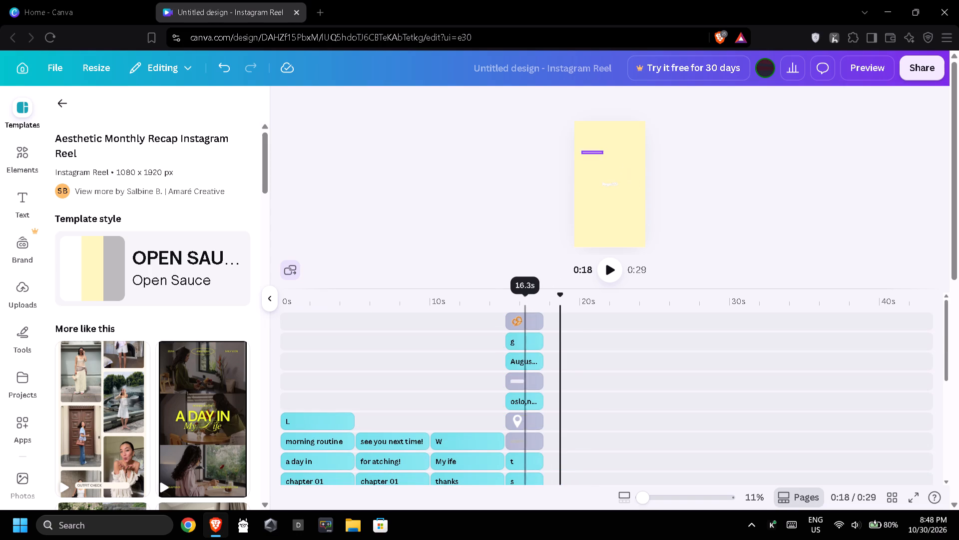
Move the orange graphic's clip from the top track to the "oslo" text track, directly after the text clip.
left_click(524, 382)
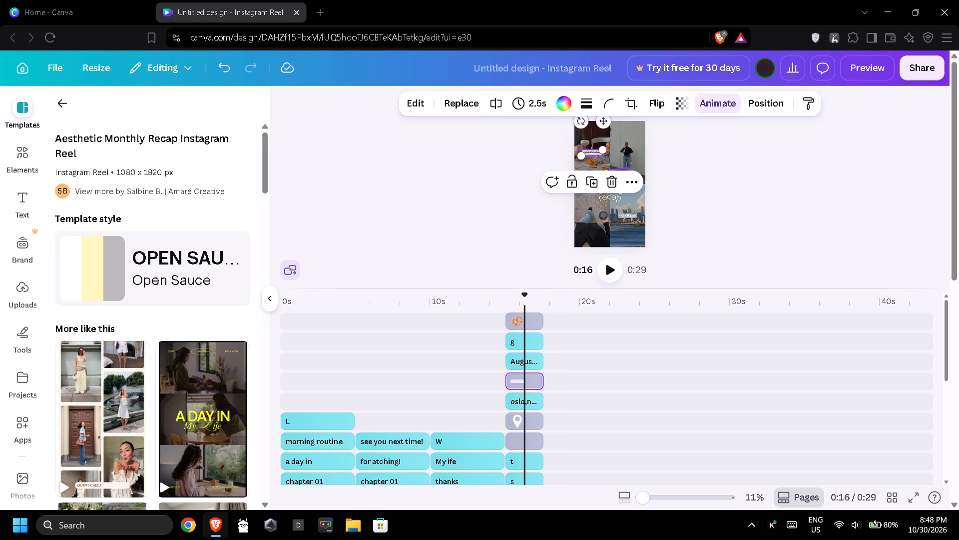
left_click_drag(525, 320, 565, 417)
left_click_drag(560, 403, 558, 386)
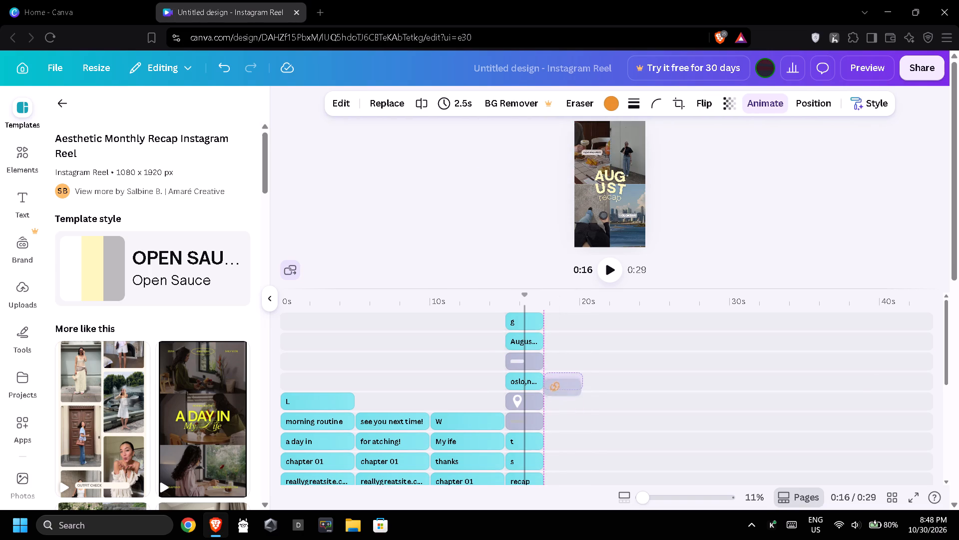
Place the orange pretzel graphic's clip on the "oslo" text track, directly after the text clip.
left_click_drag(558, 386, 558, 385)
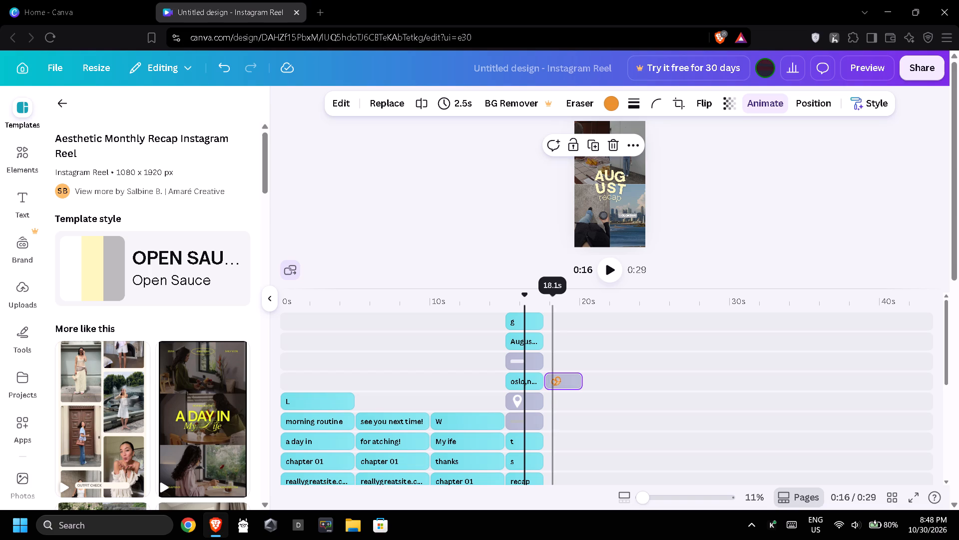
Go to the yellow page at 0:18 and delete the yellow image from its full-page frame, keeping the frame.
left_click(555, 351)
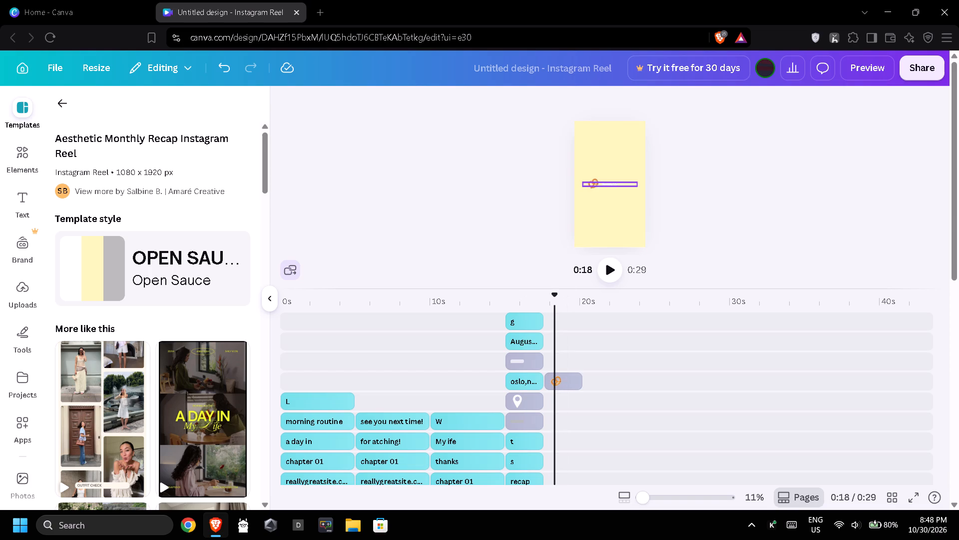
left_click(611, 195)
left_click(627, 136)
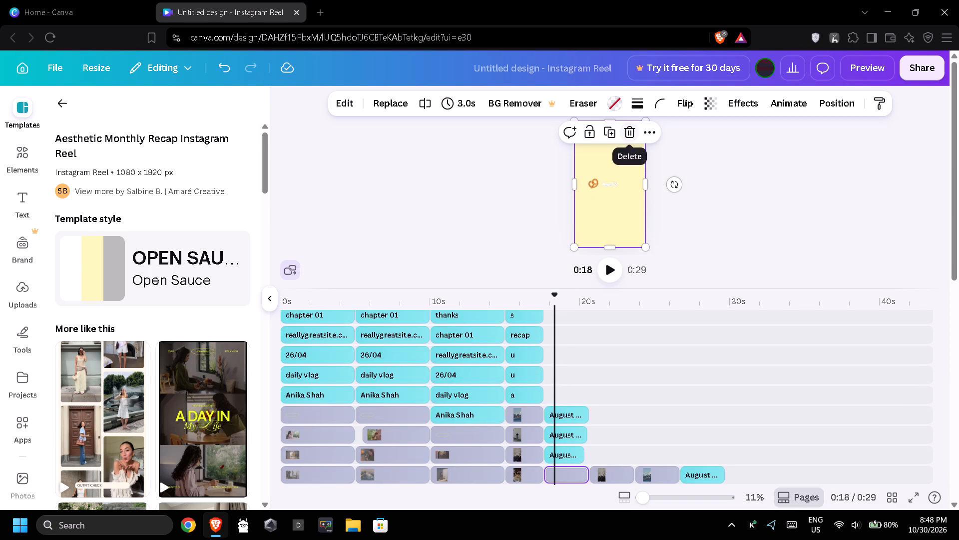
left_click(640, 165)
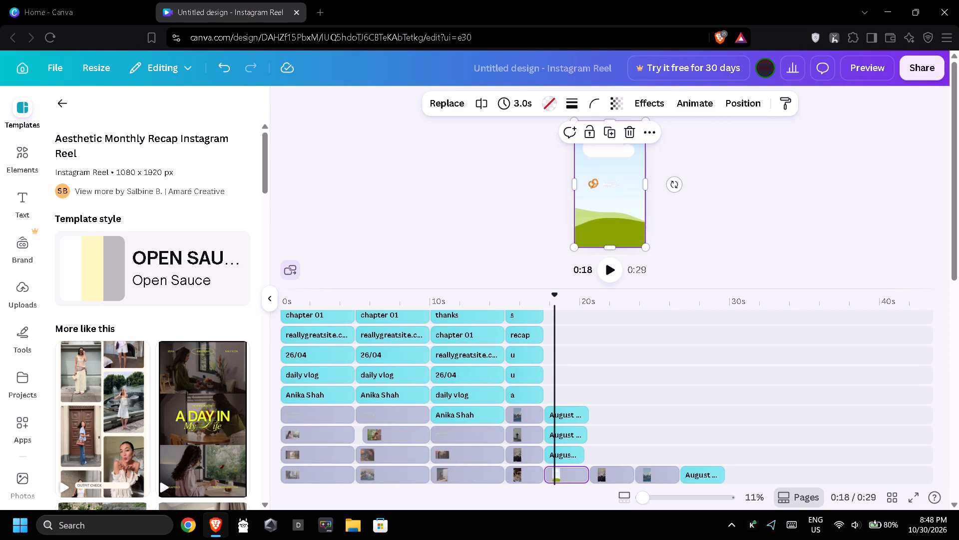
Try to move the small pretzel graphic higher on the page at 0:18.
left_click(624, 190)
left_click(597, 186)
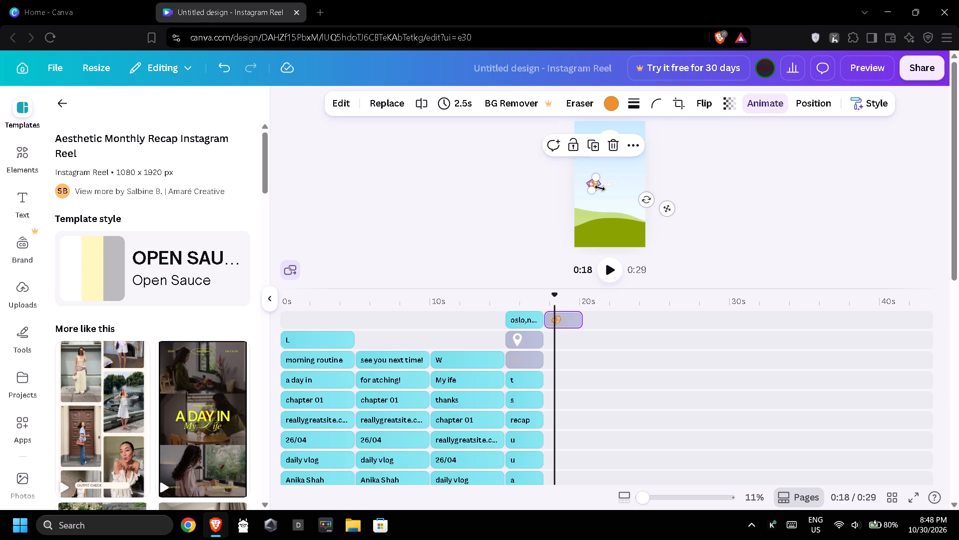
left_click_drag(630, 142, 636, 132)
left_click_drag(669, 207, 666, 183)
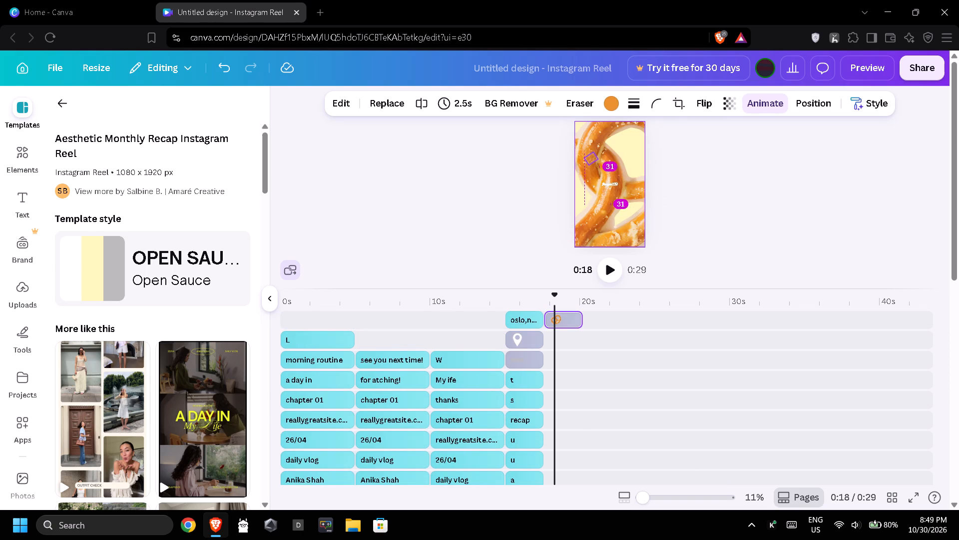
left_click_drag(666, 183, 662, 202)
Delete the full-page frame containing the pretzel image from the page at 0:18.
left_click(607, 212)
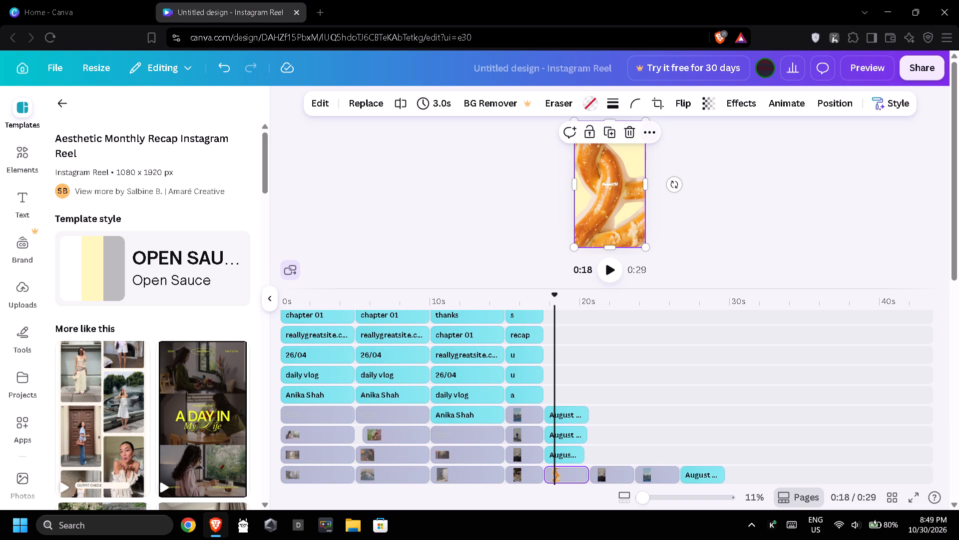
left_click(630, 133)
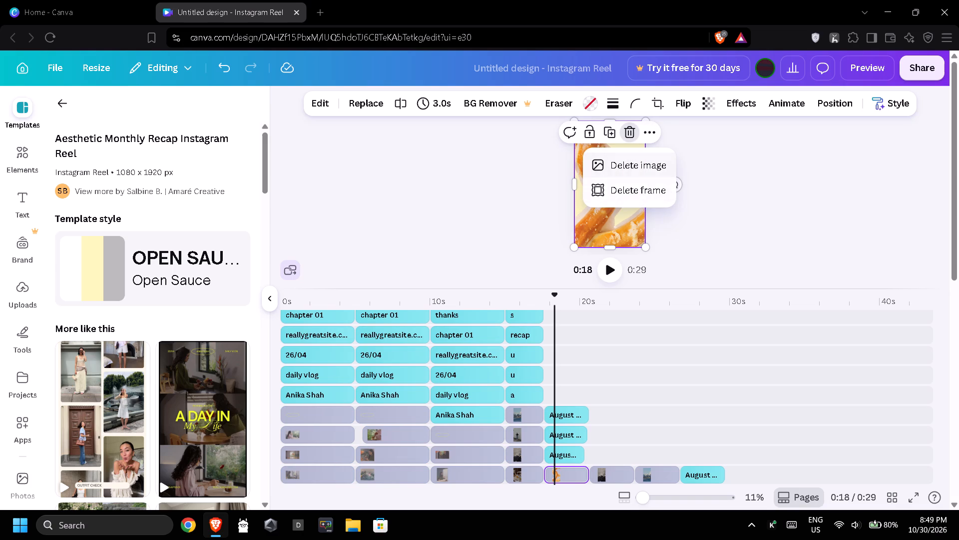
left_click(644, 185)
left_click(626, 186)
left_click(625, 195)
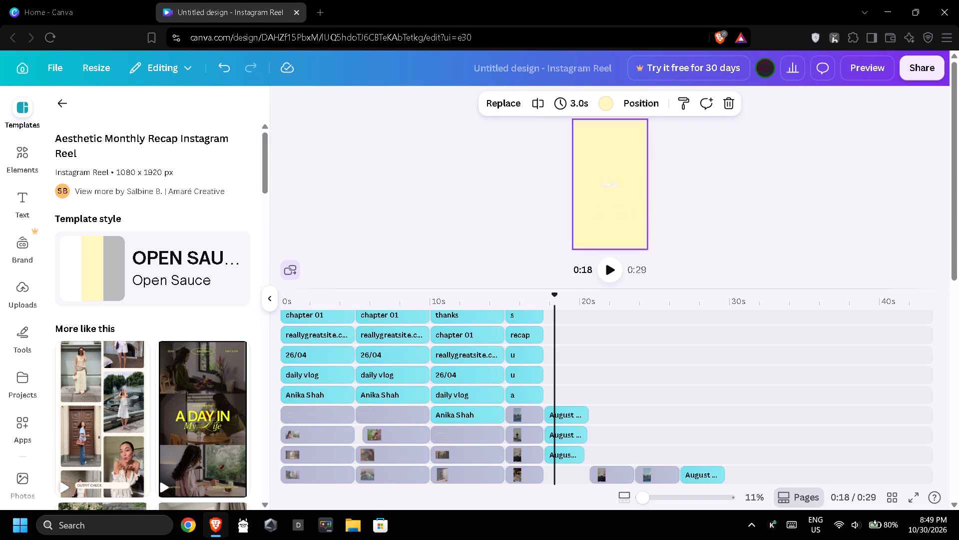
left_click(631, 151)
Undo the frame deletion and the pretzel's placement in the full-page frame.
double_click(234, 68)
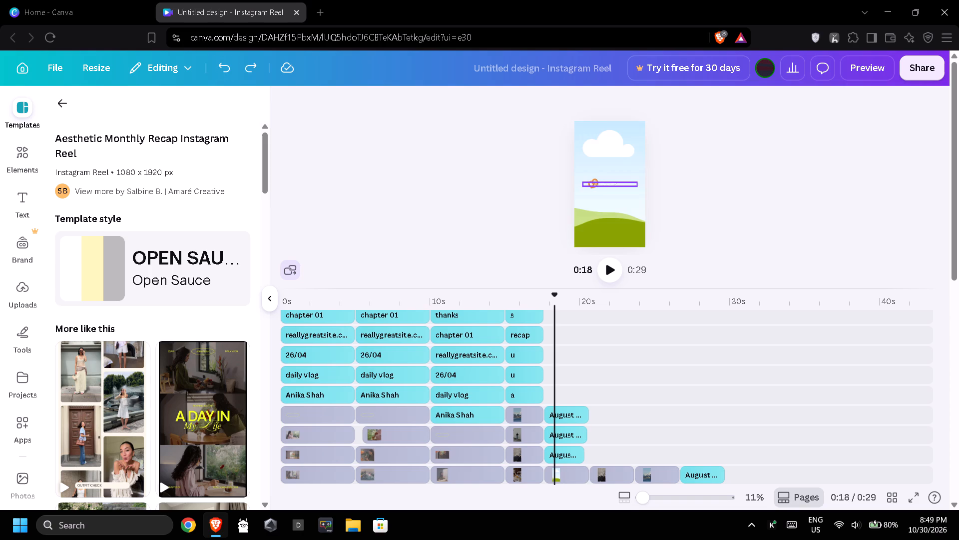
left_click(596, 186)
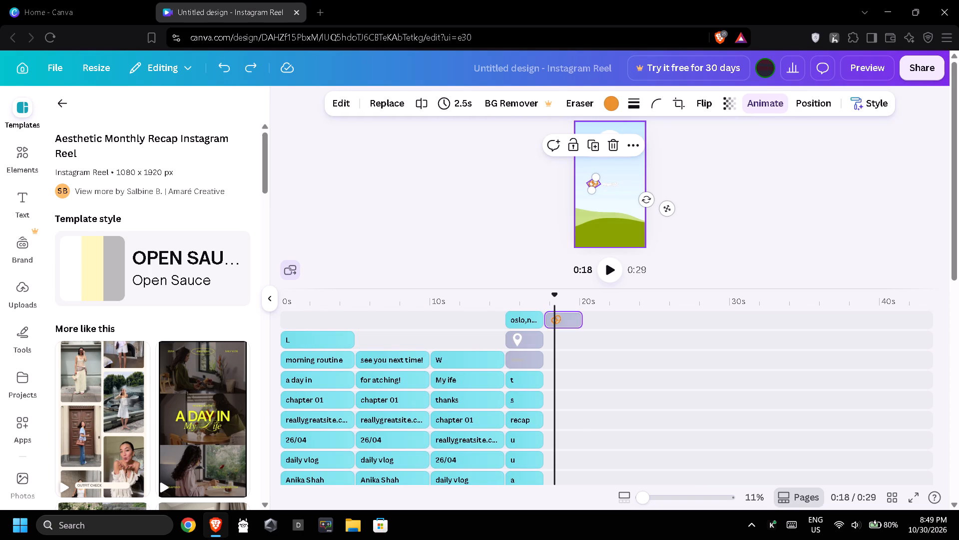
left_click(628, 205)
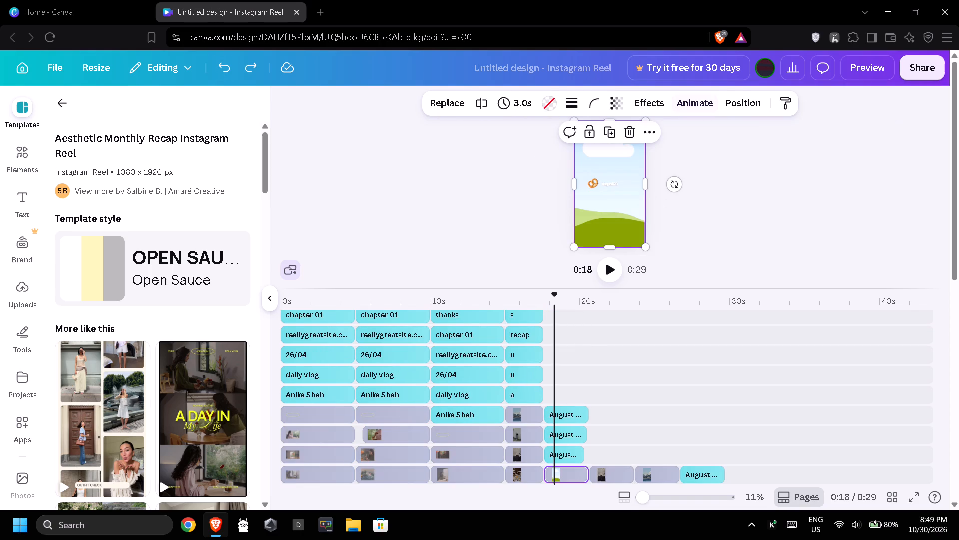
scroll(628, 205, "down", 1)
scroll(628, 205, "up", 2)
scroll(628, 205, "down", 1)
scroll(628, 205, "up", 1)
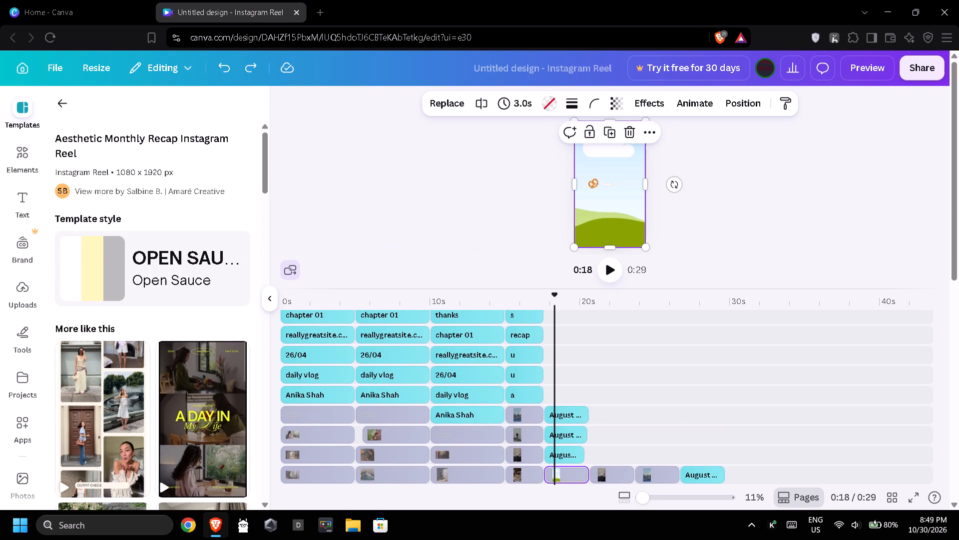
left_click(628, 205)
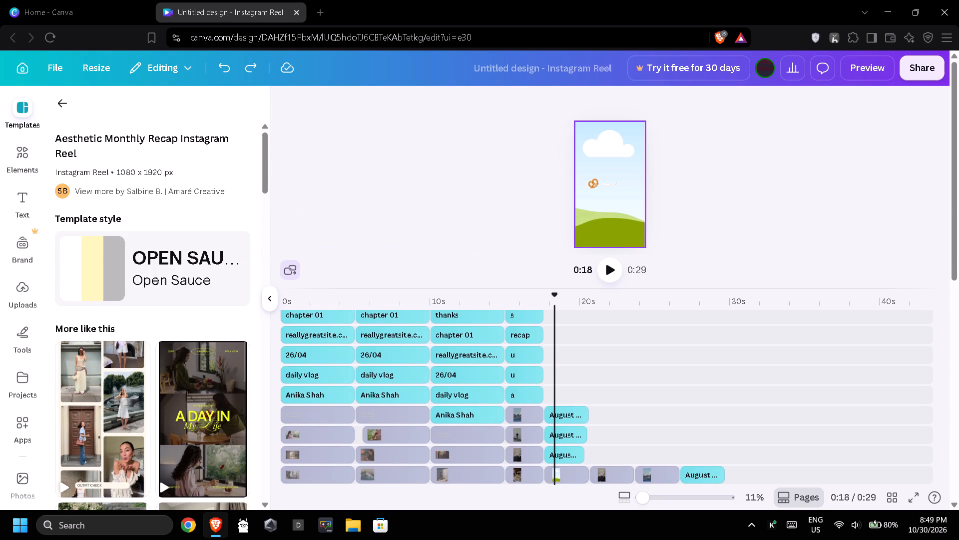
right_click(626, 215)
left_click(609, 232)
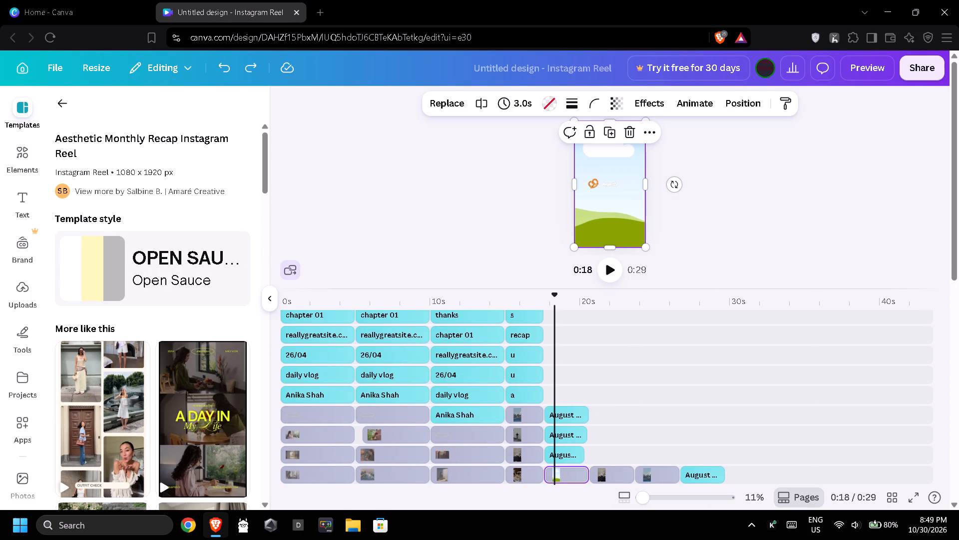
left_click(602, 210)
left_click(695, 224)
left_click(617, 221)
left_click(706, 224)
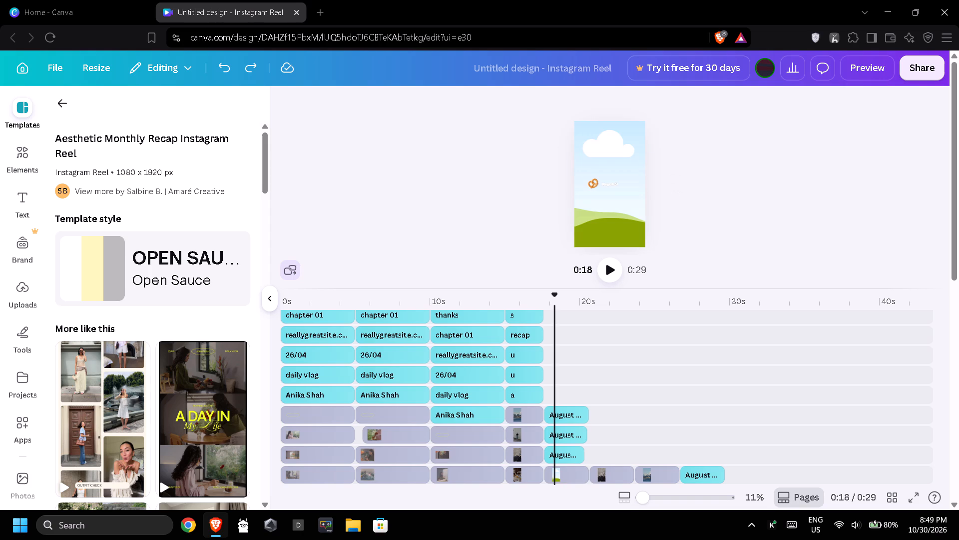
Move the white bar graphic's clip from the track above to the "oslo" text track, directly after the pretzel clip.
left_click(620, 356)
left_click(578, 361)
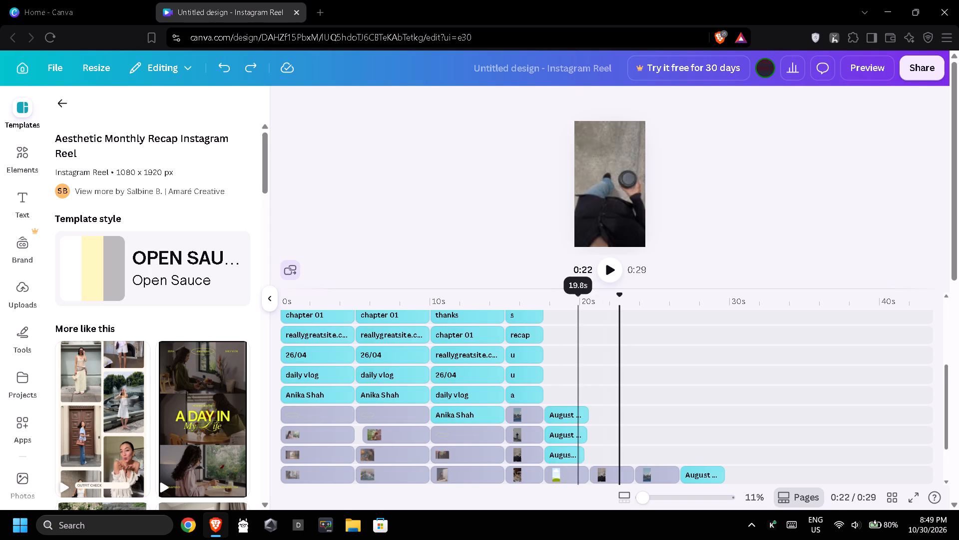
scroll(580, 358, "up", 4)
left_click(566, 359)
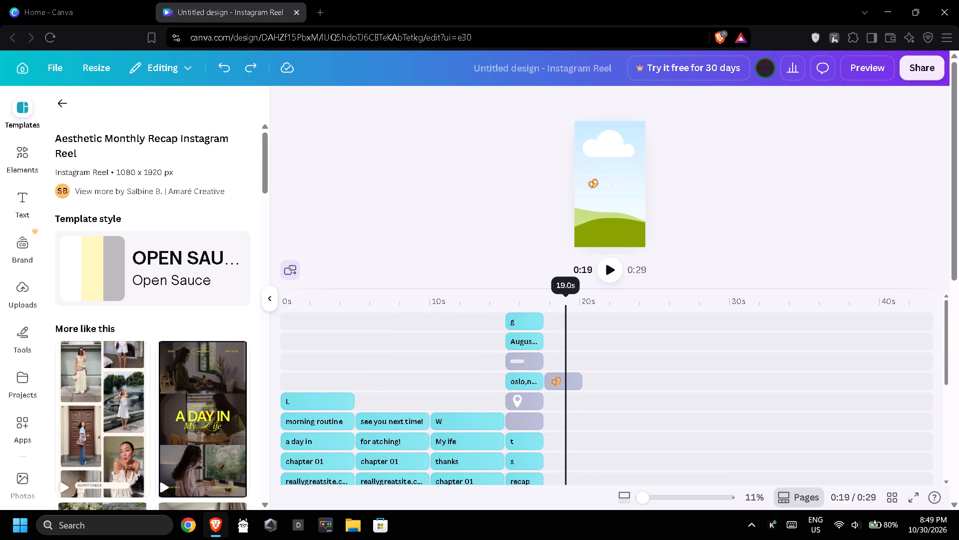
left_click_drag(516, 358, 598, 382)
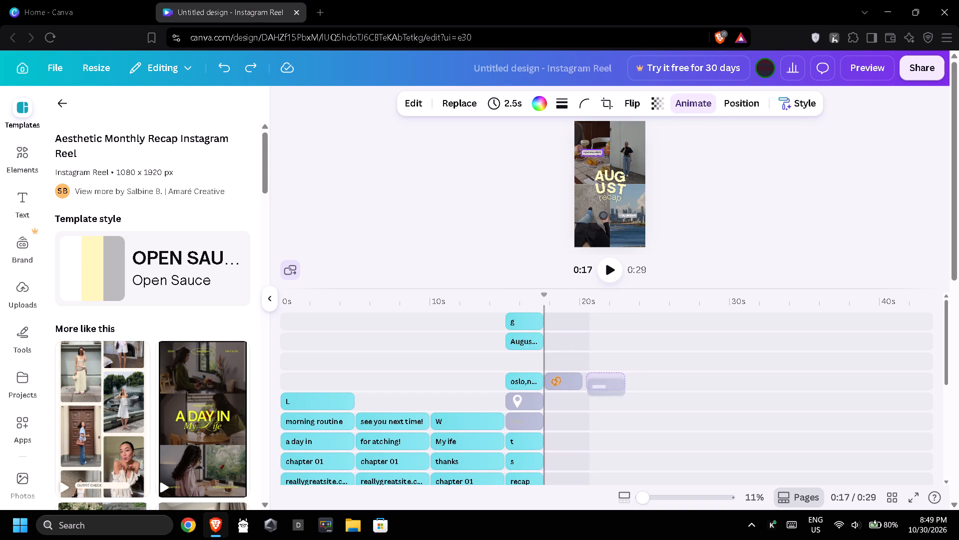
left_click_drag(598, 382, 596, 382)
left_click(605, 360)
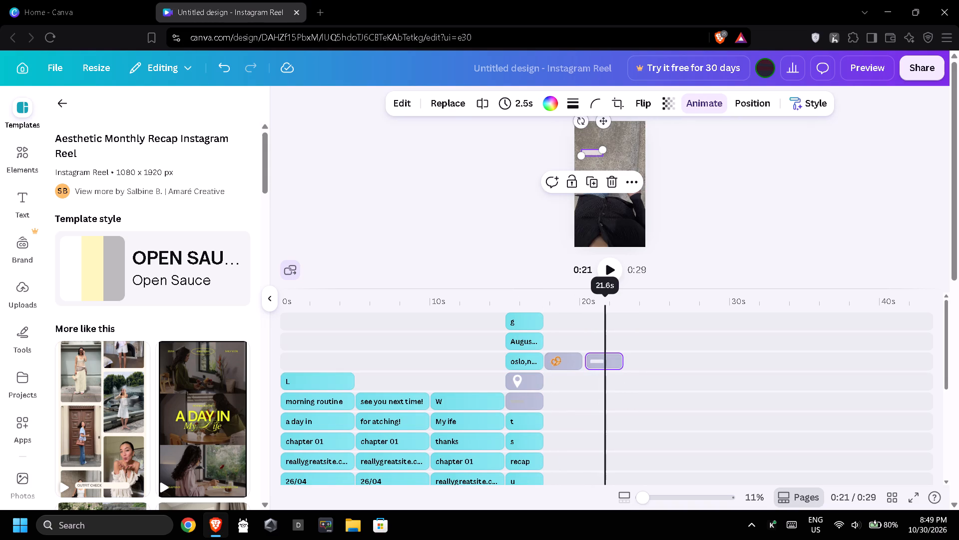
left_click(590, 153)
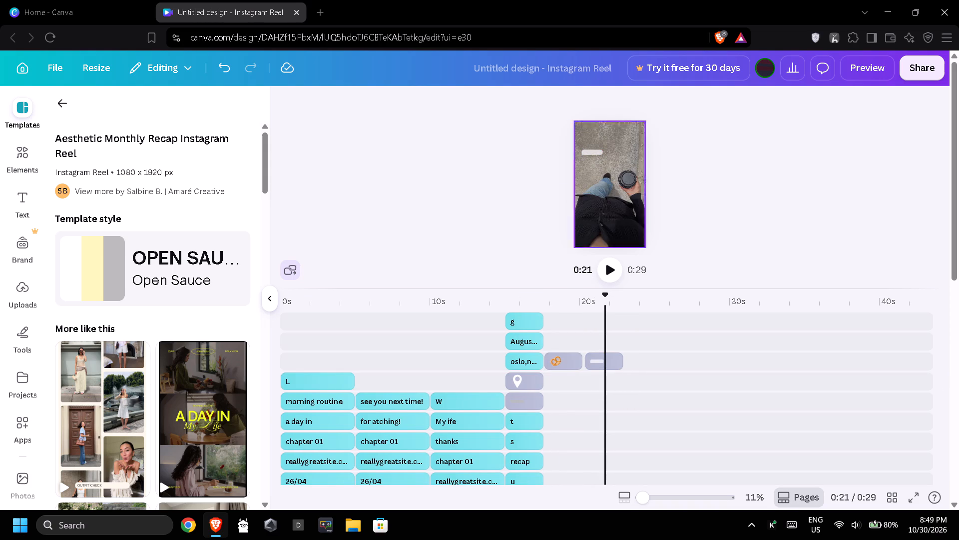
Raise the transparency value of the white bar on the 0:21 page so that it looks more opaque.
left_click(591, 153)
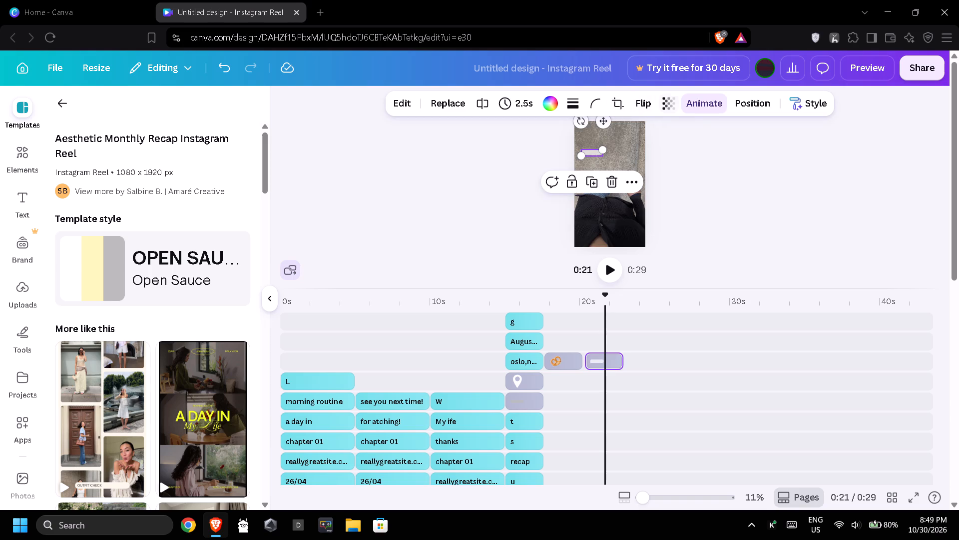
left_click(668, 104)
left_click_drag(686, 150, 691, 150)
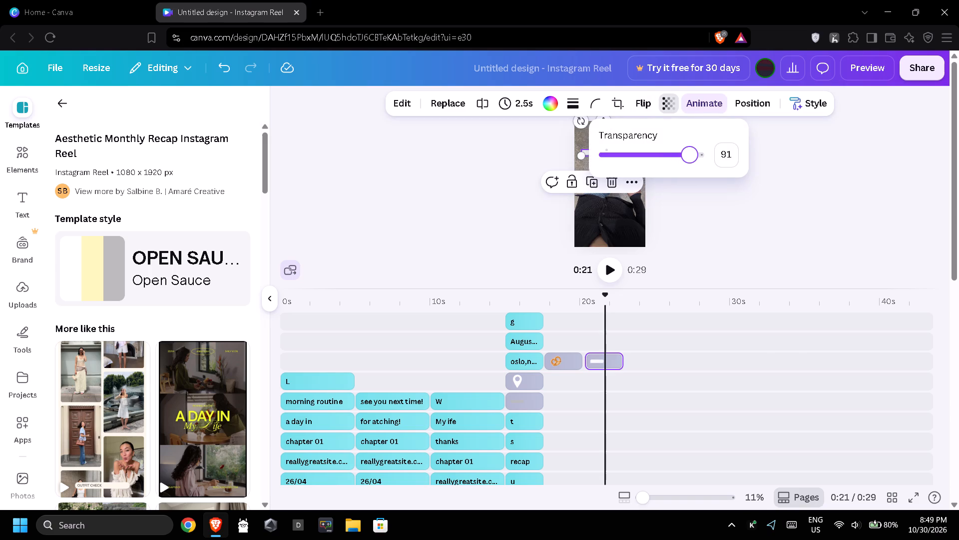
left_click_drag(691, 151, 696, 152)
Flip the white bar vertically and horizontally.
left_click(643, 104)
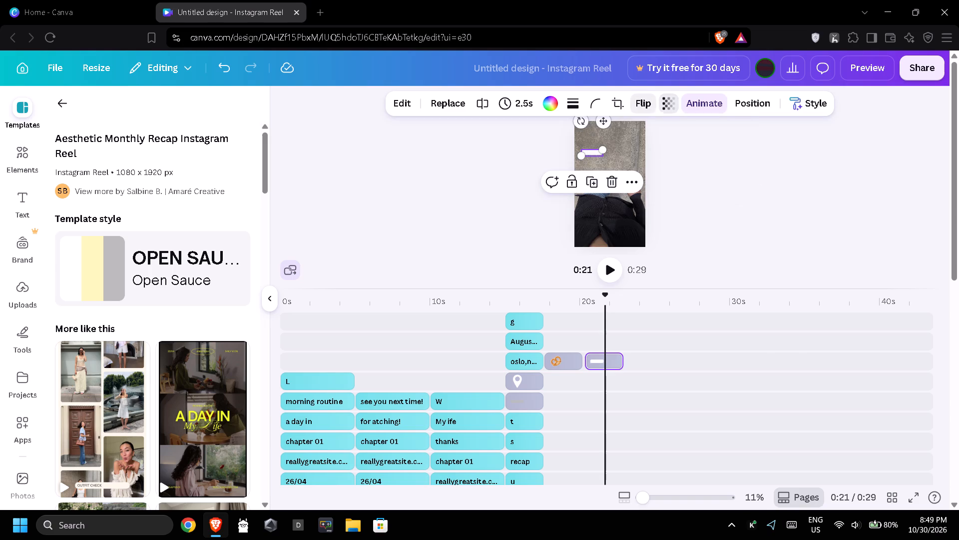
left_click(658, 156)
left_click(658, 143)
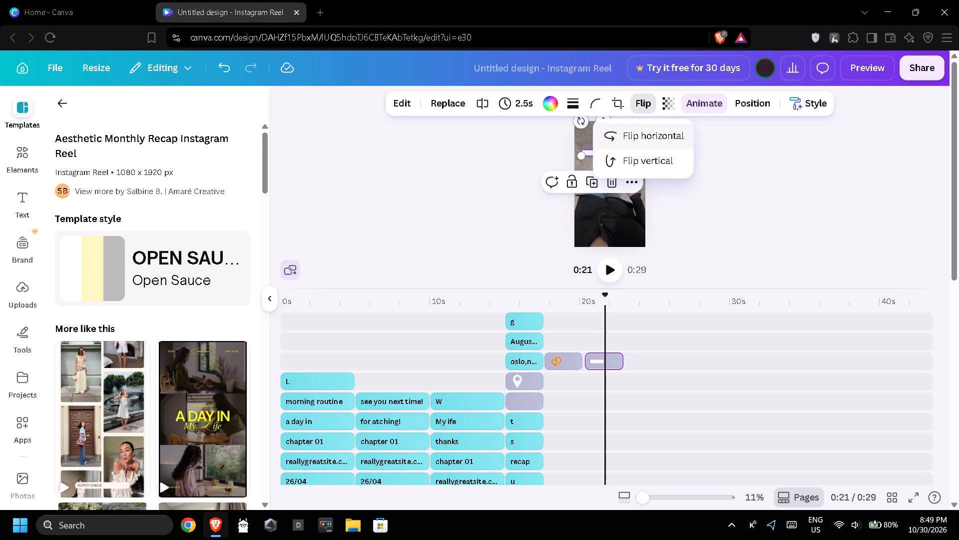
Set the white bar's corner rounding to 100.
left_click(594, 105)
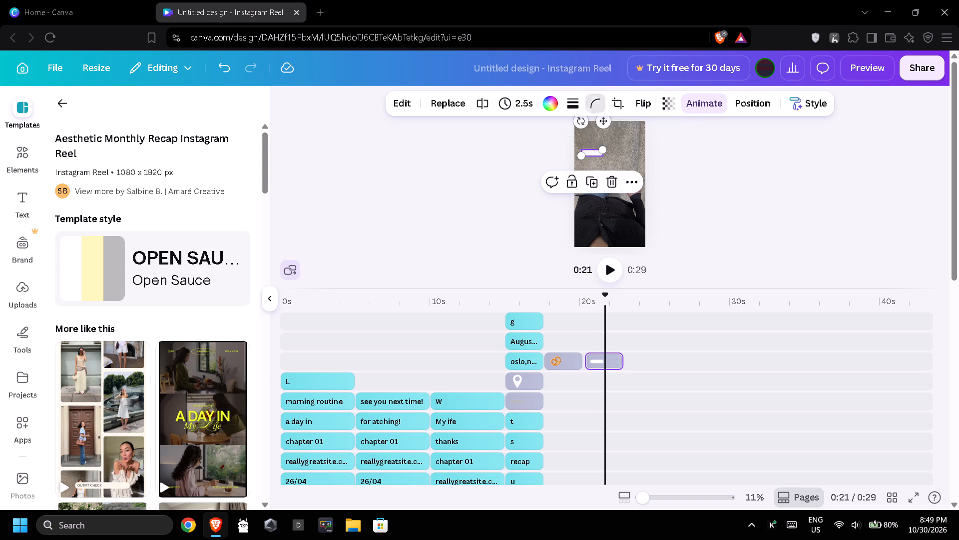
left_click_drag(627, 153, 632, 154)
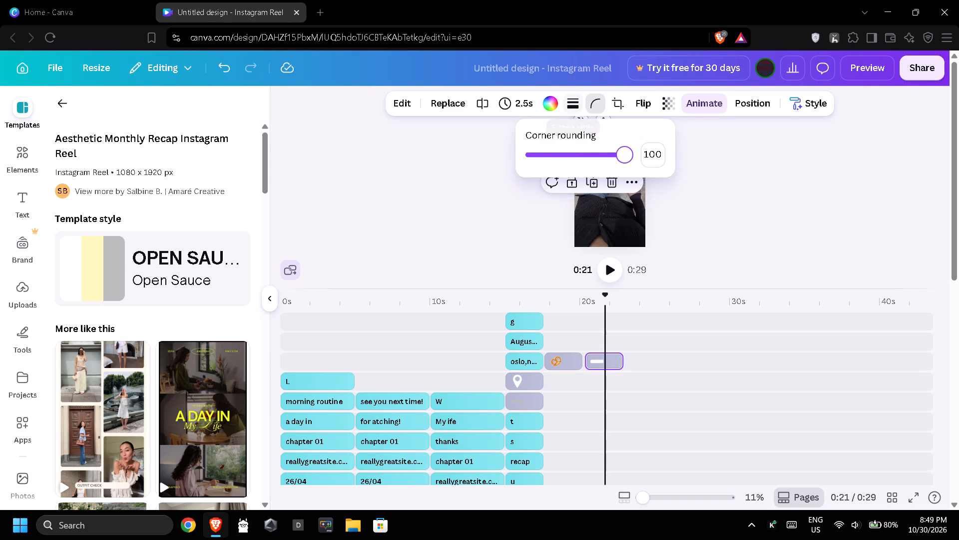
Give the white bar a solid black stroke with a stroke weight of 100.
left_click(571, 104)
left_click(625, 187)
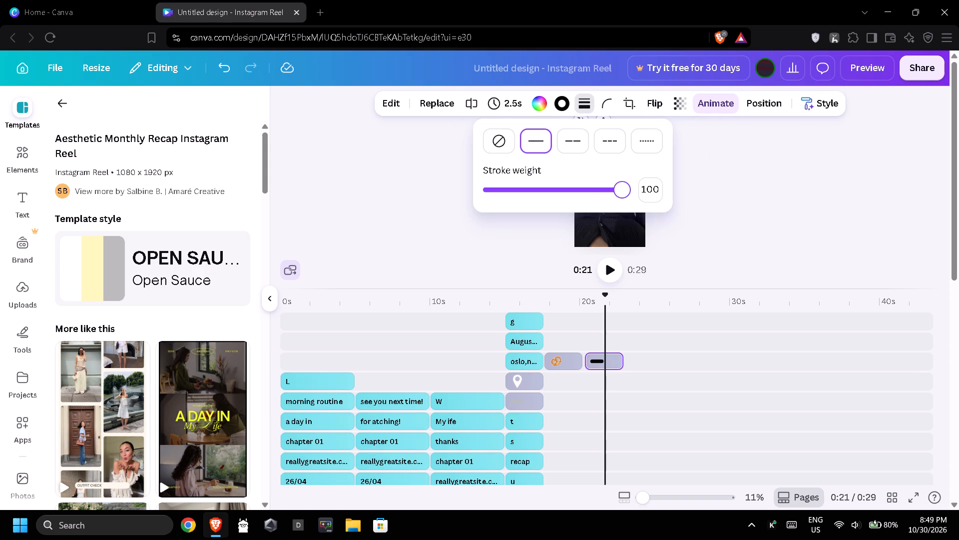
left_click(731, 196)
left_click(715, 203)
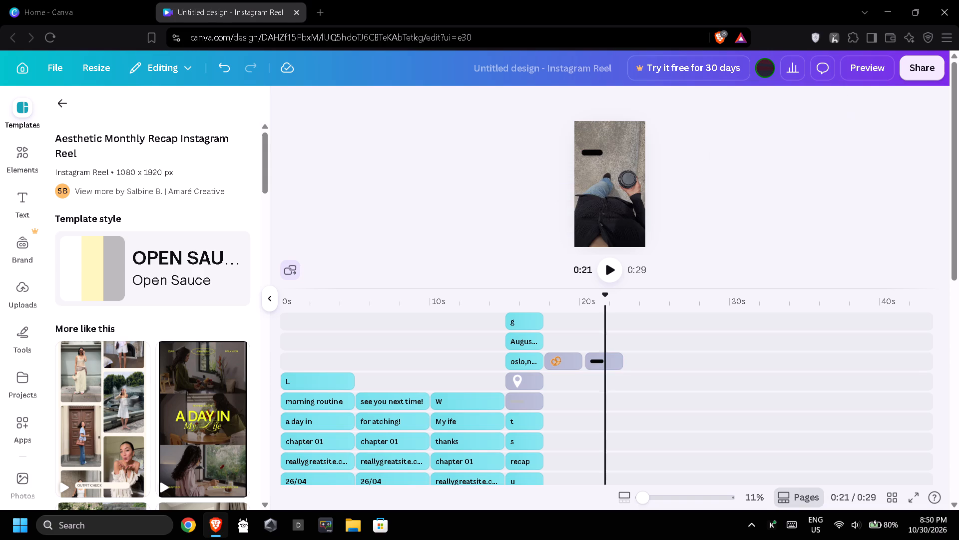
Use the Pixel Eraser on the pretzel image at 0:19 to erase the pale border around the inside of its left hole.
left_click(568, 357)
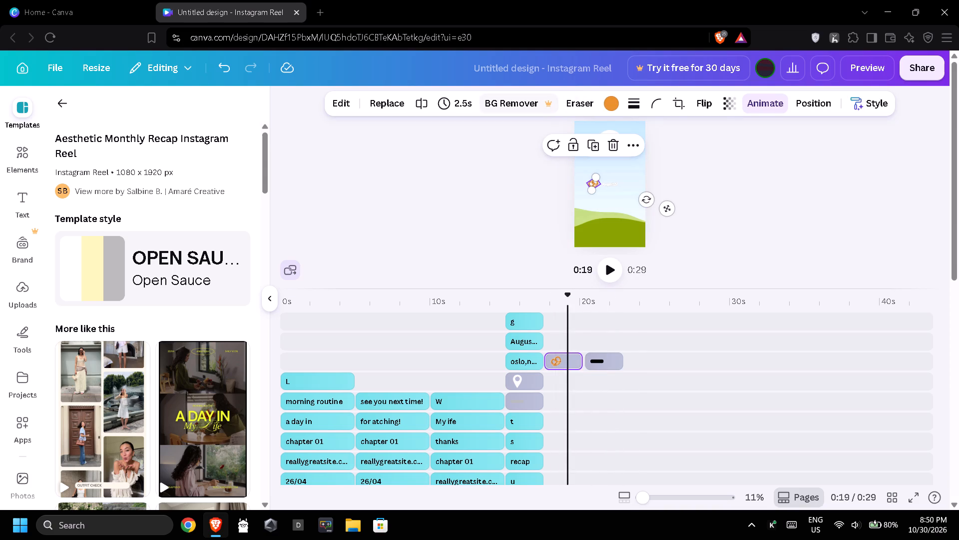
left_click(589, 107)
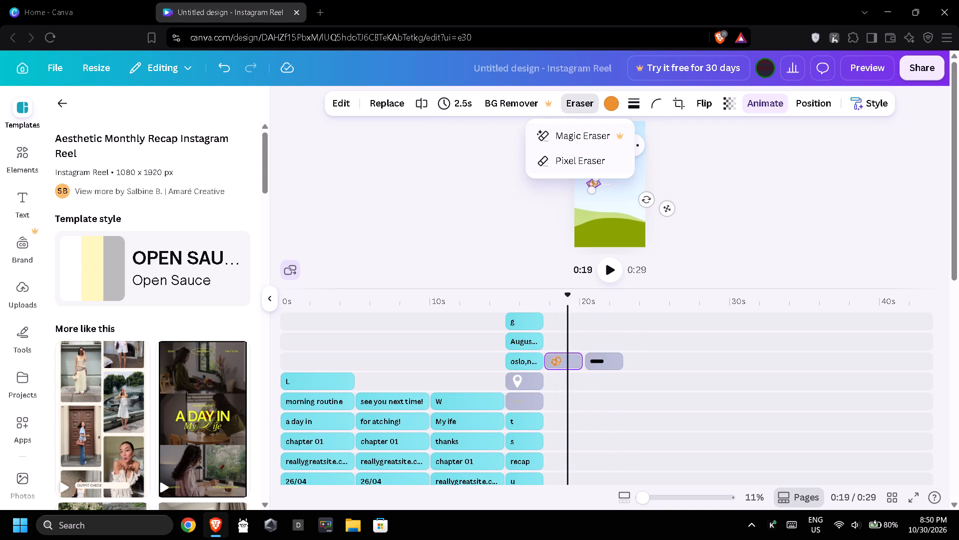
left_click(601, 158)
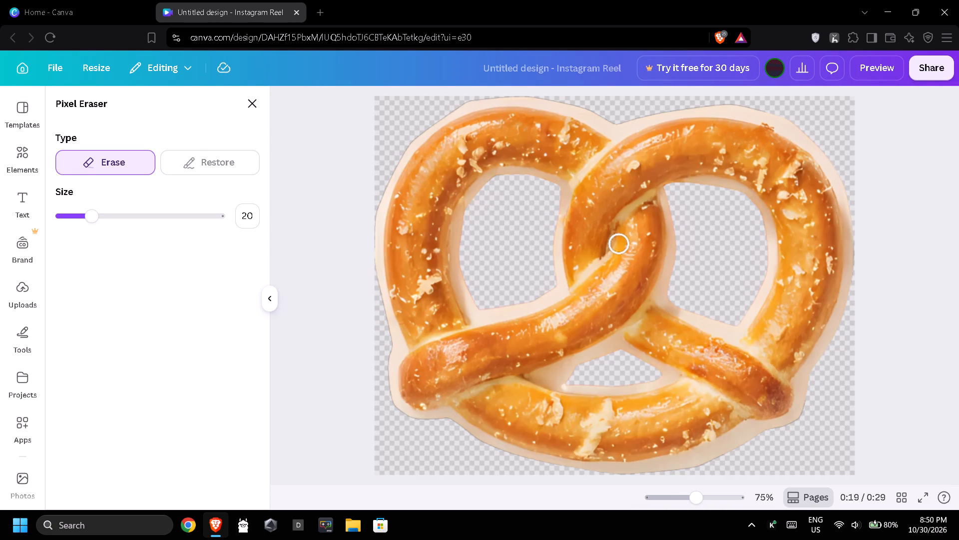
left_click_drag(495, 180, 454, 230)
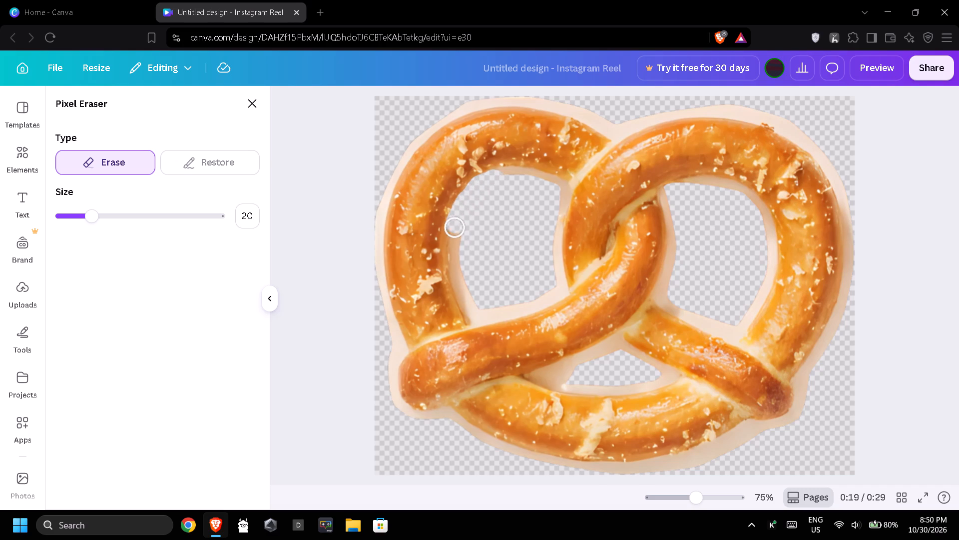
Erase the pale fringe around the inside edge of the pretzel's upper-left hole with the Pixel Eraser.
left_click_drag(454, 230, 474, 312)
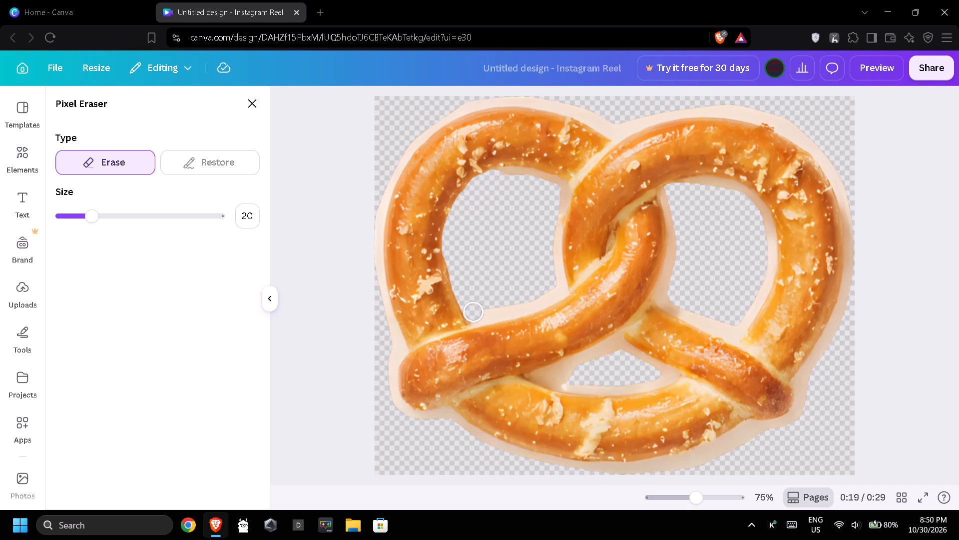
left_click_drag(474, 312, 491, 313)
left_click_drag(491, 313, 557, 247)
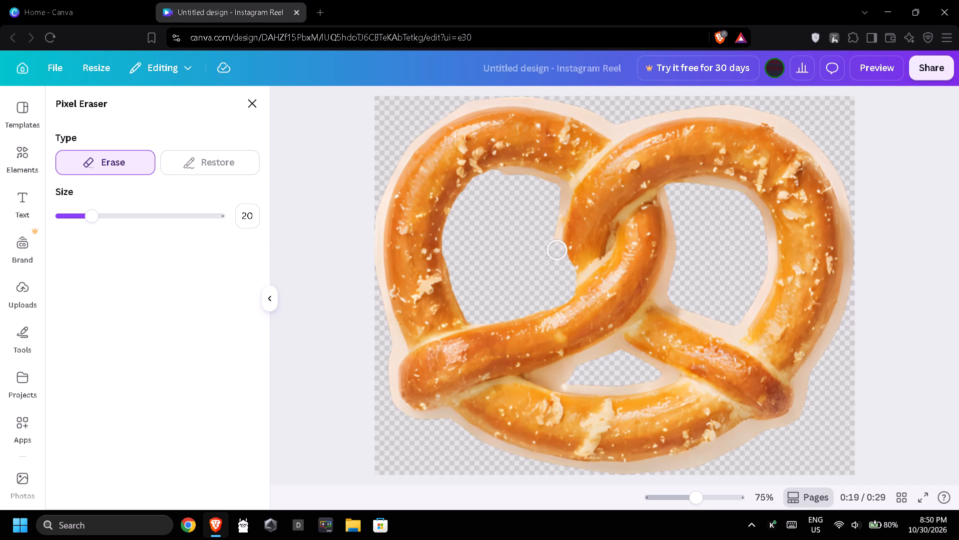
left_click_drag(557, 247, 563, 184)
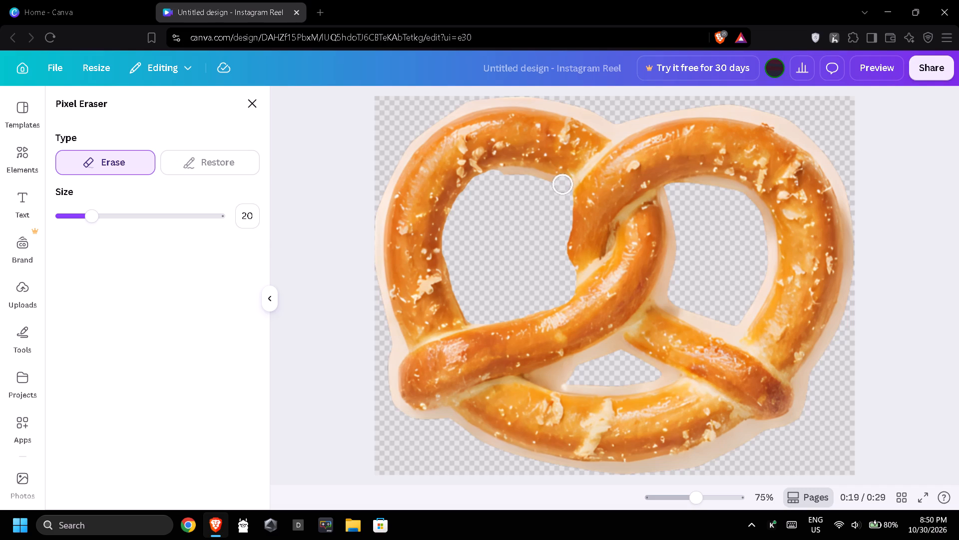
left_click_drag(563, 184, 508, 175)
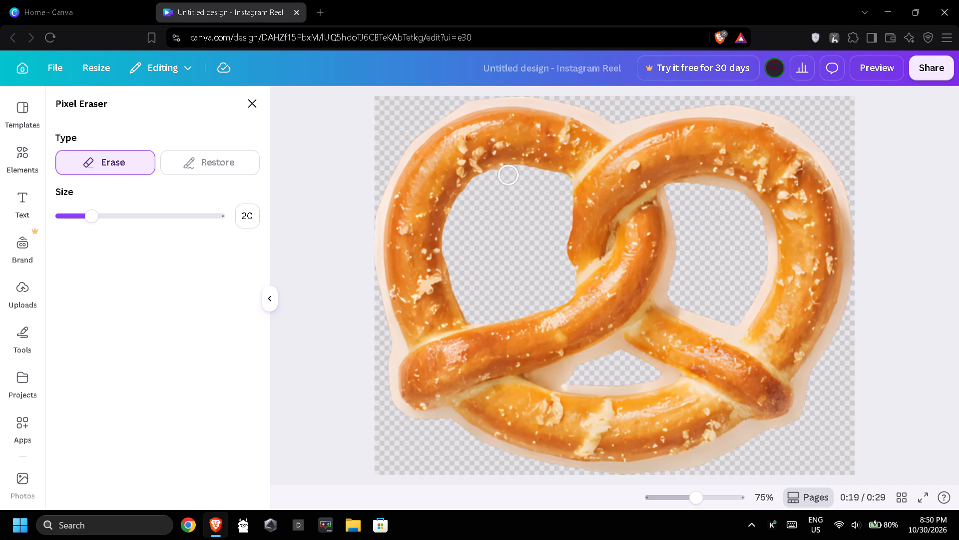
left_click_drag(508, 175, 502, 175)
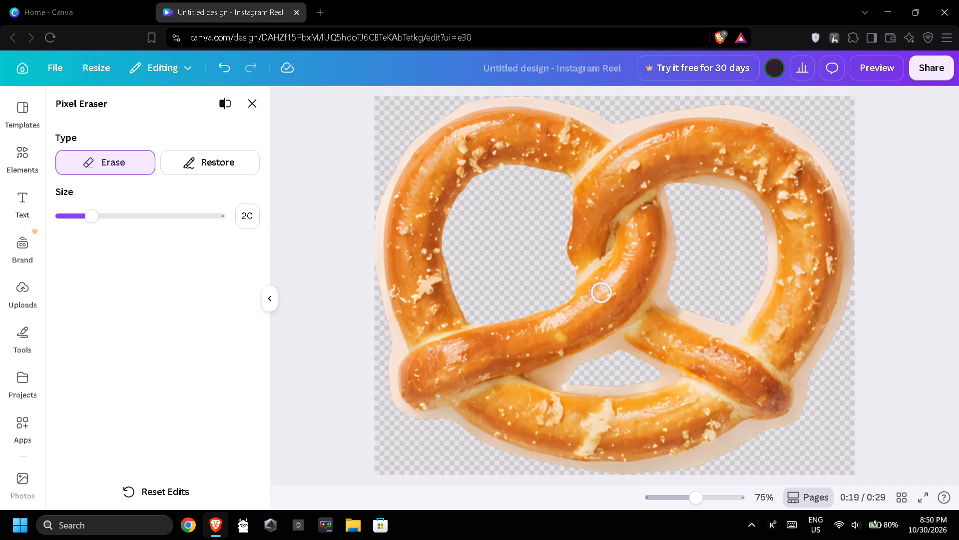
Erase the pale fringe around the inside edge of the pretzel's upper-right hole.
left_click_drag(662, 295, 662, 291)
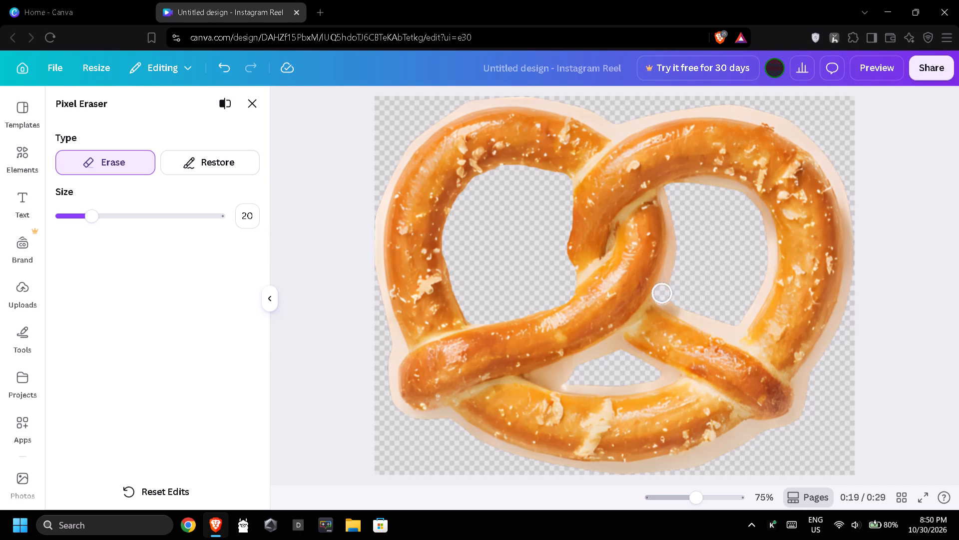
left_click_drag(662, 291, 678, 233)
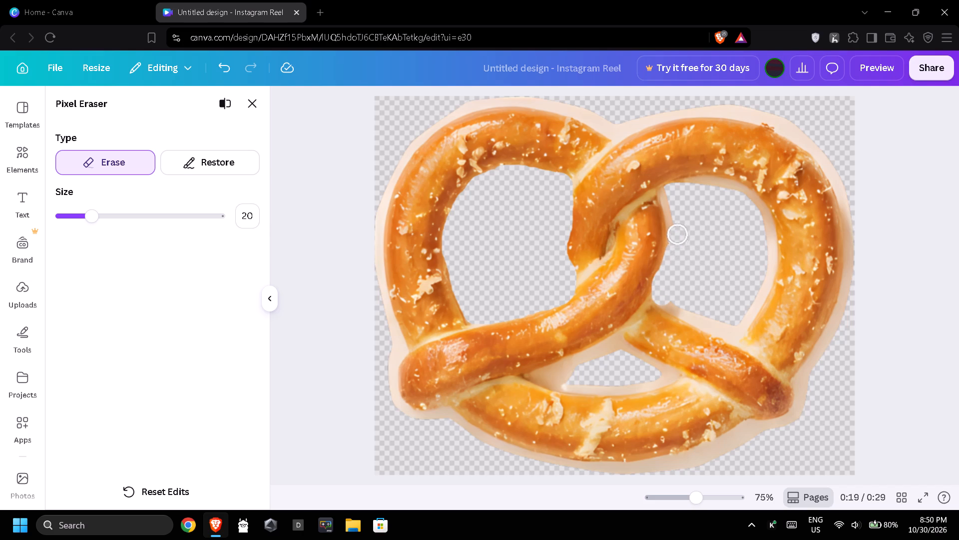
left_click_drag(678, 233, 671, 215)
left_click_drag(671, 215, 732, 192)
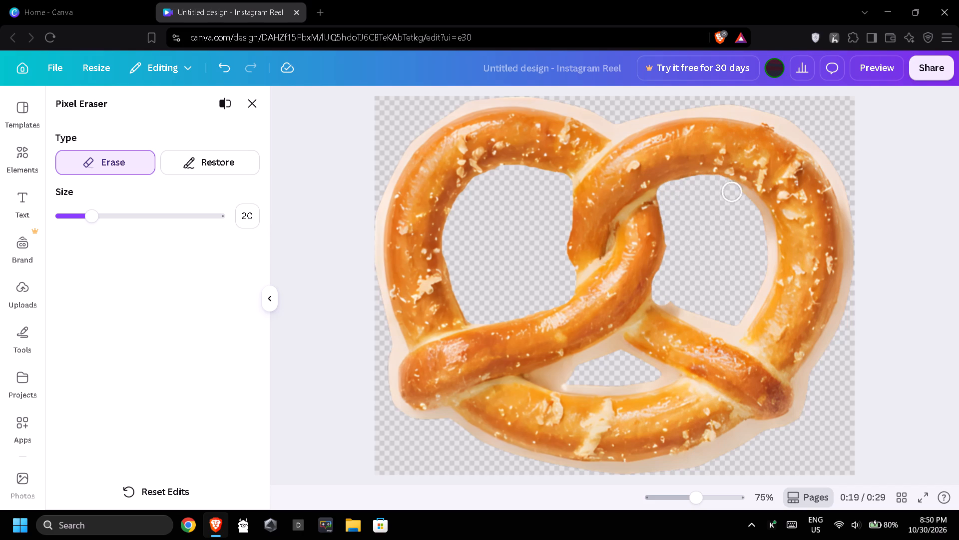
left_click_drag(732, 192, 766, 227)
left_click_drag(766, 227, 759, 302)
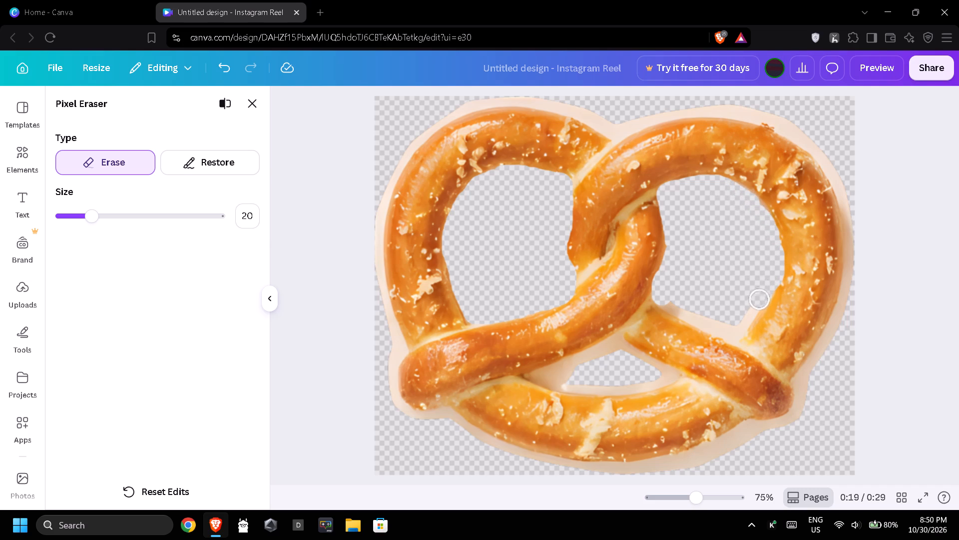
left_click_drag(759, 302, 739, 338)
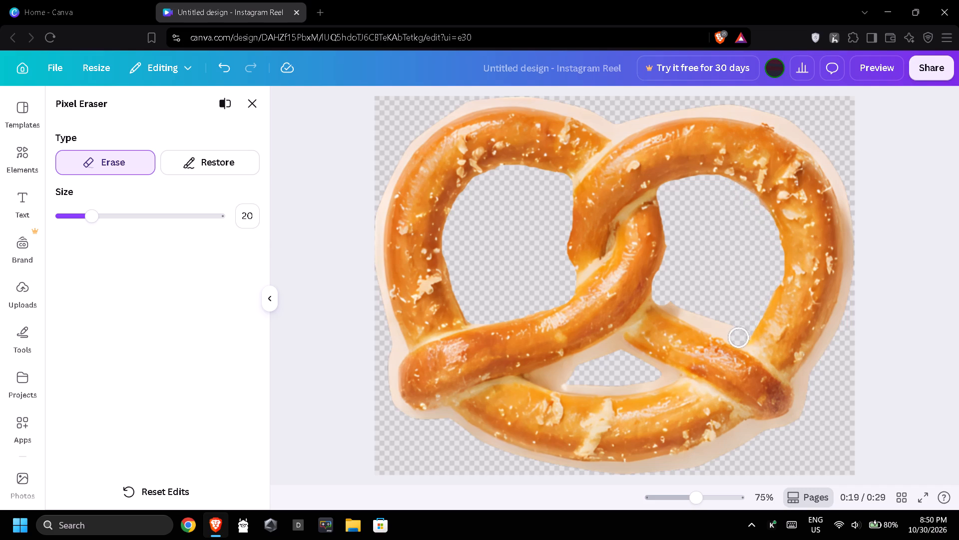
left_click_drag(739, 338, 676, 314)
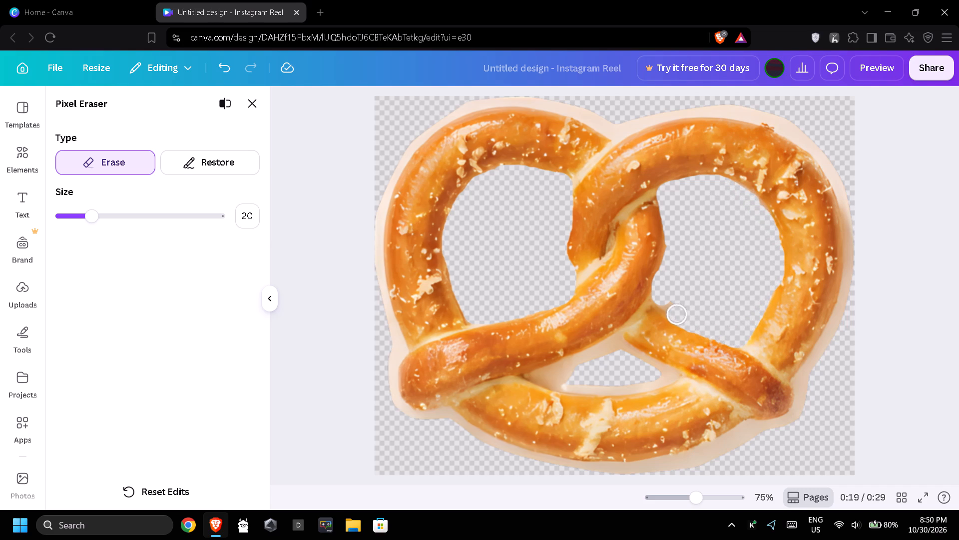
left_click_drag(676, 314, 662, 302)
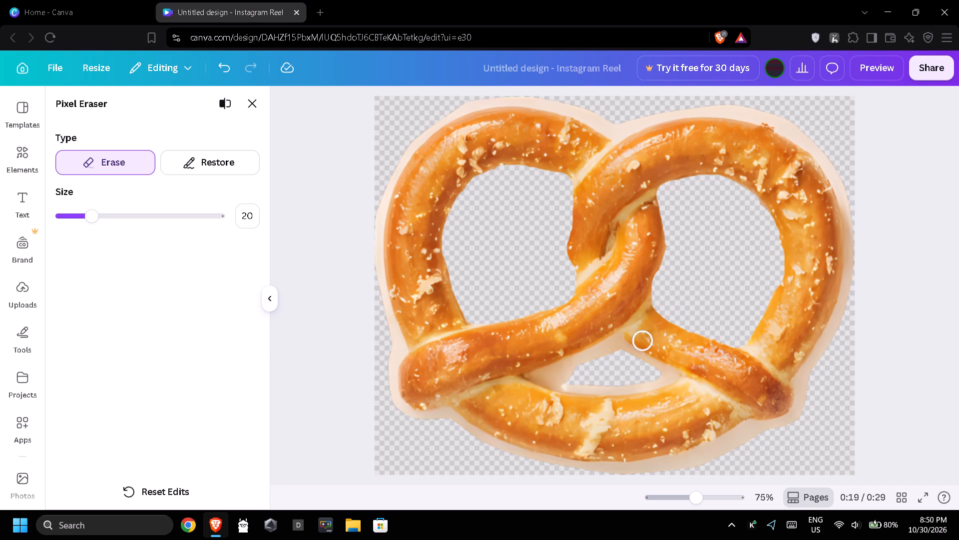
Erase the pale fringe around the inside edge of the pretzel's bottom hole.
left_click_drag(615, 342, 599, 345)
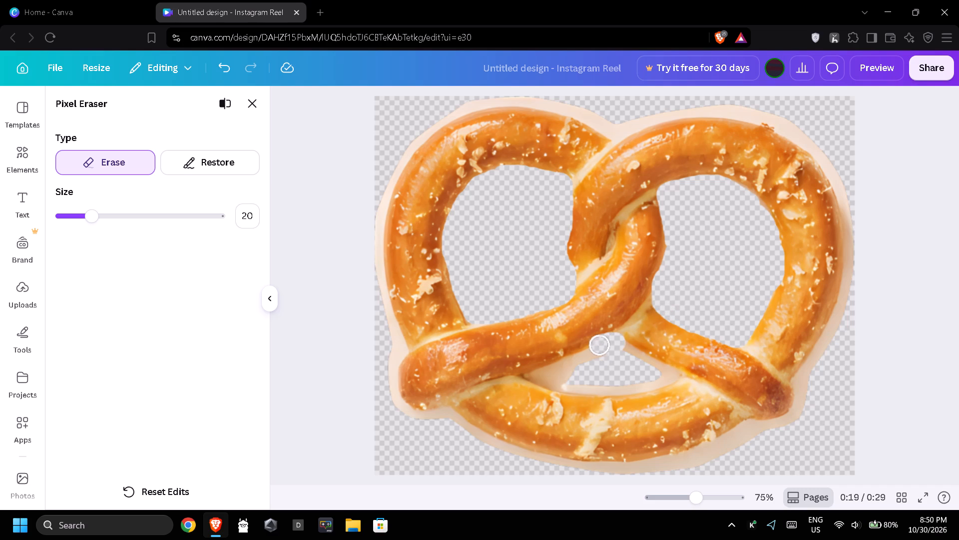
left_click_drag(599, 345, 540, 376)
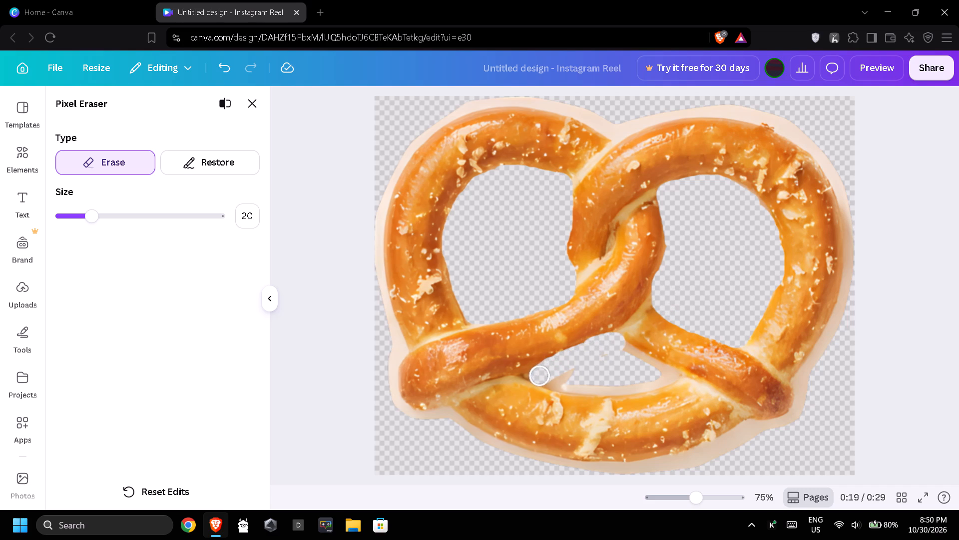
left_click_drag(540, 376, 590, 383)
left_click_drag(590, 383, 657, 381)
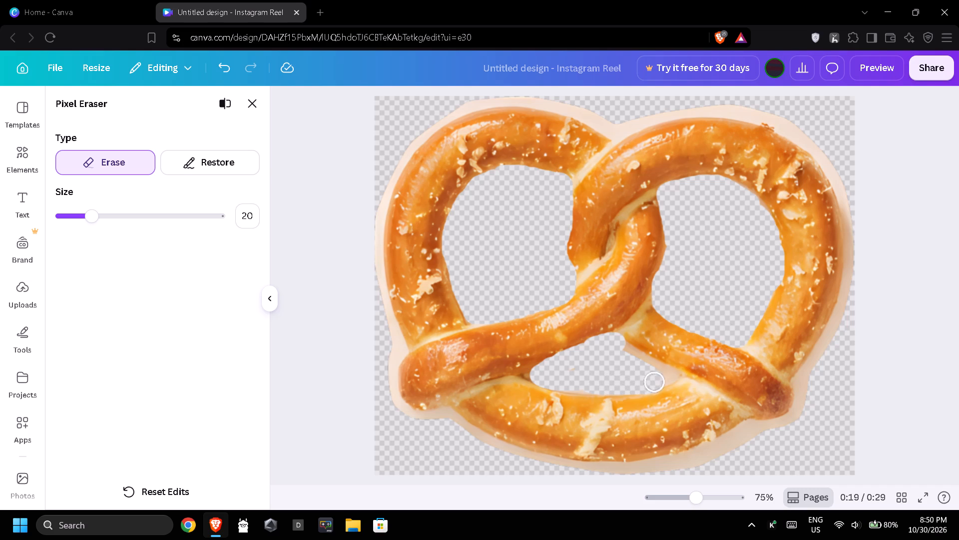
left_click_drag(657, 381, 665, 378)
left_click_drag(665, 378, 637, 358)
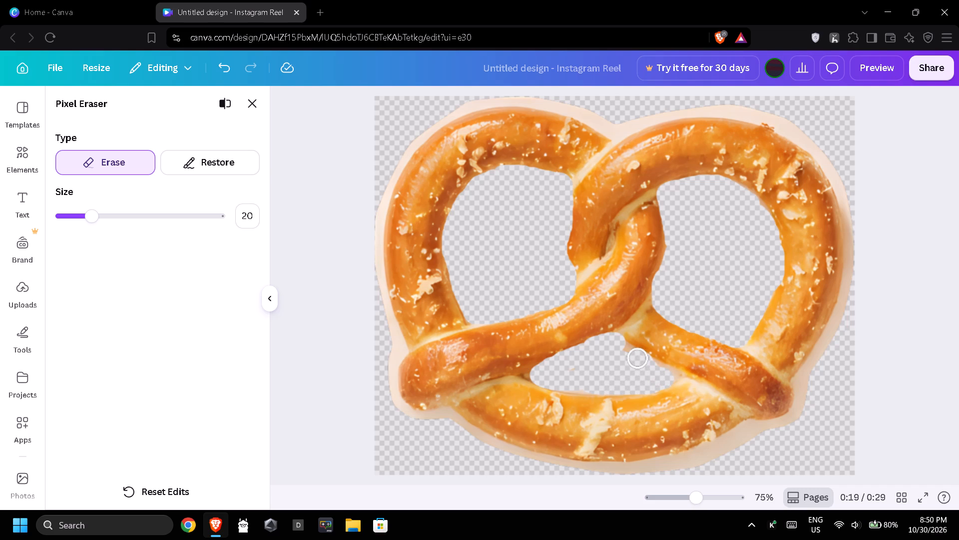
left_click_drag(637, 358, 669, 370)
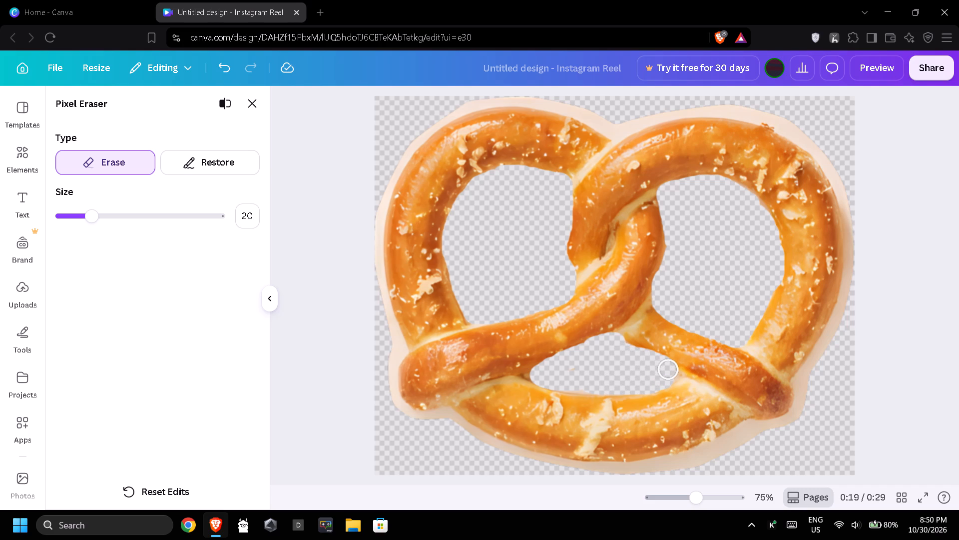
left_click_drag(669, 370, 676, 376)
Erase the pale halo around the outer edge of the pretzel's right lobe, from its lower-right end up to the top notch.
left_click_drag(803, 384, 824, 361)
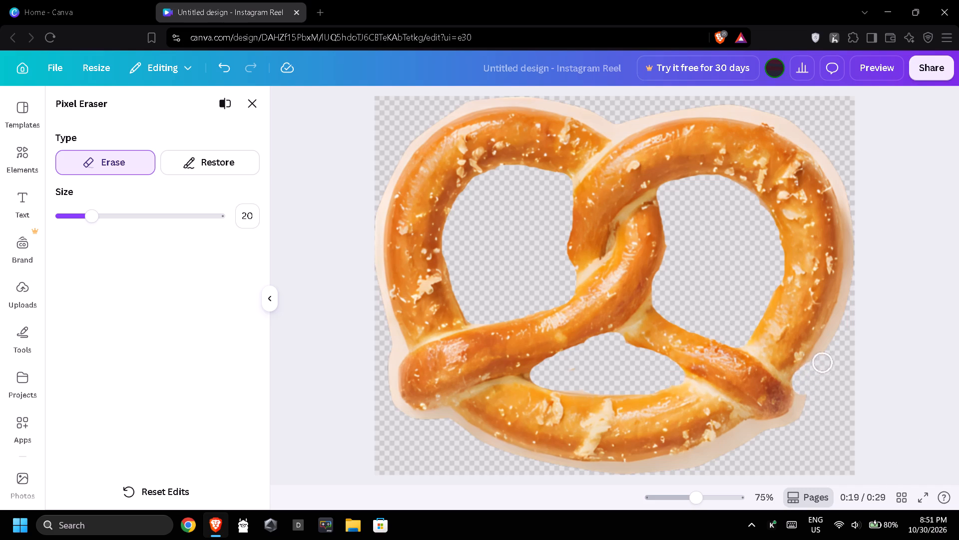
left_click_drag(824, 361, 828, 342)
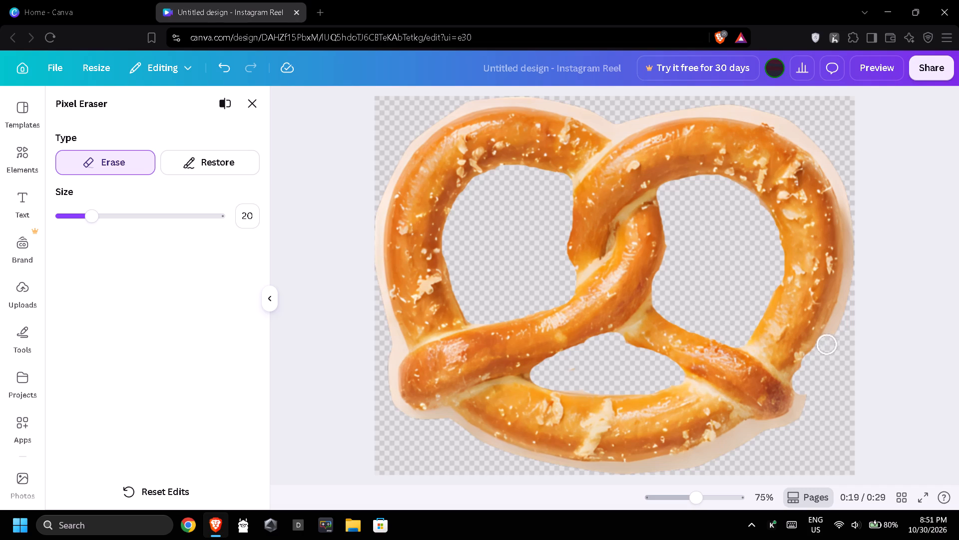
left_click_drag(828, 342, 852, 306)
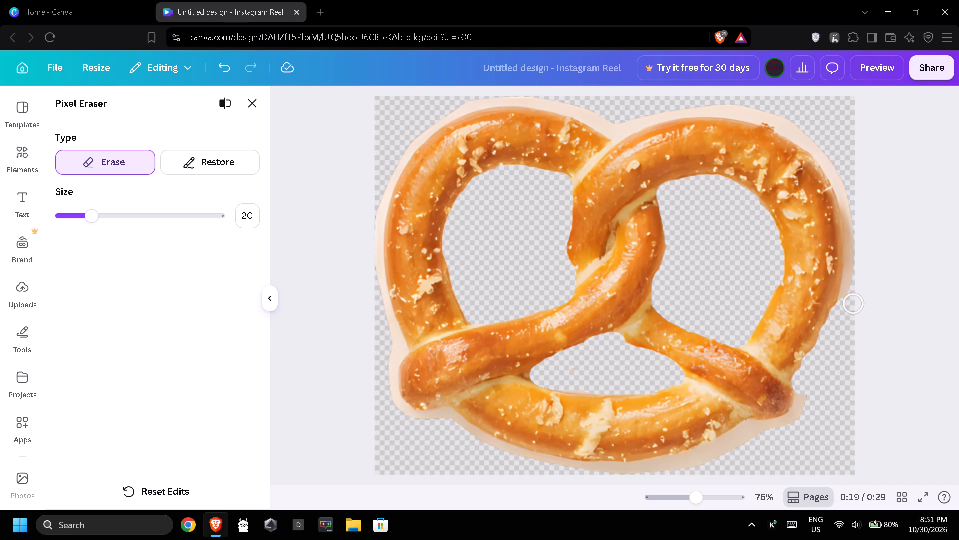
left_click_drag(852, 306, 848, 249)
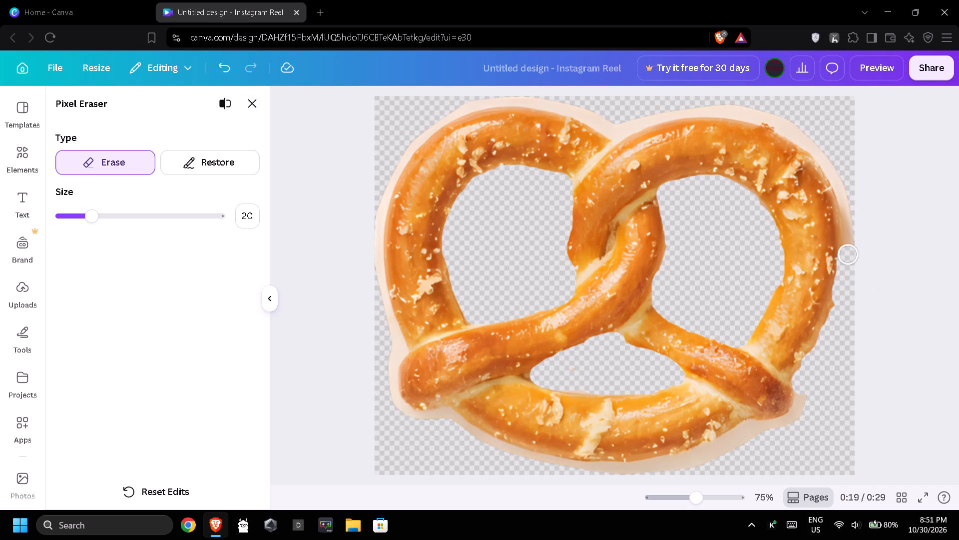
left_click_drag(848, 249, 830, 156)
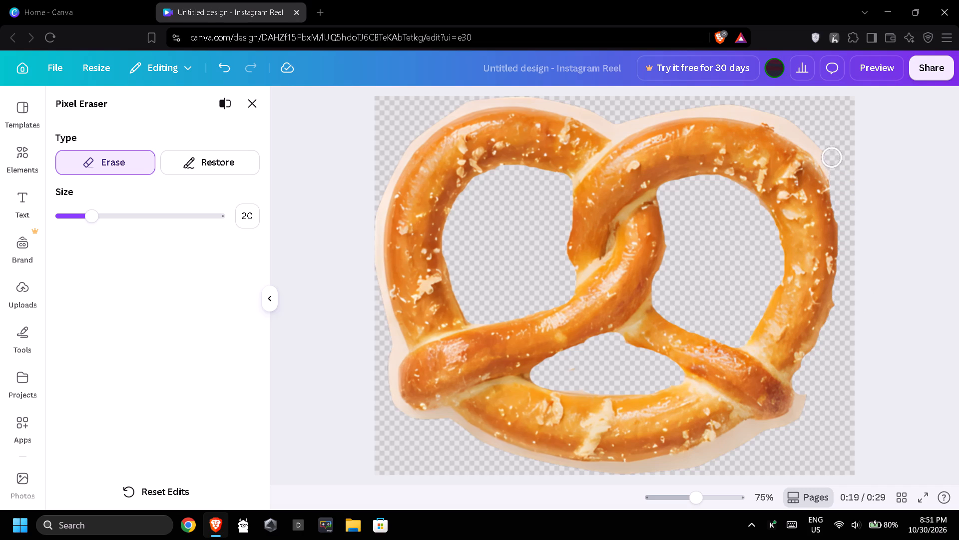
left_click_drag(830, 156, 805, 144)
left_click_drag(805, 144, 725, 115)
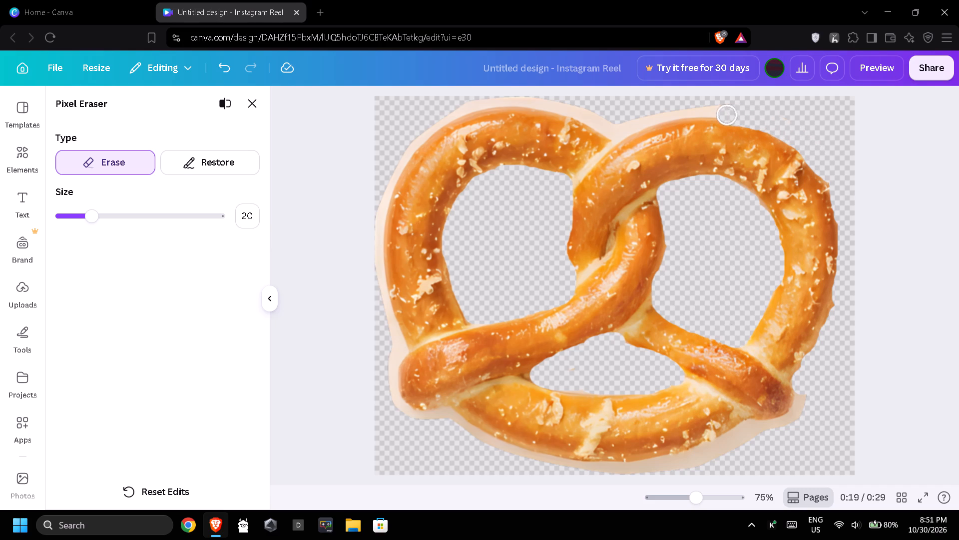
left_click_drag(725, 115, 608, 136)
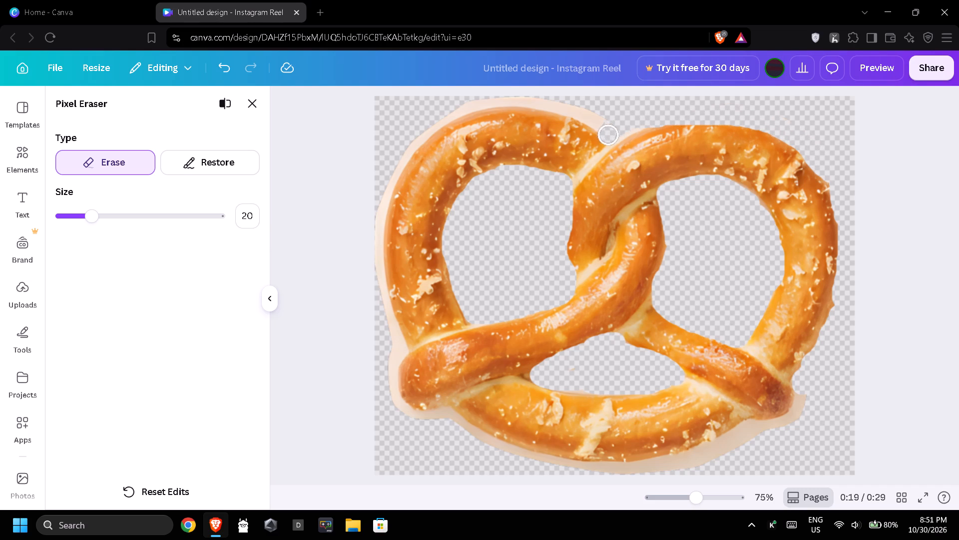
left_click_drag(608, 136, 608, 131)
Erase the pale halo around the outer edge of the pretzel's left lobe, from the top notch down to its lower-left end.
left_click_drag(608, 131, 550, 102)
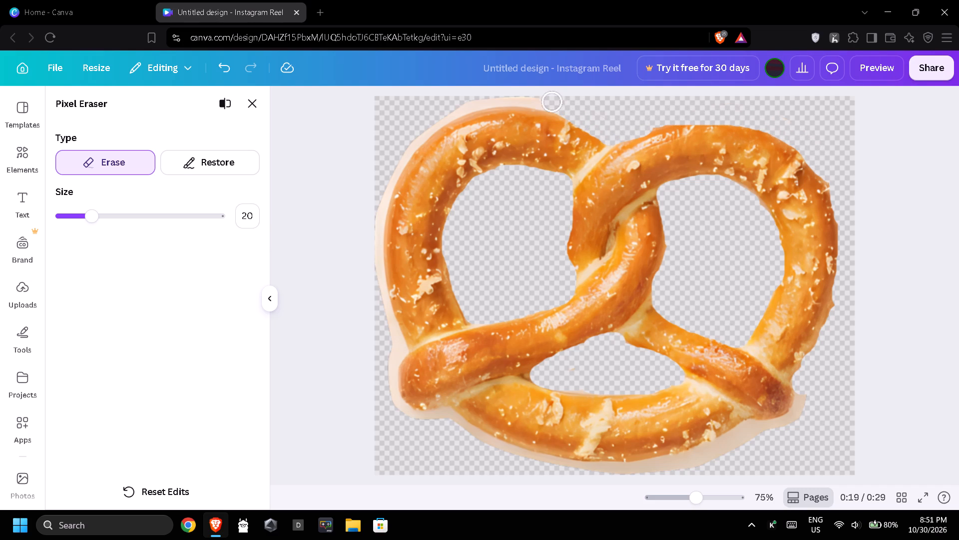
left_click_drag(550, 102, 432, 122)
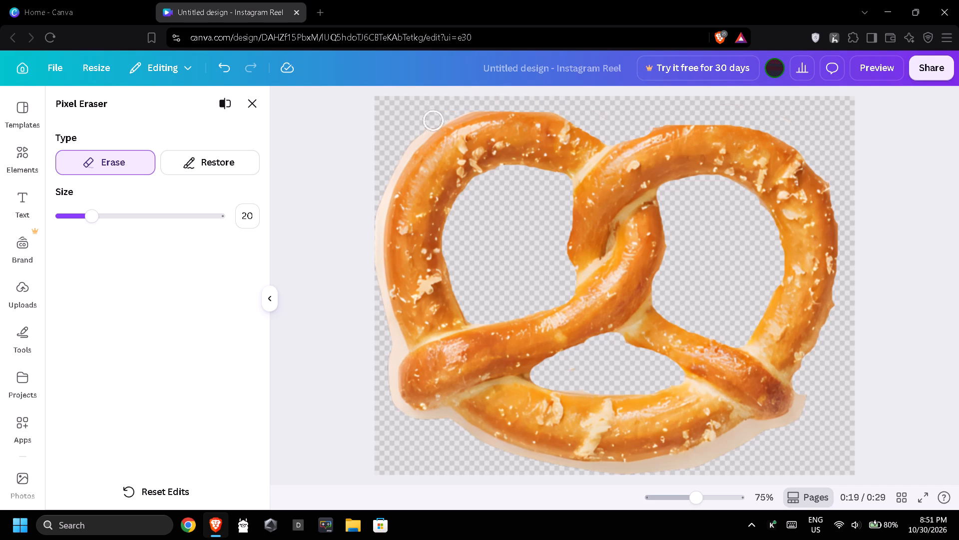
left_click_drag(432, 122, 383, 210)
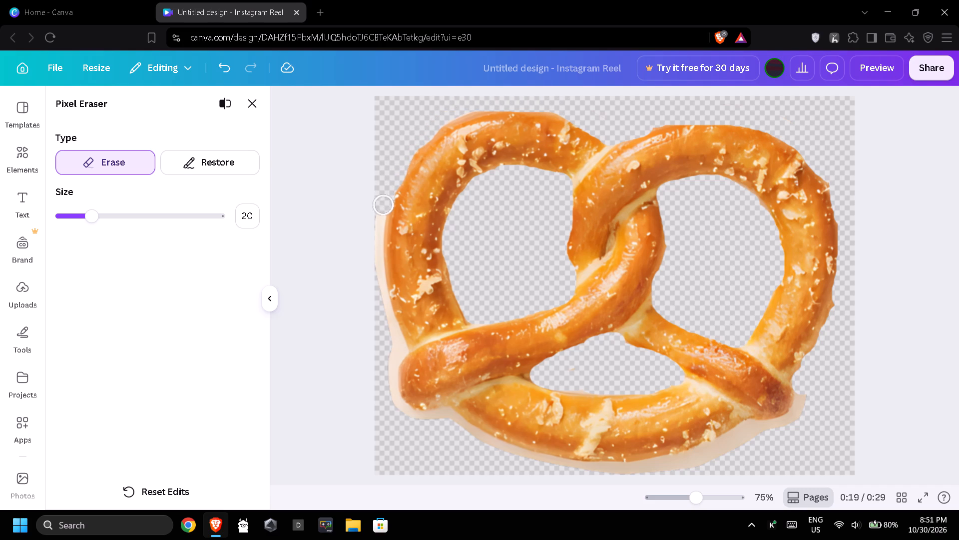
left_click_drag(383, 210, 390, 323)
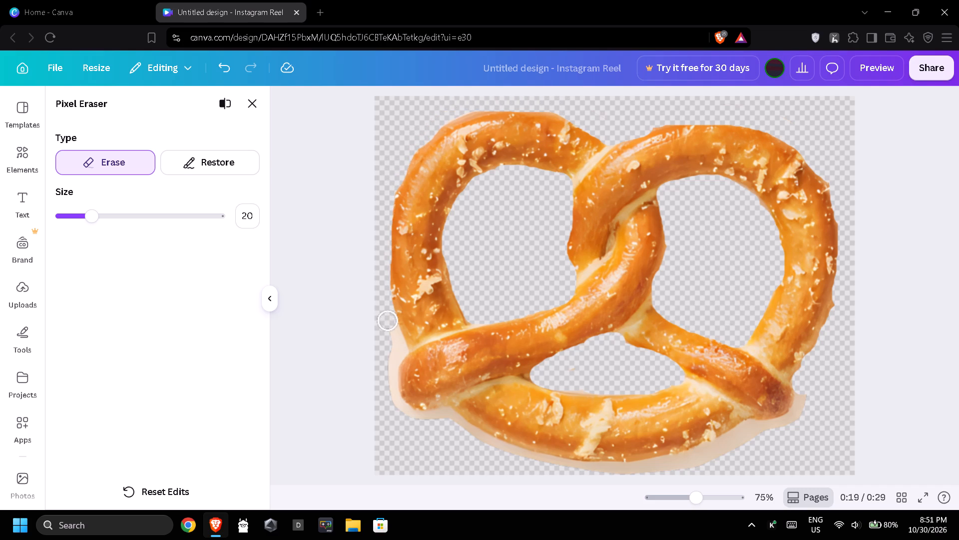
left_click_drag(390, 323, 396, 403)
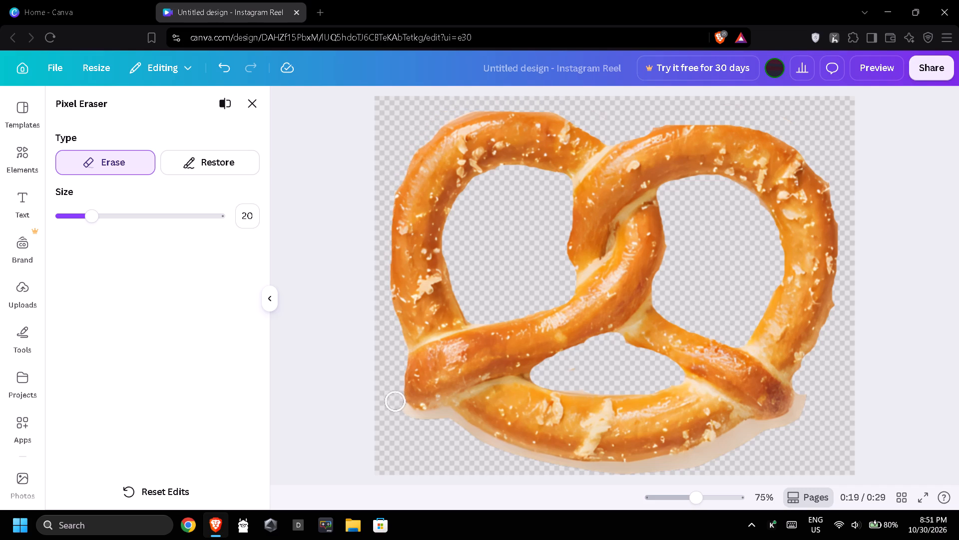
Erase the pale halo along the pretzel's bottom outer edge, from the lower-left end around the lower-right end.
left_click_drag(396, 403, 440, 419)
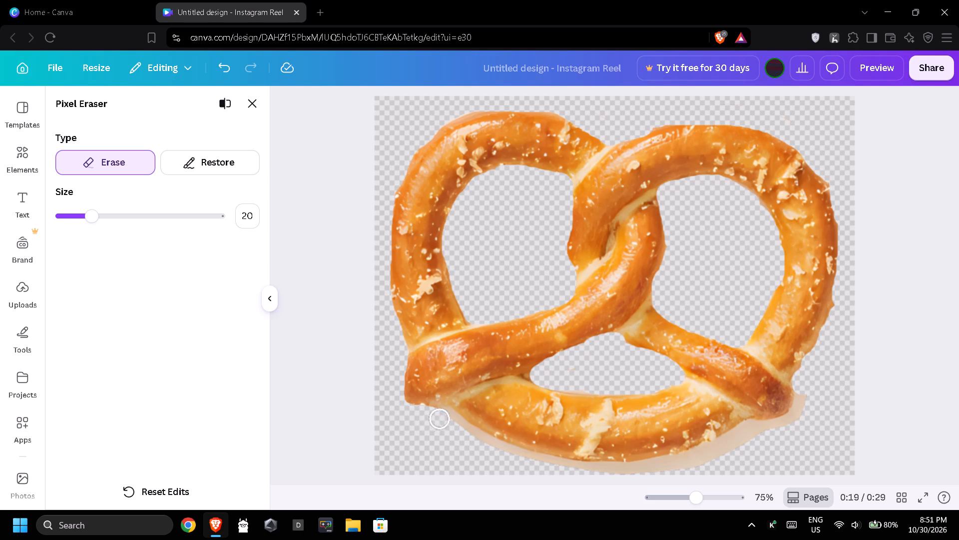
left_click_drag(440, 419, 544, 457)
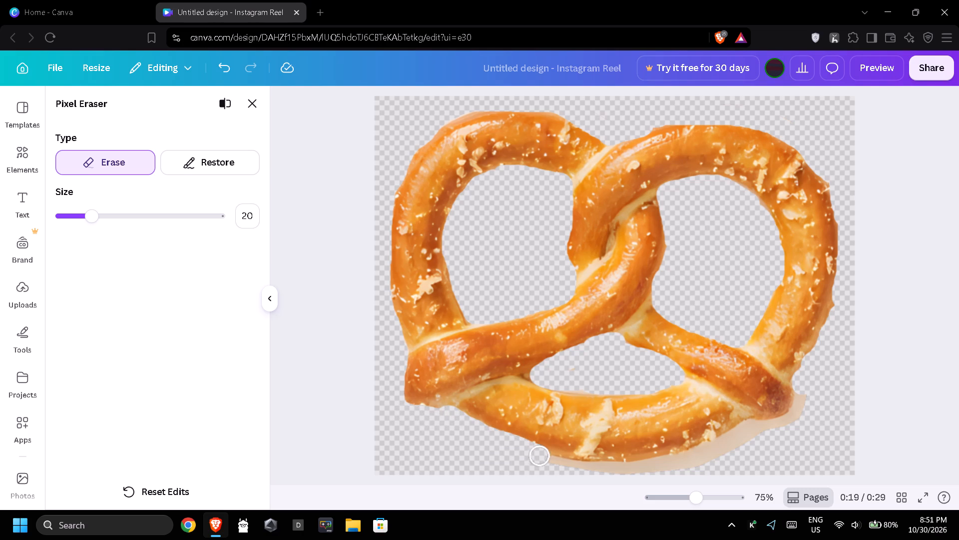
left_click_drag(544, 457, 638, 472)
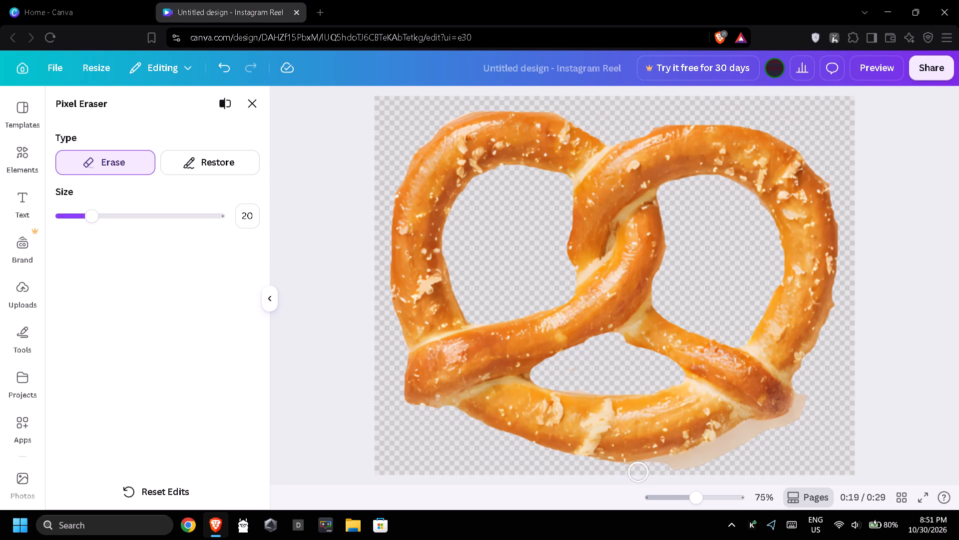
left_click_drag(638, 472, 706, 449)
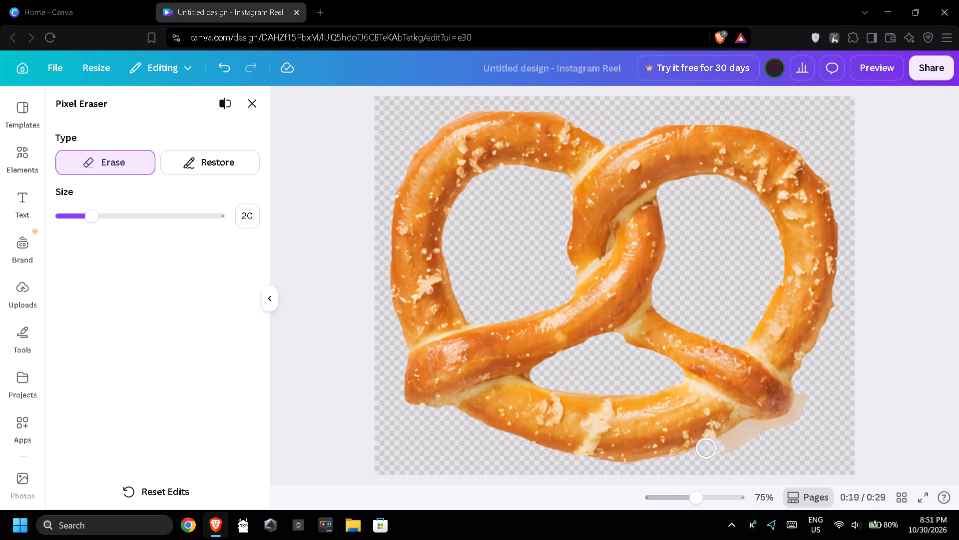
left_click_drag(706, 449, 774, 427)
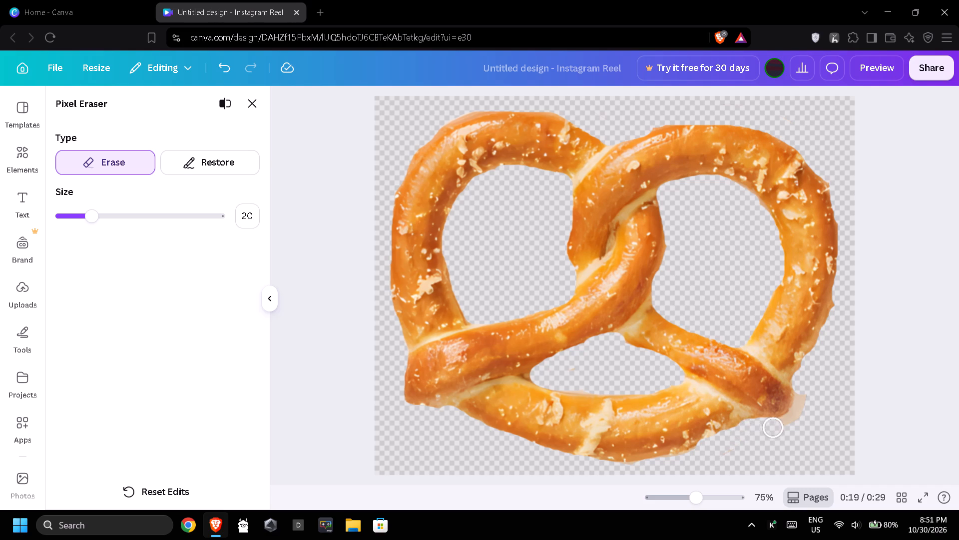
left_click_drag(774, 427, 804, 365)
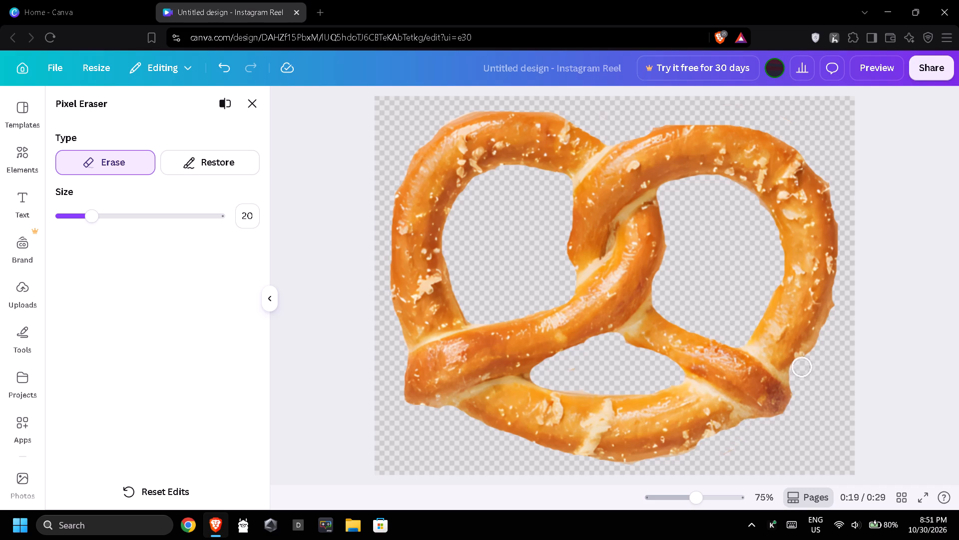
left_click_drag(804, 365, 806, 361)
Erase the filled gap inside the pretzel's central twist and close the Pixel Eraser.
left_click(606, 251)
left_click(611, 239)
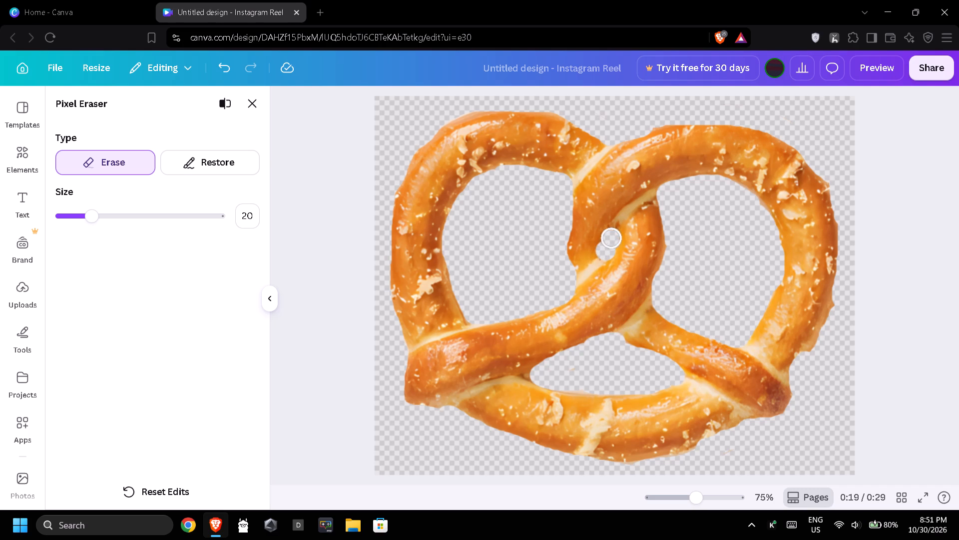
left_click(613, 231)
left_click(613, 230)
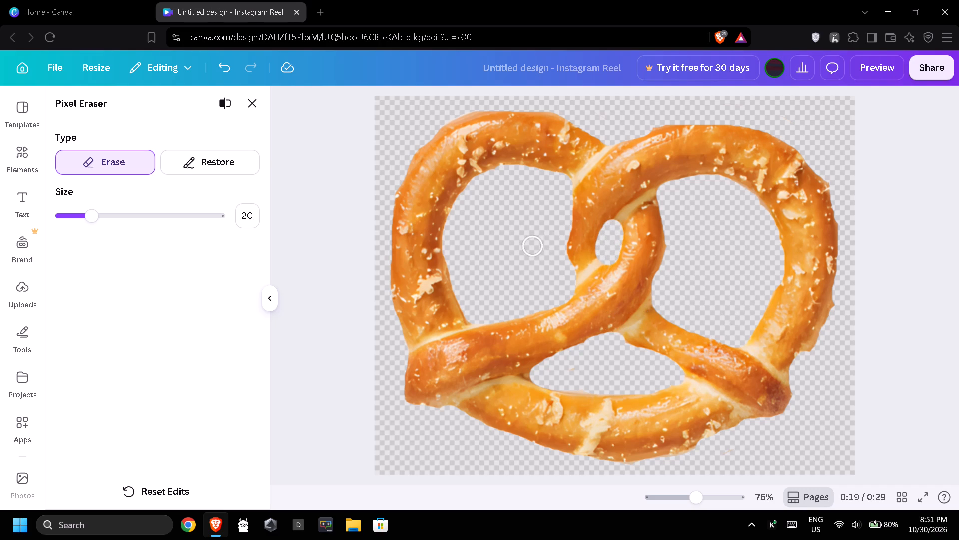
left_click(508, 277)
left_click(247, 102)
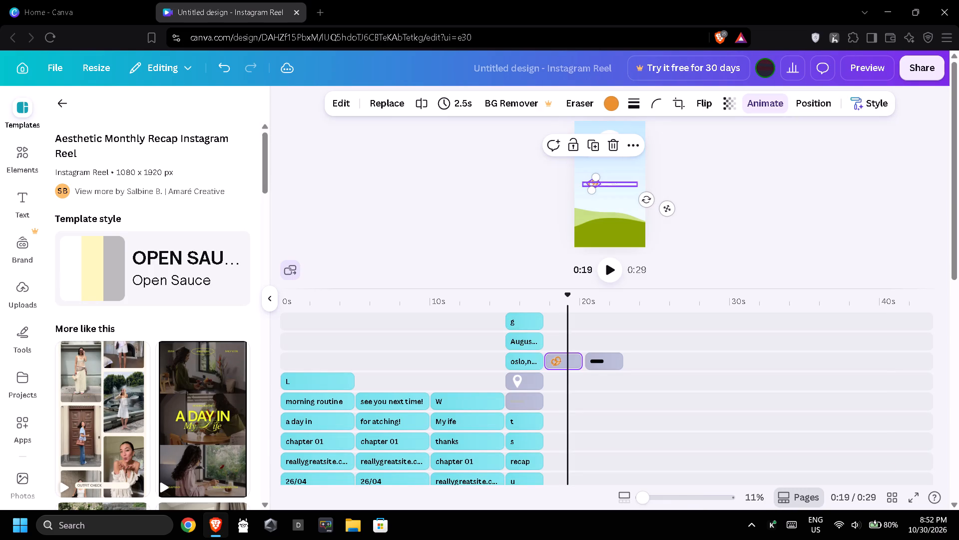
Enlarge the pretzel graphic on the sky-and-hills page to a little over half the page width.
left_click_drag(594, 191, 588, 208)
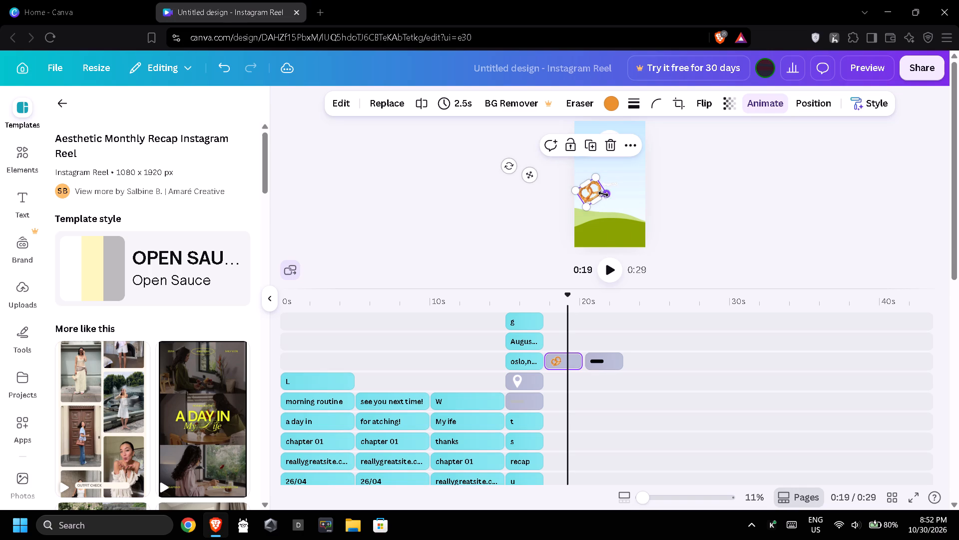
left_click_drag(603, 194, 623, 196)
left_click_drag(602, 196, 602, 194)
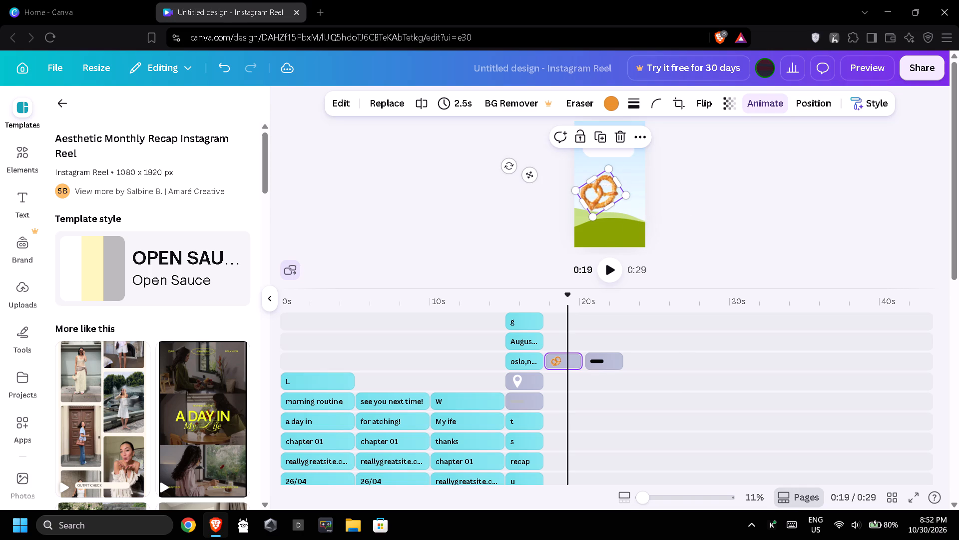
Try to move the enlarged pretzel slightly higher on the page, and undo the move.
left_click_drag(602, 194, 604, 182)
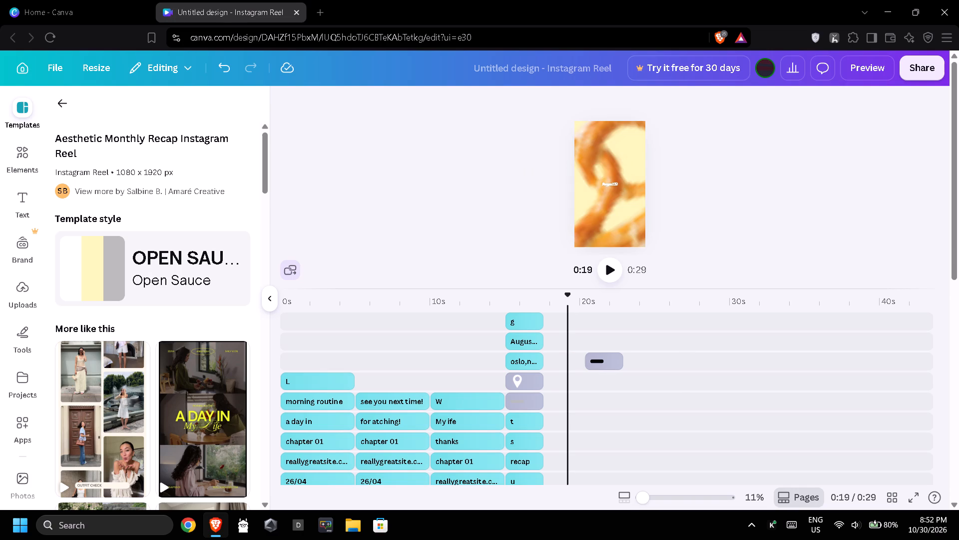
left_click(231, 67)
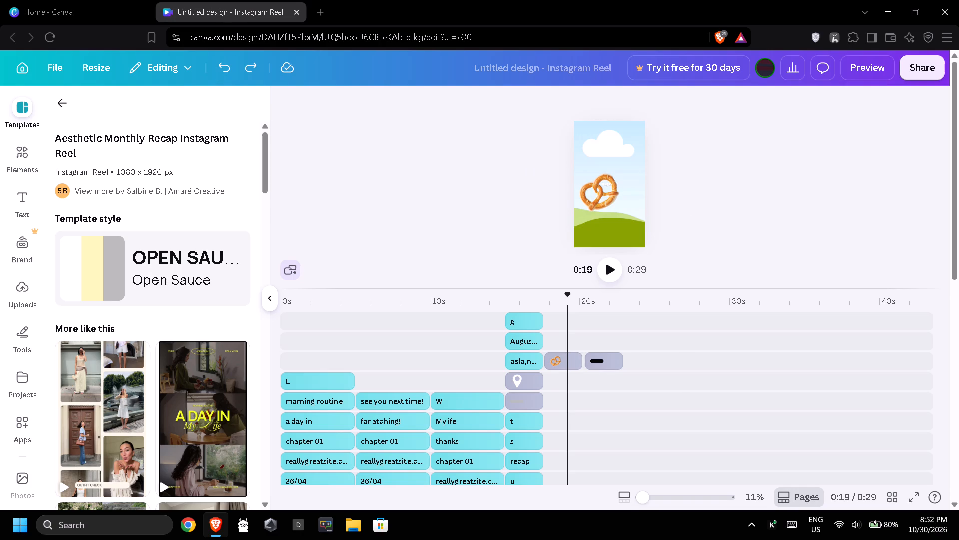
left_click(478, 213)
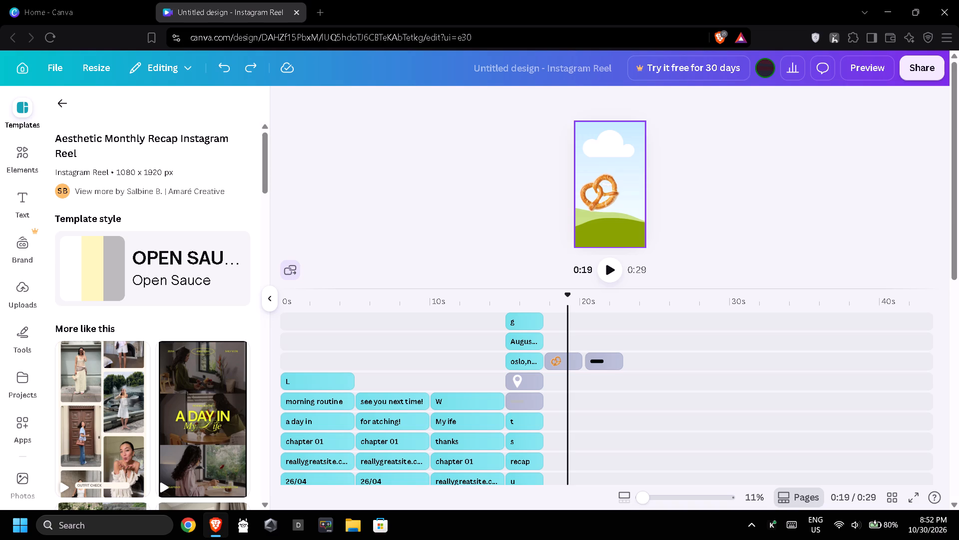
Enlarge the black bar graphic on the coffee-cup photo page at 0:21 to about four-fifths of the page width.
left_click(579, 396)
left_click(563, 390)
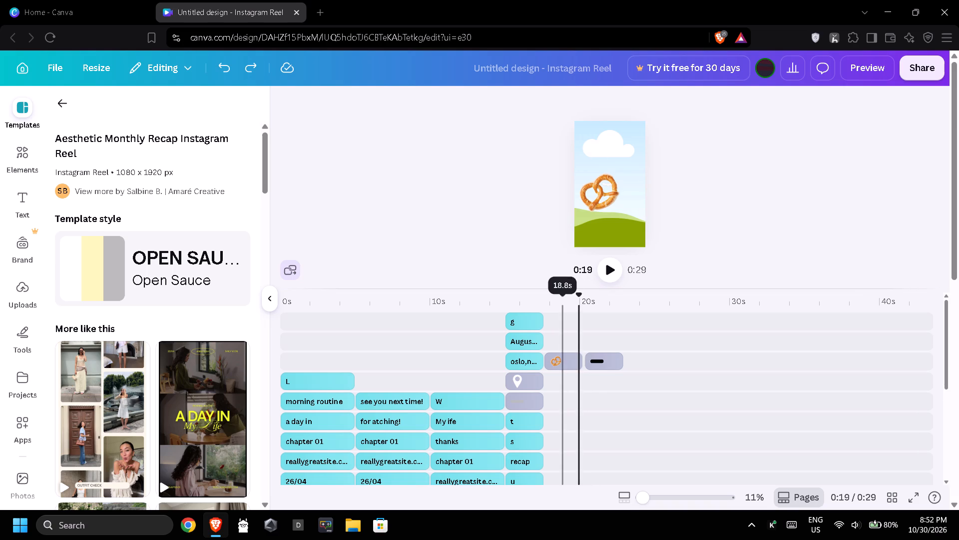
left_click(602, 390)
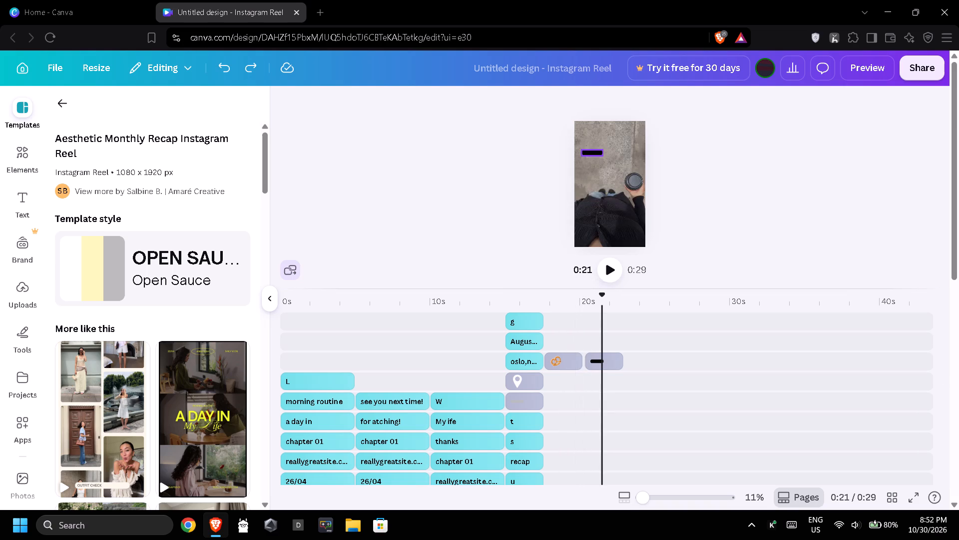
left_click(590, 151)
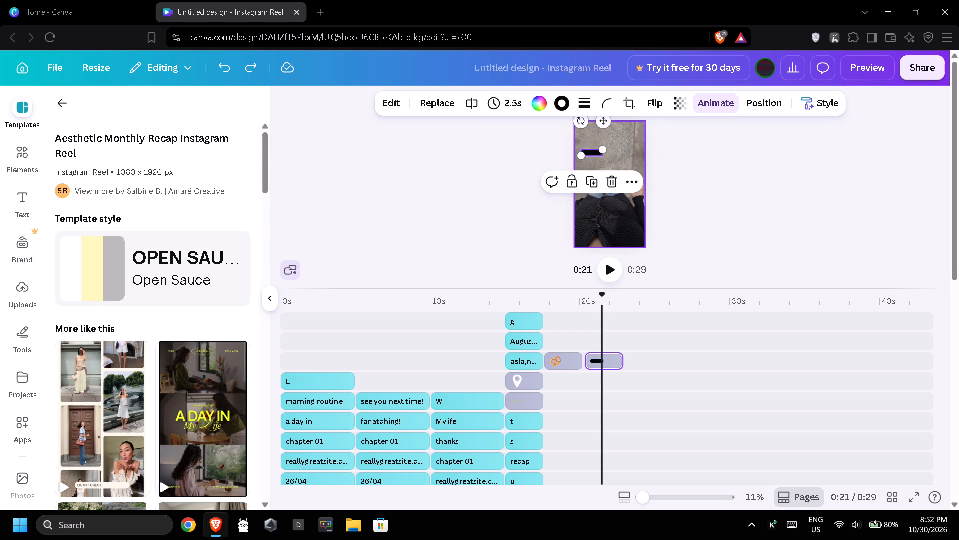
left_click_drag(603, 148, 616, 143)
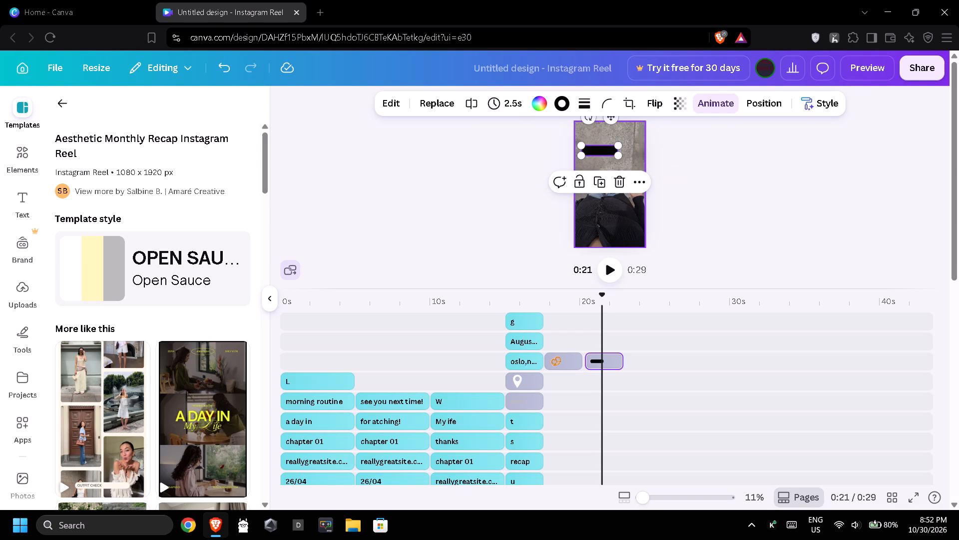
left_click_drag(616, 156, 622, 170)
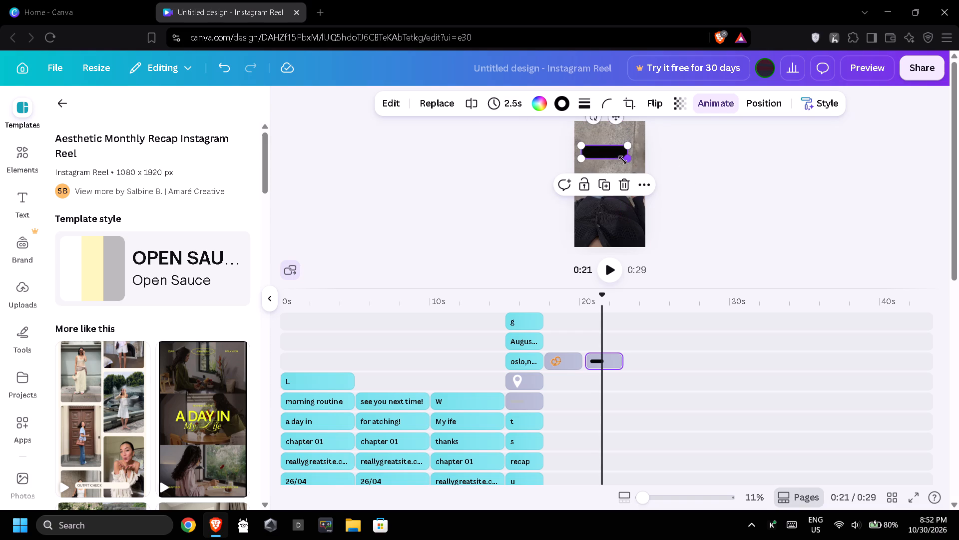
left_click_drag(628, 161, 637, 170)
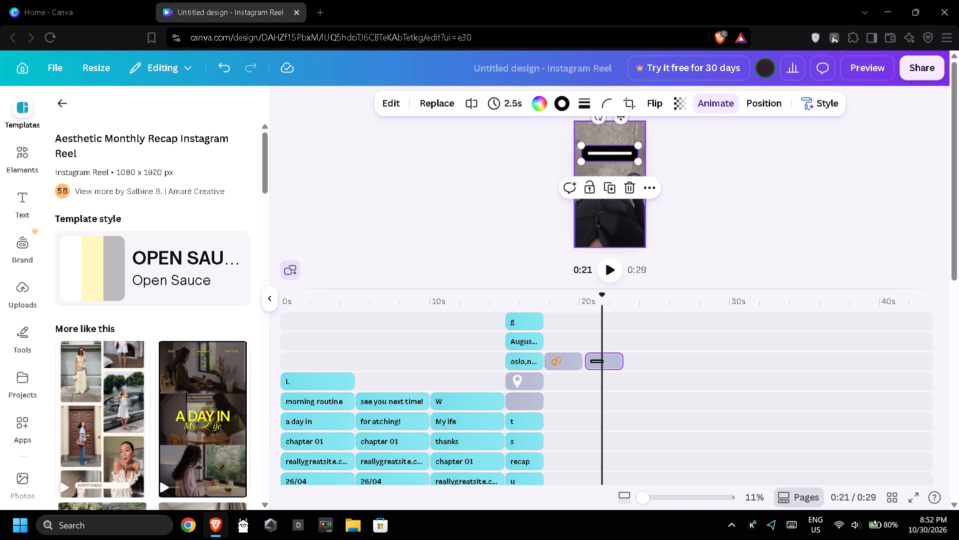
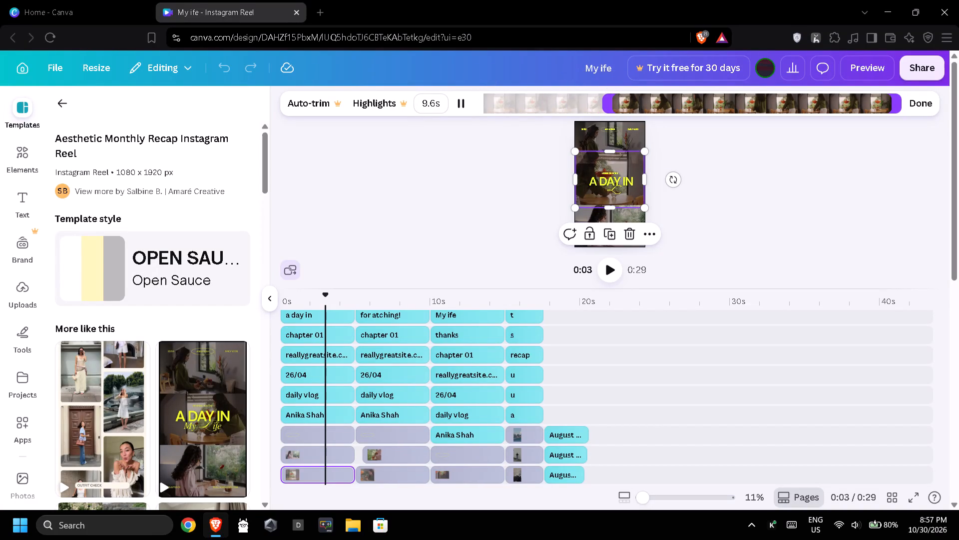
Exit trim mode for the dining-table video on the opening page and deselect it.
left_click(924, 111)
left_click(479, 168)
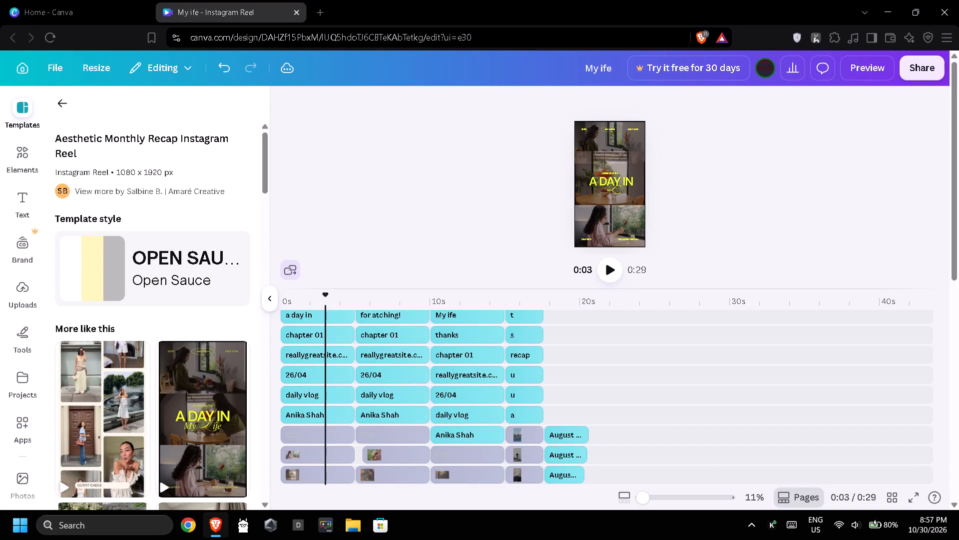
Move the "W" and "L" text clips to start at about 17.5 s, in the two rows beneath the pretzel graphic, "L" above "W".
scroll(562, 367, "up", 4)
scroll(562, 365, "down", 7)
scroll(563, 362, "up", 7)
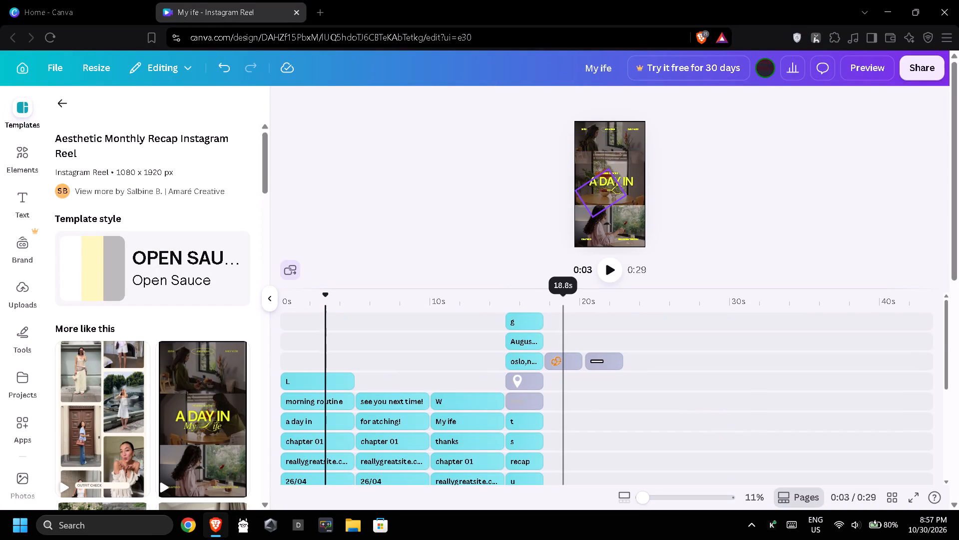
left_click(431, 365)
left_click(462, 381)
left_click(460, 397)
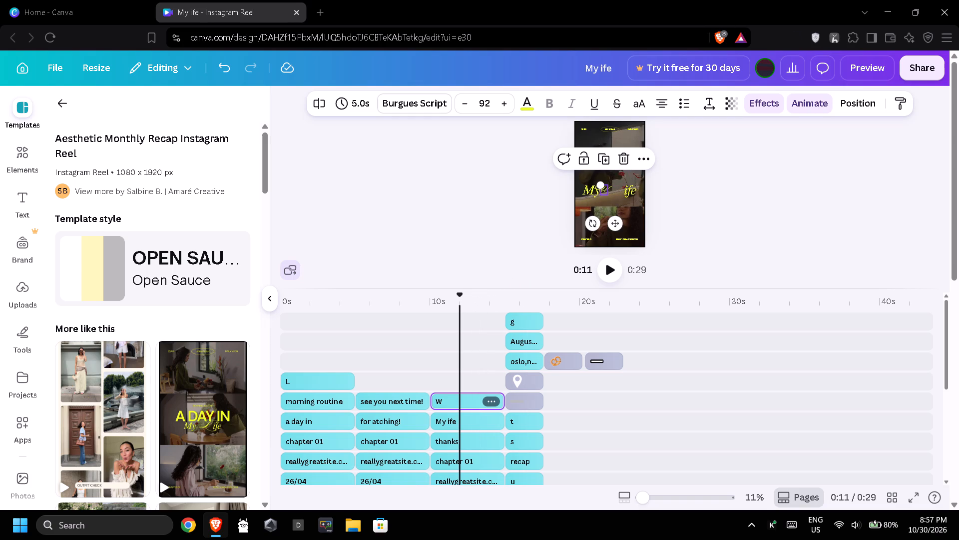
left_click_drag(463, 399, 570, 406)
left_click(580, 401)
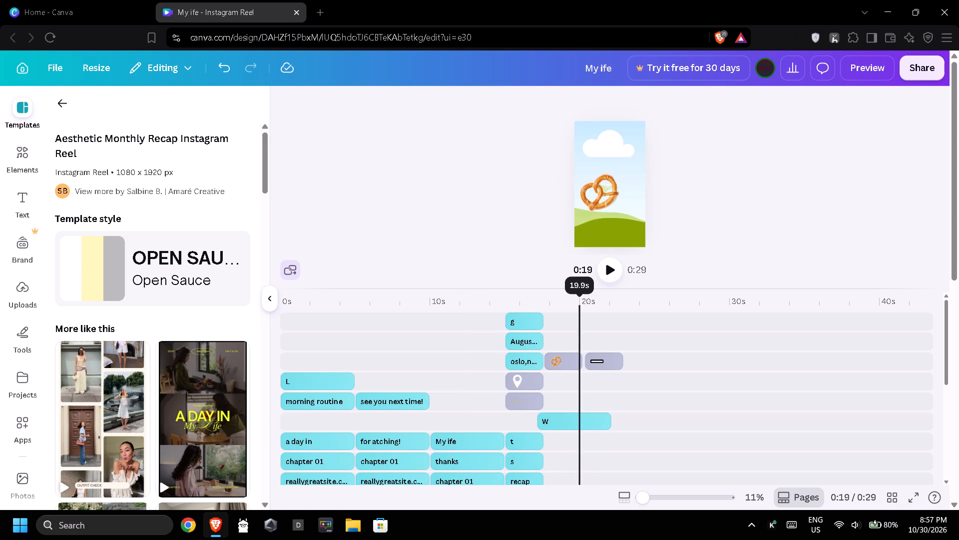
left_click_drag(579, 420, 580, 404)
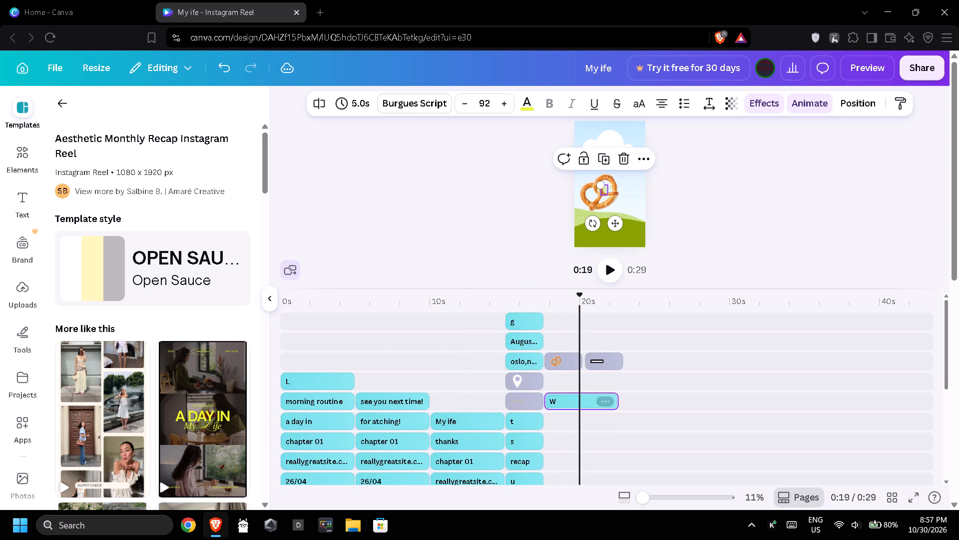
left_click_drag(313, 384, 565, 378)
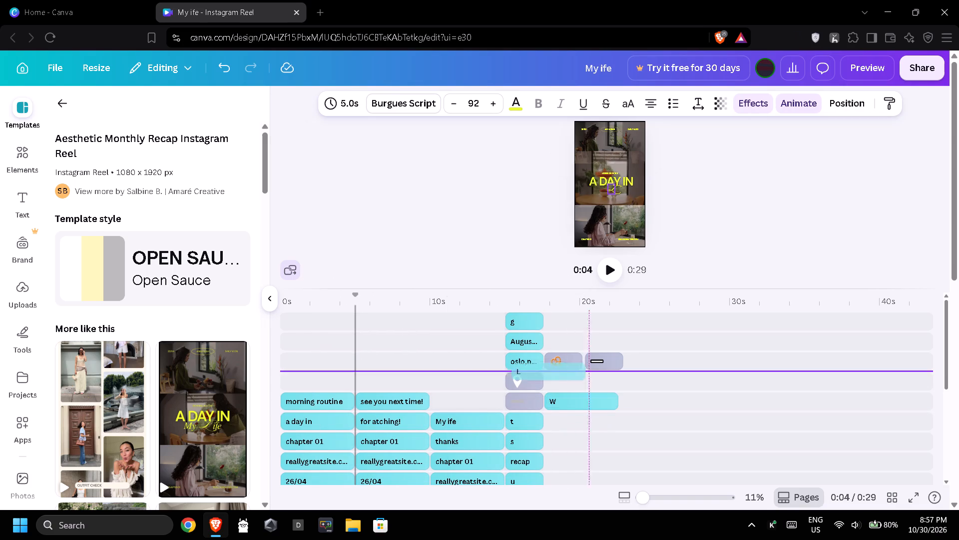
left_click_drag(565, 378, 576, 381)
scroll(410, 387, "down", 4)
scroll(410, 387, "up", 2)
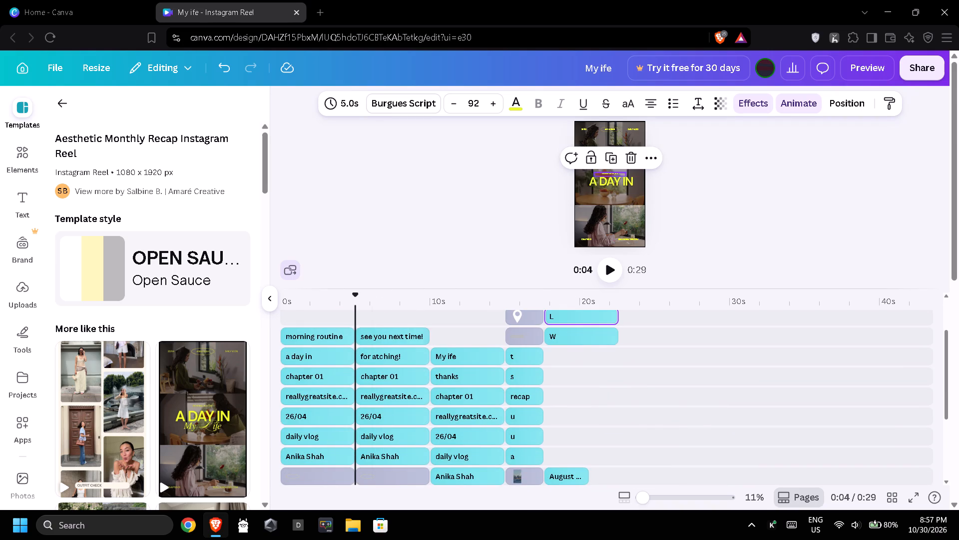
Move the "see you next time!" and "morning routine" text clips to start at about 17.5 s, in the two rows below "W".
left_click_drag(375, 331, 554, 354)
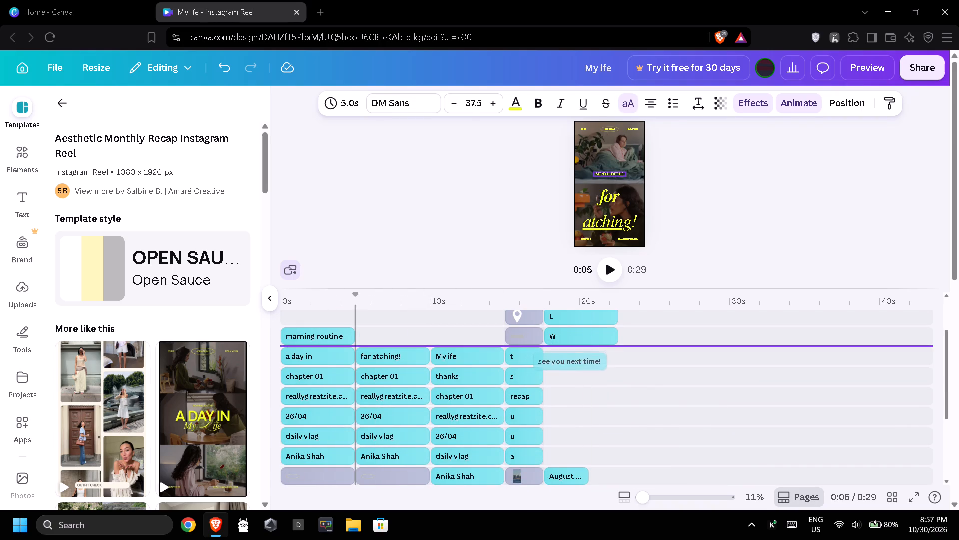
left_click_drag(554, 354, 559, 351)
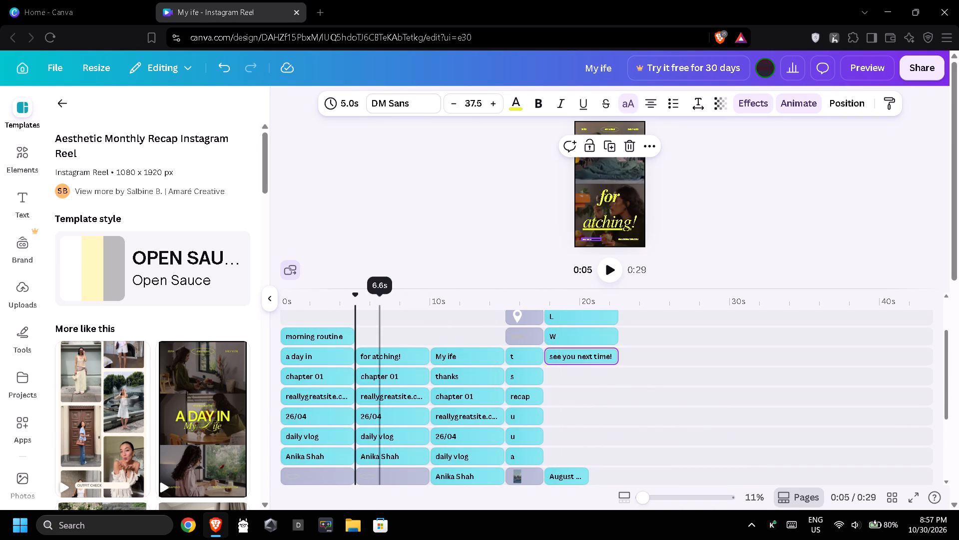
left_click_drag(319, 339, 556, 363)
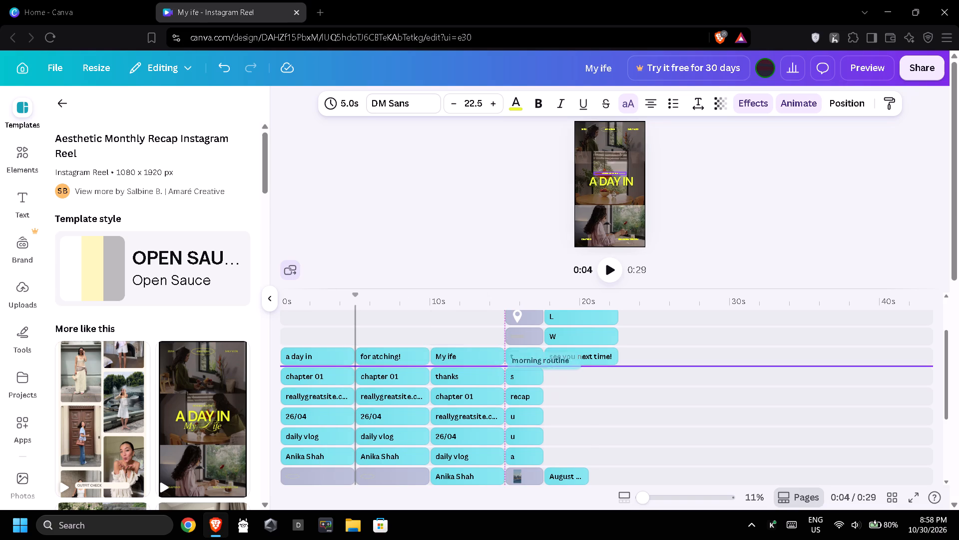
left_click_drag(556, 363, 585, 374)
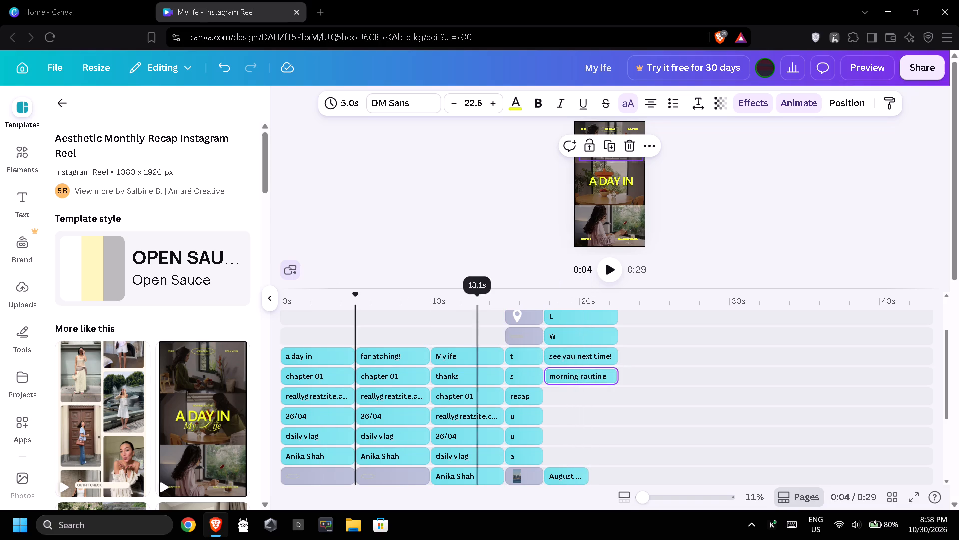
Move the "a day in", "for atching!" and "My ife" text clips to about 17.5 s, stacked in that order below "morning routine".
left_click_drag(322, 355, 424, 360)
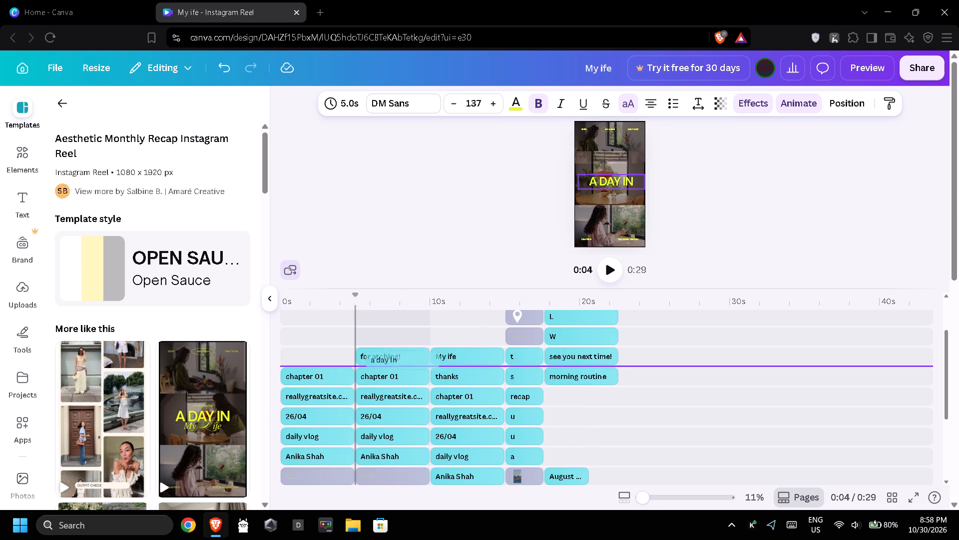
left_click_drag(424, 360, 529, 389)
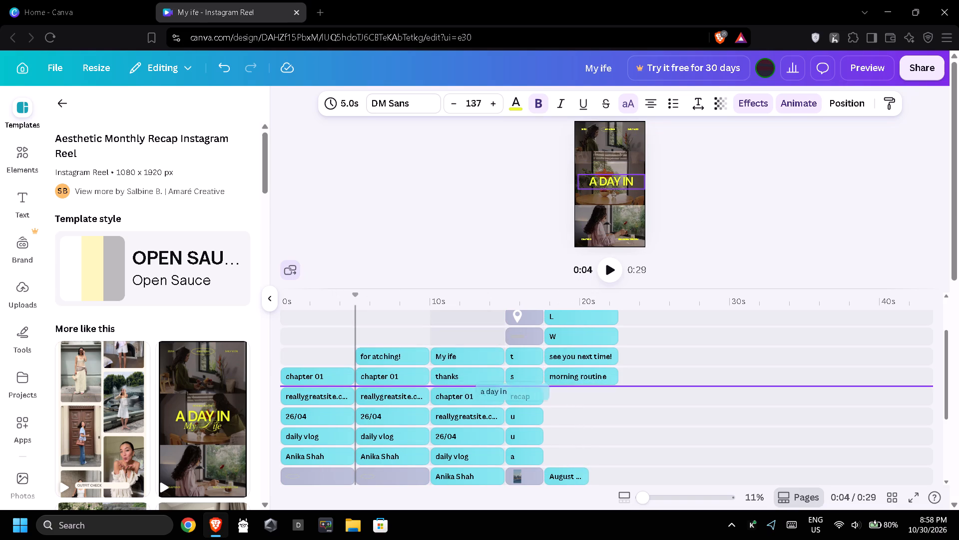
left_click_drag(529, 389, 584, 395)
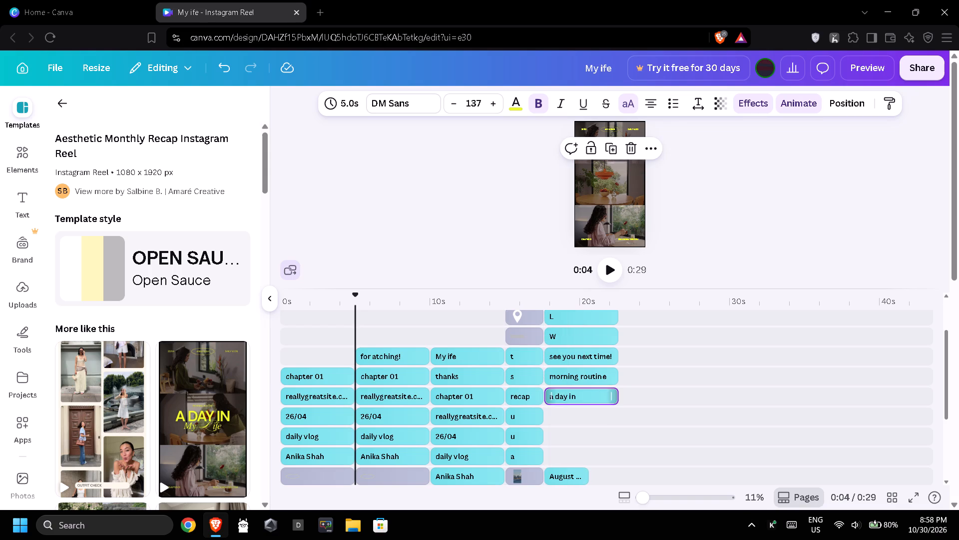
left_click_drag(388, 358, 560, 405)
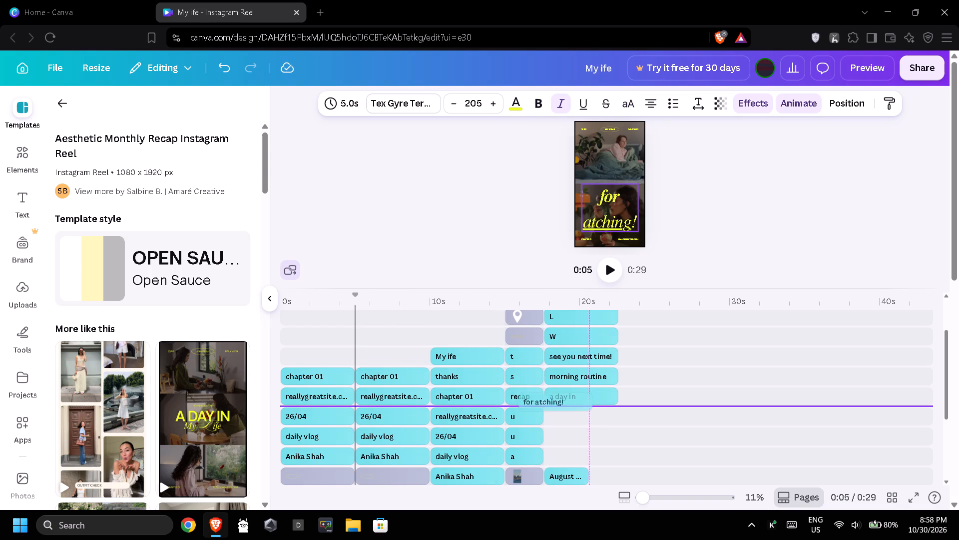
left_click_drag(560, 405, 580, 412)
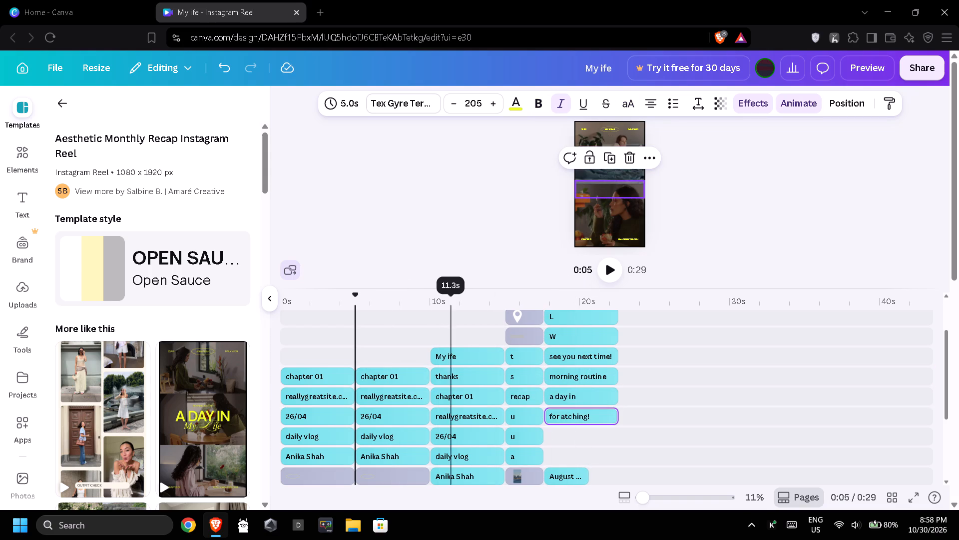
left_click_drag(453, 354, 570, 428)
Move the "g" text clip from the August recap page to about 17.5 s, in the row beneath "My ife".
scroll(433, 406, "up", 4)
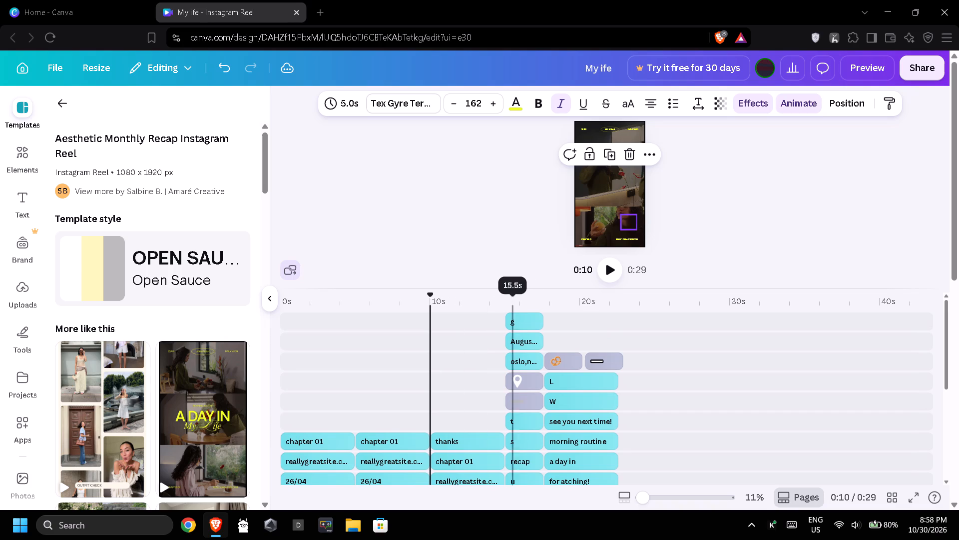
left_click_drag(526, 325, 562, 340)
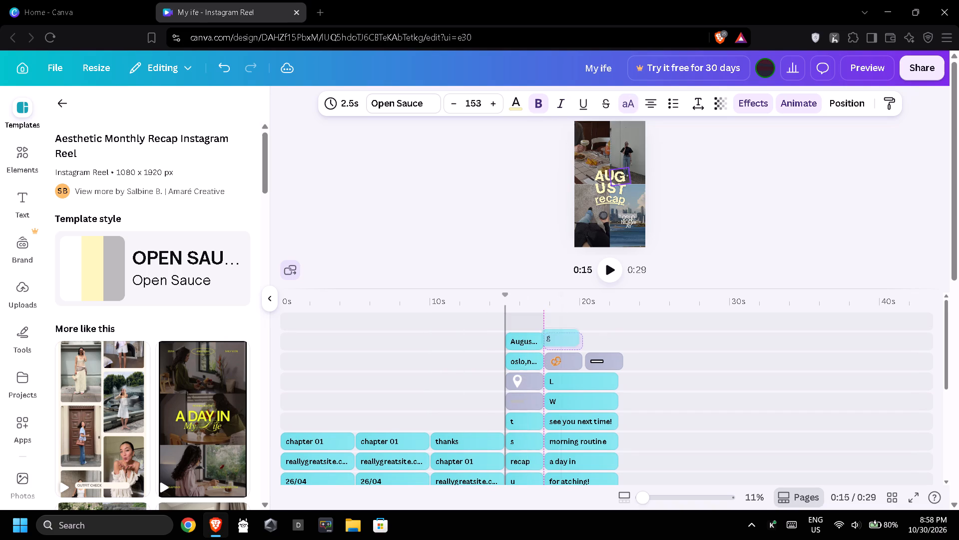
left_click_drag(562, 340, 643, 461)
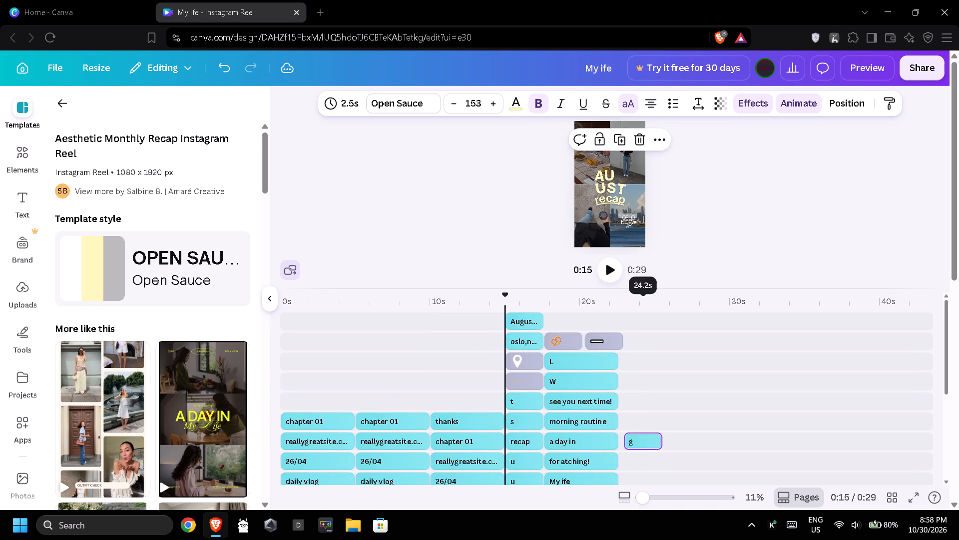
scroll(578, 428, "down", 3)
scroll(607, 349, "up", 1)
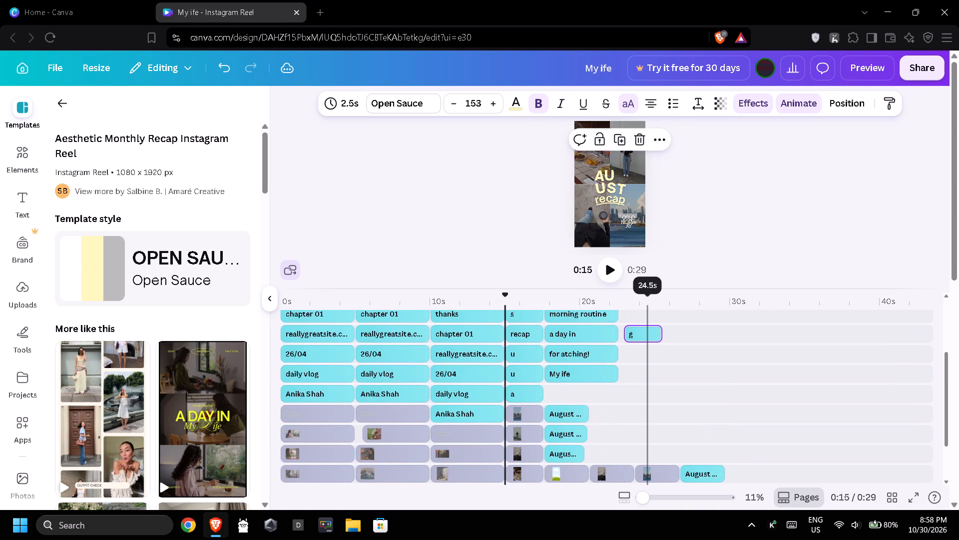
left_click_drag(646, 334, 580, 393)
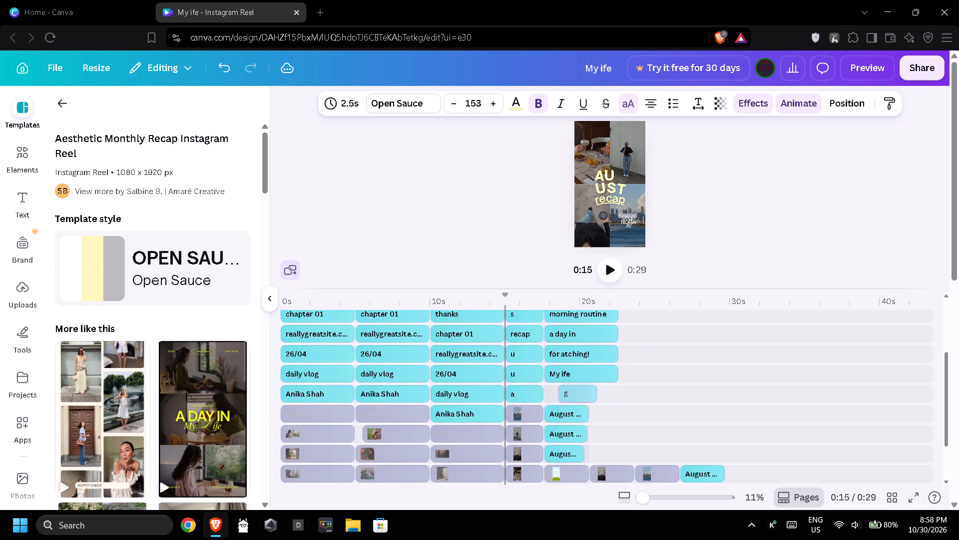
left_click_drag(580, 393, 568, 393)
Extend the "g" text clip to 5.0 s so it ends level with the "My ife" clip.
left_click_drag(575, 391, 593, 391)
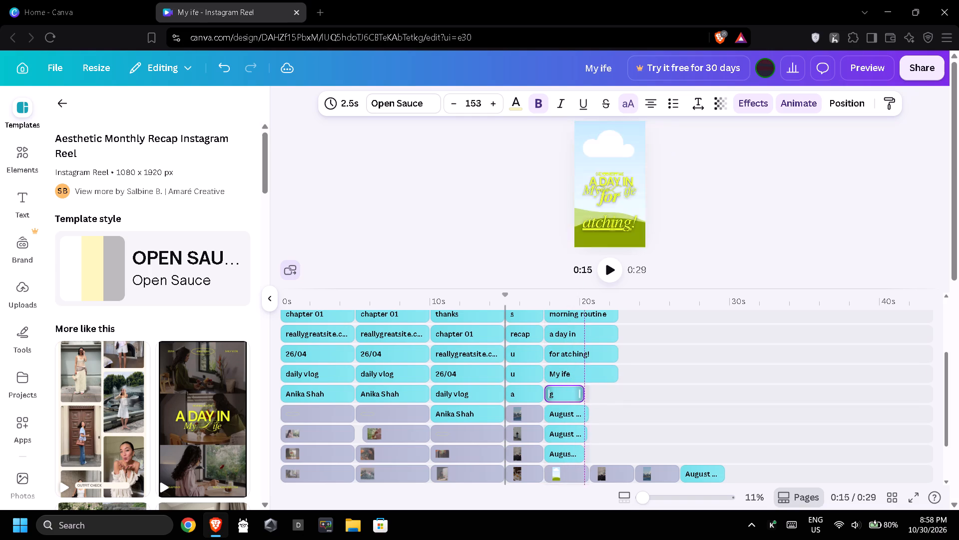
left_click_drag(593, 391, 607, 393)
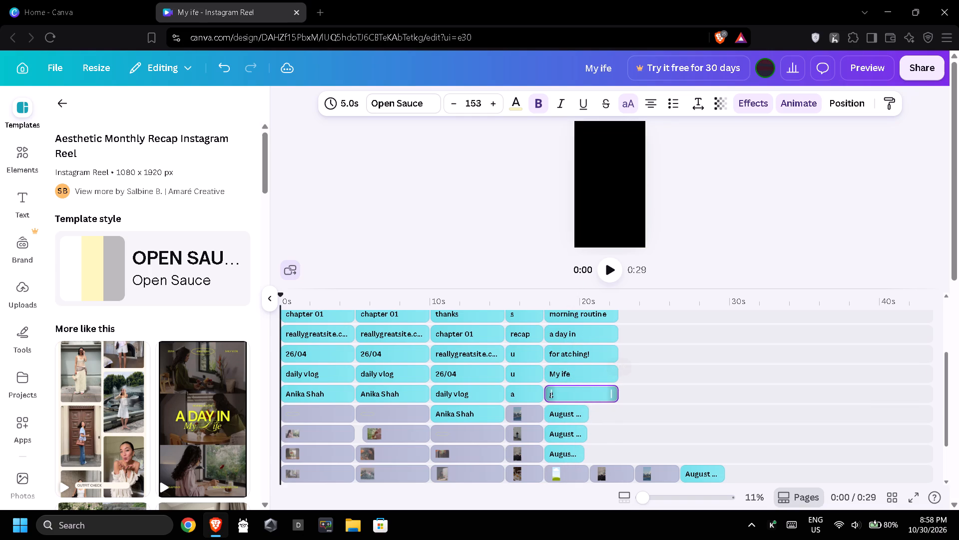
Extend the August 20, August 13 and August 6 text clips to end level with the 5.0 s "g" clip, and deselect them.
left_click(573, 413)
left_click_drag(581, 413, 612, 411)
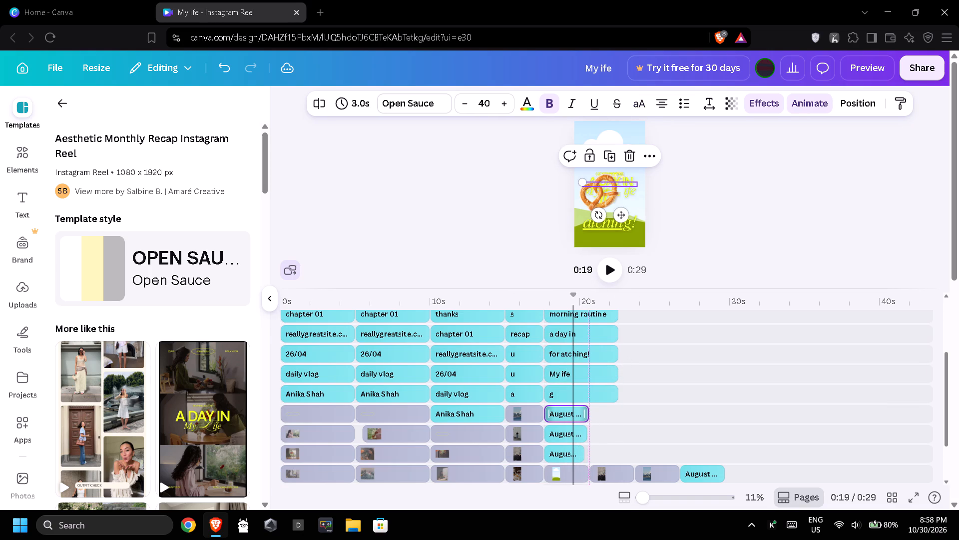
left_click_drag(612, 411, 614, 412)
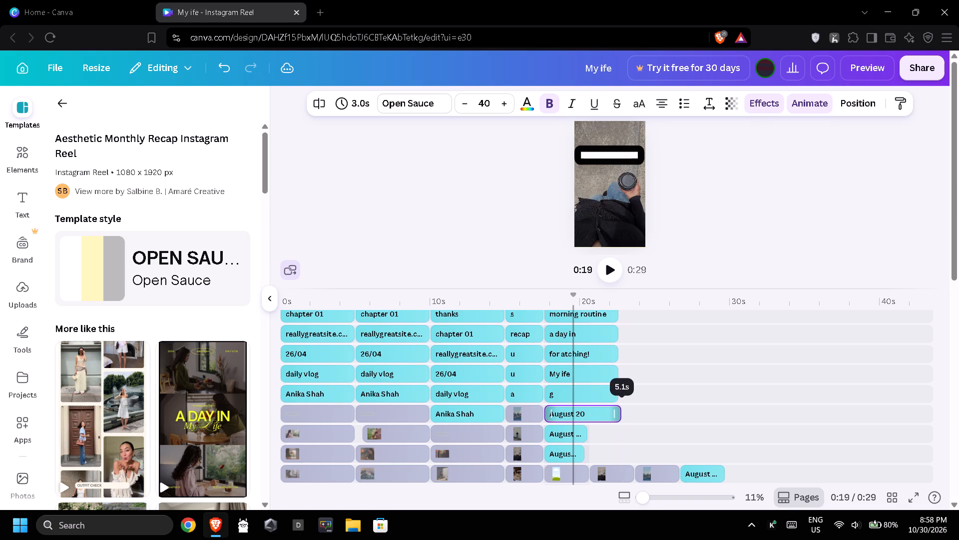
left_click_drag(614, 412, 613, 412)
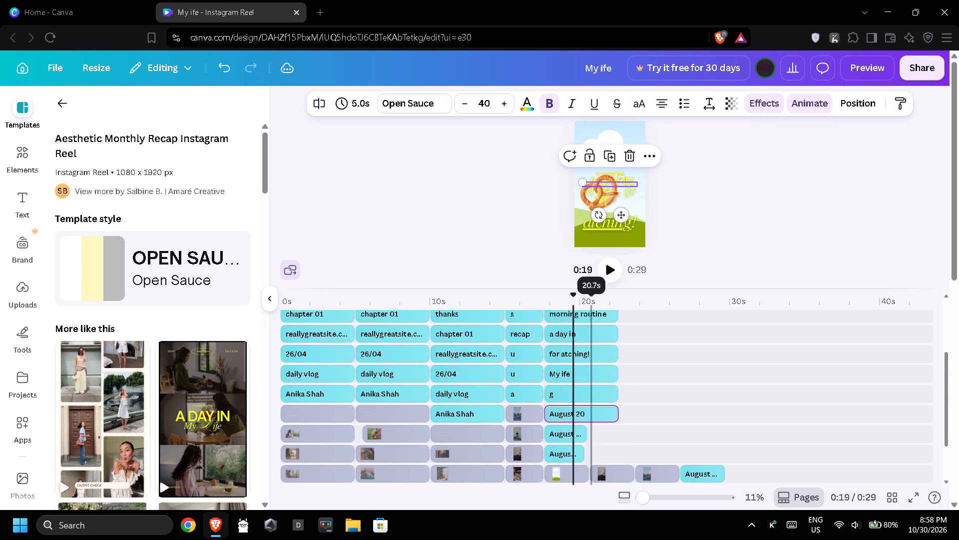
left_click(564, 438)
left_click_drag(581, 433, 584, 432)
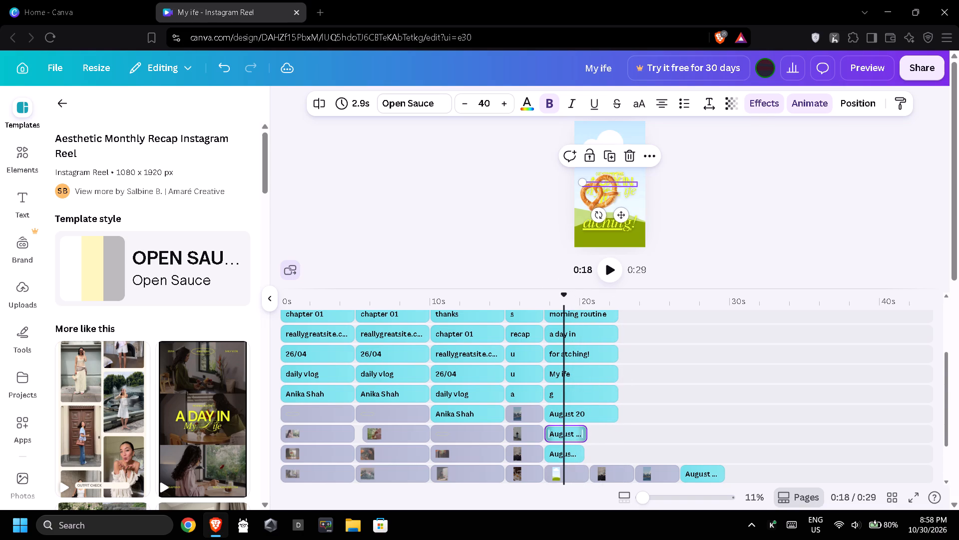
left_click_drag(584, 432, 611, 429)
scroll(597, 428, "down", 1)
left_click(558, 393)
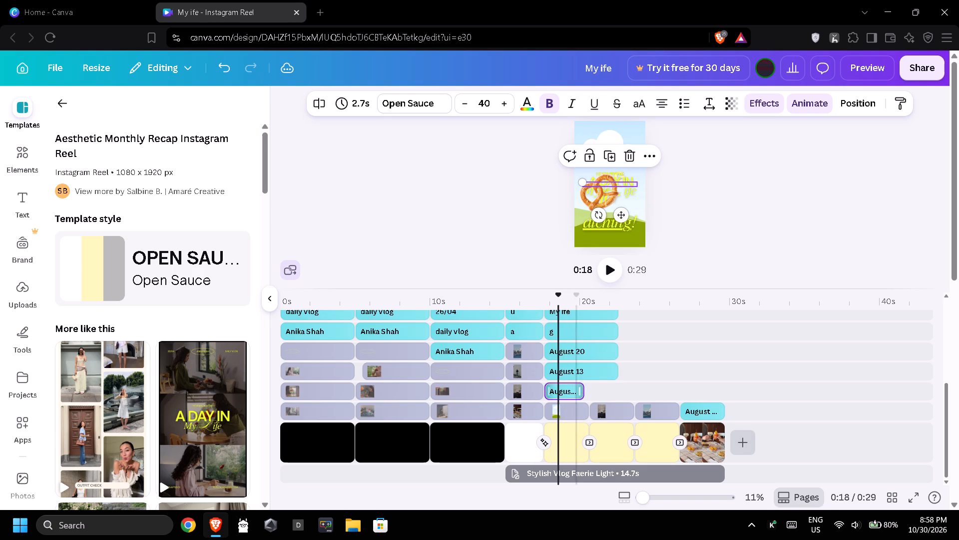
left_click_drag(582, 392, 613, 392)
left_click(638, 378)
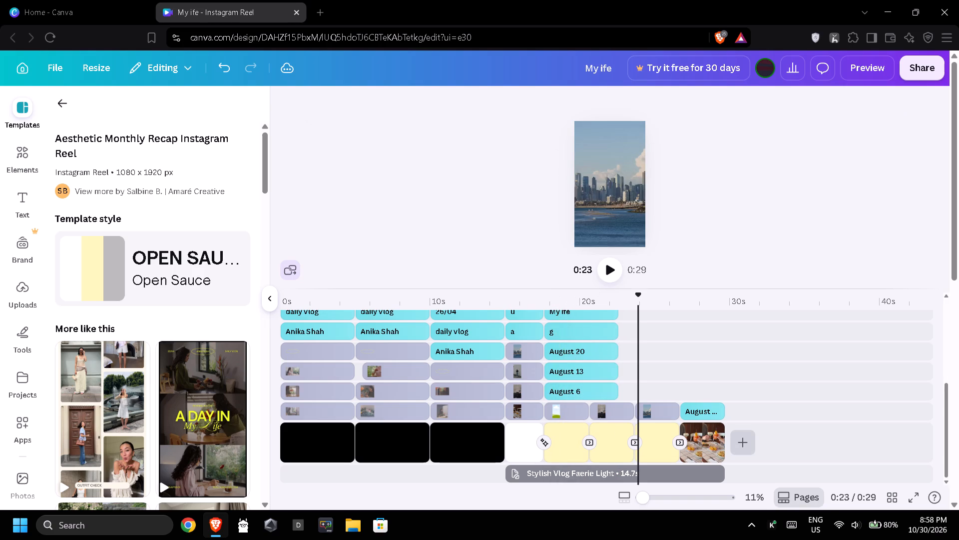
left_click(630, 376)
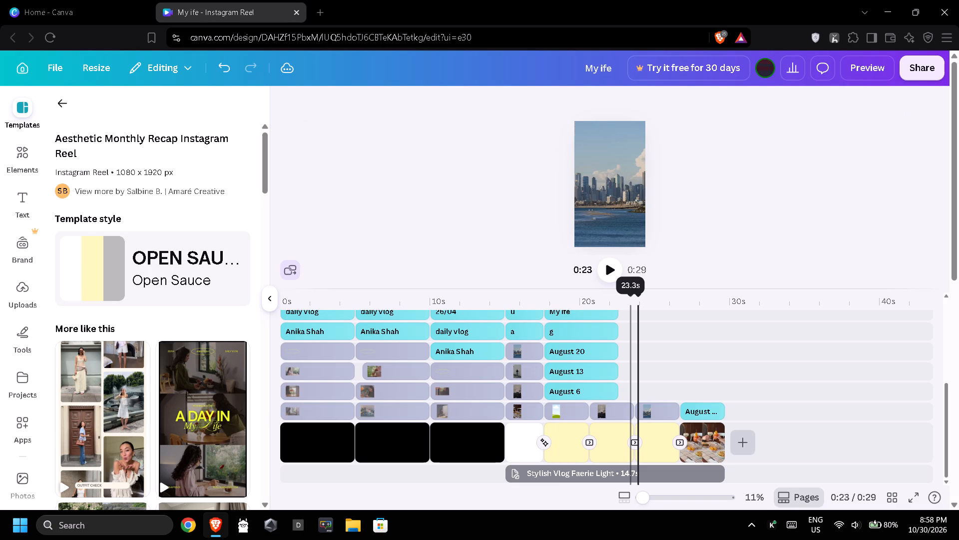
Look over the stacked text and graphic clips in the timeline rows above the August 20 clip.
scroll(630, 376, "up", 2)
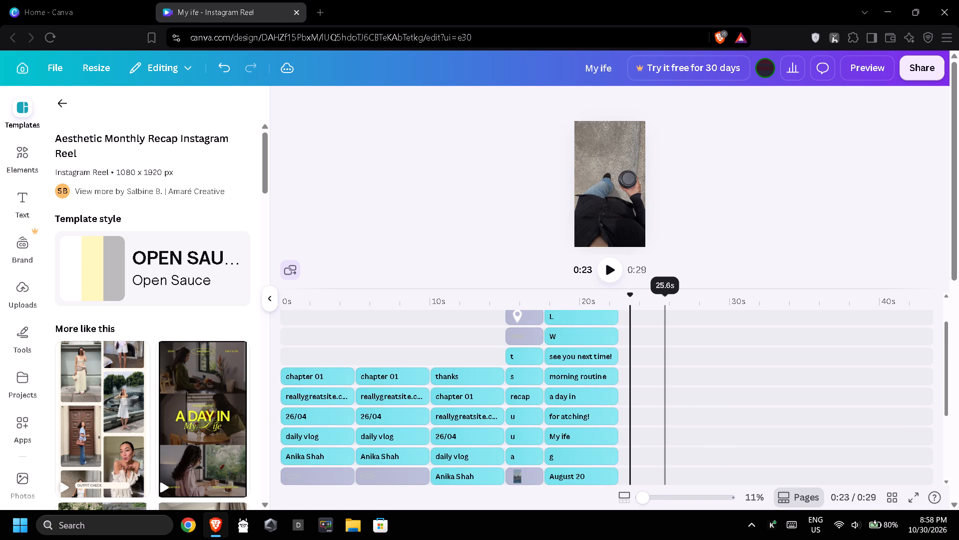
scroll(665, 391, "up", 3)
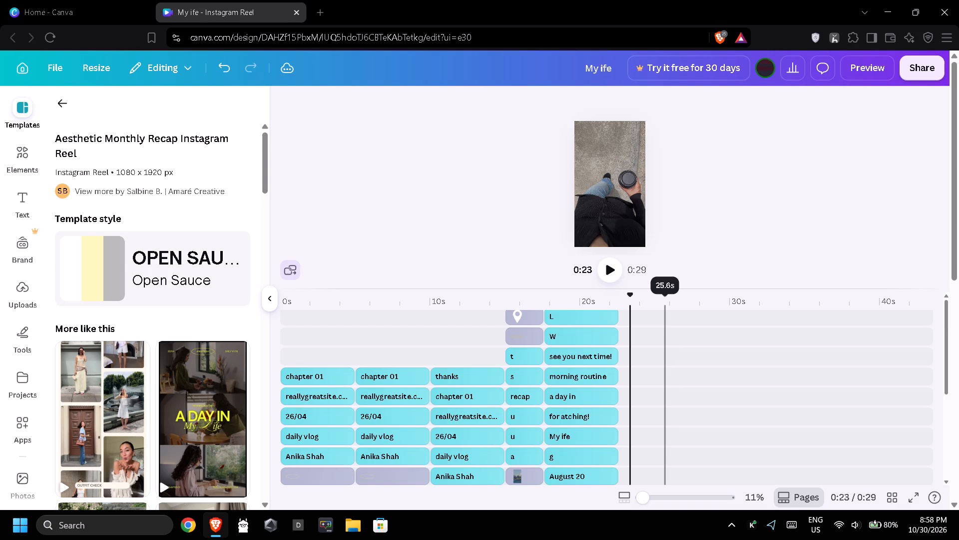
scroll(665, 390, "up", 3)
scroll(665, 390, "down", 1)
scroll(665, 390, "up", 4)
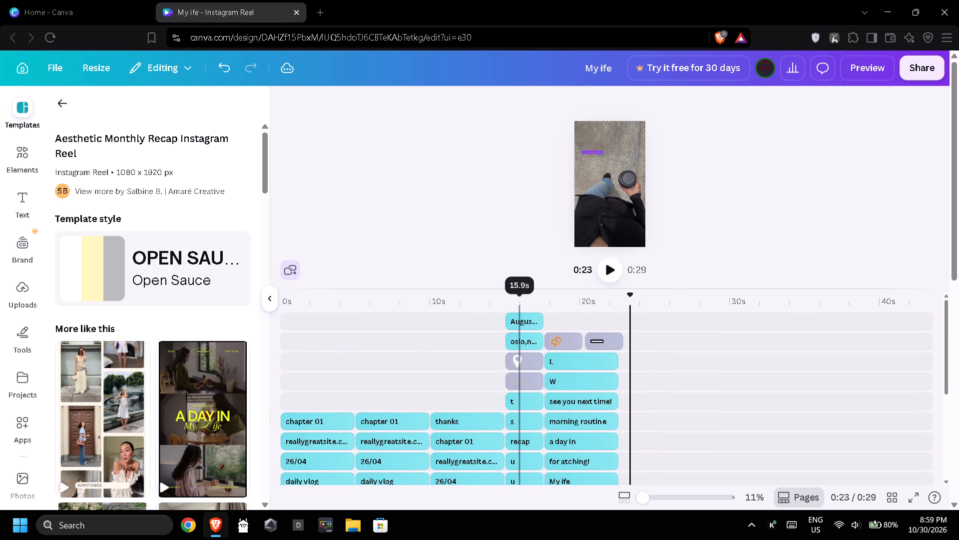
scroll(610, 405, "down", 5)
scroll(624, 376, "up", 3)
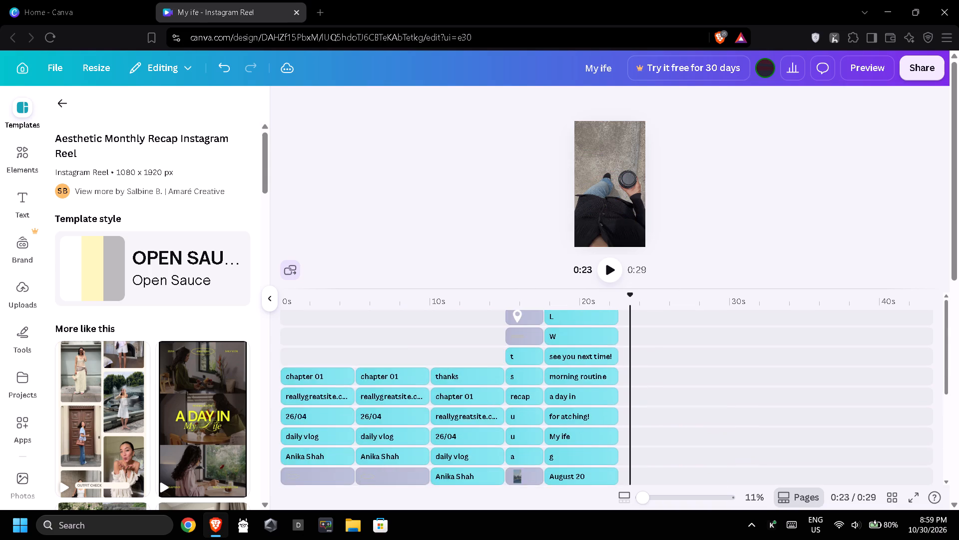
Move the 2.5 s "August recap with me" text clip from the top row to directly after the August 6 clip, at about 22.5 s.
scroll(624, 376, "up", 1)
left_click_drag(521, 325, 674, 436)
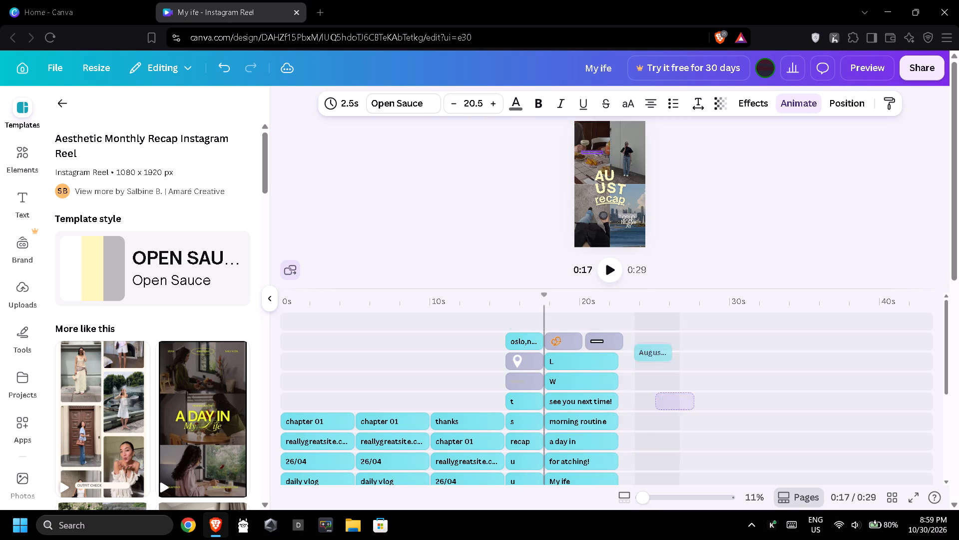
left_click_drag(674, 436, 636, 456)
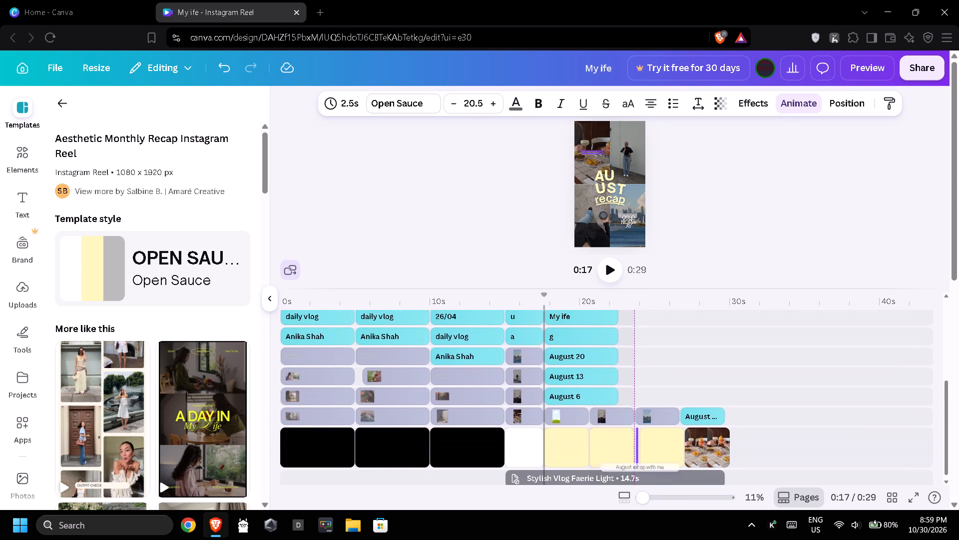
left_click_drag(636, 456, 636, 399)
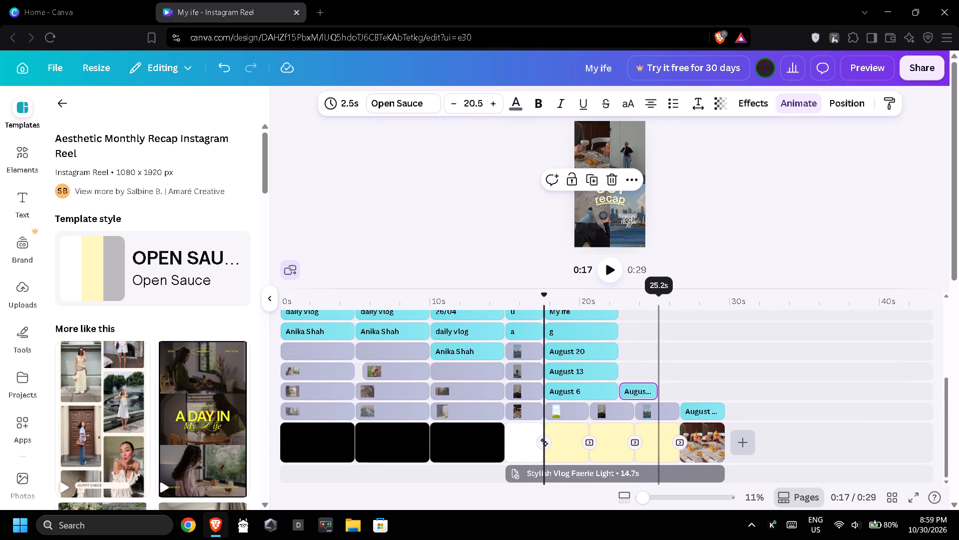
Extend the moved "August recap with me" clip to 7.1 s so it ends level with the last page, and deselect it.
left_click_drag(653, 390, 705, 393)
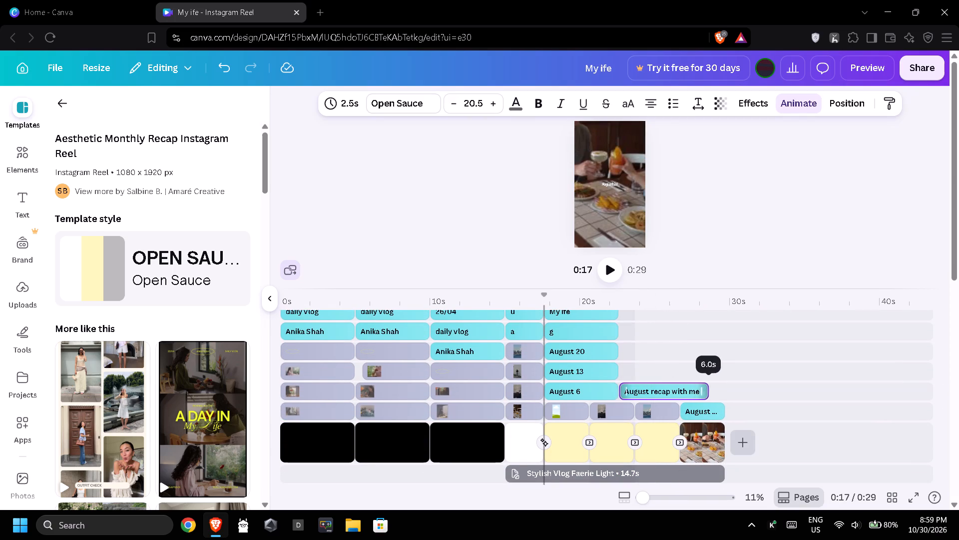
left_click_drag(705, 393, 717, 396)
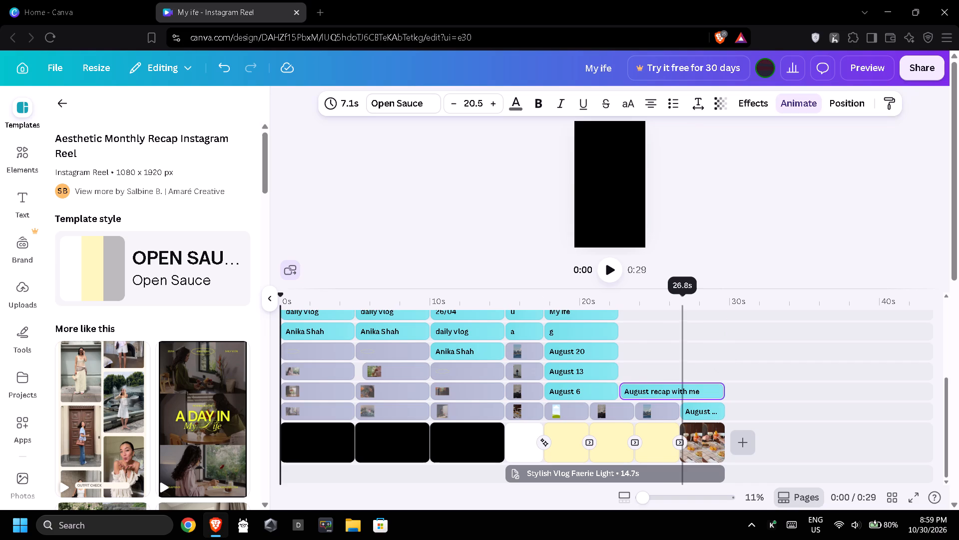
left_click(655, 361)
Look over the text, graphic and video clips and the page clips across all timeline rows, checking individual clips in the preview.
scroll(656, 369, "up", 4)
scroll(658, 370, "down", 5)
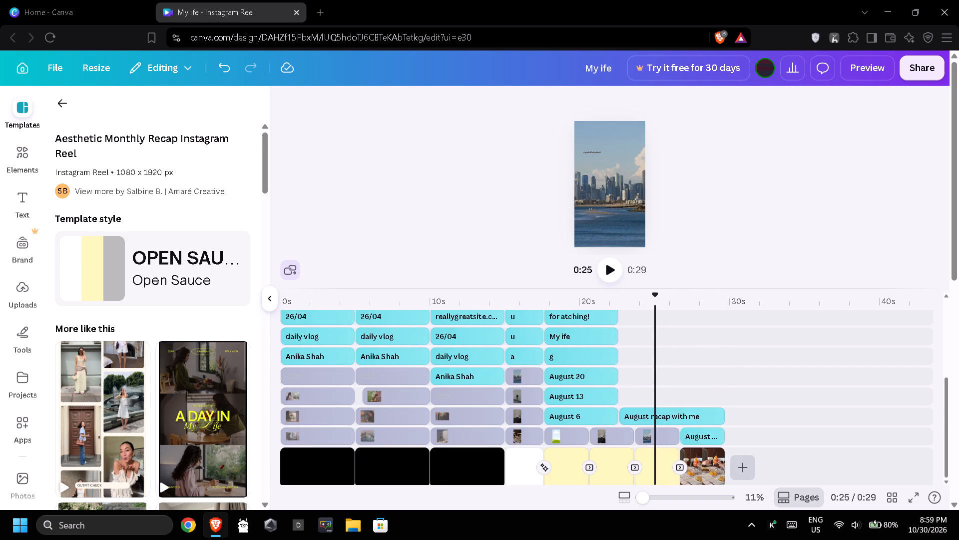
scroll(658, 370, "up", 5)
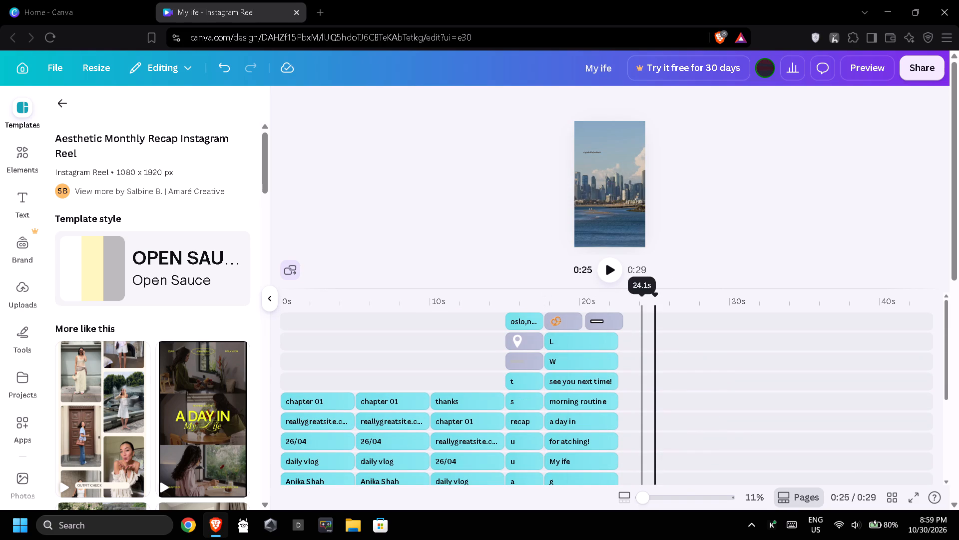
scroll(681, 399, "down", 5)
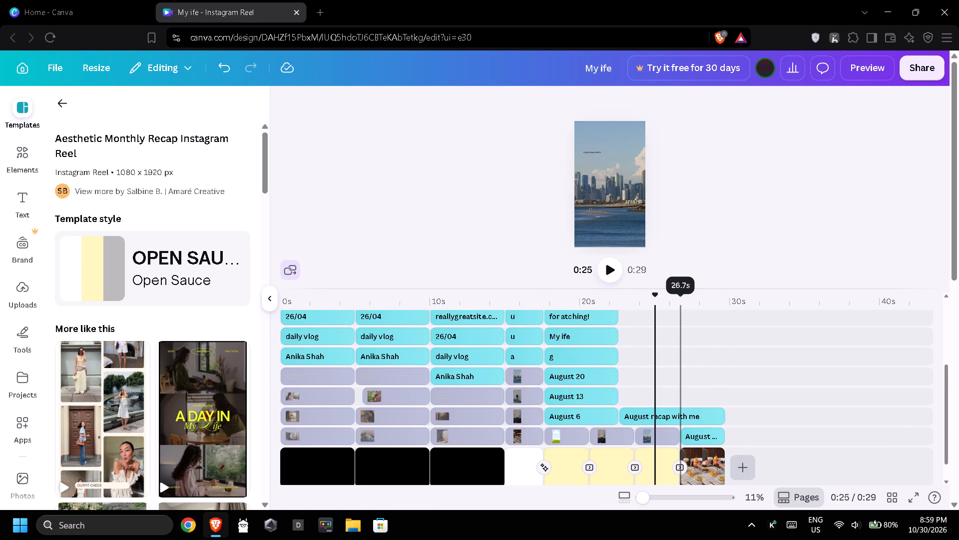
left_click(703, 358)
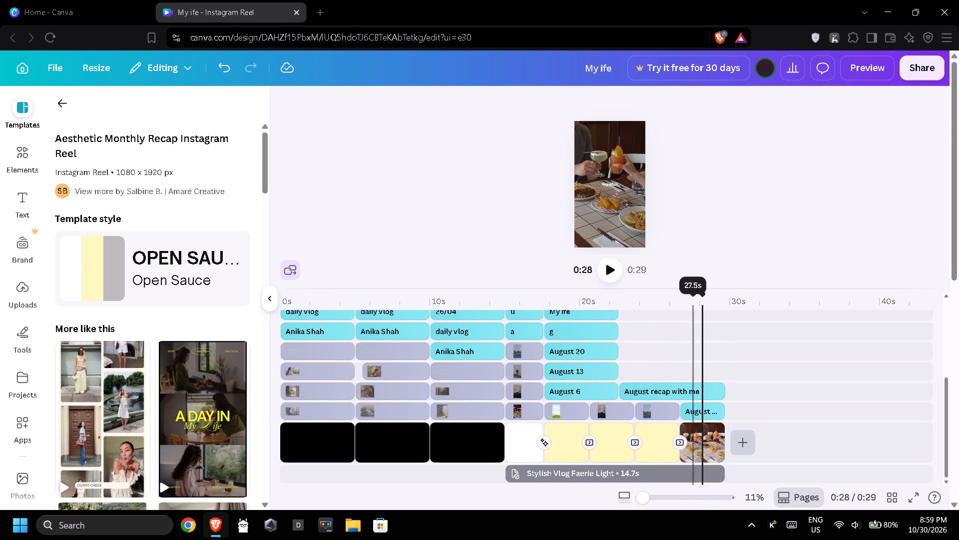
scroll(546, 378, "up", 3)
scroll(546, 376, "down", 4)
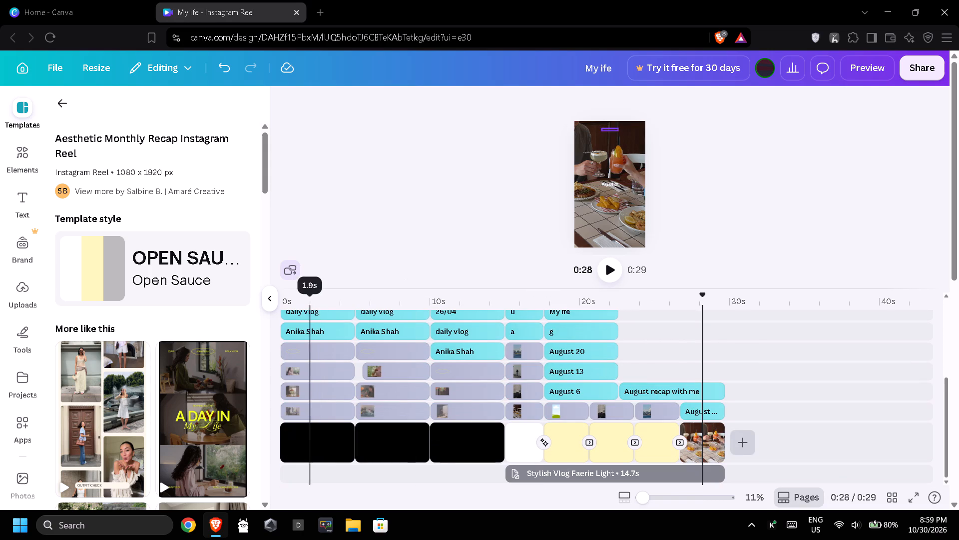
left_click(479, 390)
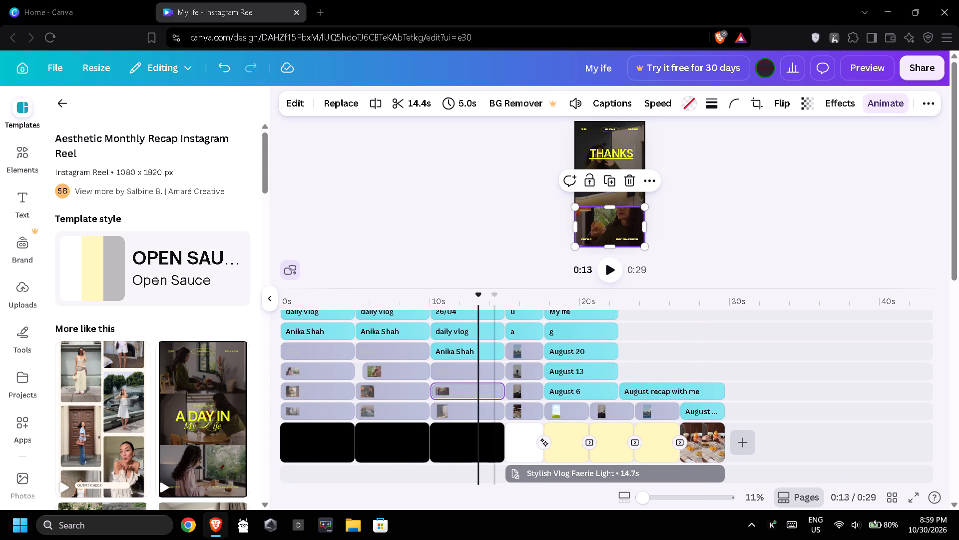
left_click(610, 412)
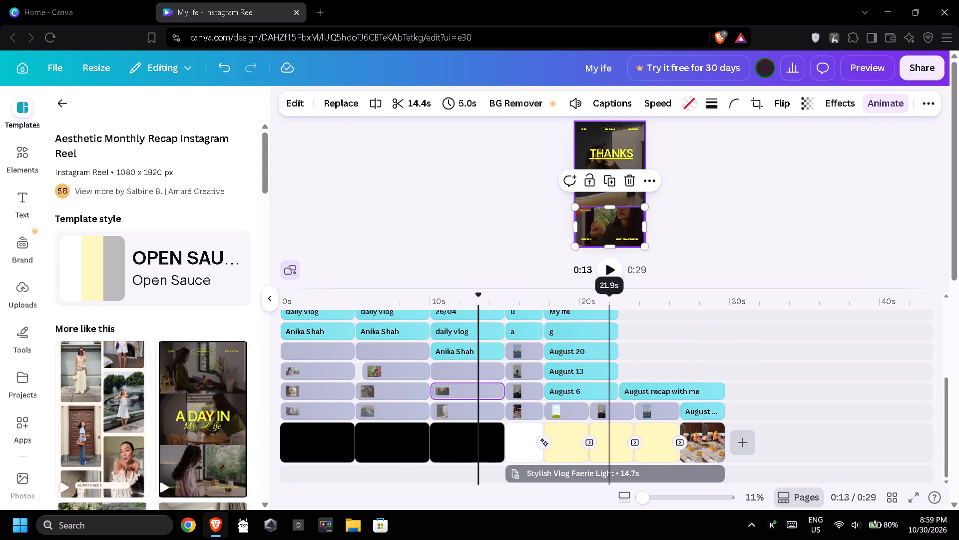
left_click(700, 443)
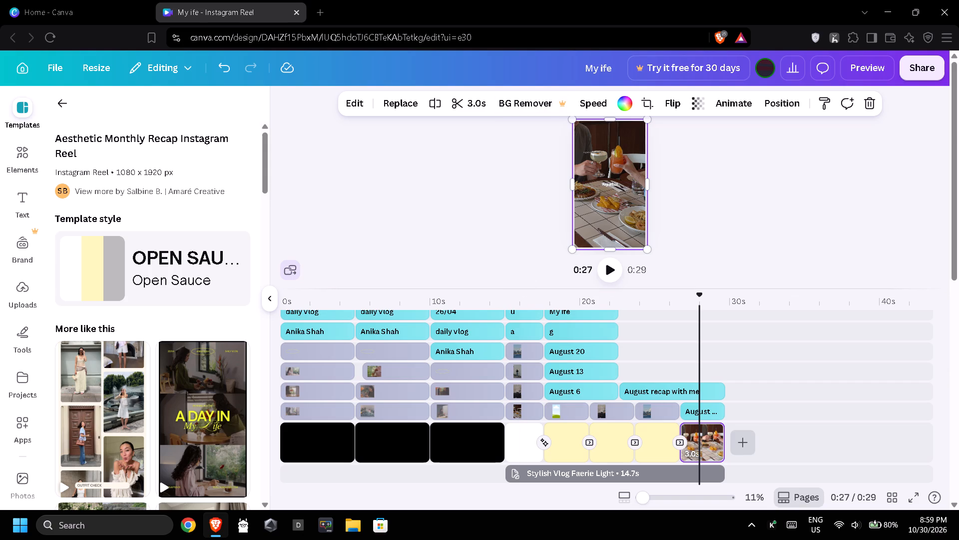
left_click(665, 440)
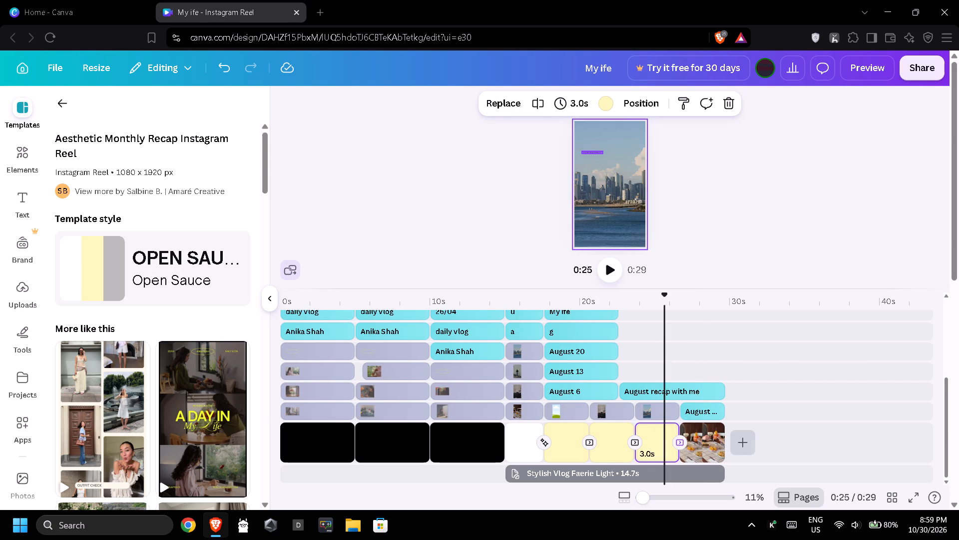
left_click(655, 409)
scroll(600, 404, "up", 5)
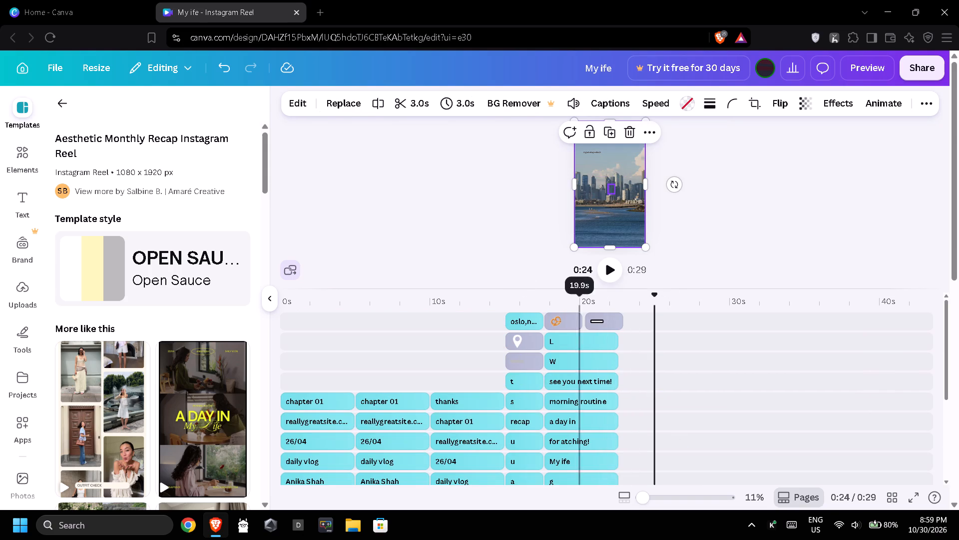
left_click(599, 320)
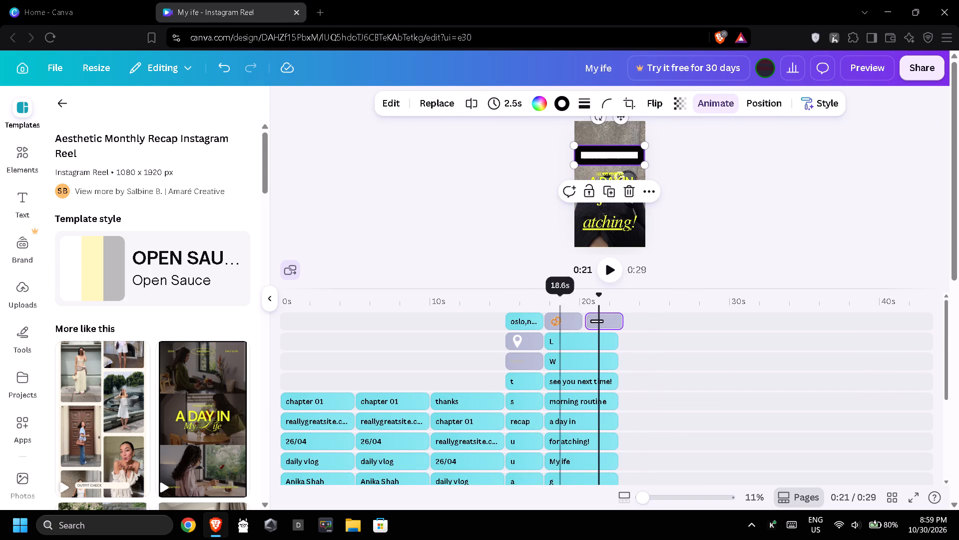
left_click(529, 360)
left_click(522, 340)
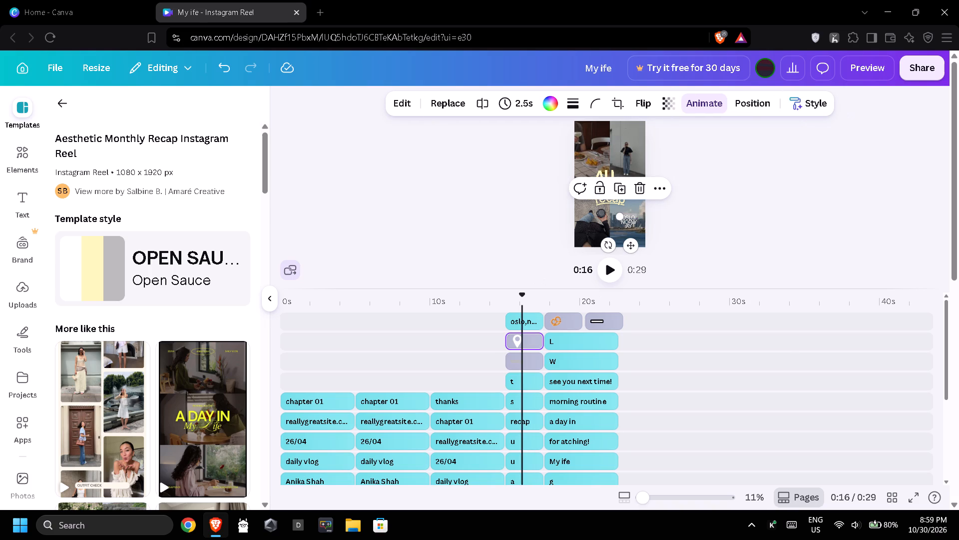
left_click(467, 398)
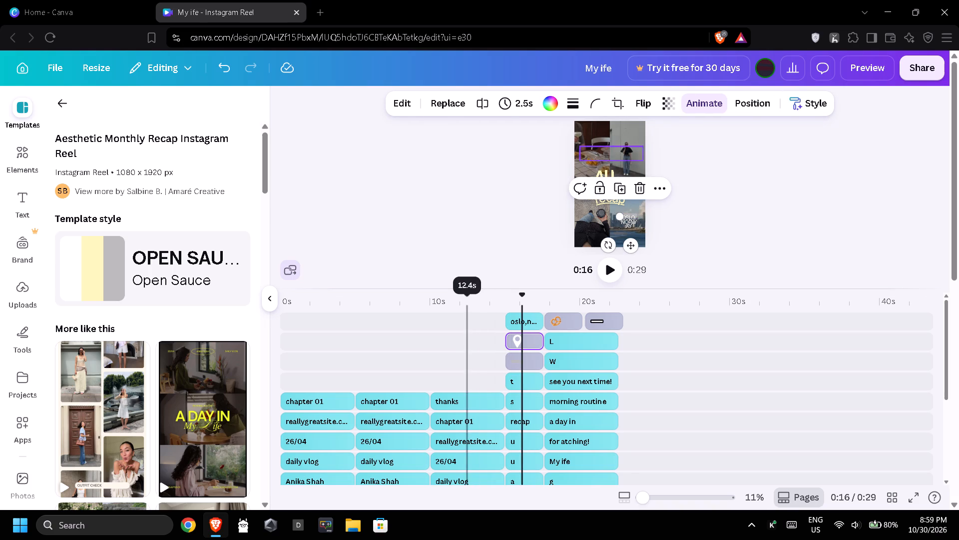
left_click(383, 414)
scroll(537, 379, "down", 1)
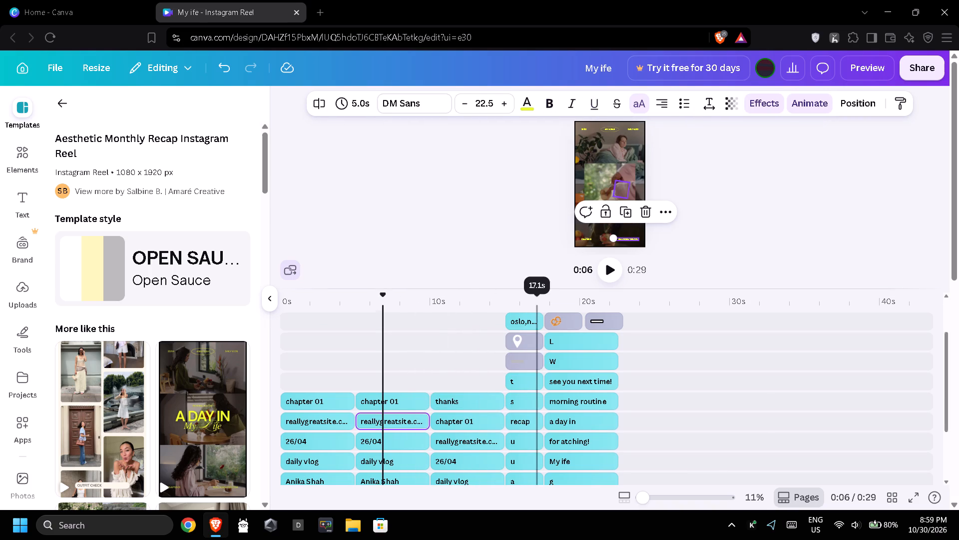
scroll(537, 379, "down", 1)
left_click(388, 386)
left_click(368, 412)
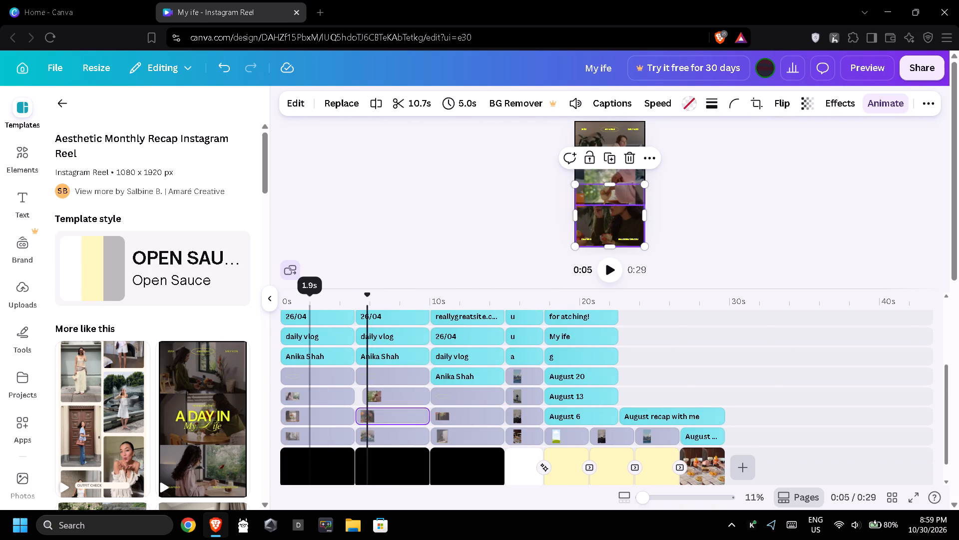
left_click(307, 387)
left_click(326, 340)
left_click(326, 355)
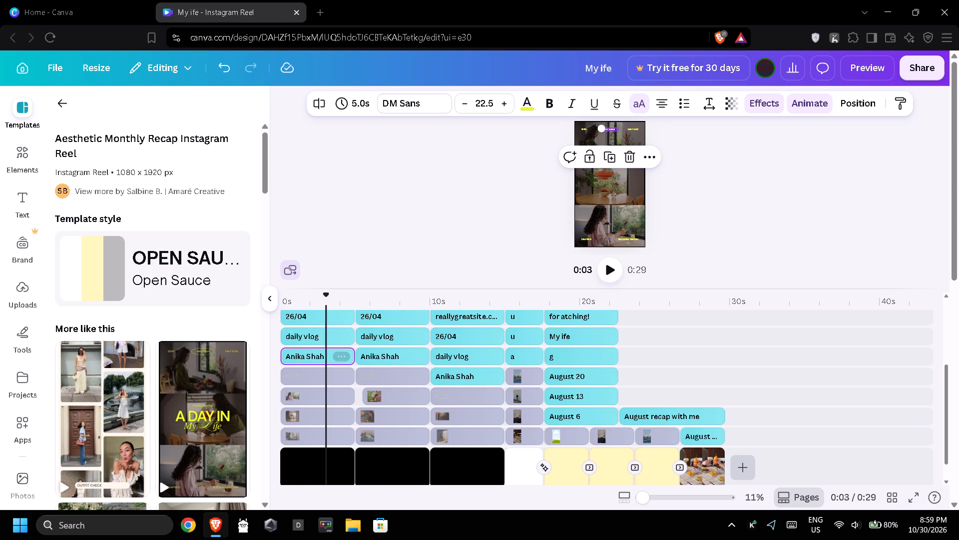
left_click(452, 353)
scroll(487, 379, "up", 3)
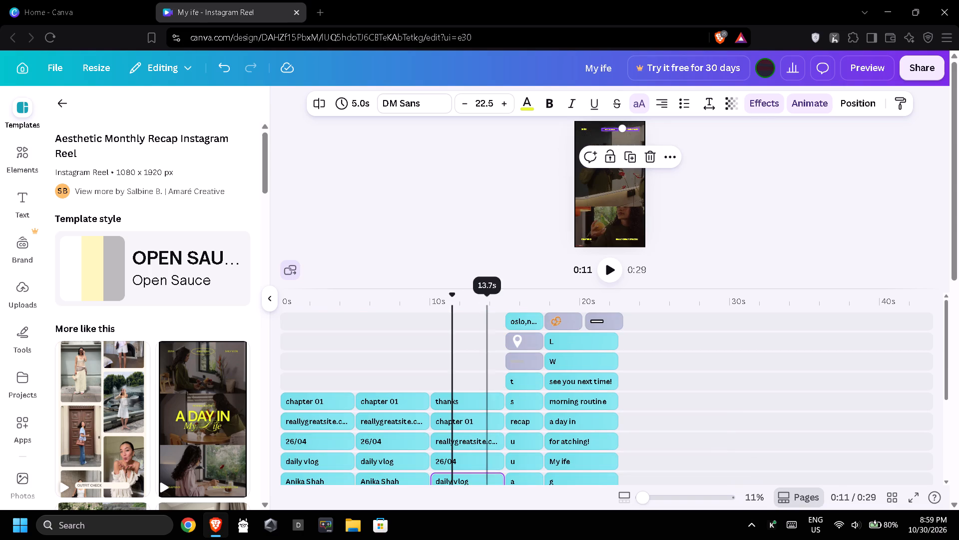
left_click(569, 402)
scroll(601, 412, "up", 2)
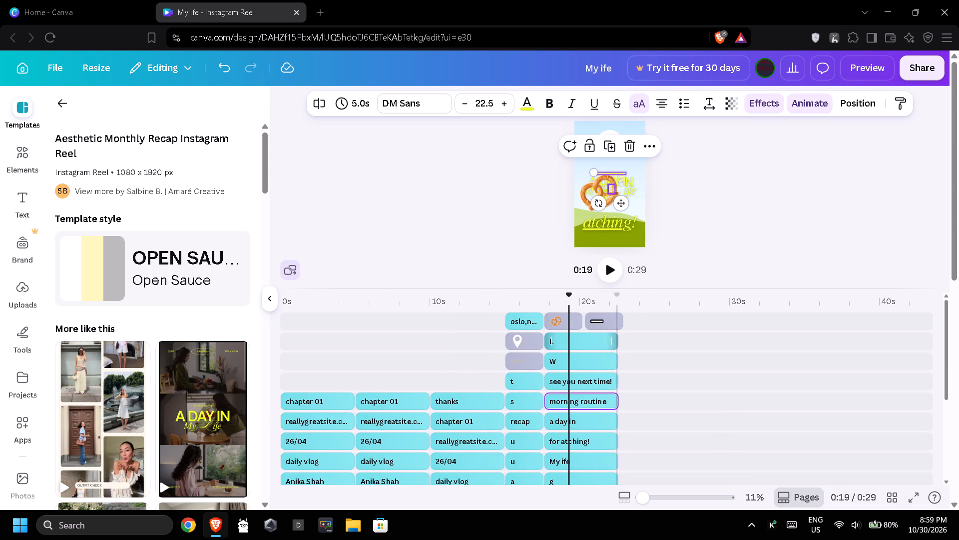
left_click(633, 354)
scroll(594, 401, "down", 3)
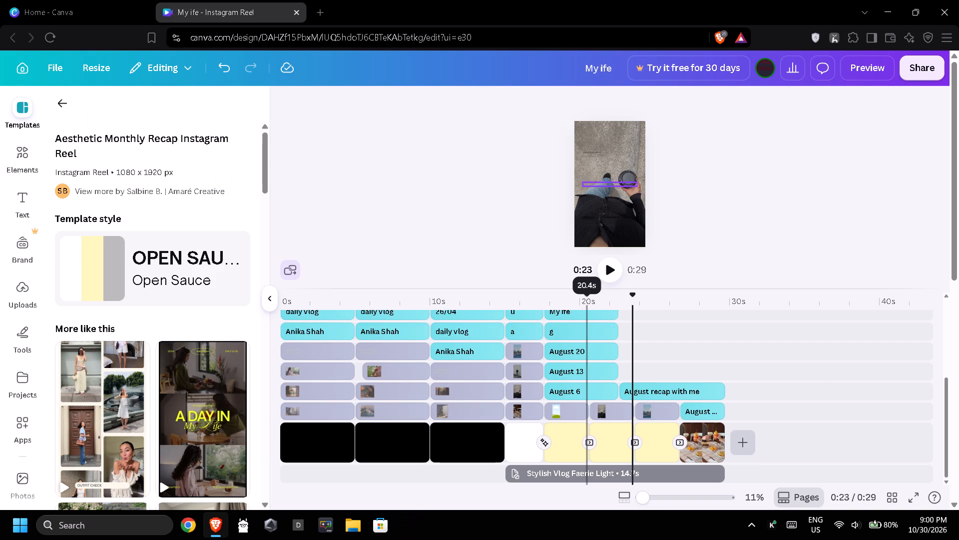
scroll(586, 389, "down", 2)
left_click(638, 367)
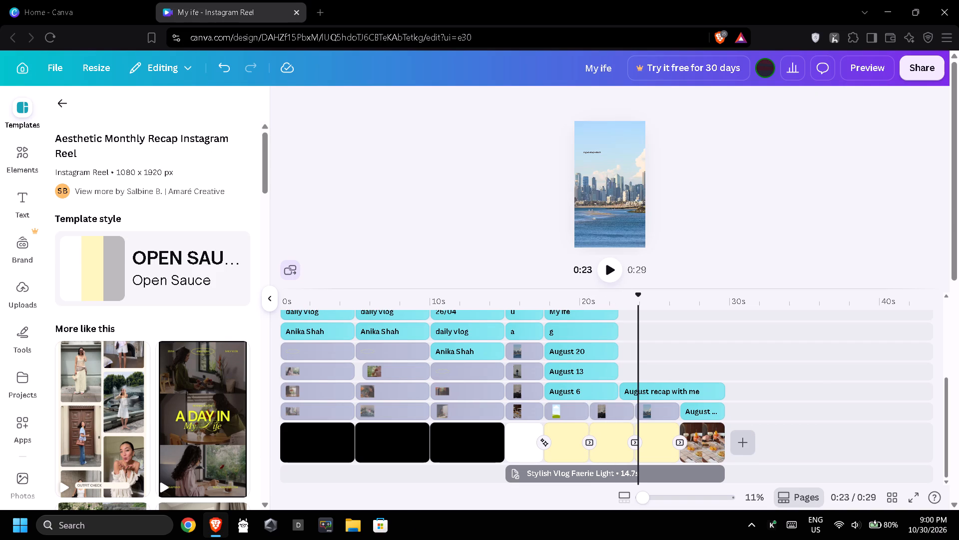
scroll(638, 367, "down", 1)
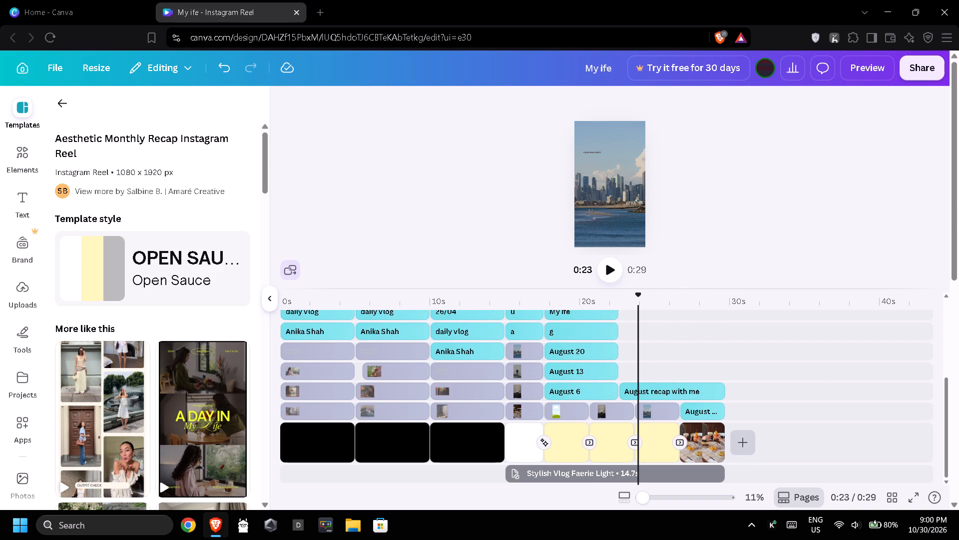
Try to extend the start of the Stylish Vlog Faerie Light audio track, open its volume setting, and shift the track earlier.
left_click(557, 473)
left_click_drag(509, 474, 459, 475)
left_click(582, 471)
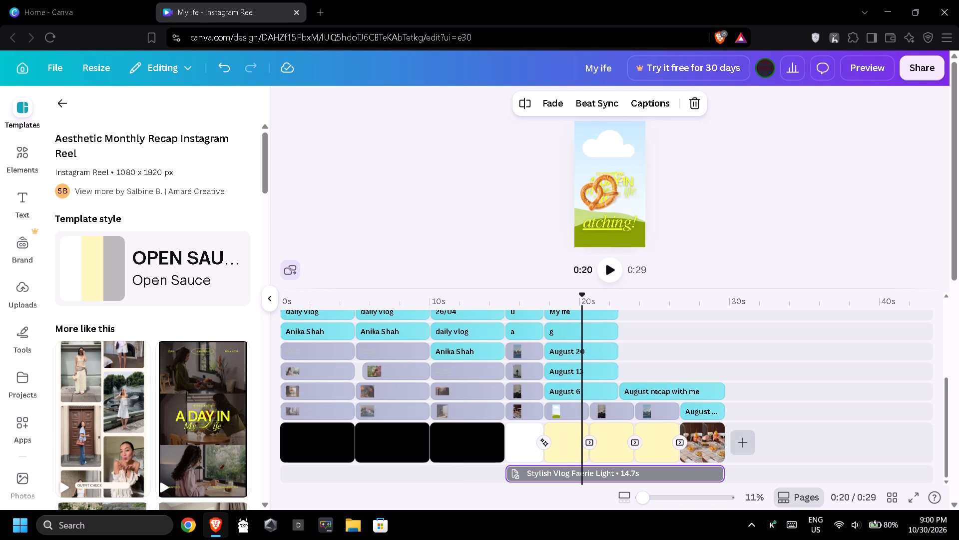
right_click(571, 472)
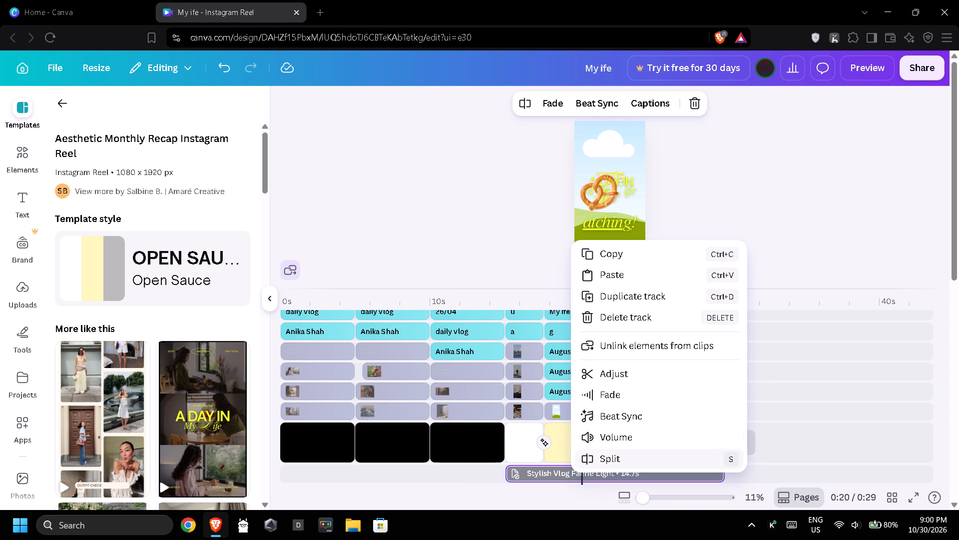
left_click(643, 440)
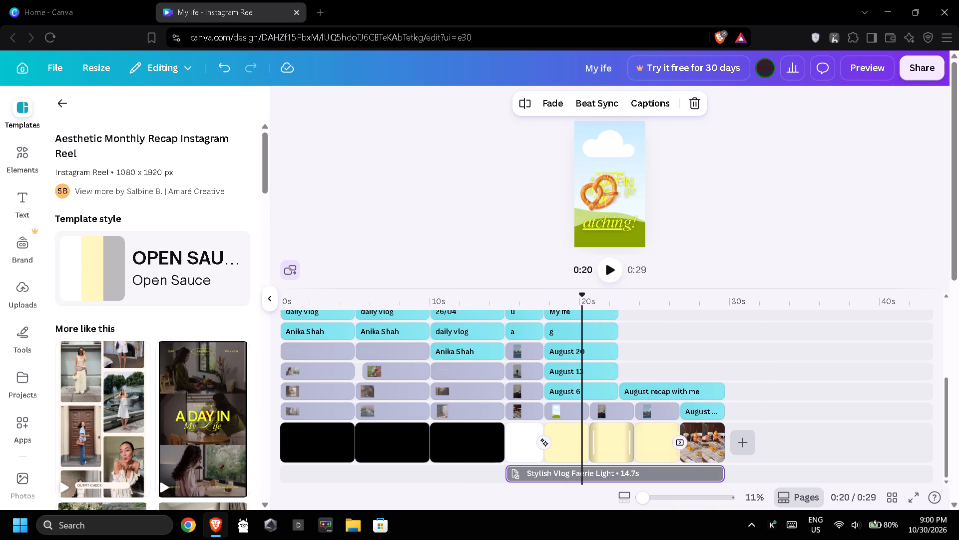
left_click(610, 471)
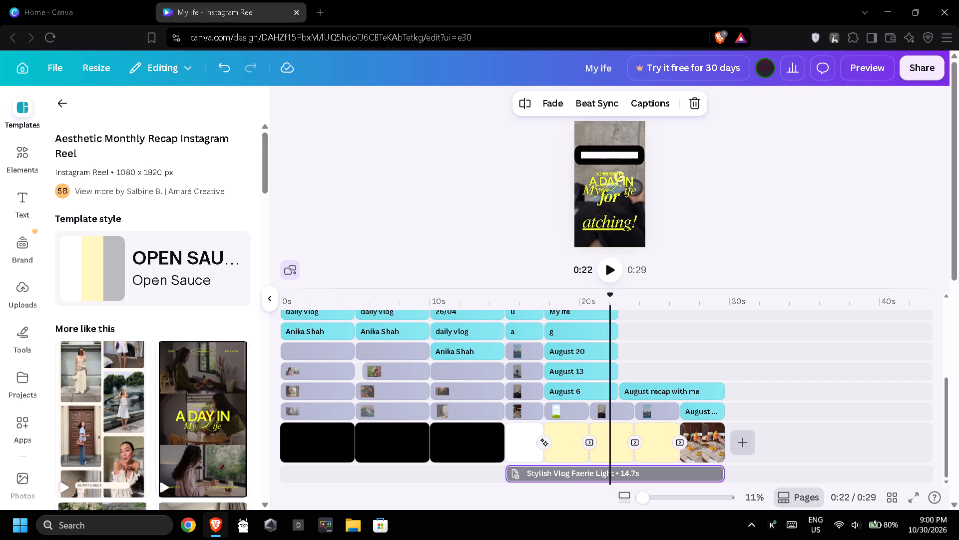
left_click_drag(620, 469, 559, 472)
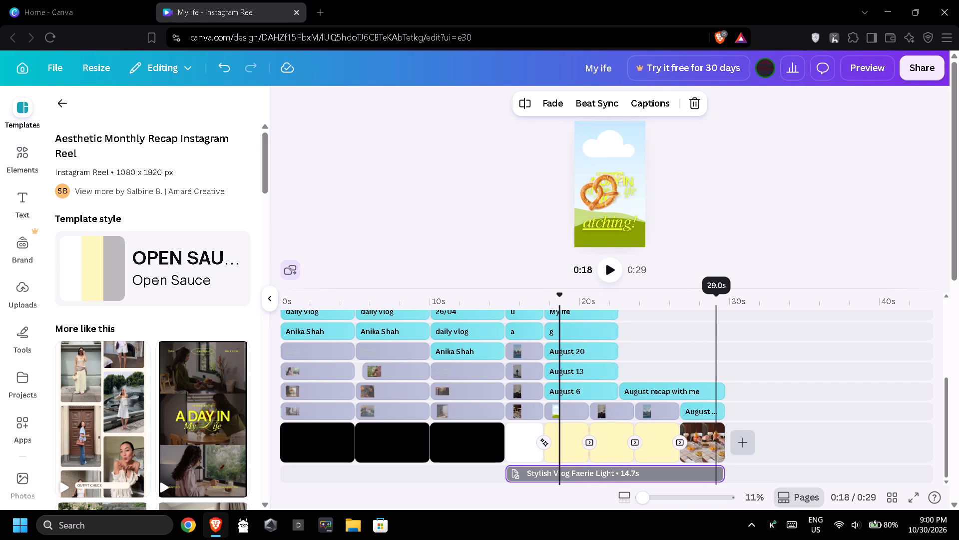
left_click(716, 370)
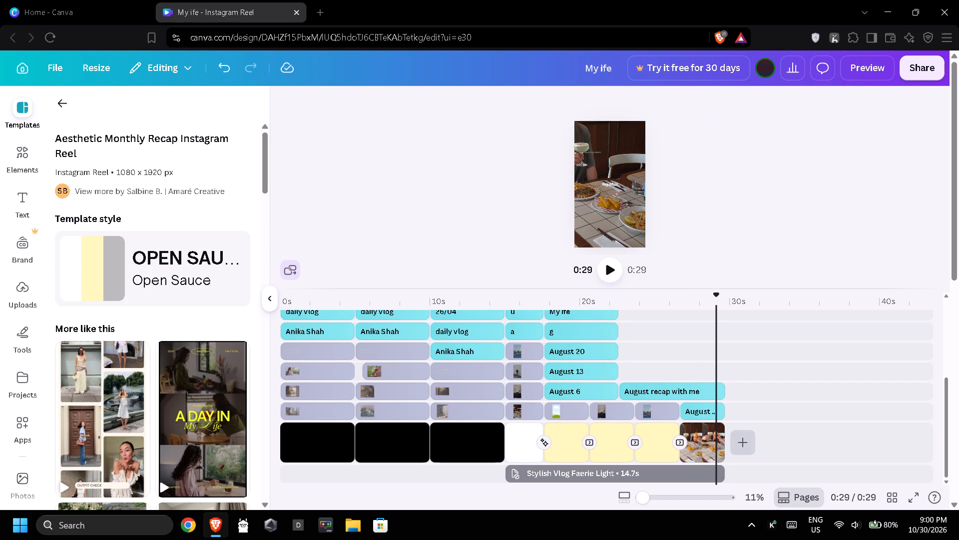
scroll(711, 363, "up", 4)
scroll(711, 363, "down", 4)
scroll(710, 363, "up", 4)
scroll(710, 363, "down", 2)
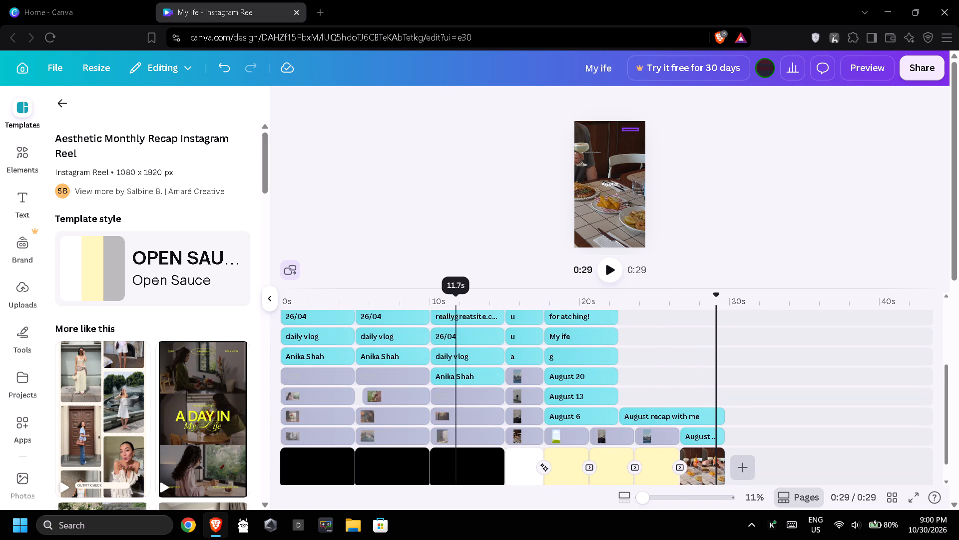
Browse the Instagram Reel templates and add the "Neutral Simple Daily Life Instagram Reel" template as a new page after the last page.
left_click(54, 105)
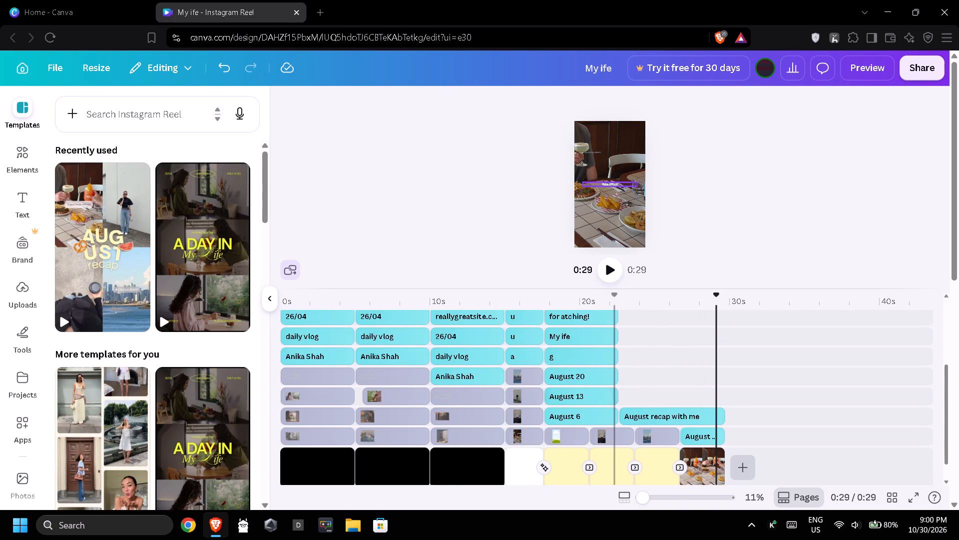
scroll(156, 353, "down", 8)
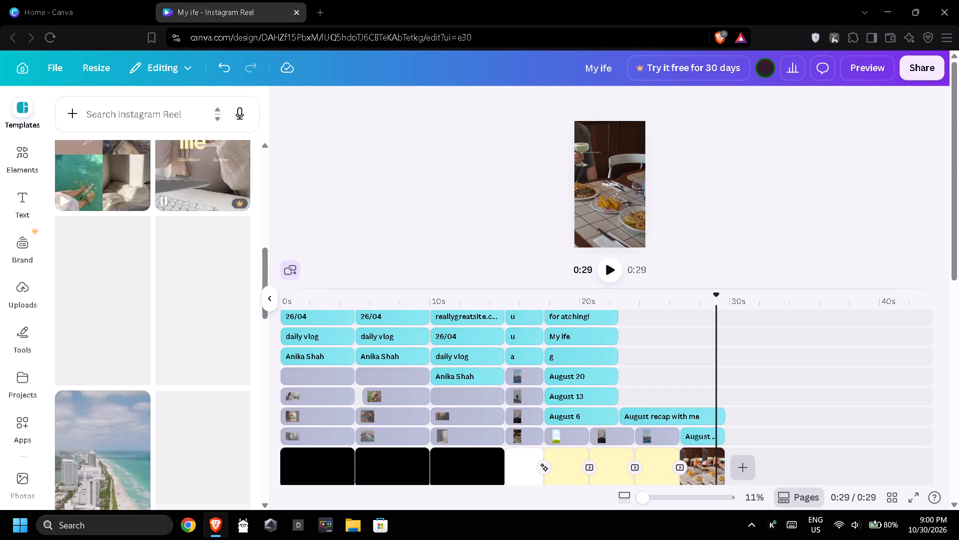
scroll(156, 353, "down", 2)
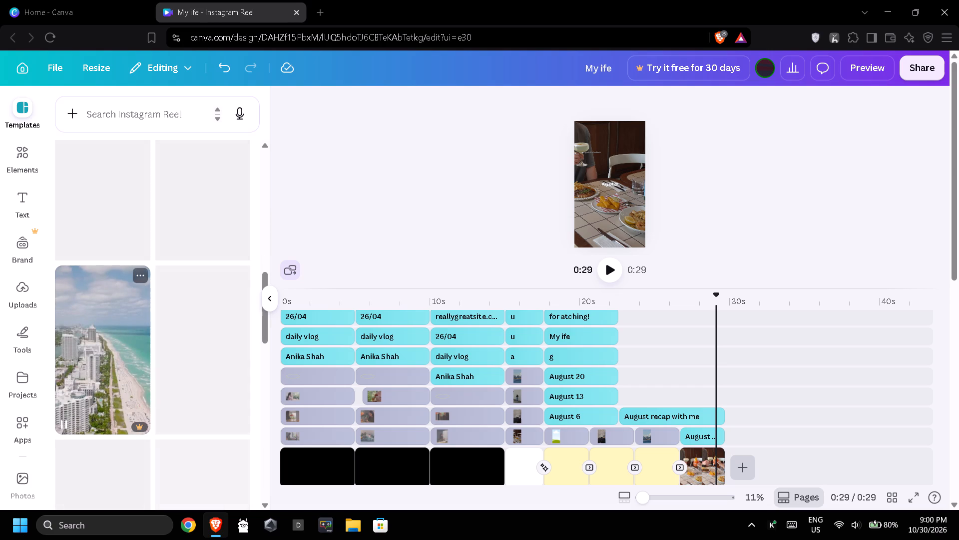
scroll(112, 346, "down", 5)
scroll(112, 346, "down", 18)
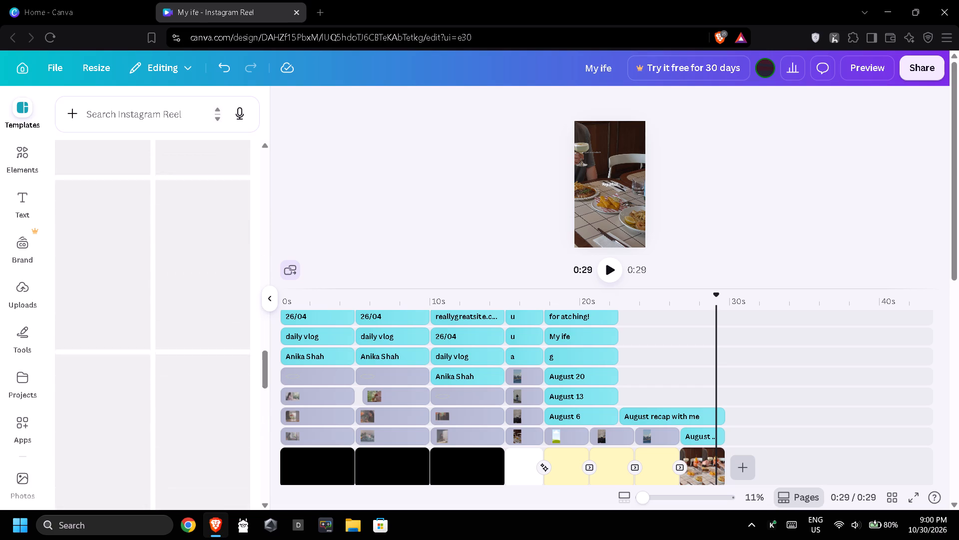
scroll(112, 346, "down", 3)
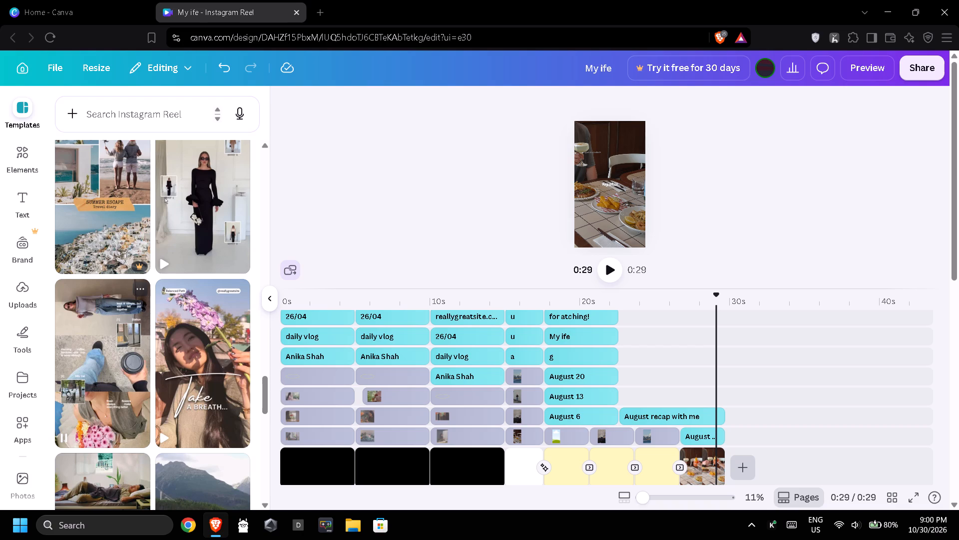
left_click_drag(101, 353, 661, 362)
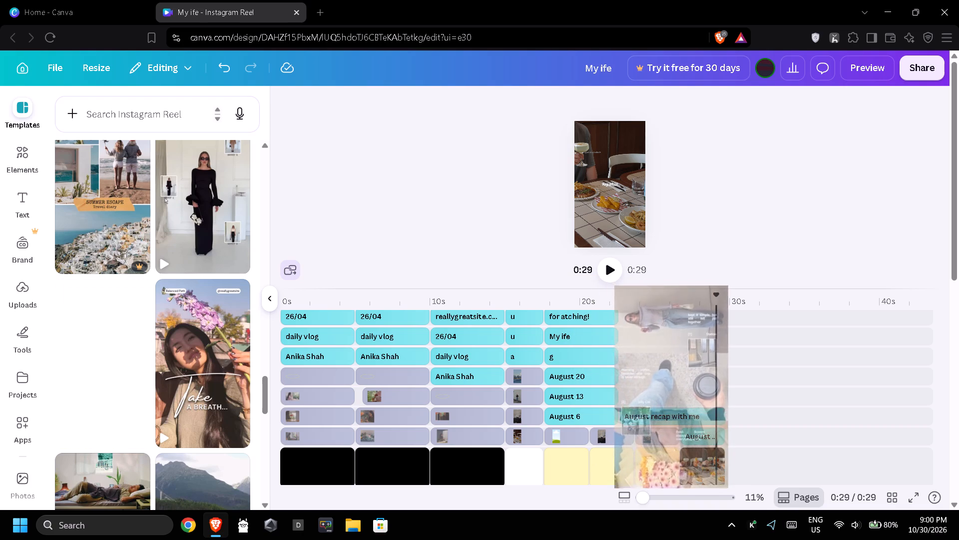
left_click_drag(661, 362, 737, 461)
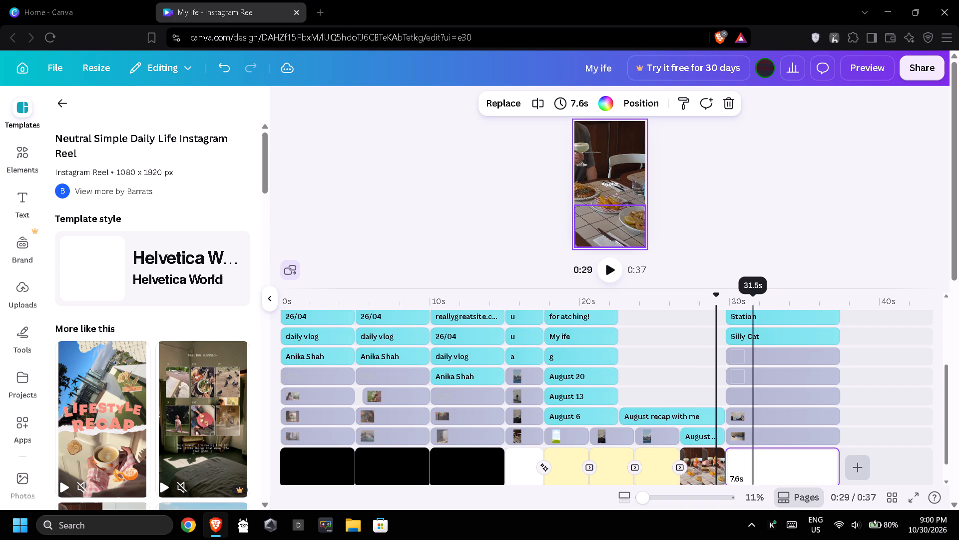
Move the "fresh flowers always make…" text clip directly after the "L" clip, at about 22.5 s, and trim its end to a 7.1 s duration.
scroll(765, 402, "up", 2)
left_click_drag(766, 343, 656, 430)
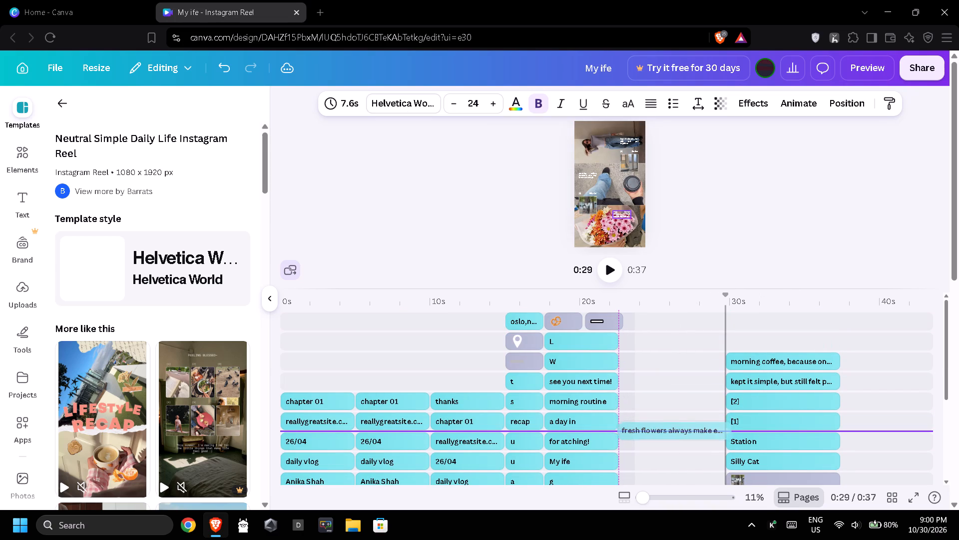
left_click_drag(656, 430, 678, 355)
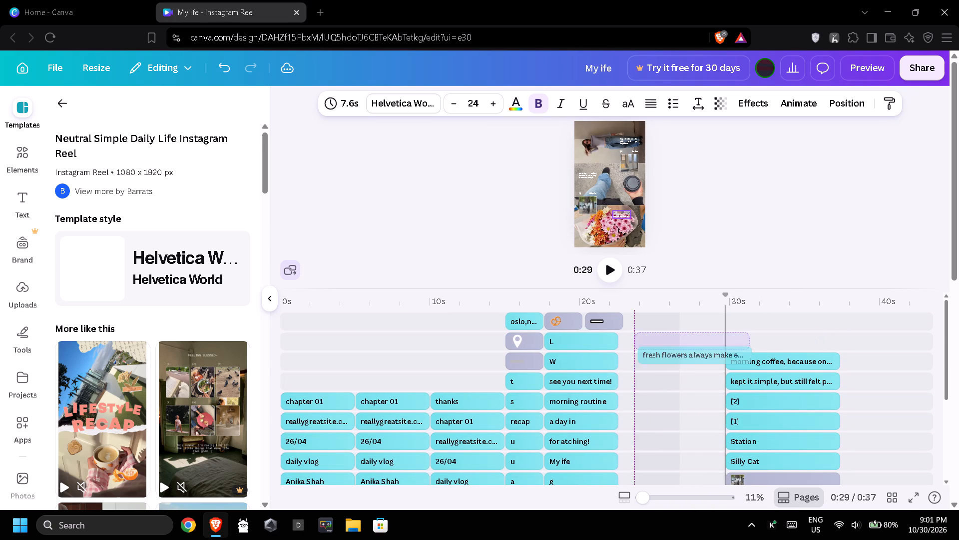
left_click_drag(678, 355, 660, 341)
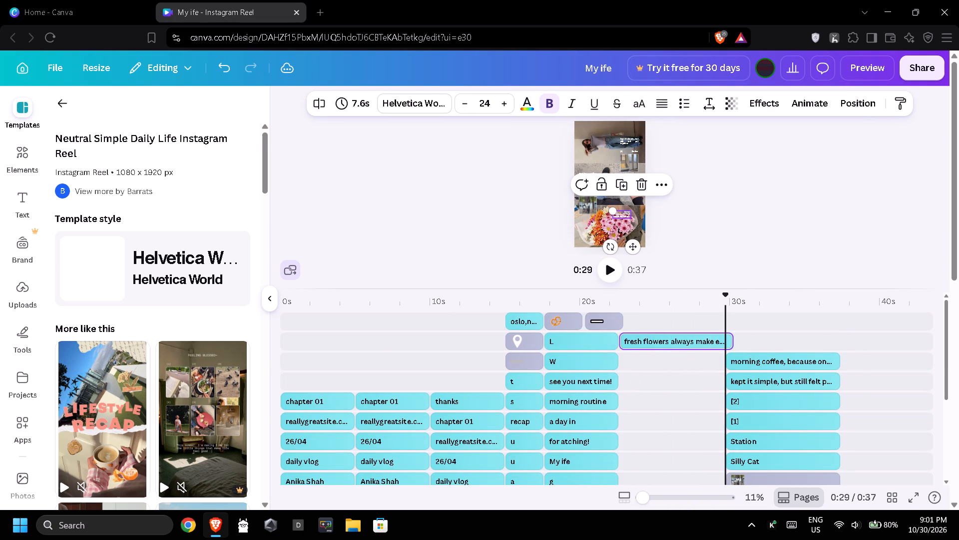
left_click_drag(731, 339, 723, 339)
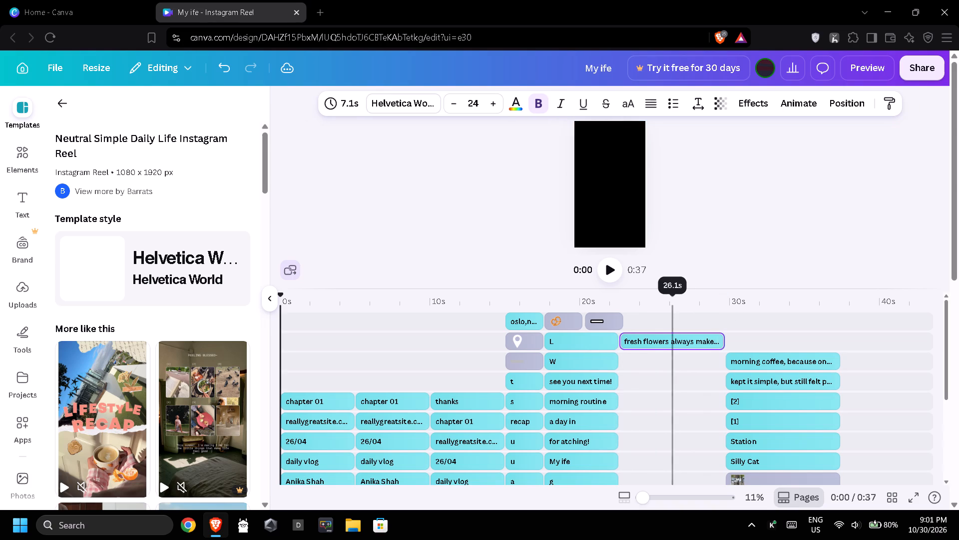
Move the "fresh flowers always make..." text clip down to the August 13 row, directly above "August recap with me", at about 22.5 s.
left_click_drag(669, 340, 674, 487)
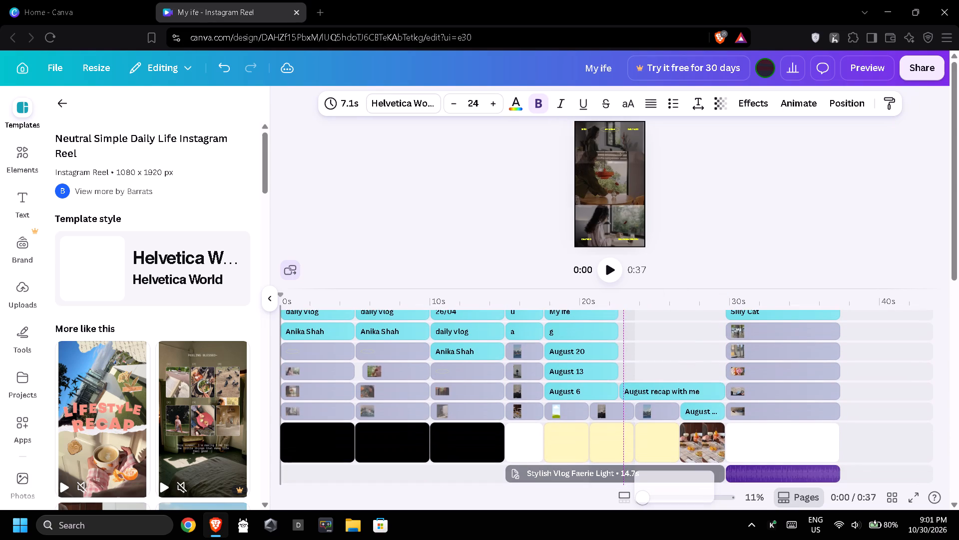
left_click_drag(674, 487, 669, 369)
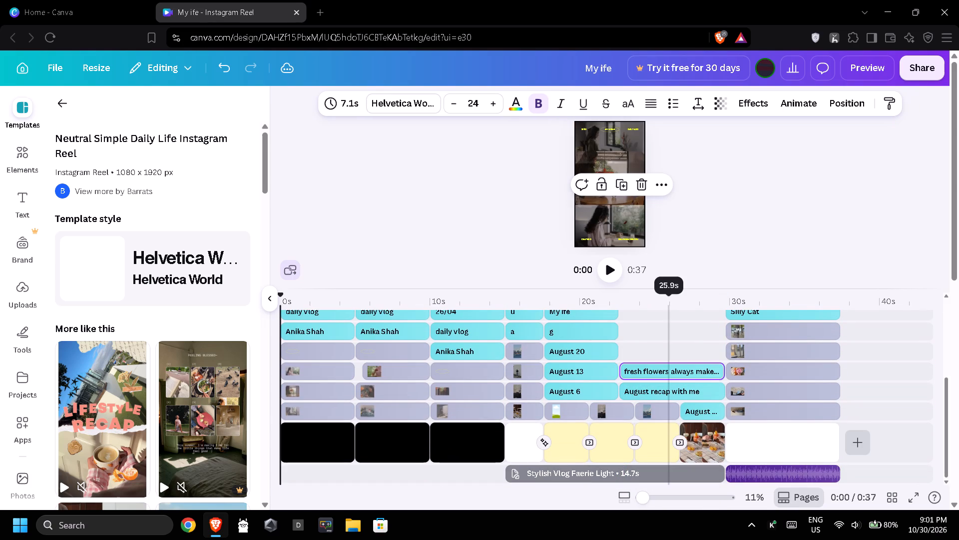
scroll(780, 347, "up", 1)
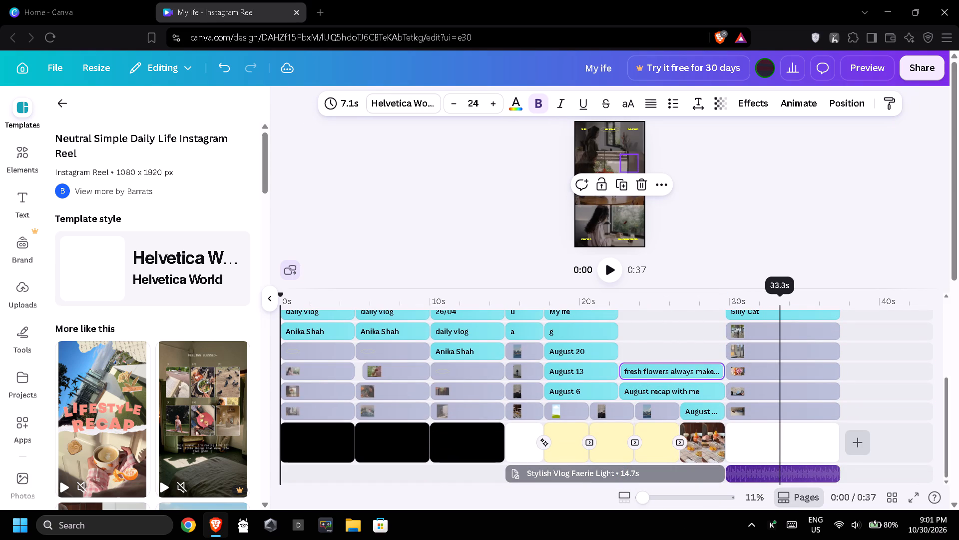
scroll(780, 347, "up", 2)
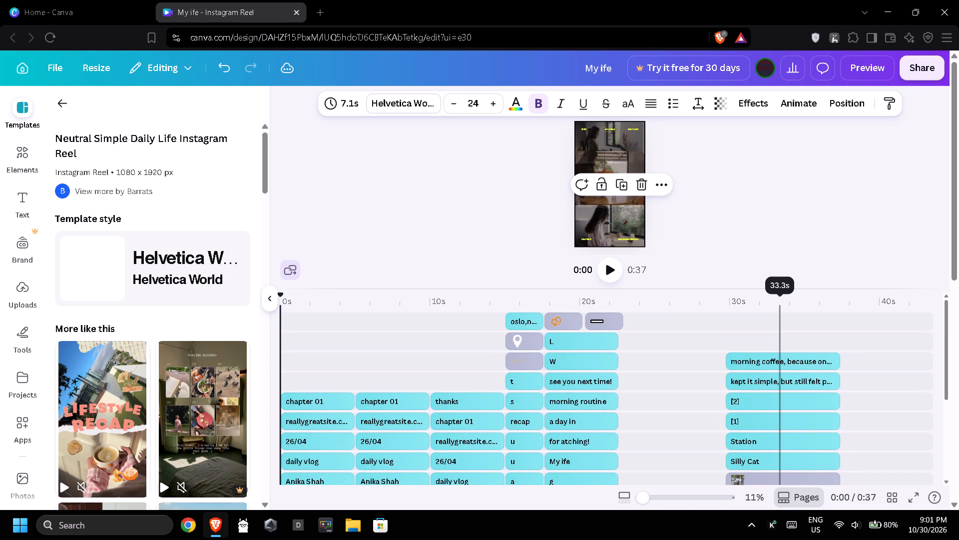
Set the "morning coffee, because..." text clip to 7.1 s and move it into the morning routine row at about 22.5 s.
left_click_drag(835, 362, 831, 362)
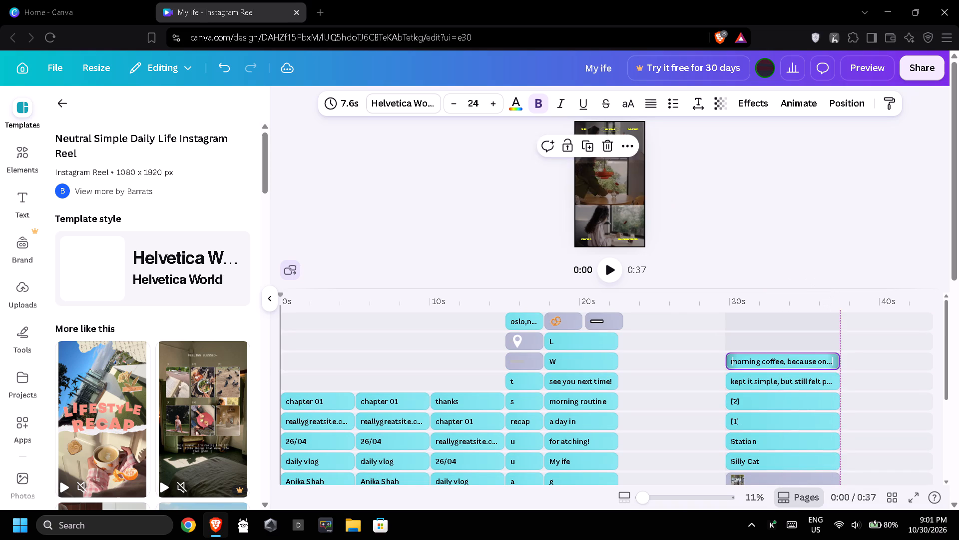
left_click_drag(831, 362, 830, 362)
left_click_drag(796, 363, 698, 386)
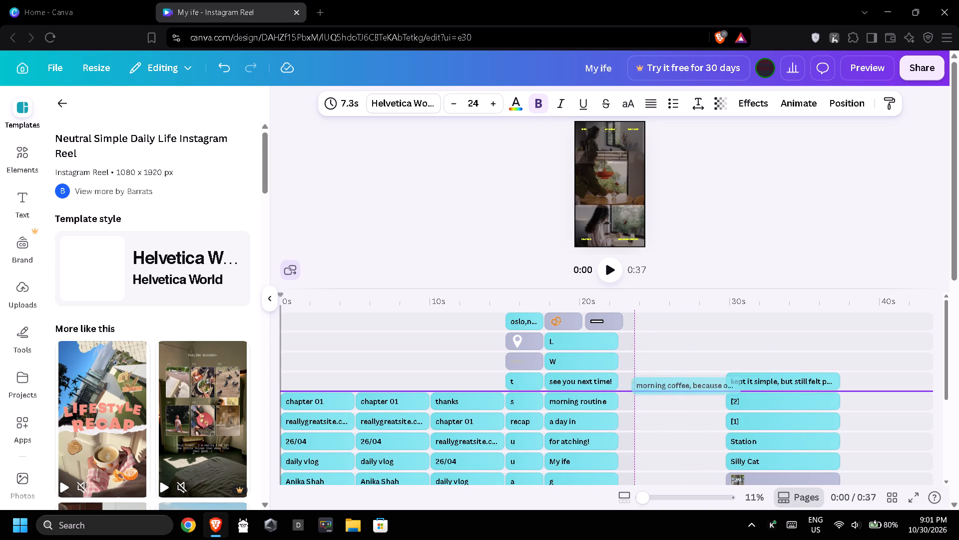
left_click_drag(698, 386, 688, 383)
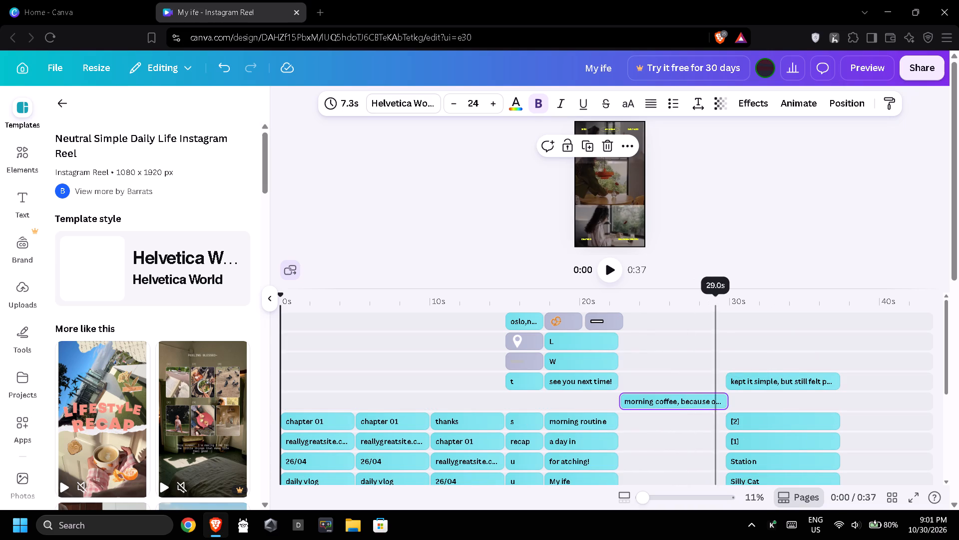
left_click_drag(727, 397, 721, 397)
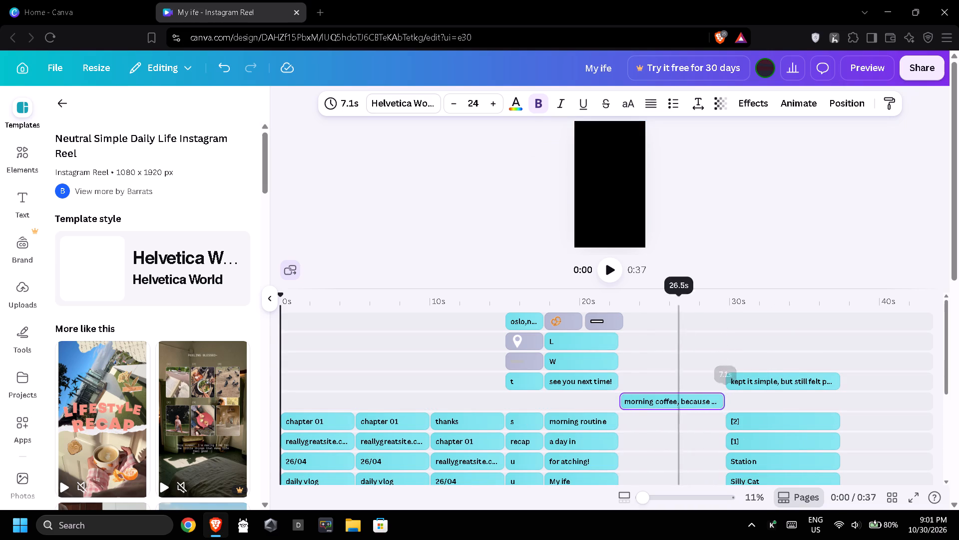
left_click_drag(673, 399, 673, 423)
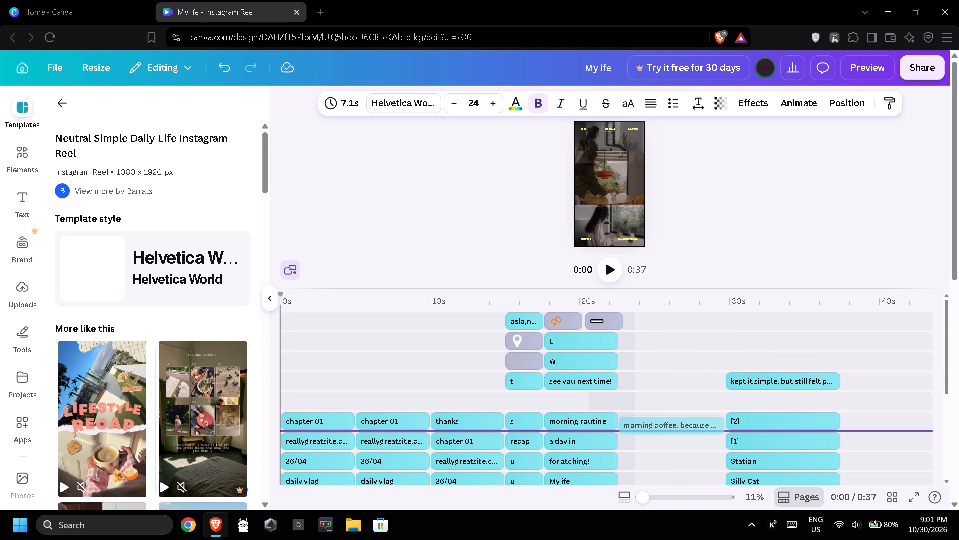
left_click_drag(673, 423, 672, 418)
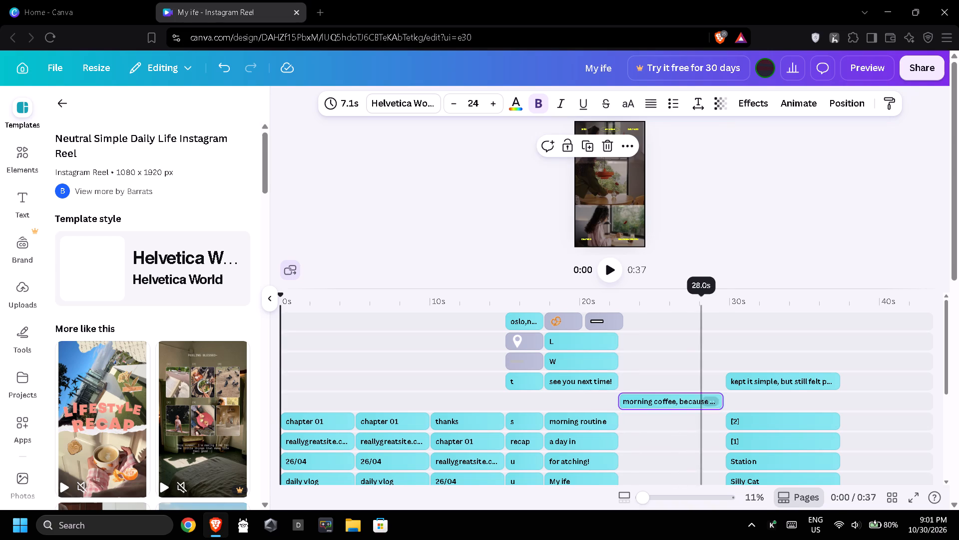
left_click_drag(721, 399, 716, 399)
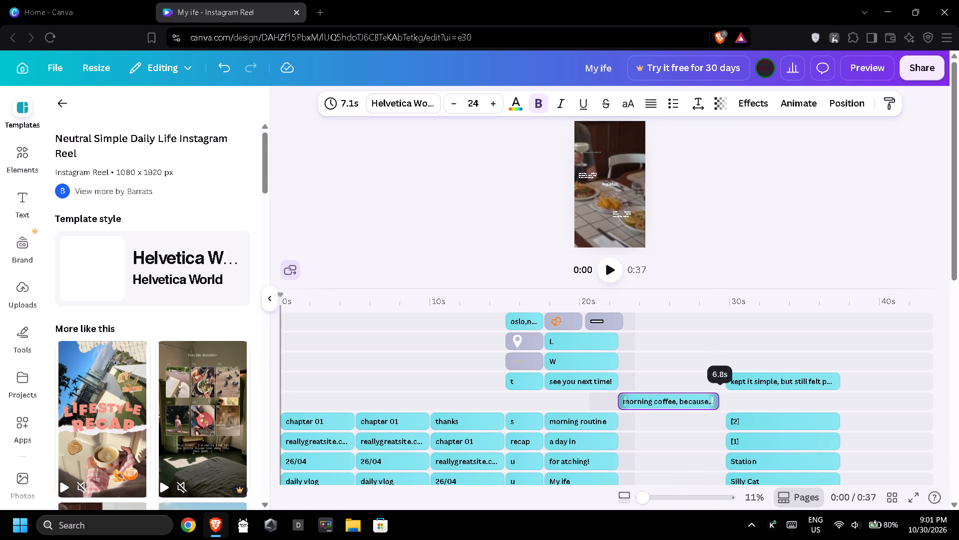
left_click_drag(681, 401, 683, 424)
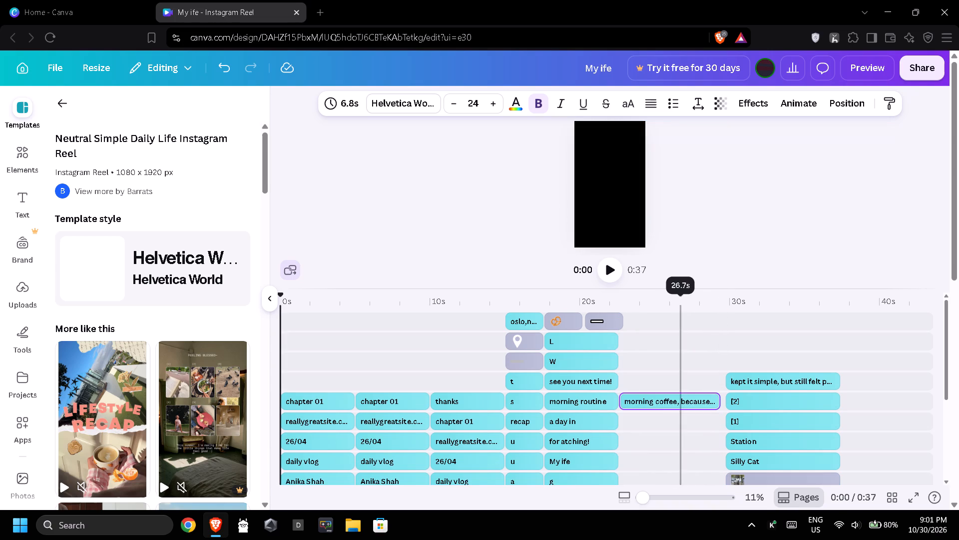
left_click_drag(715, 399, 720, 399)
Move the "morning coffee, because..." clip down to the August 20 row at about 22.5 s, directly above "fresh flowers always make...".
left_click_drag(671, 401, 670, 462)
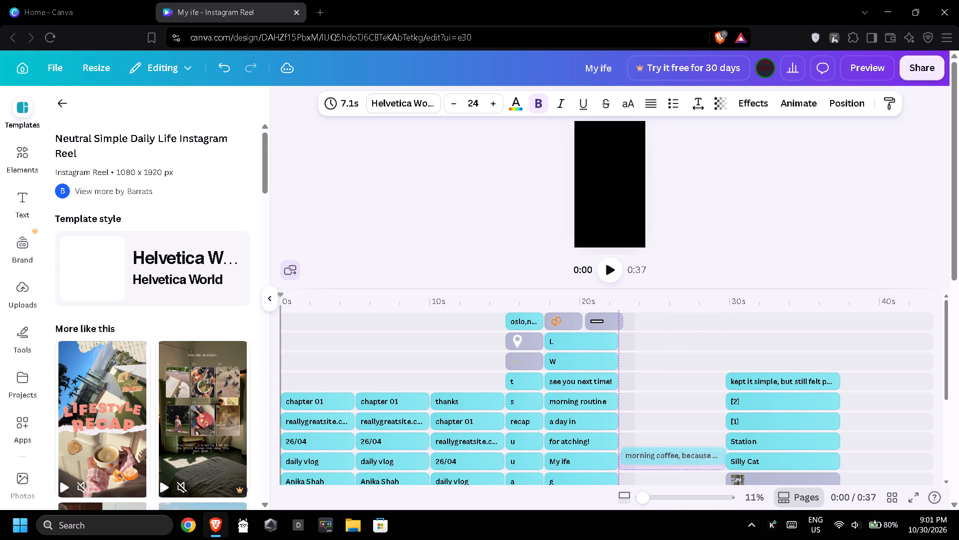
left_click_drag(670, 462, 663, 468)
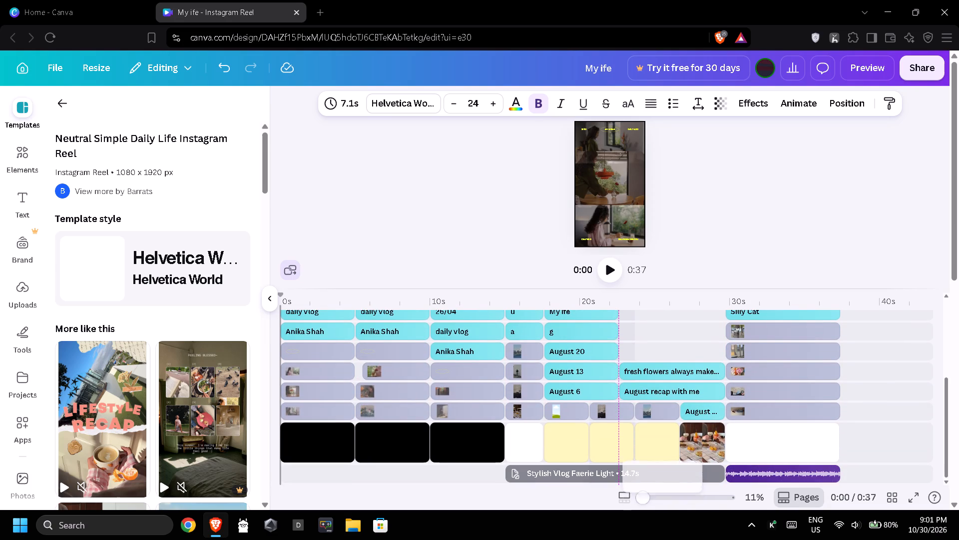
left_click_drag(663, 468, 670, 349)
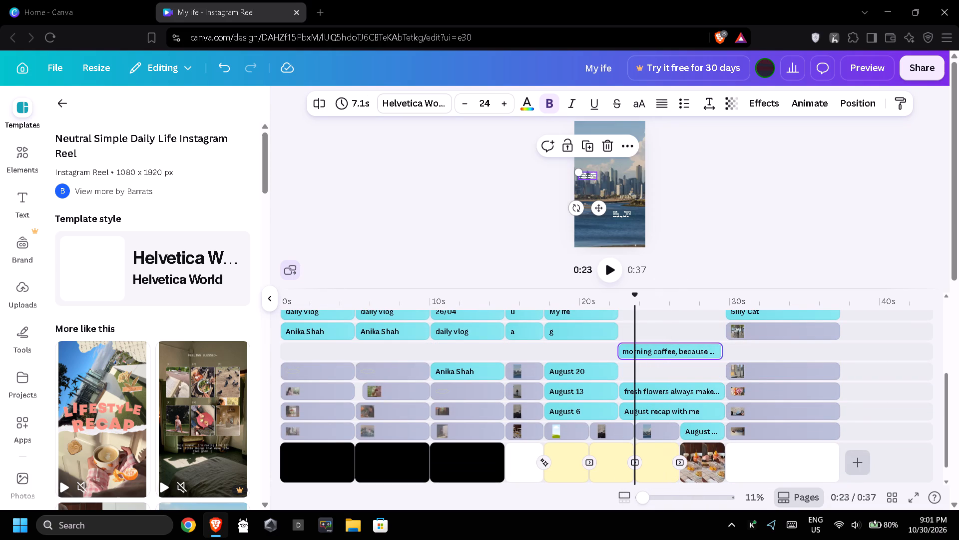
left_click_drag(655, 349, 658, 369)
scroll(677, 350, "up", 3)
scroll(677, 350, "down", 1)
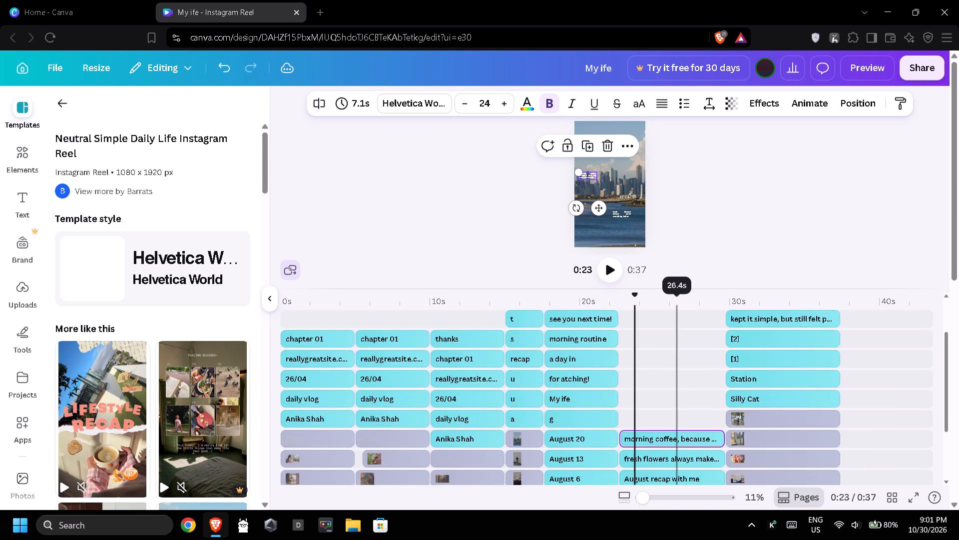
Shorten the "kept it simple, but still..." text clip to 6.7 s and move it to the "My ife" row at about 22.5 s.
scroll(677, 350, "up", 1)
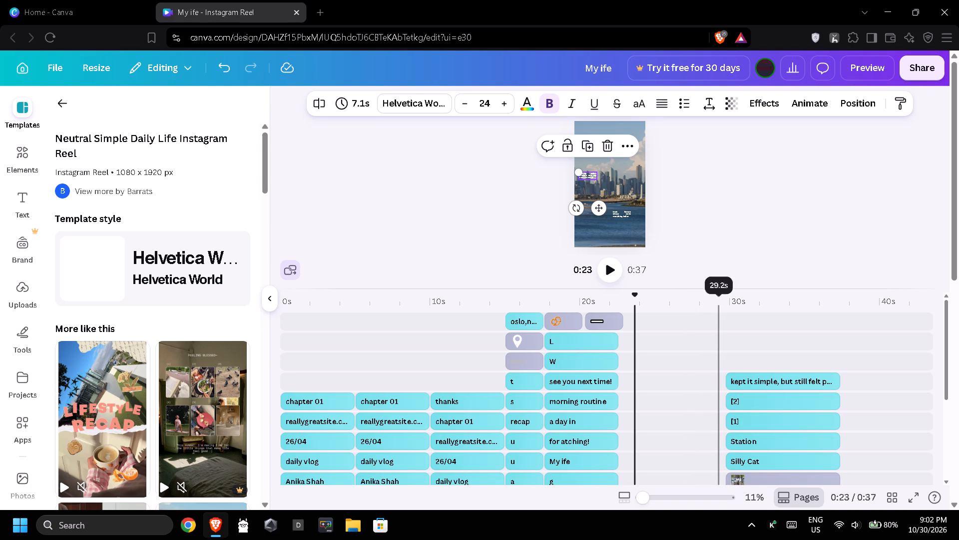
left_click_drag(836, 377, 832, 377)
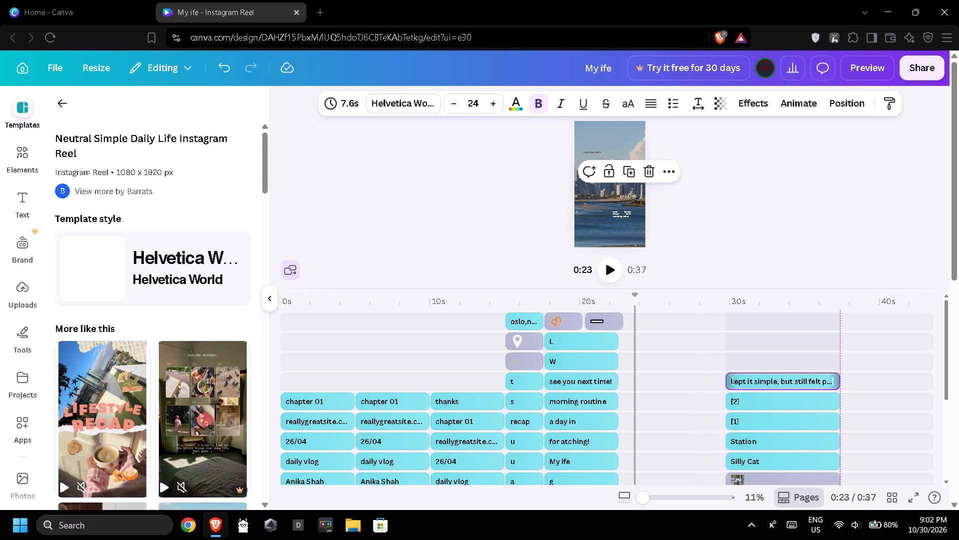
left_click_drag(832, 377, 823, 377)
left_click_drag(791, 383, 679, 465)
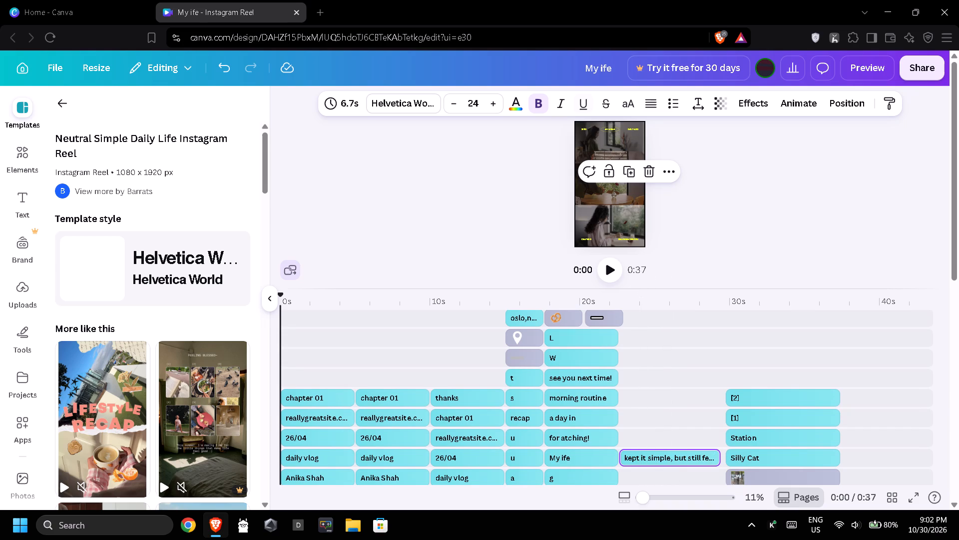
Apply underline and strikethrough to the "kept it simple, but still..." text.
left_click(580, 105)
left_click(603, 104)
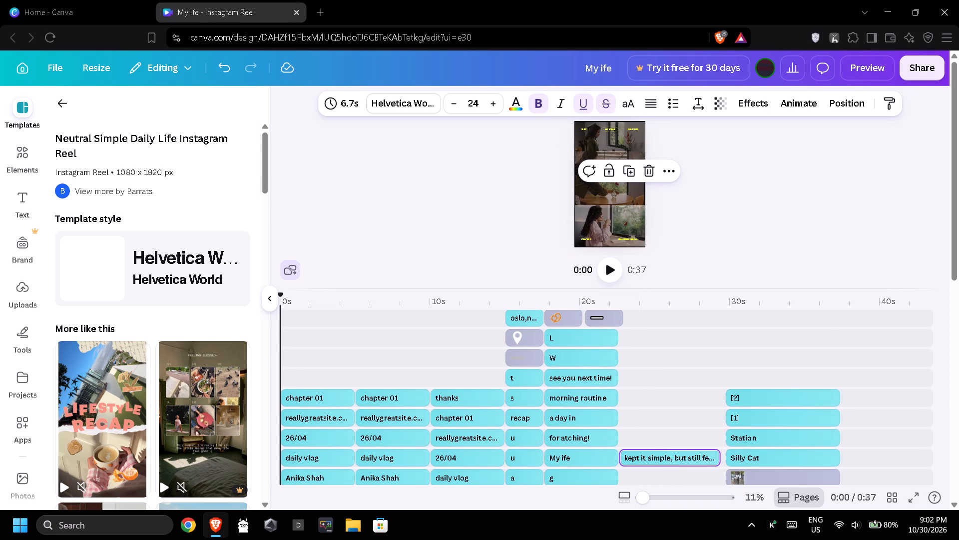
On the last page, move the small cat picture below the "Silly Cat" label across to the page's right edge.
left_click(780, 396)
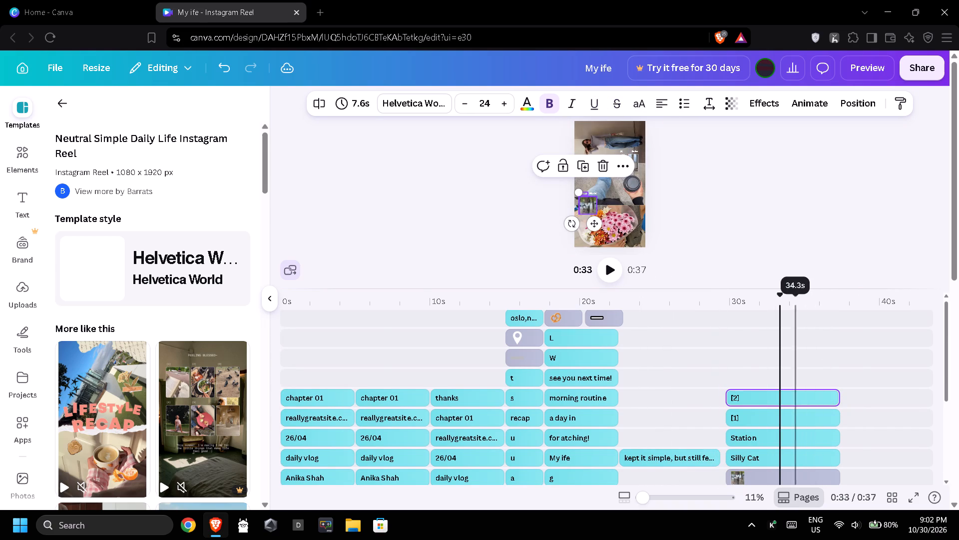
left_click(687, 502)
left_click(666, 501)
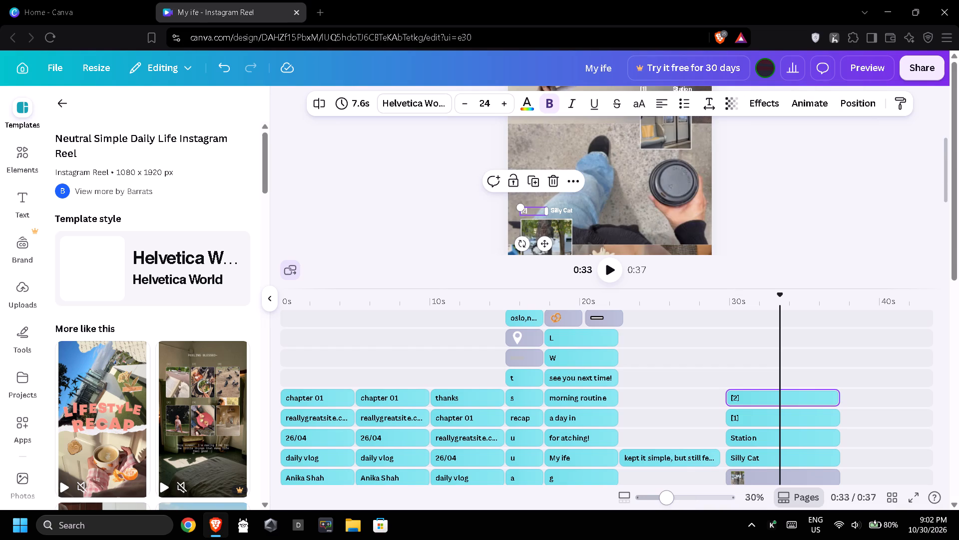
scroll(700, 173, "down", 3)
scroll(700, 173, "up", 3)
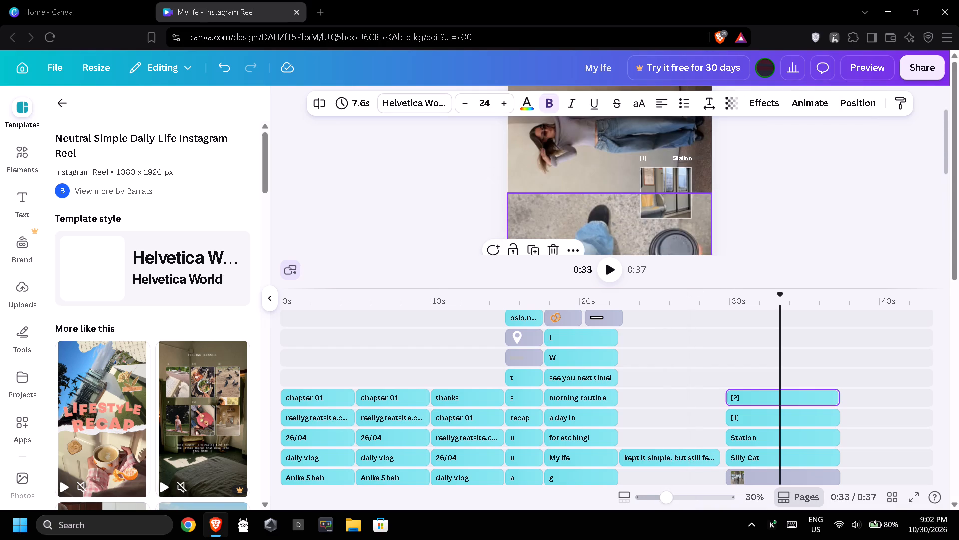
scroll(700, 174, "down", 2)
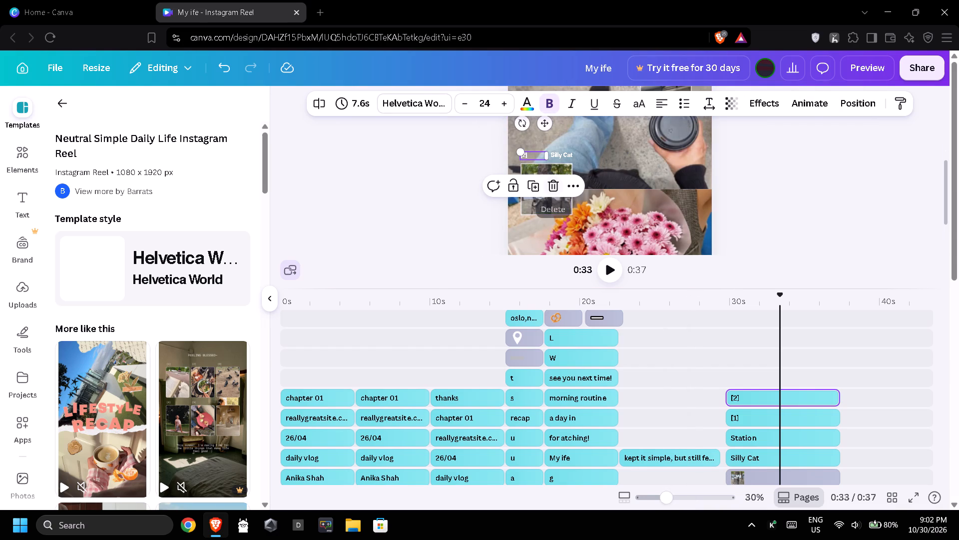
left_click_drag(559, 172, 701, 174)
Move the "Station" label to the last page's upper-left corner, set its font size to 33 and widen its box to fit one line.
scroll(644, 175, "up", 5)
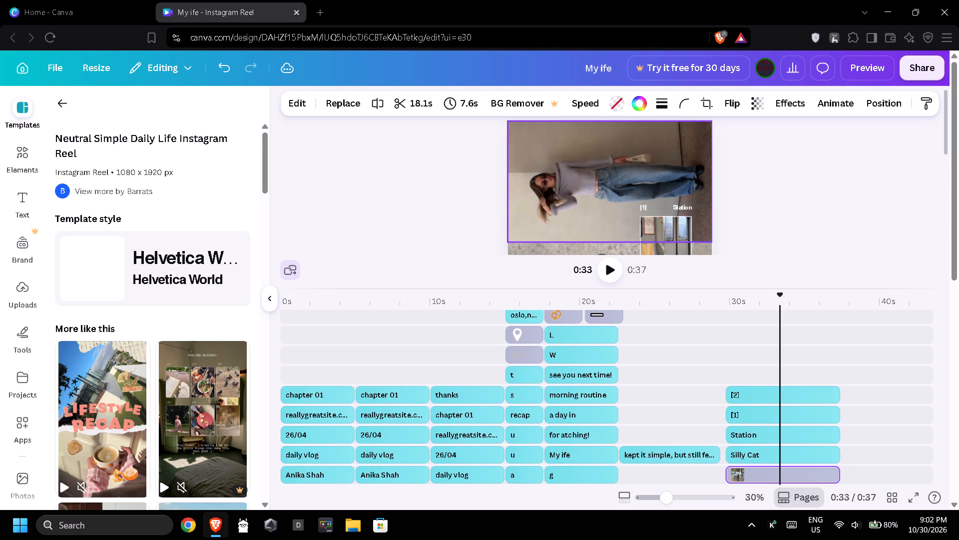
left_click_drag(683, 205, 532, 137)
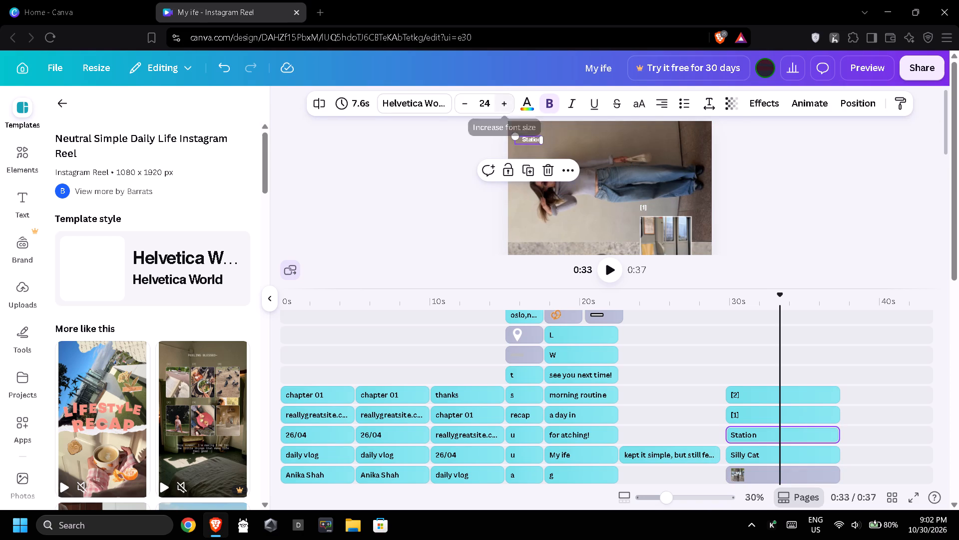
left_click(506, 102)
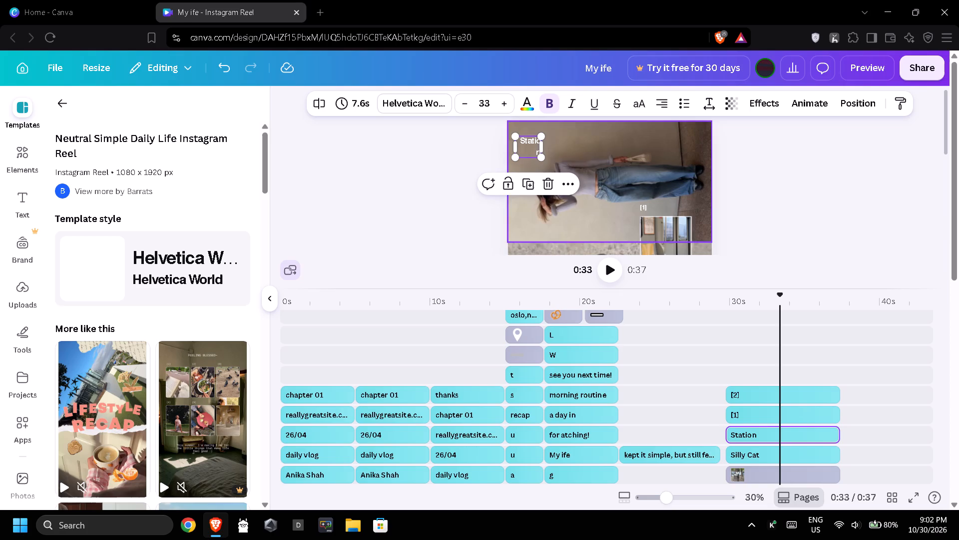
left_click_drag(543, 144, 554, 144)
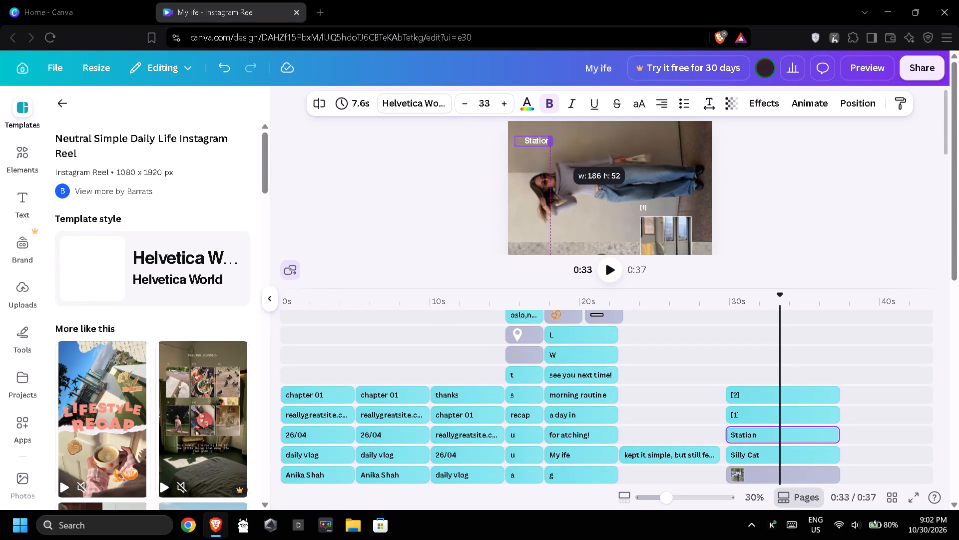
left_click_drag(554, 144, 556, 144)
Move the "Silly Cat" label onto the coffee cup lid and set its font size to 29.
scroll(623, 192, "down", 2)
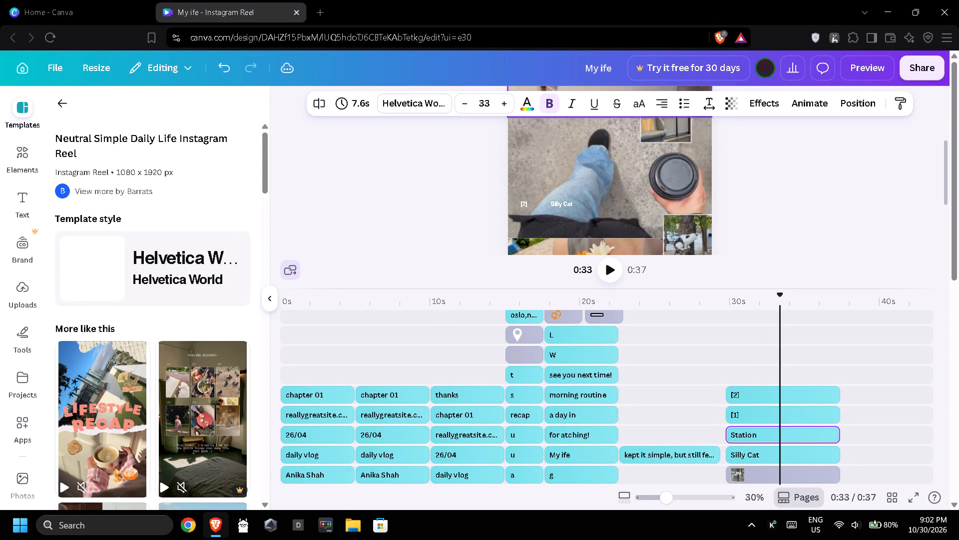
left_click_drag(565, 205, 607, 166)
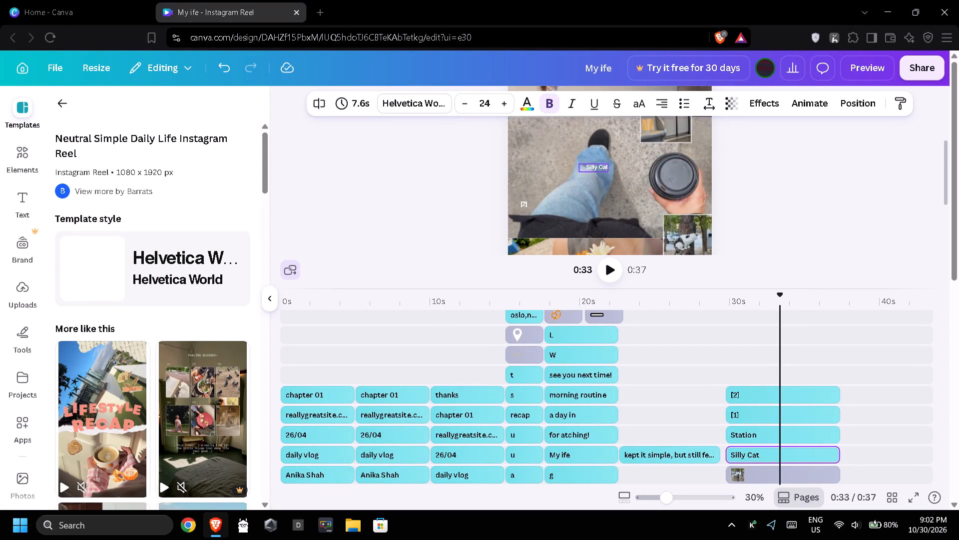
left_click_drag(607, 166, 680, 176)
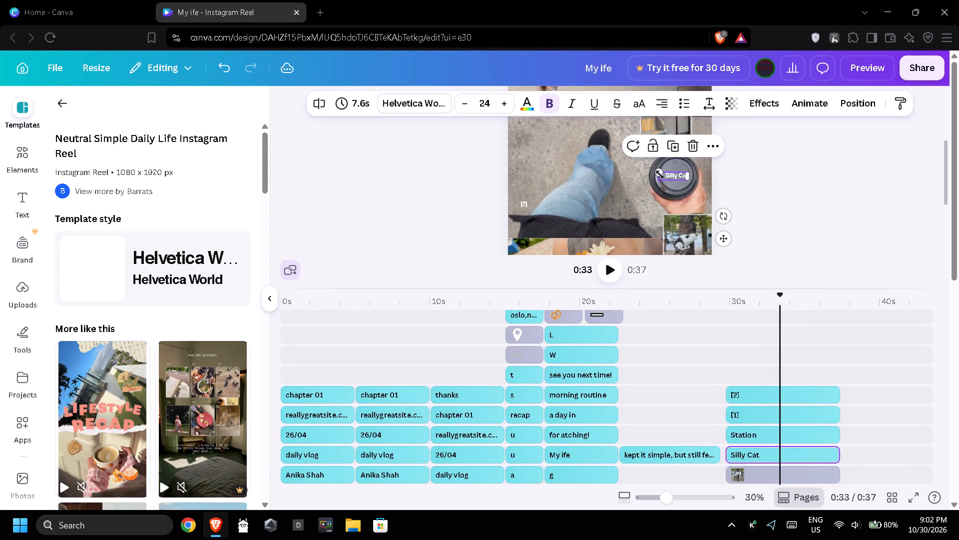
triple_click(504, 101)
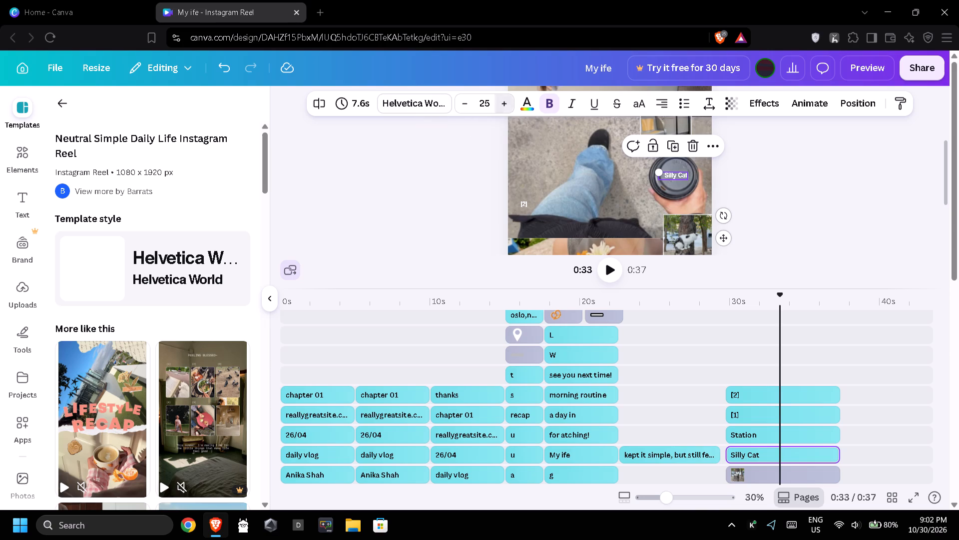
double_click(504, 101)
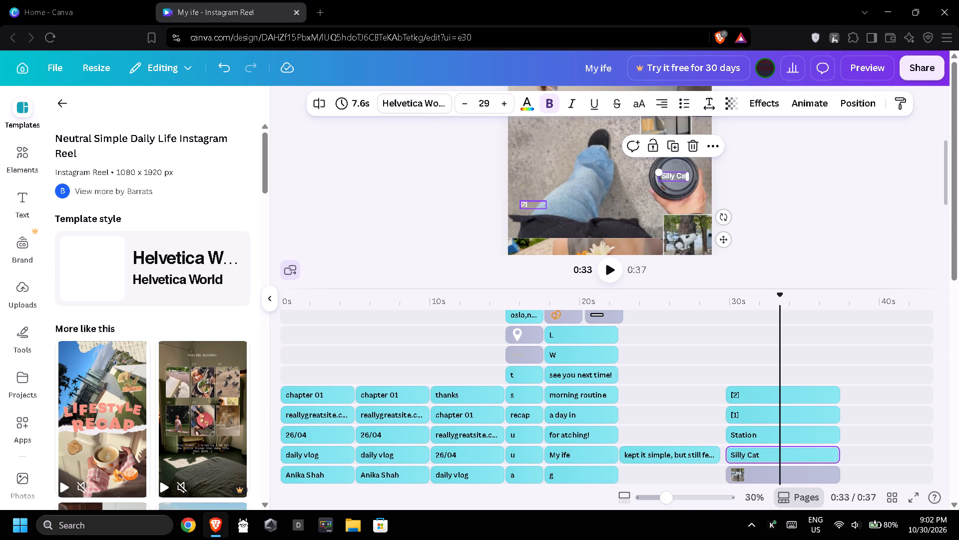
Move the "[2]" label onto the coffee cup, just below "Silly Cat", and leave the label's selection.
left_click_drag(525, 204, 682, 186)
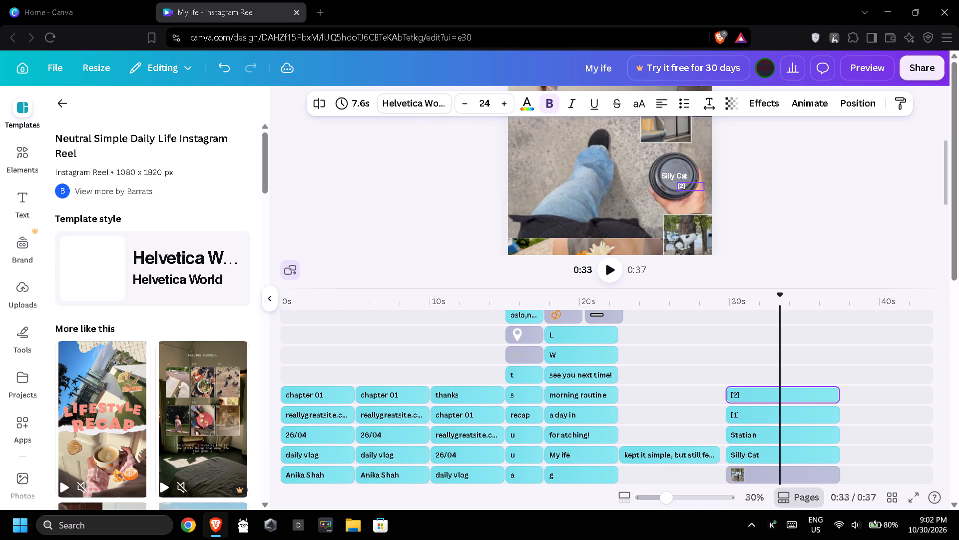
left_click_drag(682, 186, 676, 185)
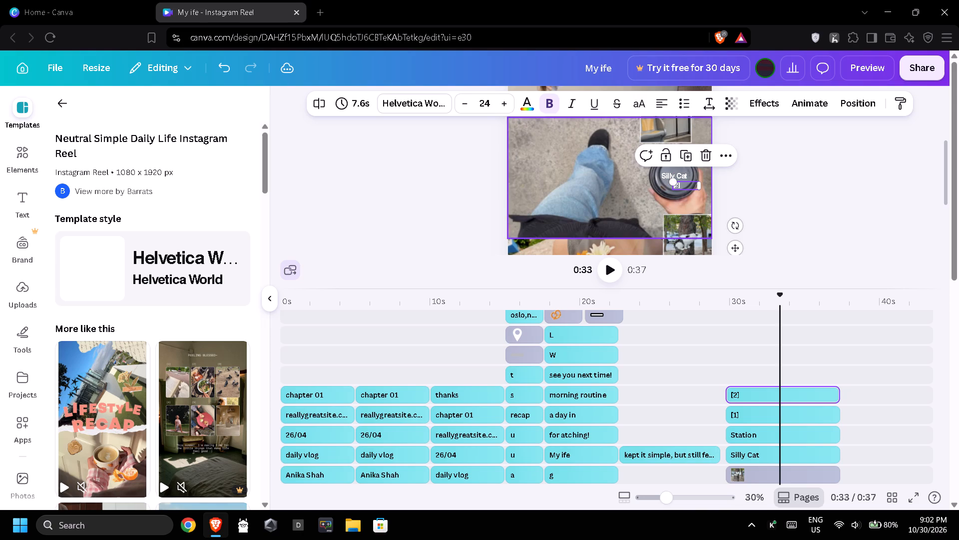
left_click(468, 187)
left_click(739, 193)
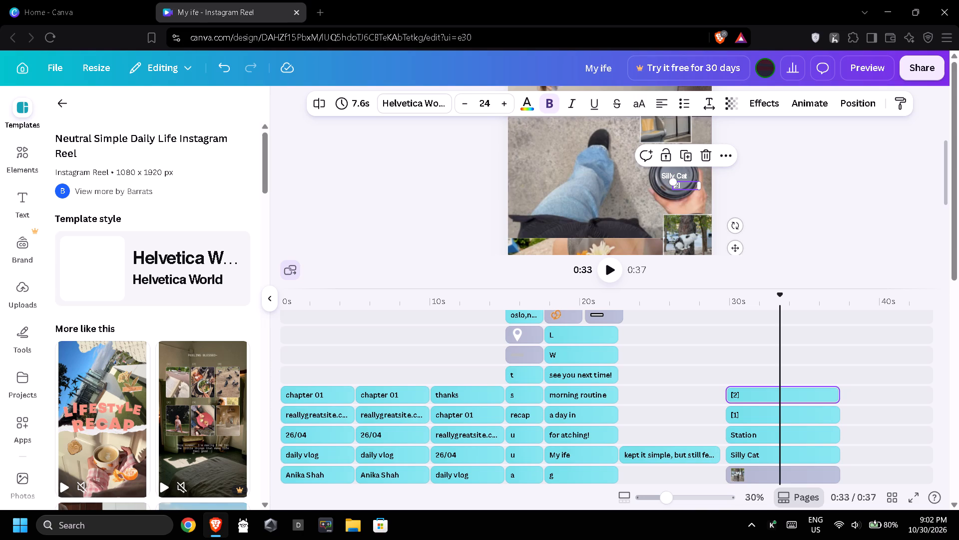
left_click(747, 175)
left_click(835, 175)
left_click(576, 178)
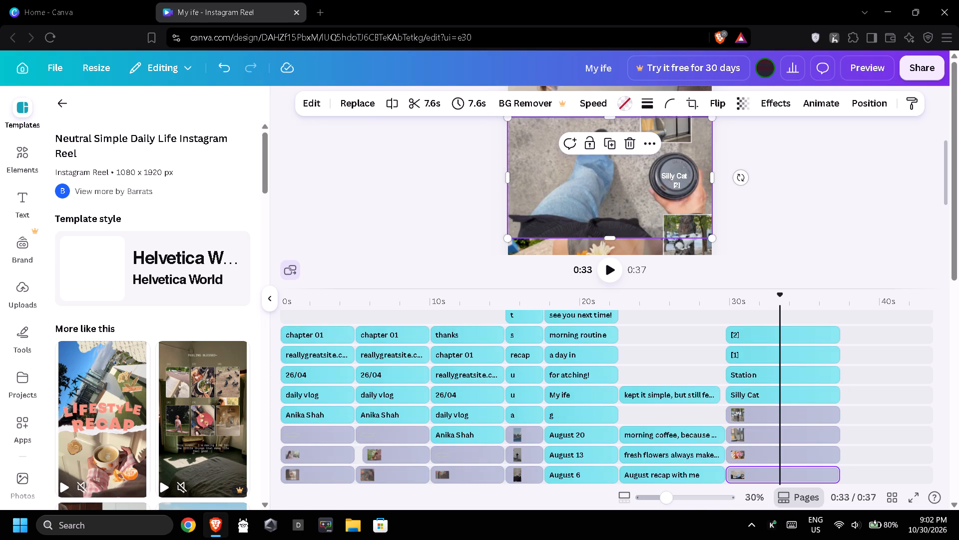
left_click(462, 176)
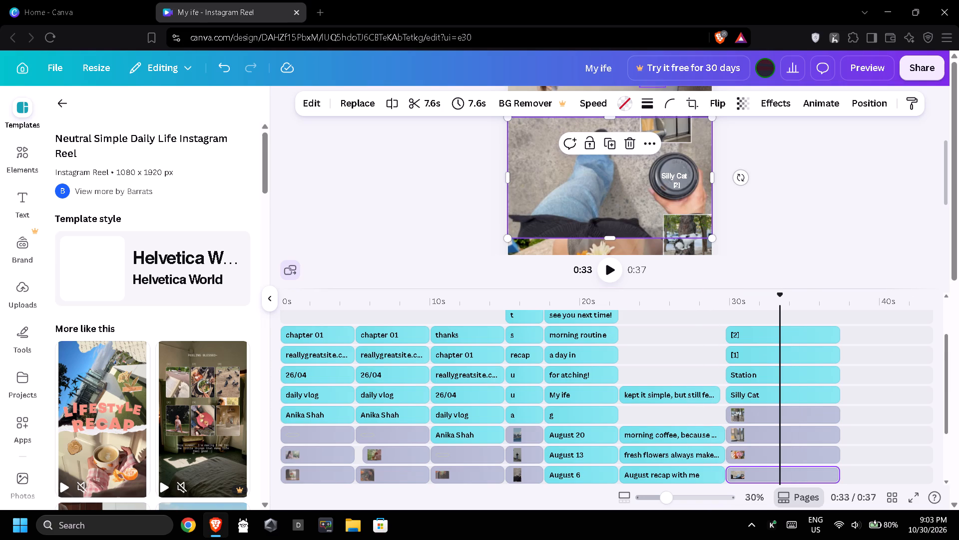
Move the "[1]" text clip earlier in the timeline into the gap at about 22.5 s, among the other moved text clips.
left_click_drag(785, 356, 676, 365)
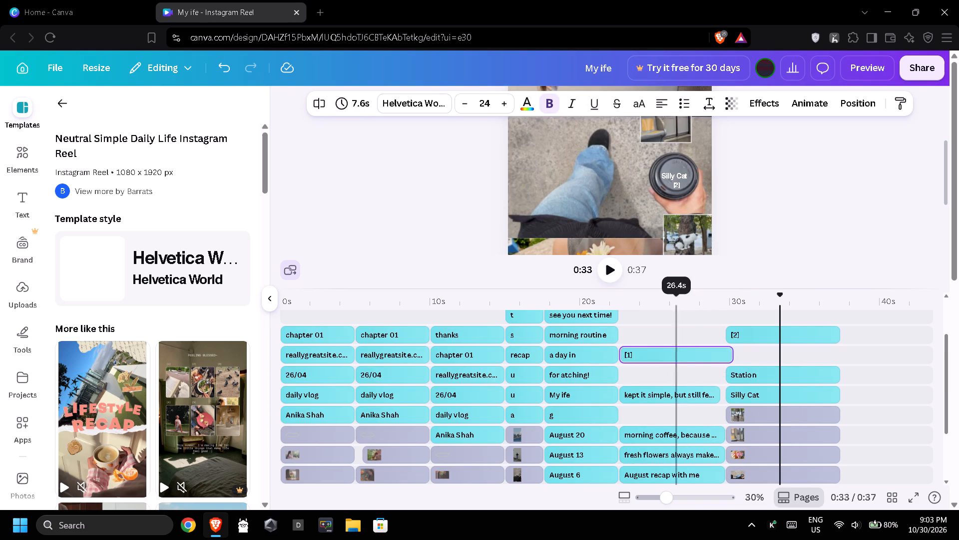
Trim the "[1]" text clip to 7.1 s and move it down to the row directly beneath the "kept it simple" clip.
left_click_drag(731, 356, 724, 356)
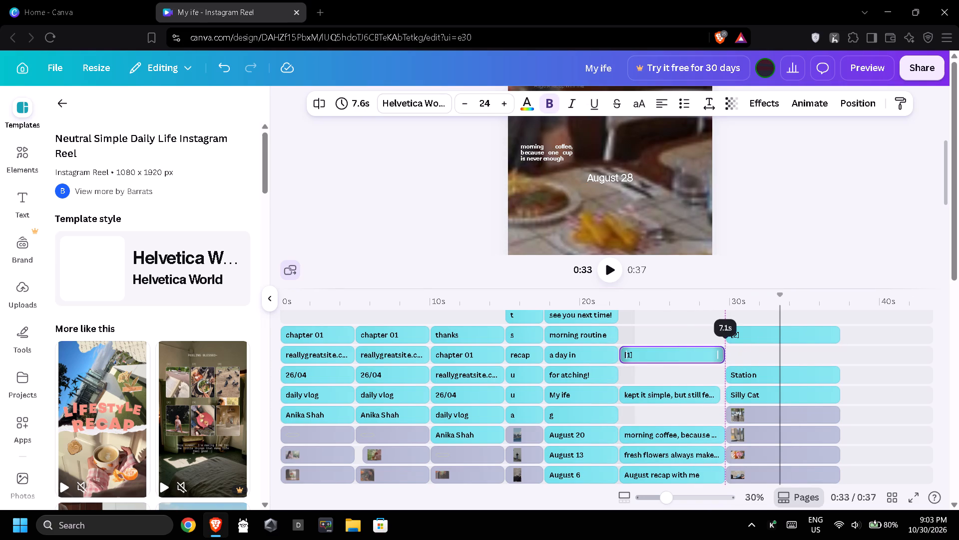
left_click_drag(679, 357, 679, 409)
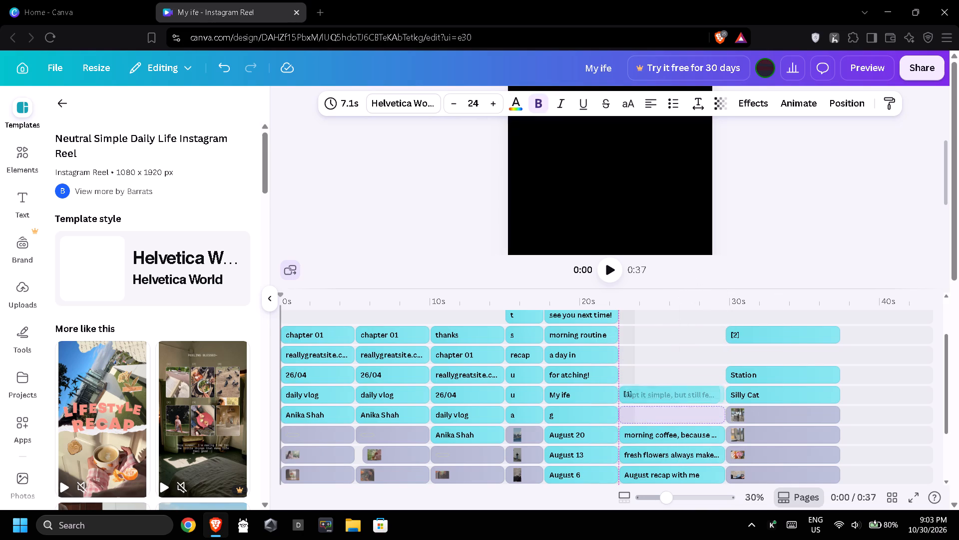
left_click_drag(679, 409, 679, 417)
Move the "[2]" text clip earlier in the timeline into the gap at about 22.5 s, beside the "a day in" clip.
left_click_drag(783, 331, 750, 341)
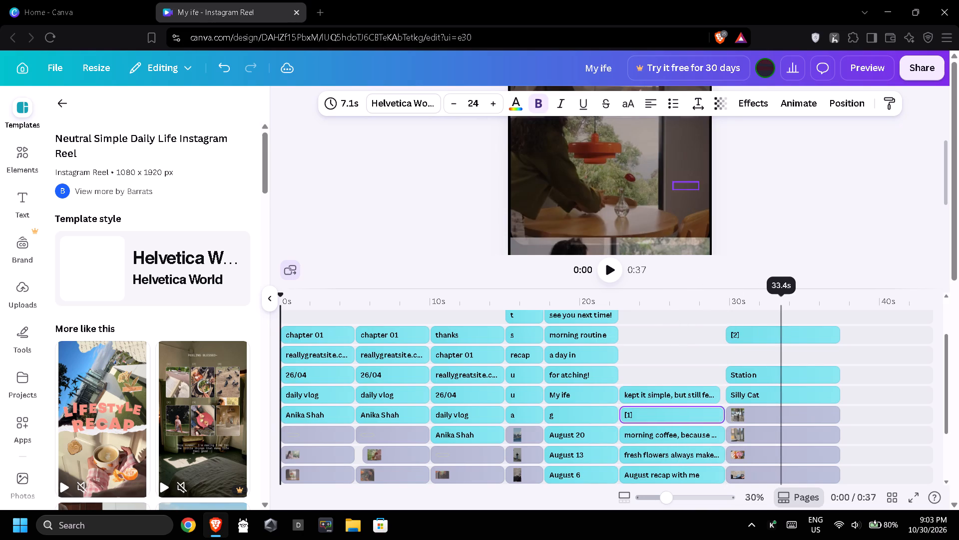
left_click_drag(750, 341, 676, 371)
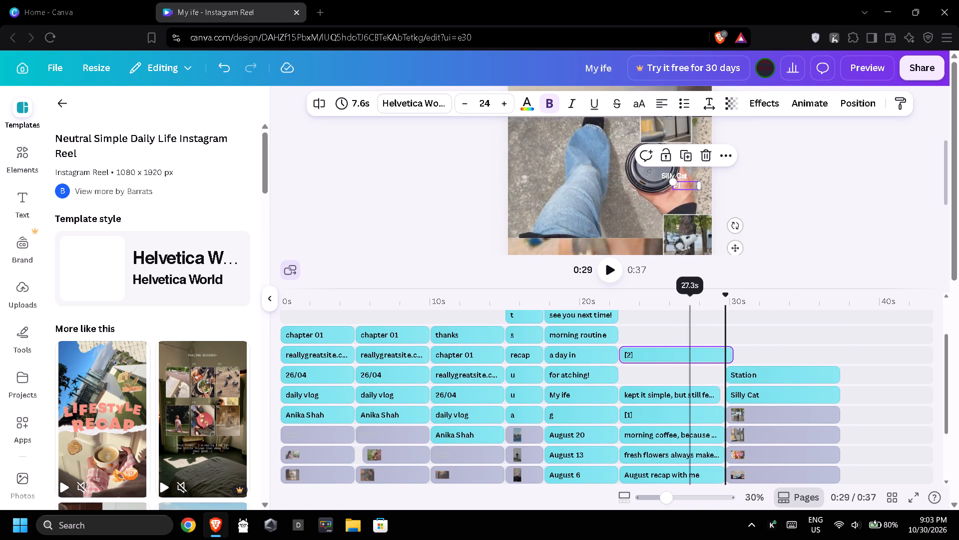
Trim the "[2]" text clip to 6.8 s and fit it into the row between the "for atching!" and "Station" clips.
left_click_drag(732, 357, 723, 357)
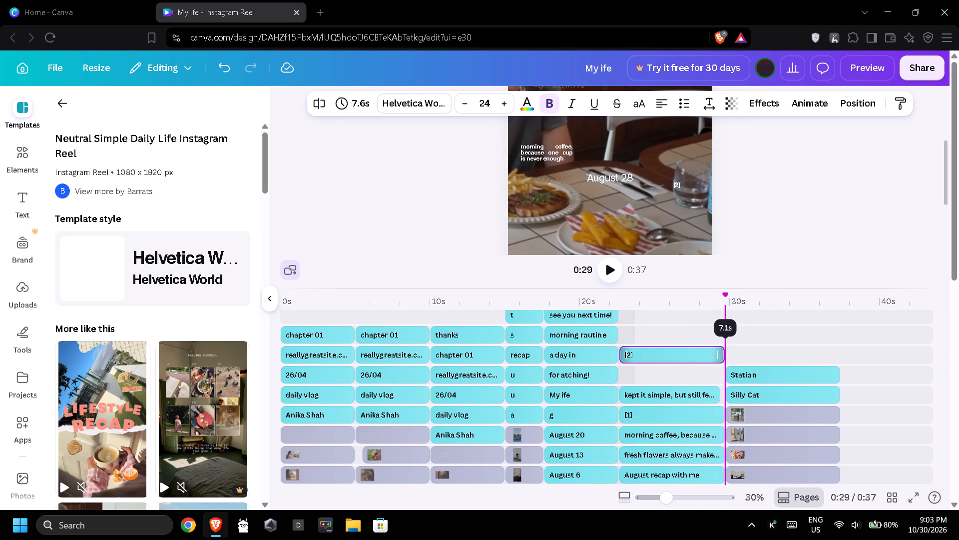
left_click_drag(723, 357, 722, 357)
left_click(722, 357)
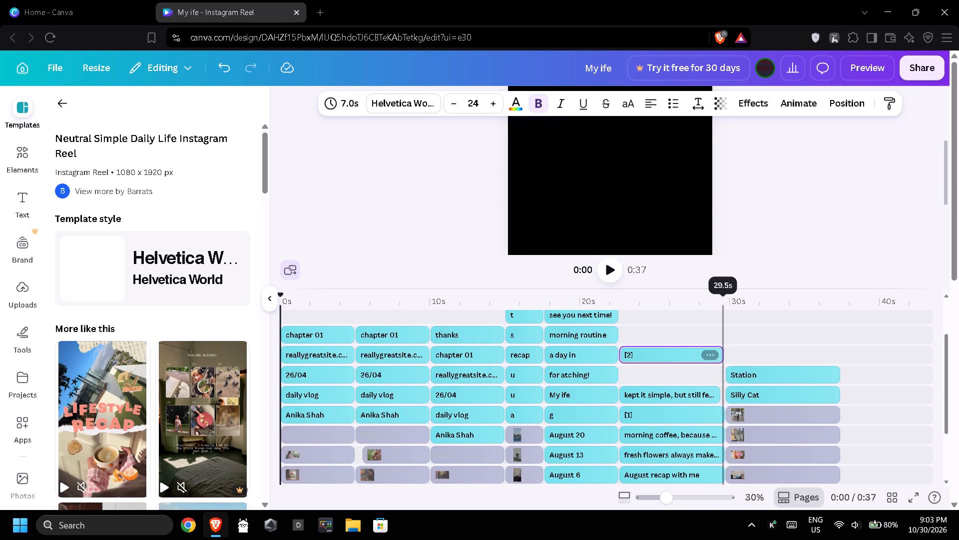
left_click_drag(684, 357, 684, 366)
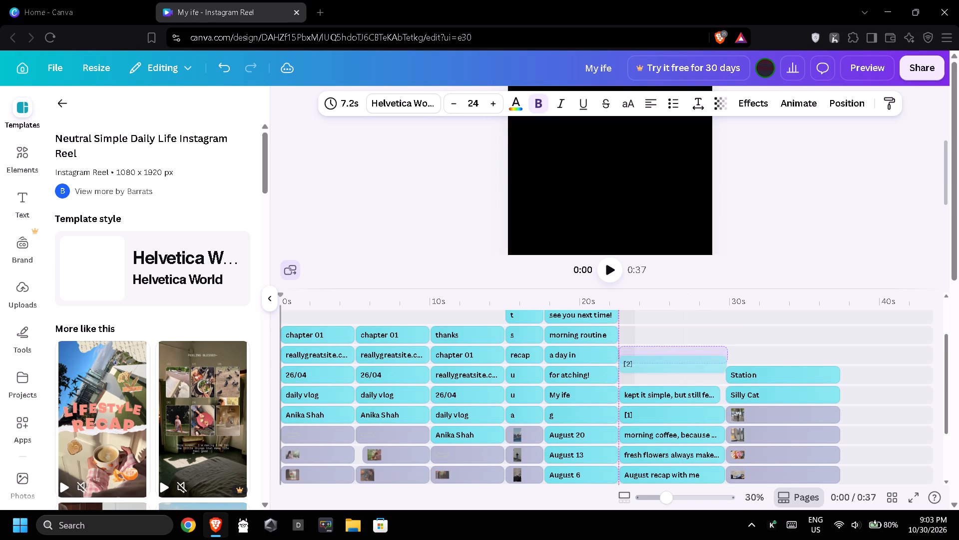
left_click_drag(684, 366, 684, 370)
left_click(725, 355)
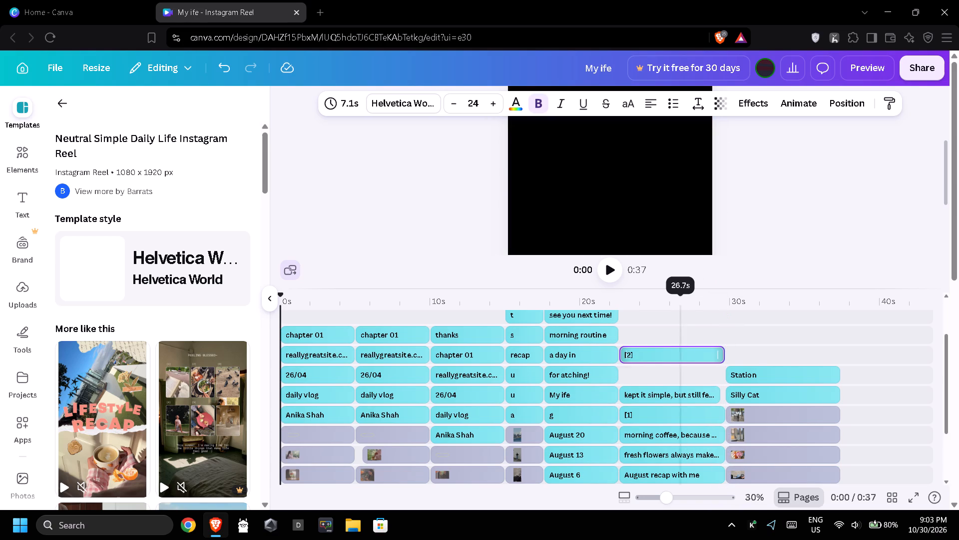
left_click_drag(671, 357, 672, 376)
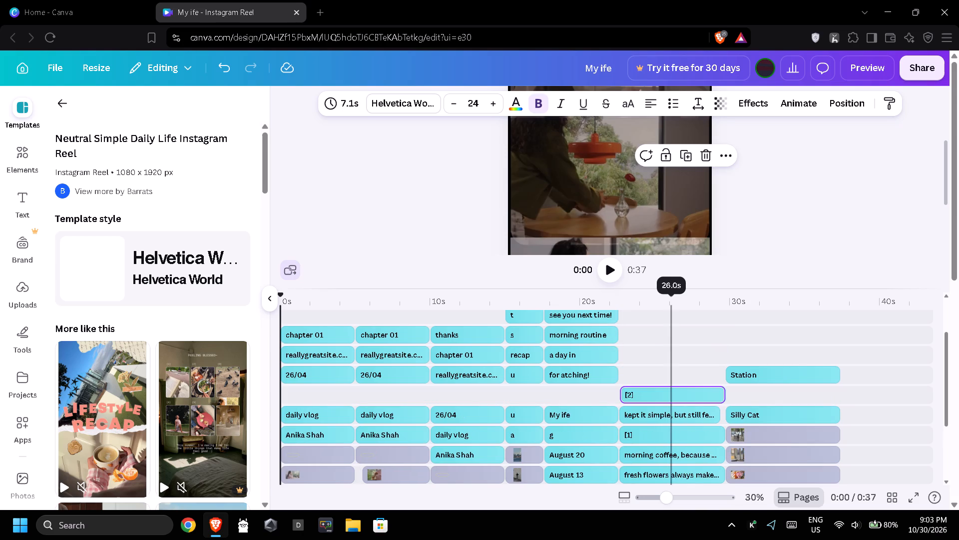
left_click_drag(672, 392, 673, 372)
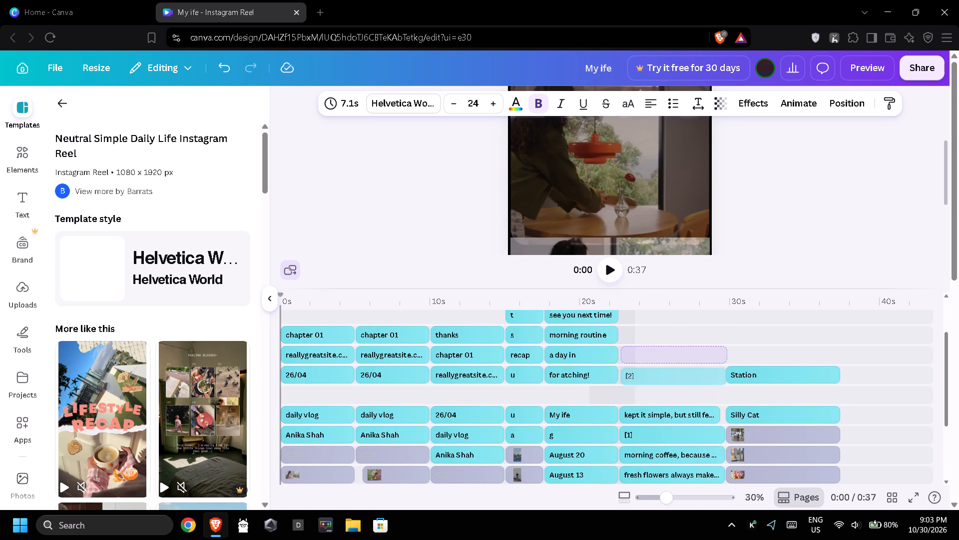
left_click_drag(673, 372, 673, 371)
left_click(725, 354)
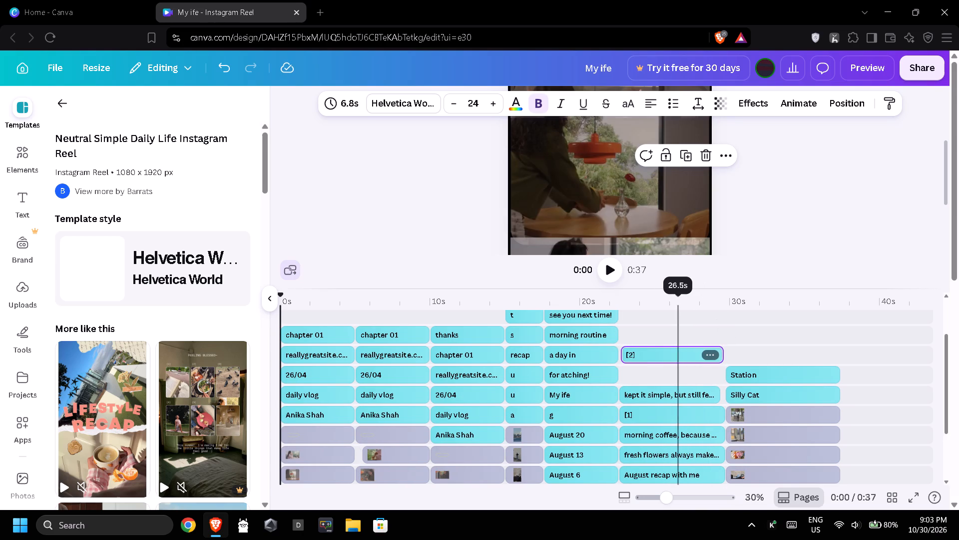
left_click_drag(677, 359, 677, 369)
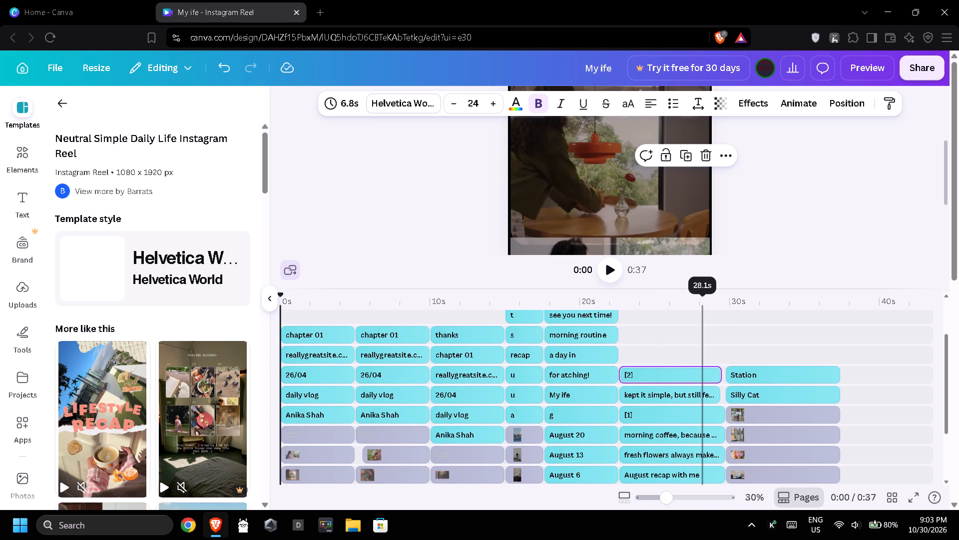
Extend the "[2]" text clip to 7.1 s, matching the "kept it simple" clip below it, and leave its selection.
left_click(716, 393)
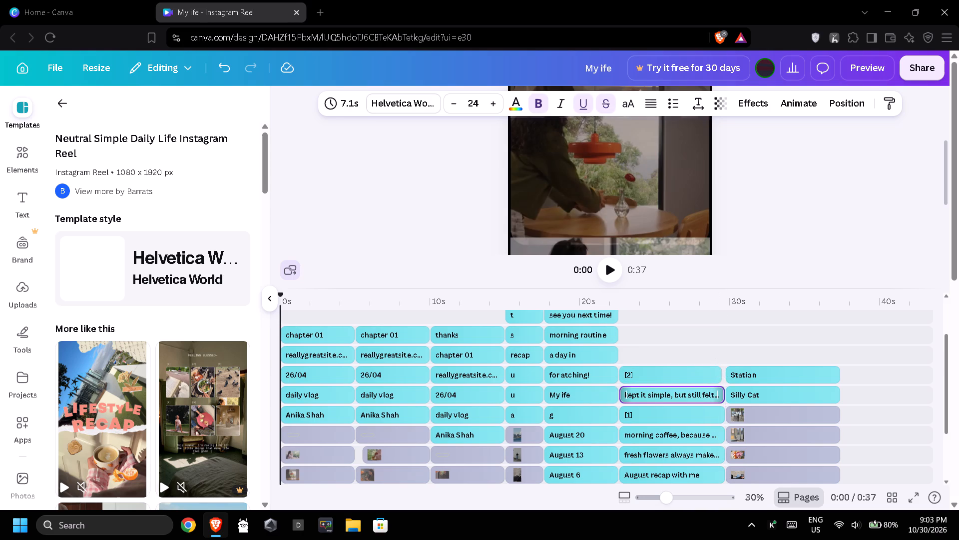
left_click_drag(717, 376, 725, 377)
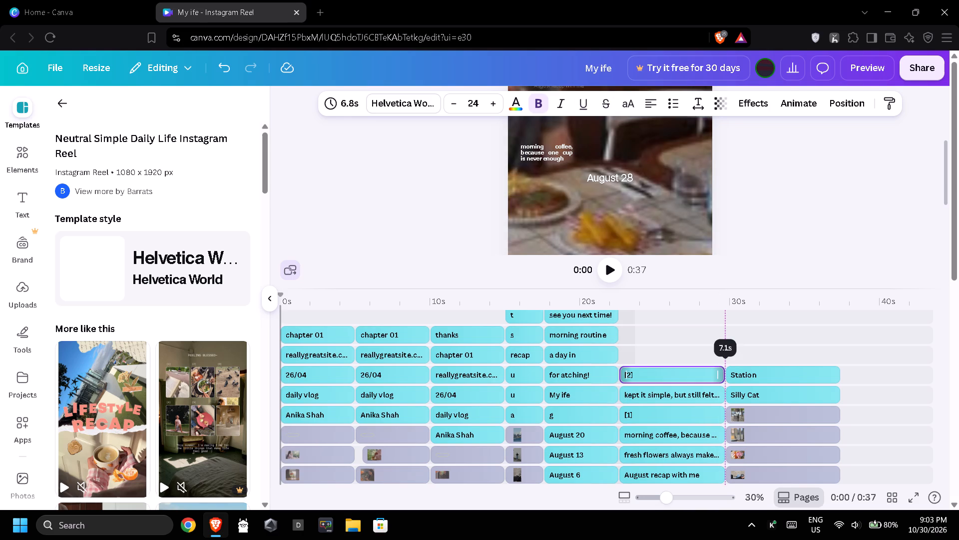
left_click(735, 339)
Review the timeline rows from top to bottom and check the page previews at about 26 s and 30 s.
scroll(735, 339, "up", 3)
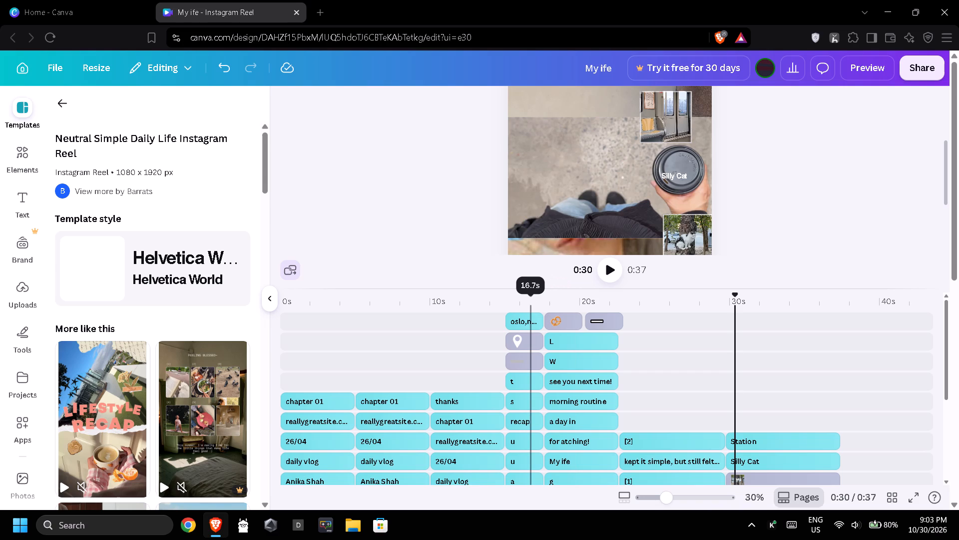
scroll(672, 370, "down", 3)
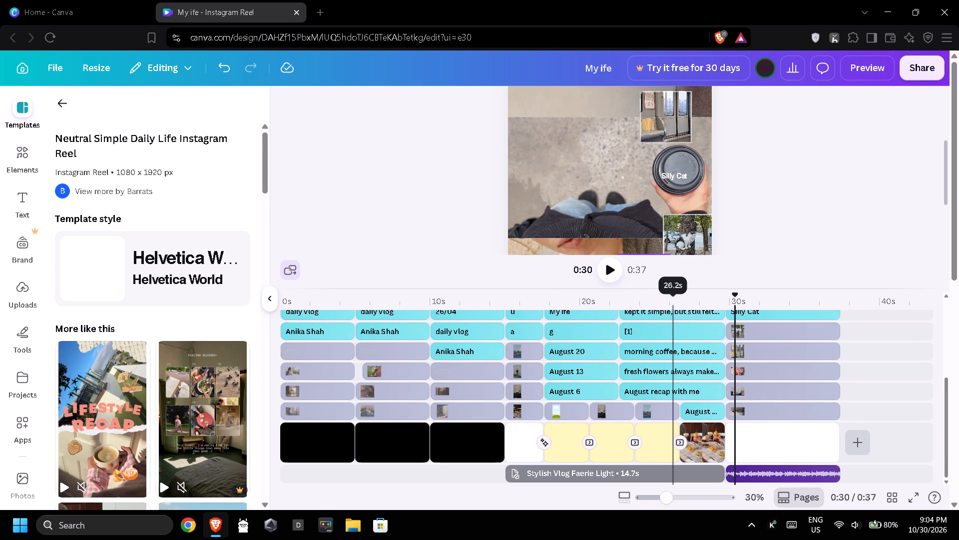
scroll(731, 388, "down", 2)
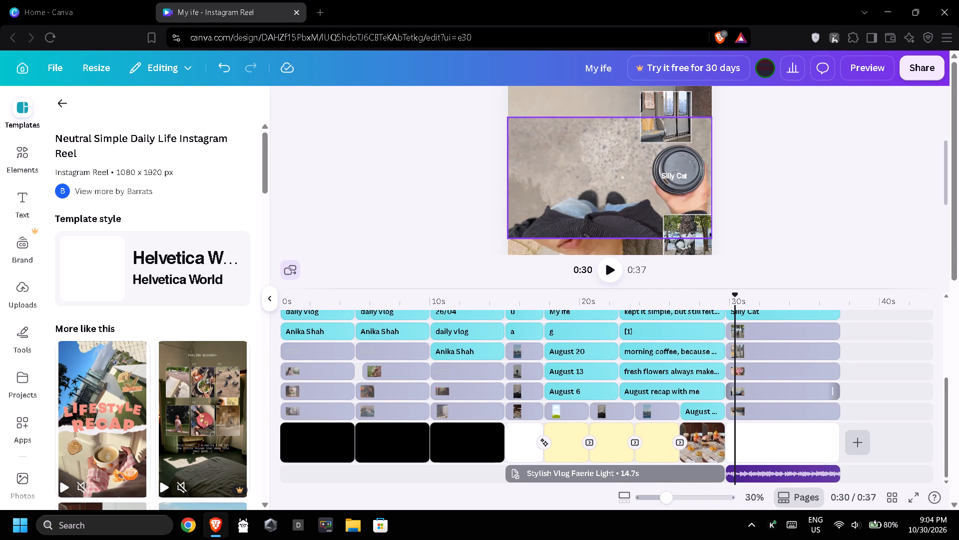
scroll(731, 388, "down", 2)
scroll(729, 388, "up", 5)
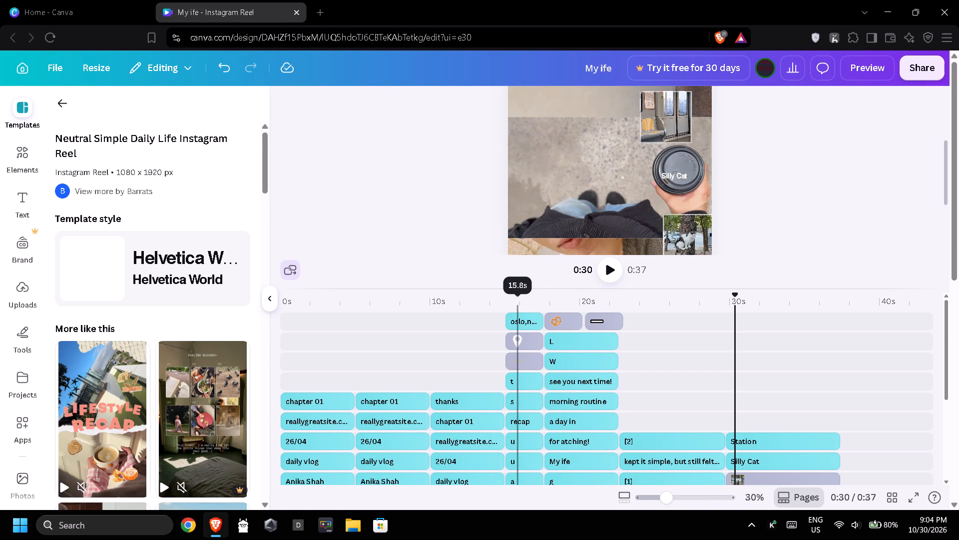
left_click(698, 418)
left_click(683, 430)
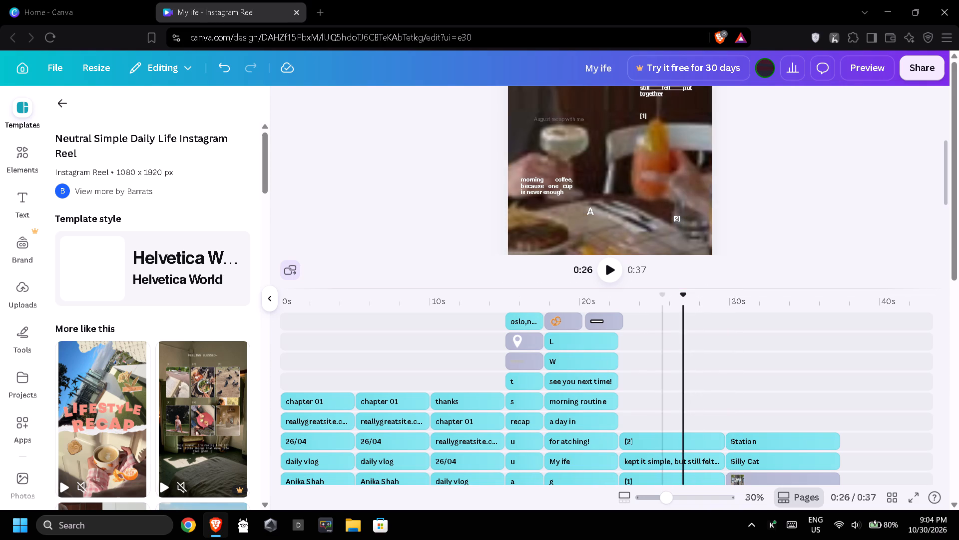
left_click(735, 400)
At about 28 s, move the "August 28" label down onto the basket of fried food.
left_click(705, 387)
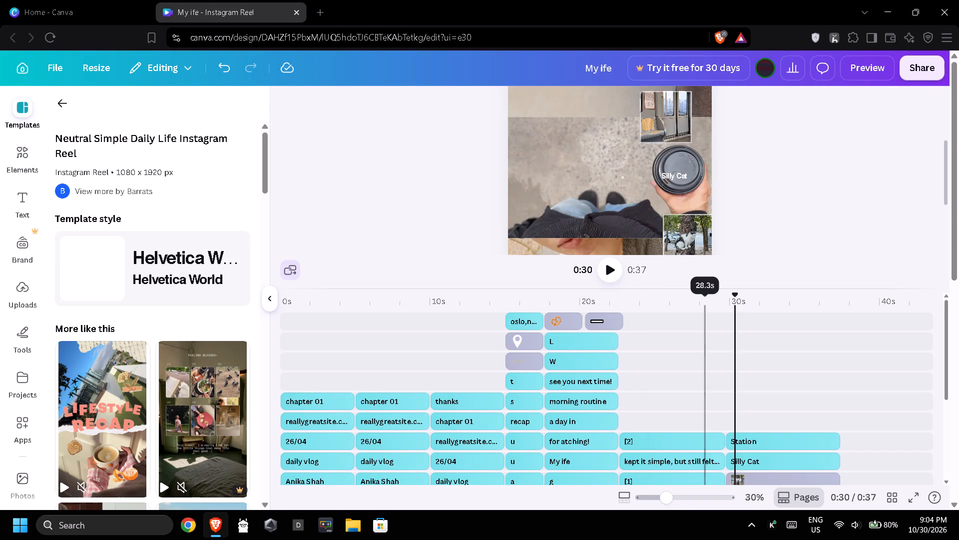
left_click(607, 176)
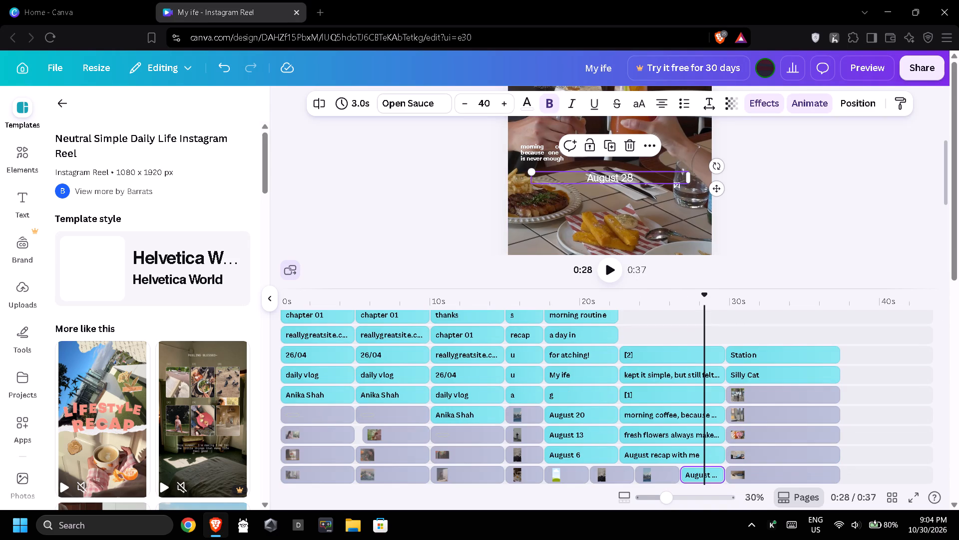
left_click_drag(611, 175, 625, 183)
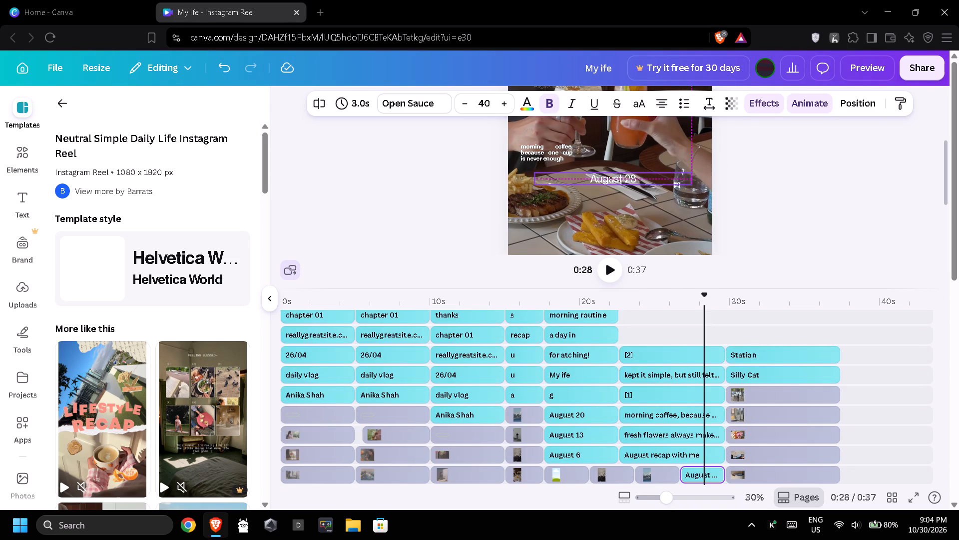
left_click_drag(625, 183, 663, 215)
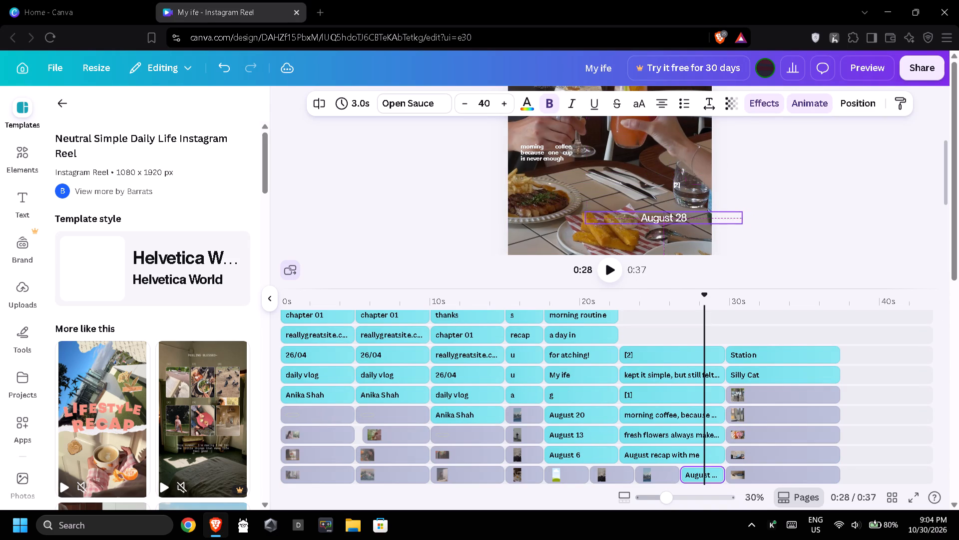
left_click_drag(663, 215, 662, 215)
Move the "kept it simple" text to the middle above the cocktail glass, set its font size to 44 and make it italic.
scroll(661, 215, "up", 4)
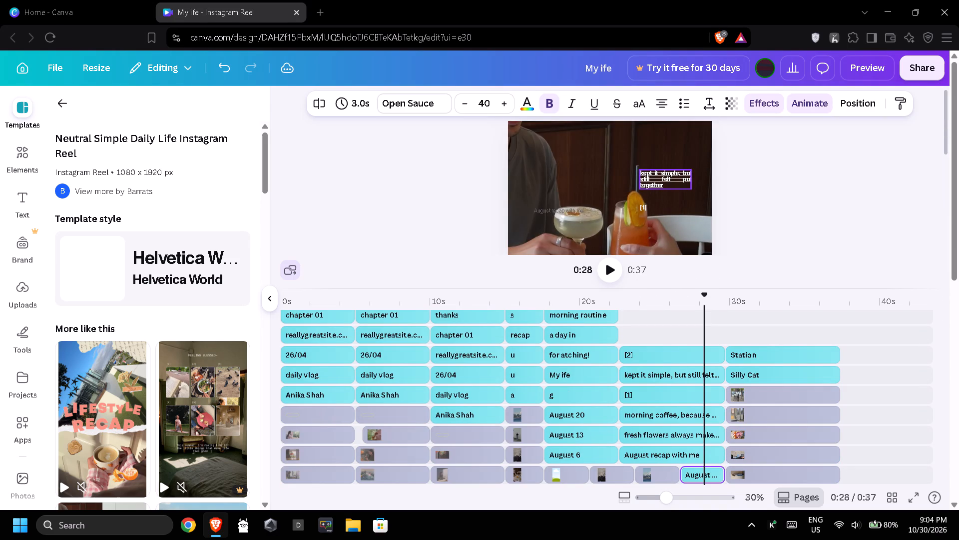
left_click_drag(665, 175, 601, 169)
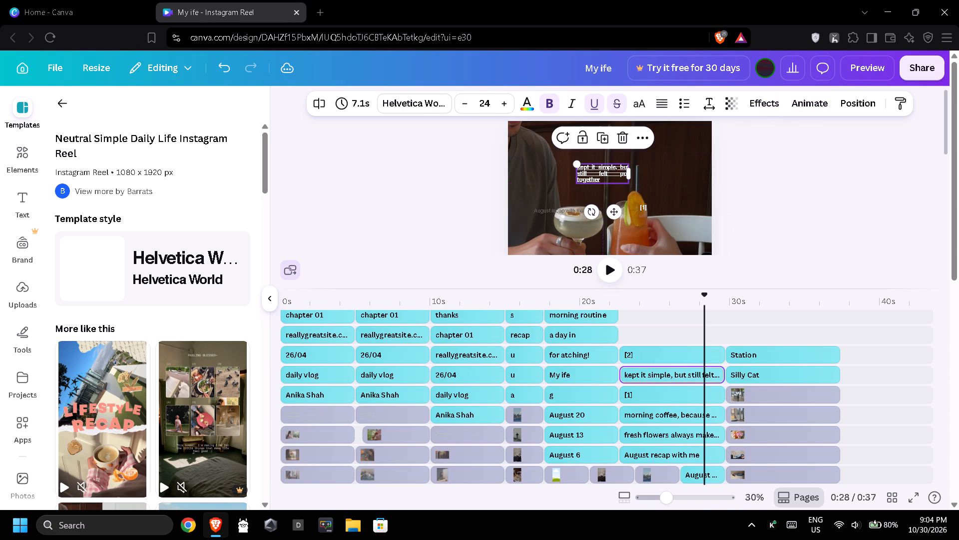
left_click(503, 109)
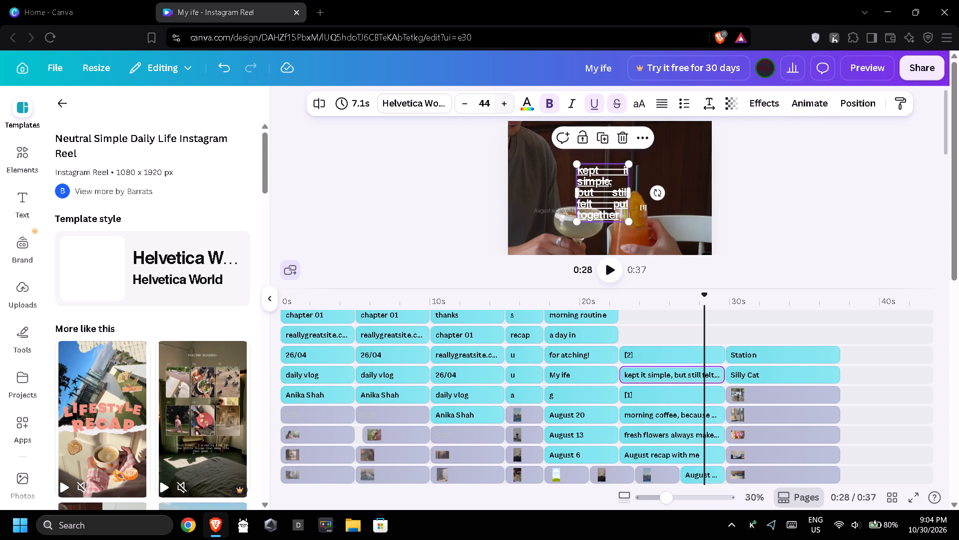
left_click(579, 98)
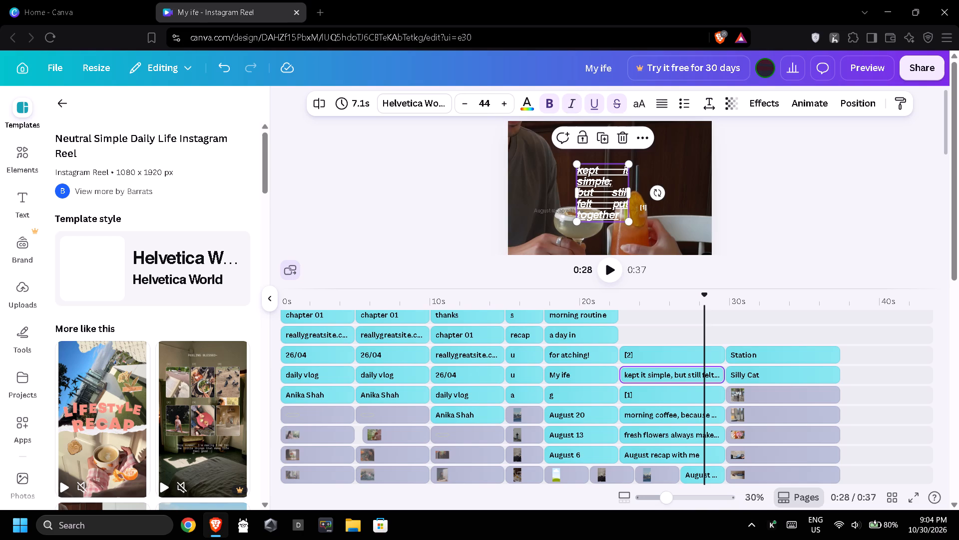
left_click(496, 217)
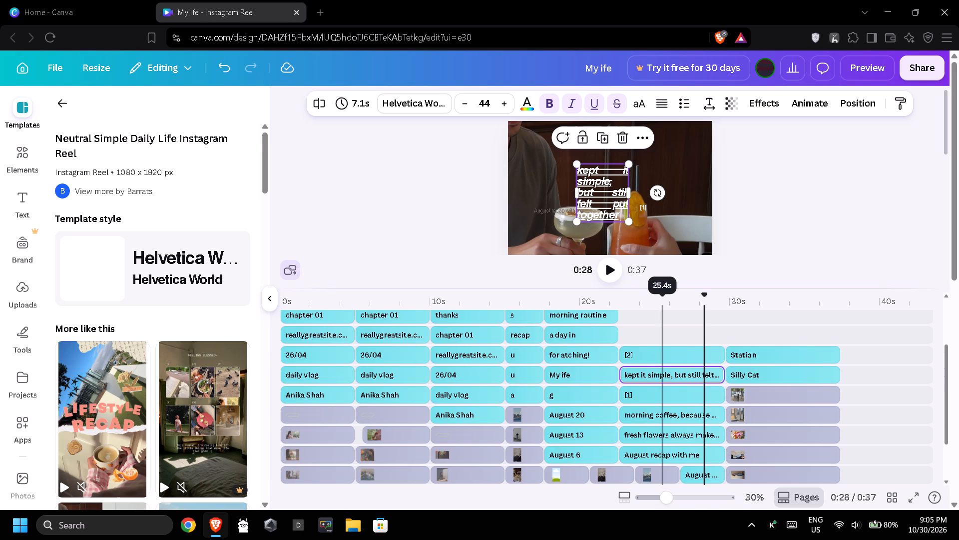
Move the "see you next time!" text clip to about 22.5 s, directly above the "[2]" clip, and extend it to 7.1 s.
scroll(661, 326, "up", 1)
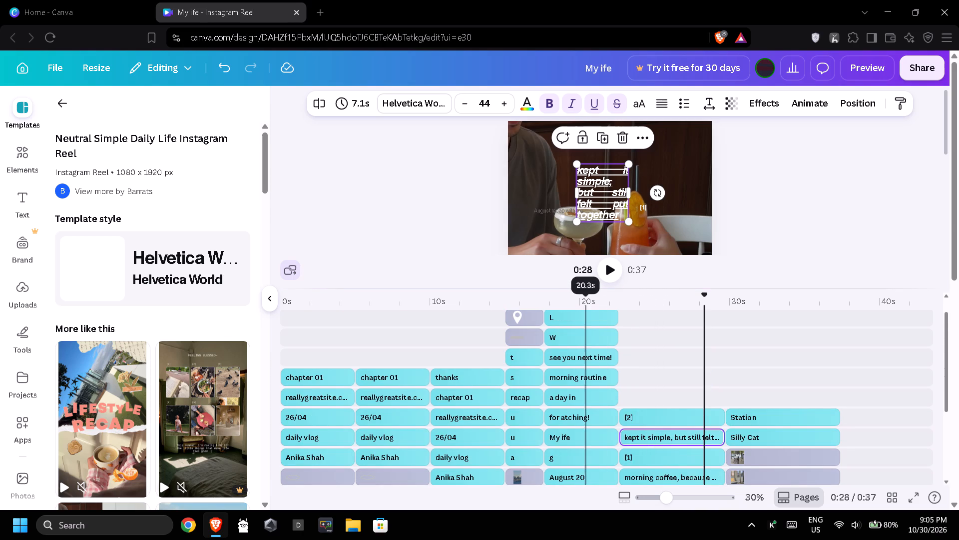
left_click_drag(565, 356, 649, 389)
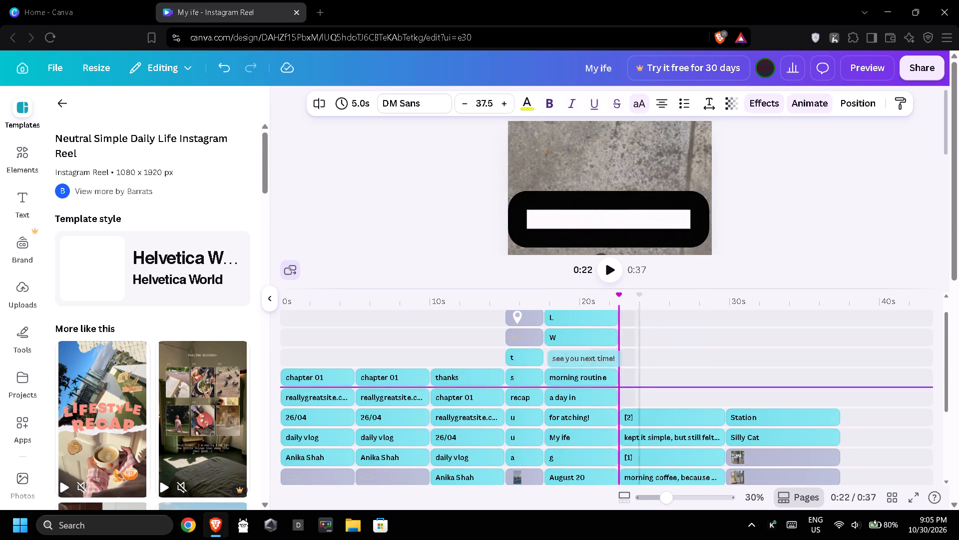
left_click_drag(649, 389, 640, 400)
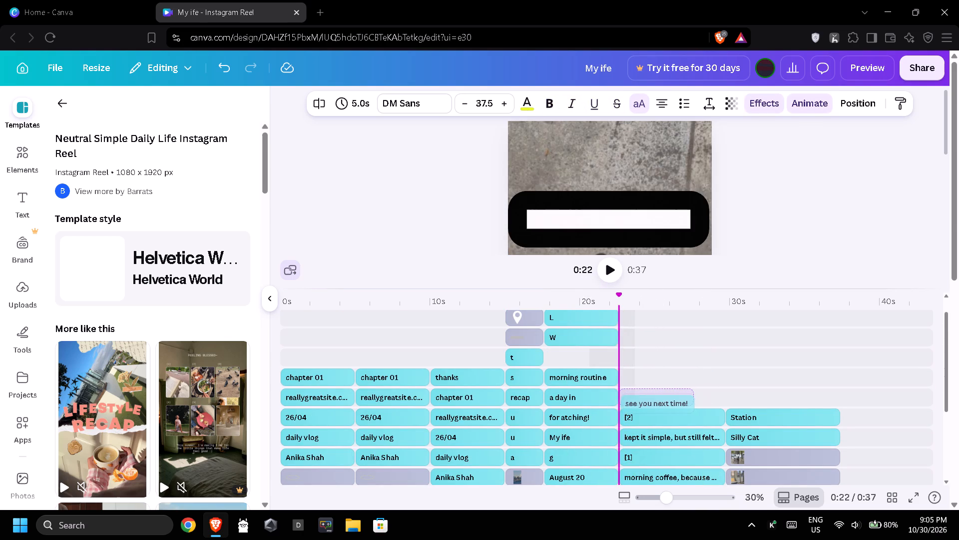
left_click_drag(640, 400, 640, 400)
left_click_drag(662, 414, 661, 398)
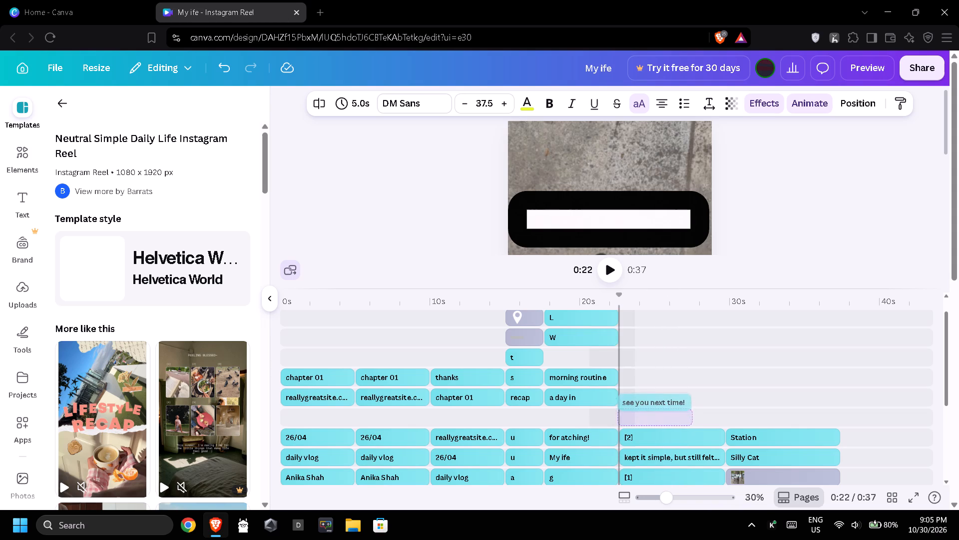
left_click_drag(661, 398, 663, 396)
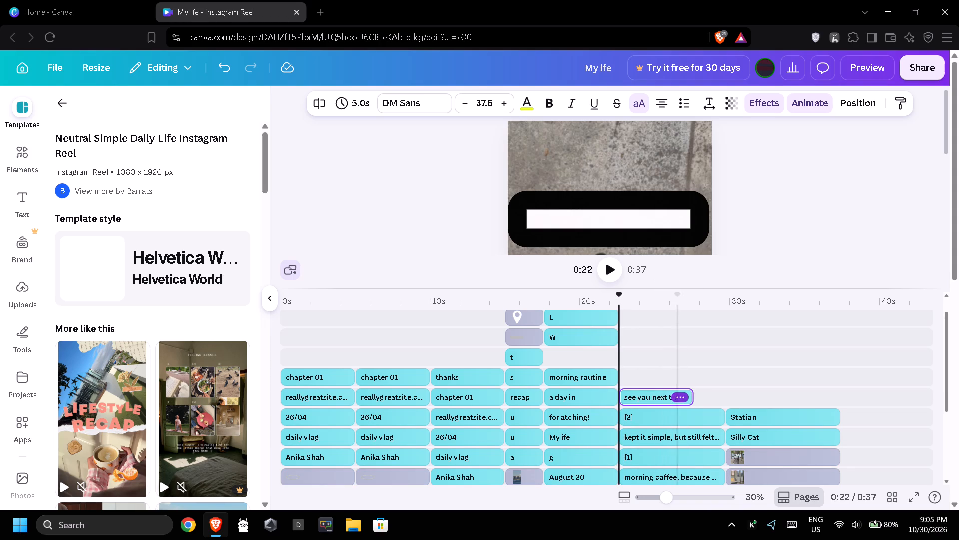
left_click_drag(689, 395, 716, 394)
Move the "t" text clip directly after "see you next time!" in the same row and extend it to the video's end.
left_click_drag(518, 362, 540, 356)
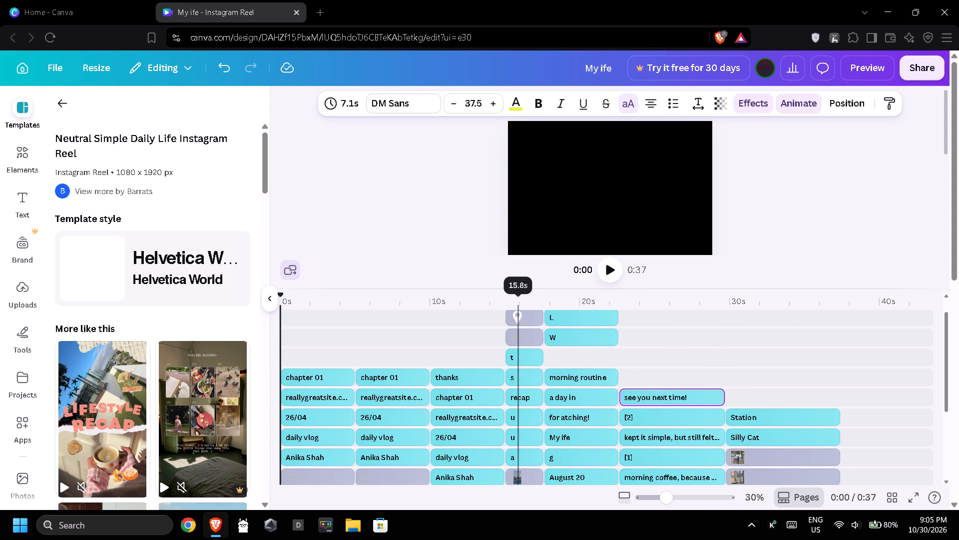
left_click_drag(540, 356, 744, 392)
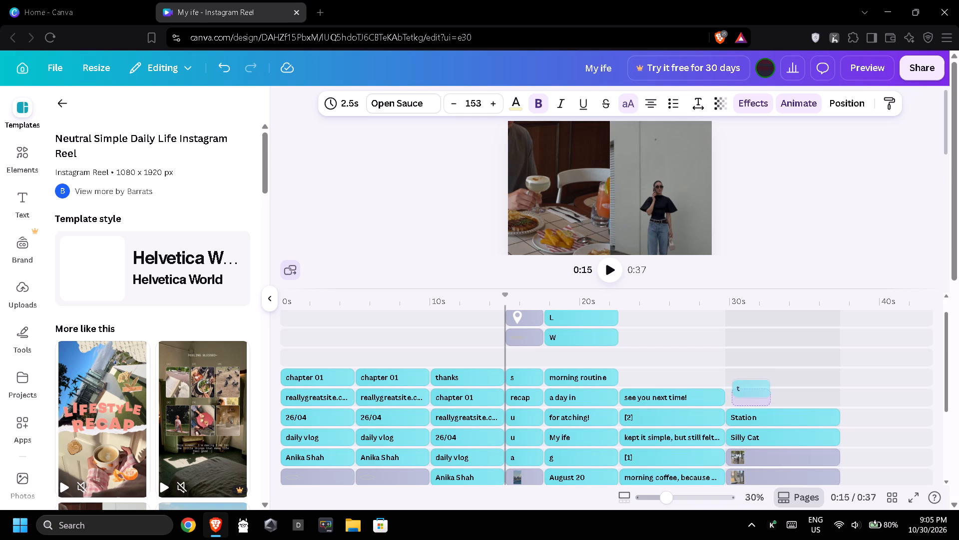
left_click_drag(744, 392, 742, 392)
left_click_drag(760, 376, 764, 376)
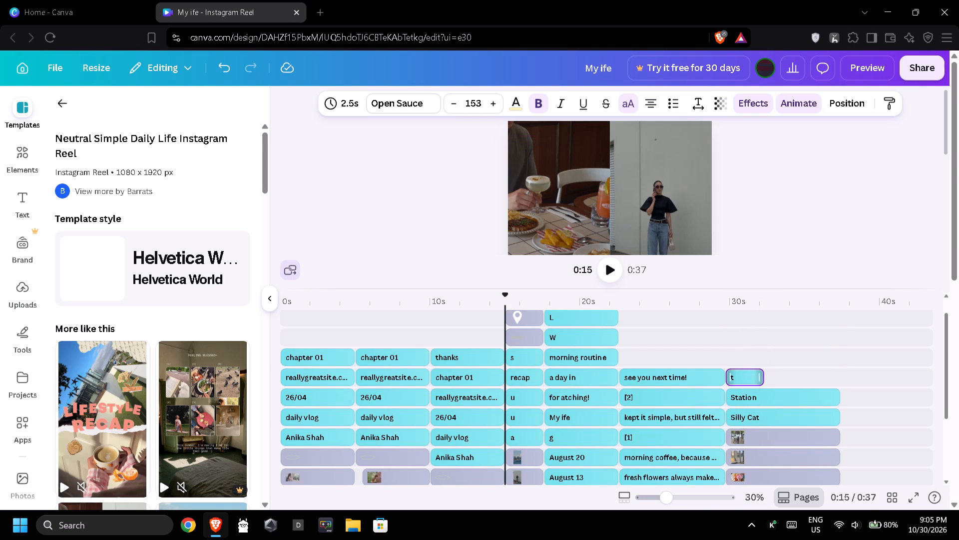
left_click_drag(764, 376, 831, 375)
Move the "Station" label to the upper-right corner of the last page.
left_click(768, 363)
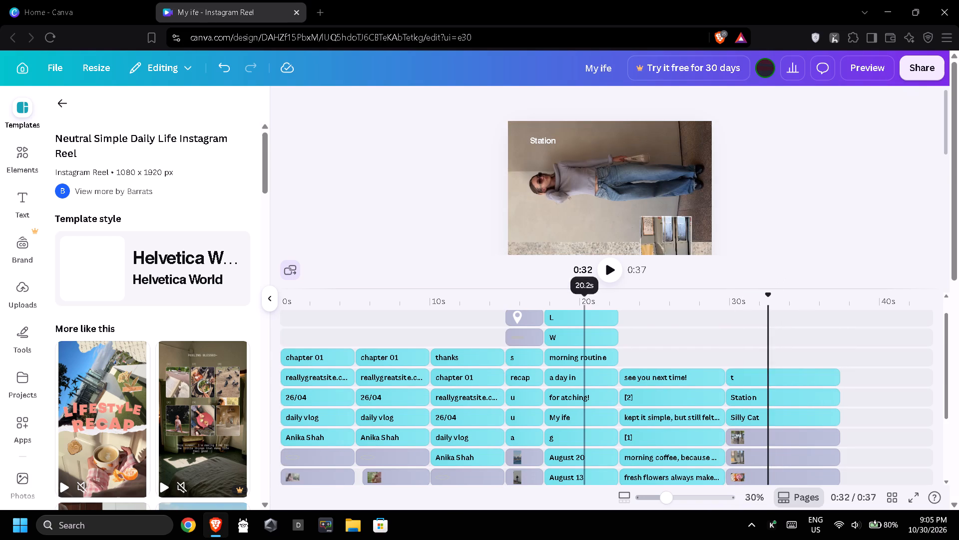
left_click_drag(542, 143, 676, 142)
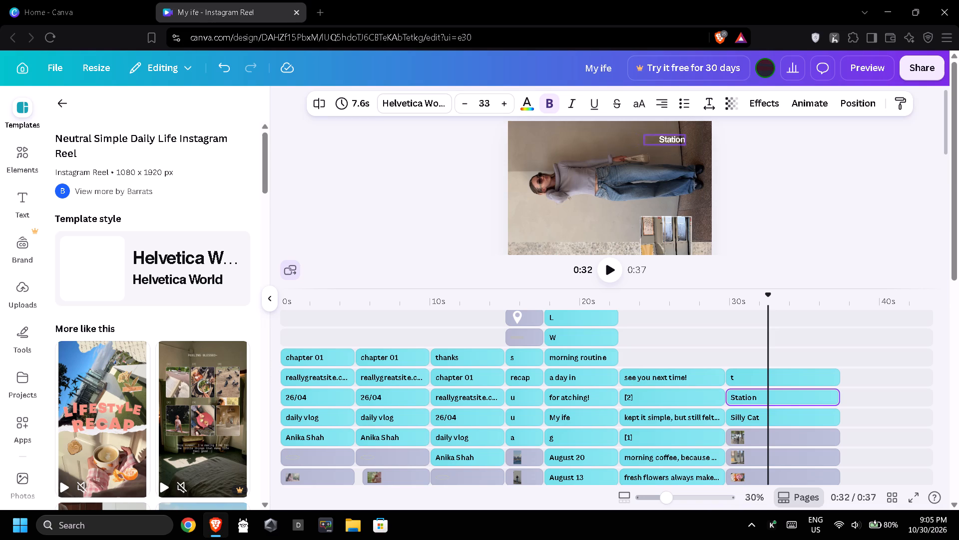
left_click_drag(676, 142, 684, 142)
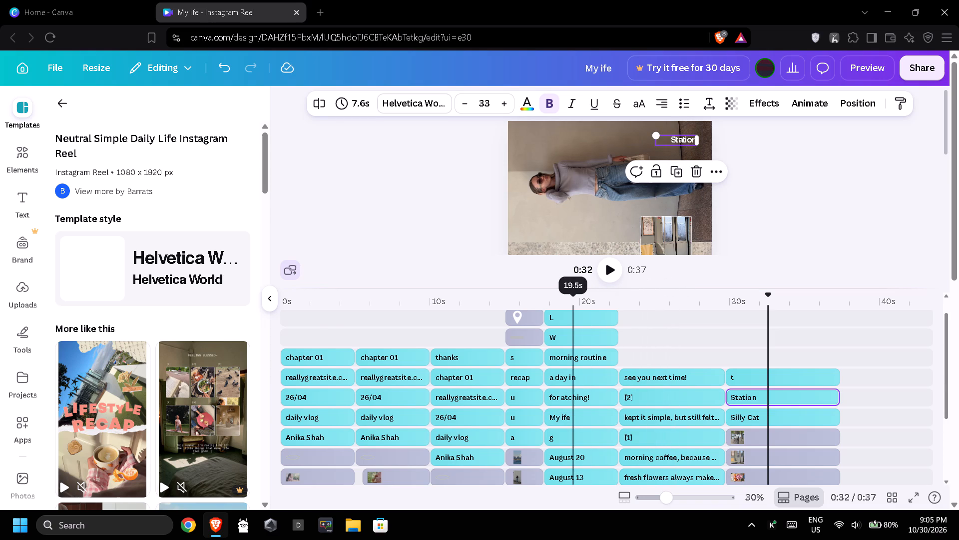
Move the "W" text clip to about 22.5 s, directly above "see you next time!", and extend it to 7.1 s.
scroll(573, 341, "up", 1)
scroll(573, 341, "down", 1)
scroll(570, 319, "up", 1)
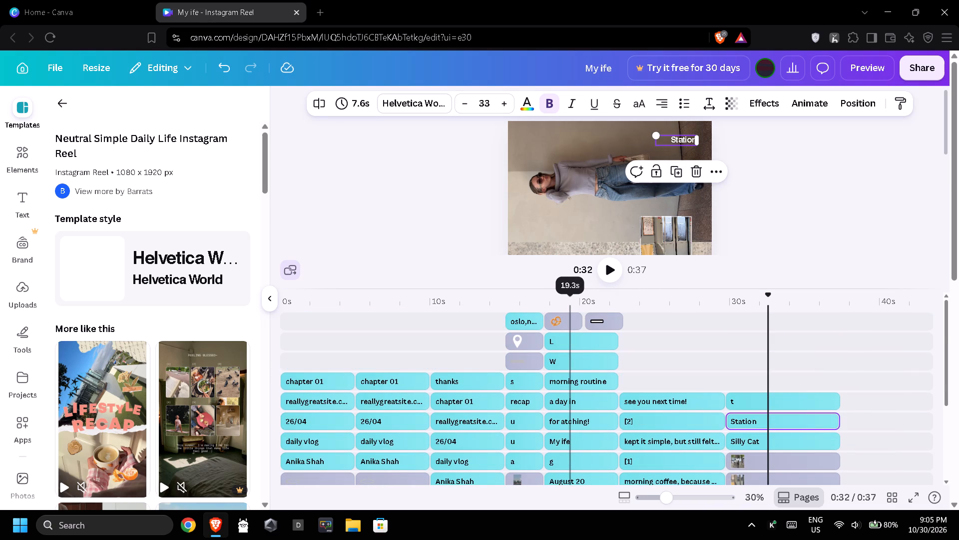
left_click_drag(571, 356, 646, 369)
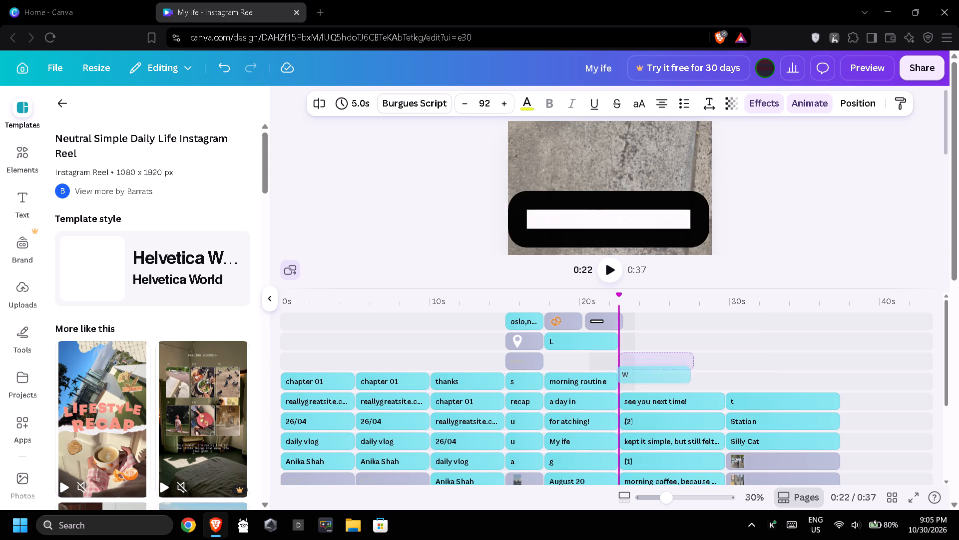
left_click_drag(646, 369, 646, 372)
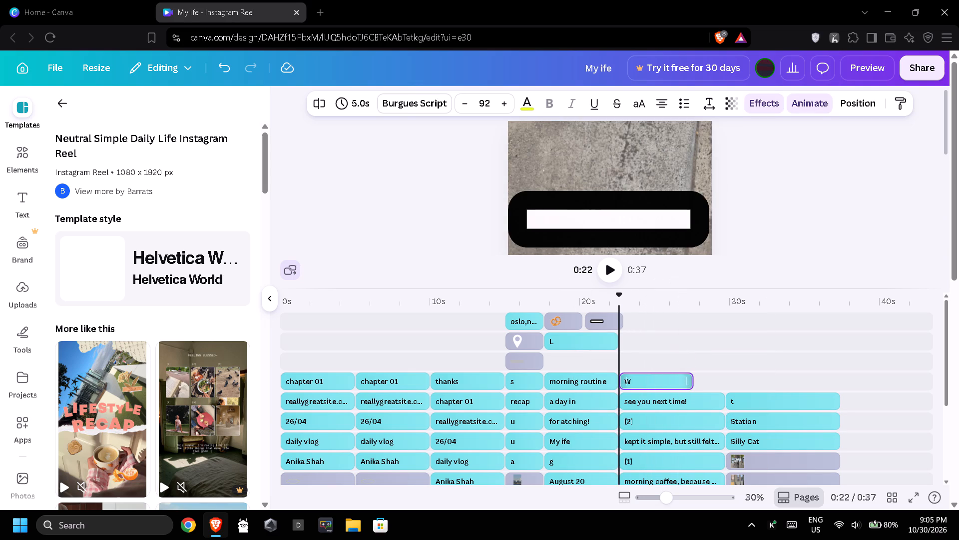
left_click_drag(690, 380, 718, 381)
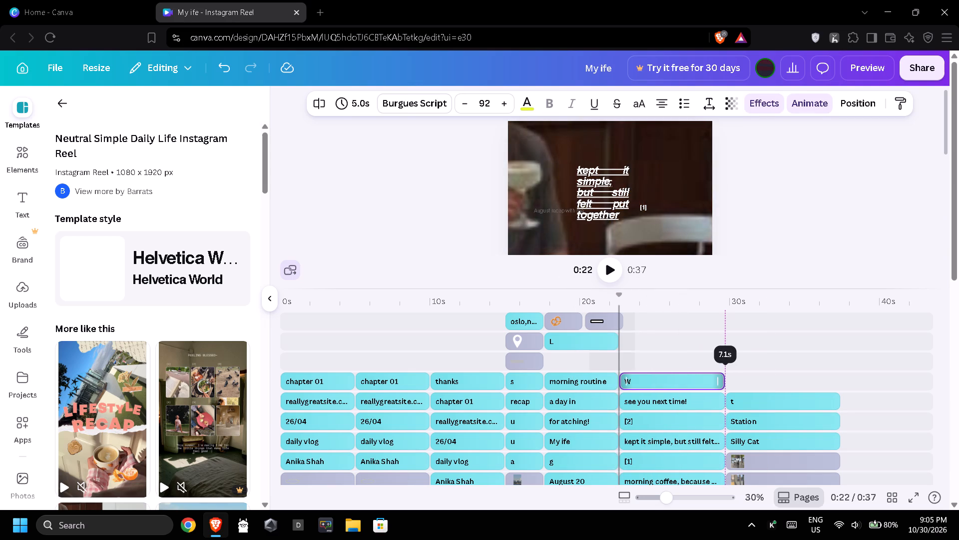
Move the unlabelled graphic clip from about 15 s to about 22.5 s, directly above the "W" clip.
left_click_drag(523, 358, 637, 352)
Move the "L" text clip directly after "W" in the same row, above "t", and extend it to 7.6 s.
left_click_drag(560, 334, 697, 348)
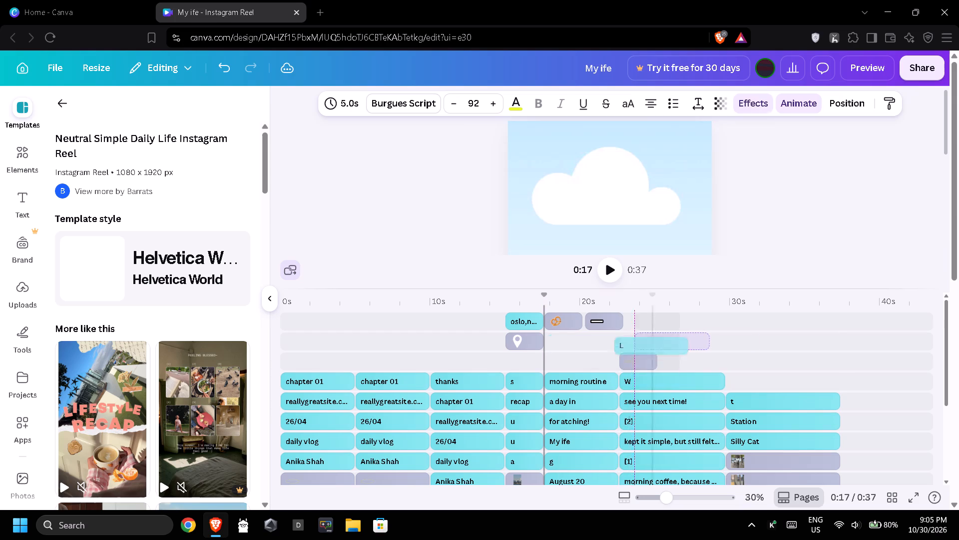
left_click_drag(697, 348, 742, 374)
left_click_drag(798, 383, 799, 382)
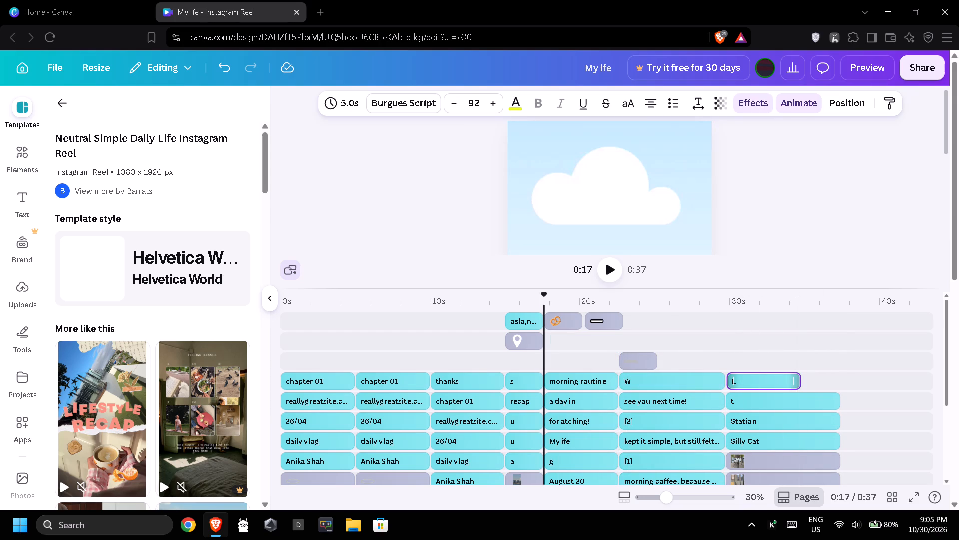
left_click_drag(799, 382, 832, 386)
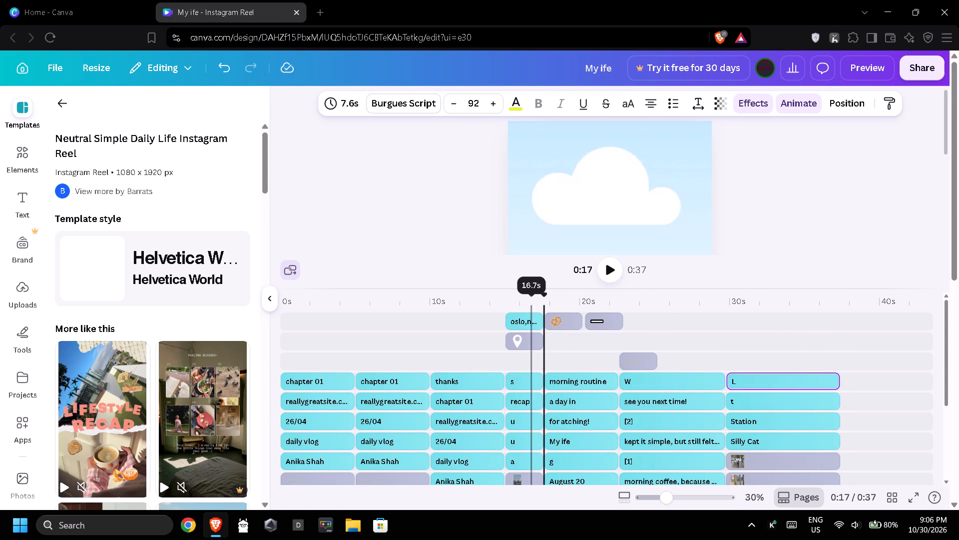
Move the "oslo,norway" text clip to about 30 s, directly above the "L" clip, and extend it to 7.6 s.
left_click_drag(520, 322, 583, 357)
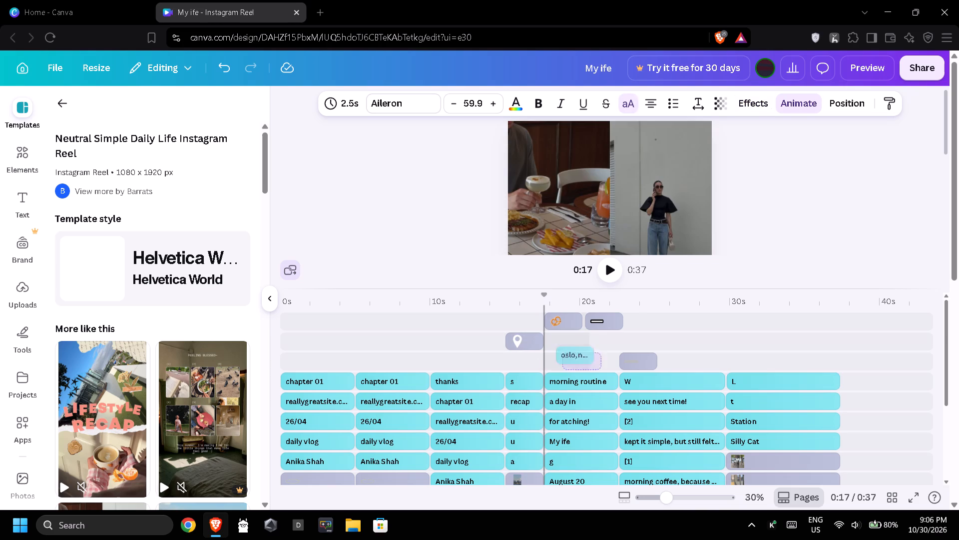
left_click_drag(583, 357, 742, 366)
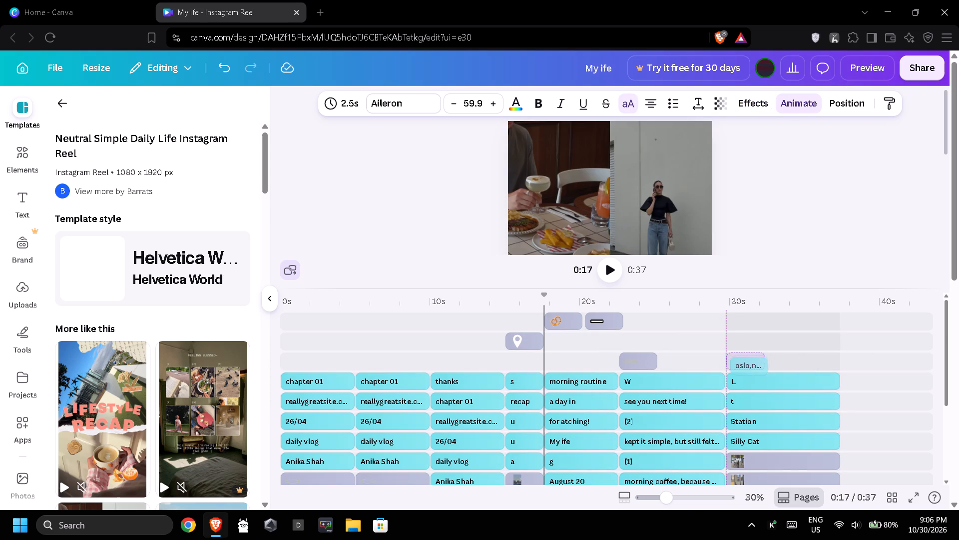
left_click_drag(742, 366, 742, 366)
left_click_drag(760, 344, 761, 343)
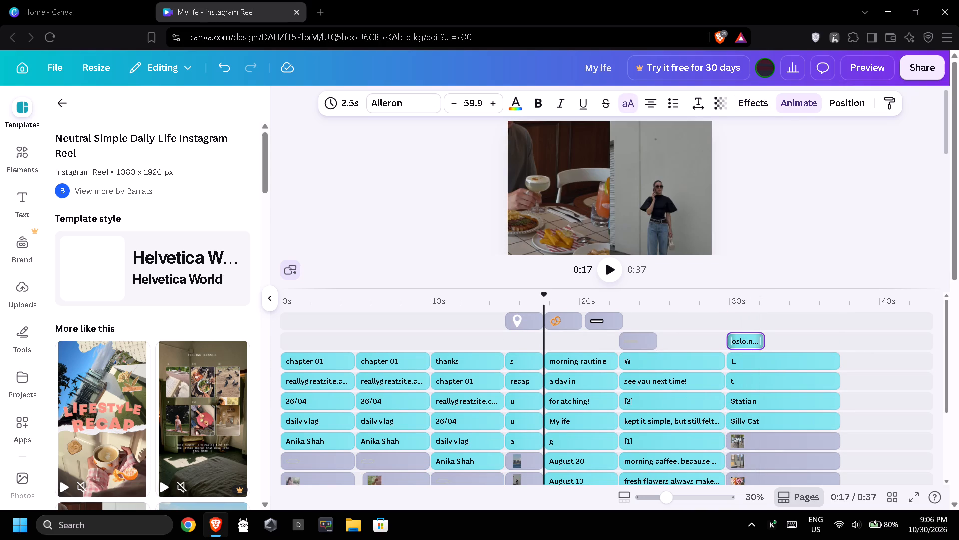
left_click_drag(761, 343, 830, 347)
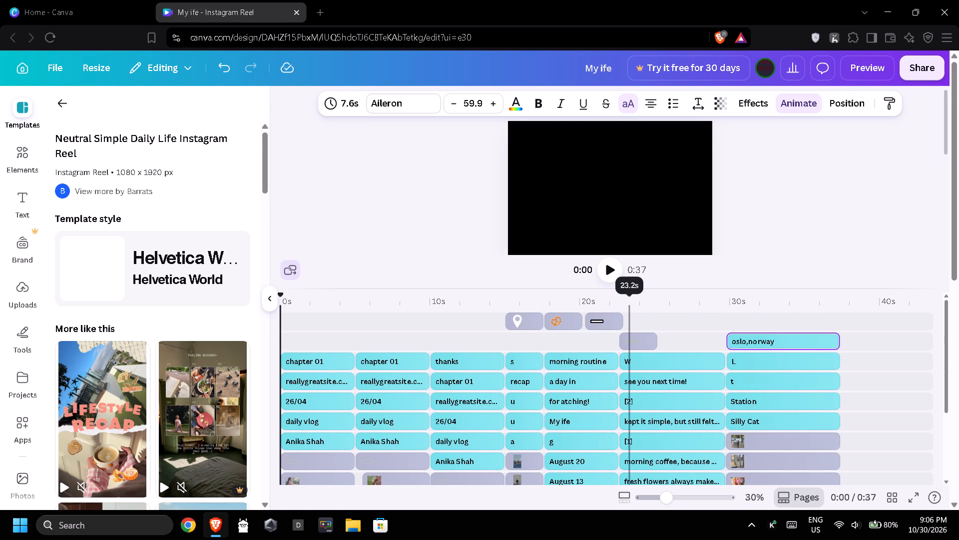
Line up the pin, orange, black bar and unlabelled graphic clips end to end in one row, directly before "oslo,norway".
left_click_drag(632, 341, 691, 339)
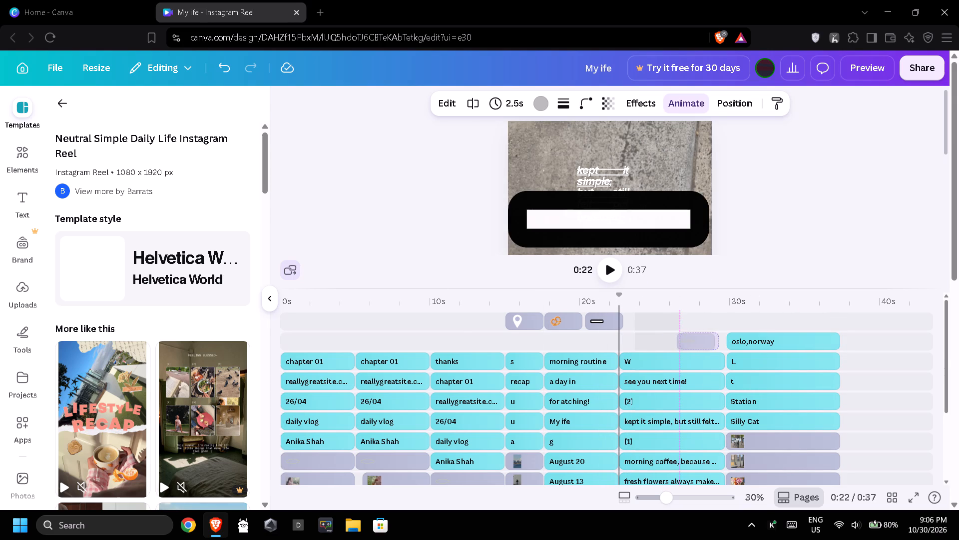
left_click_drag(691, 339, 699, 339)
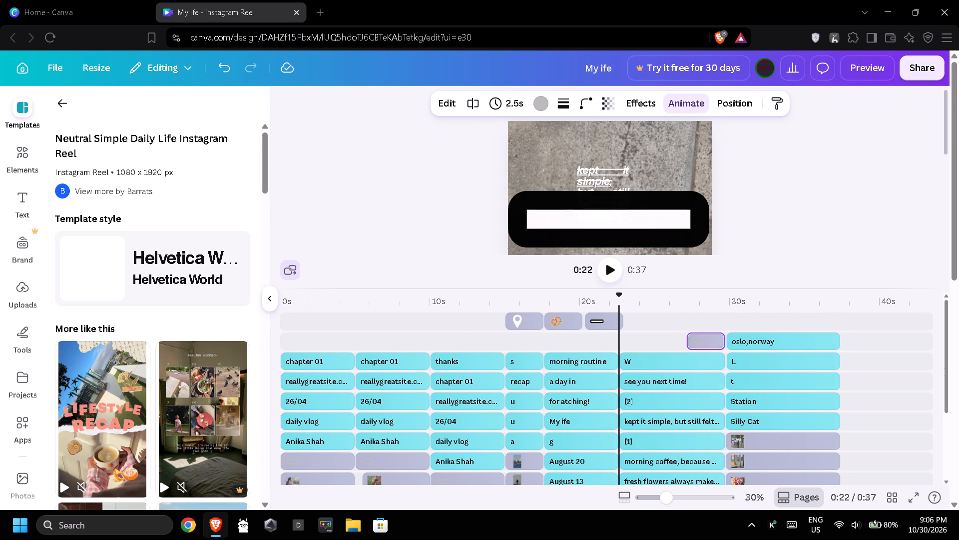
left_click_drag(603, 325, 664, 340)
left_click_drag(564, 323, 611, 332)
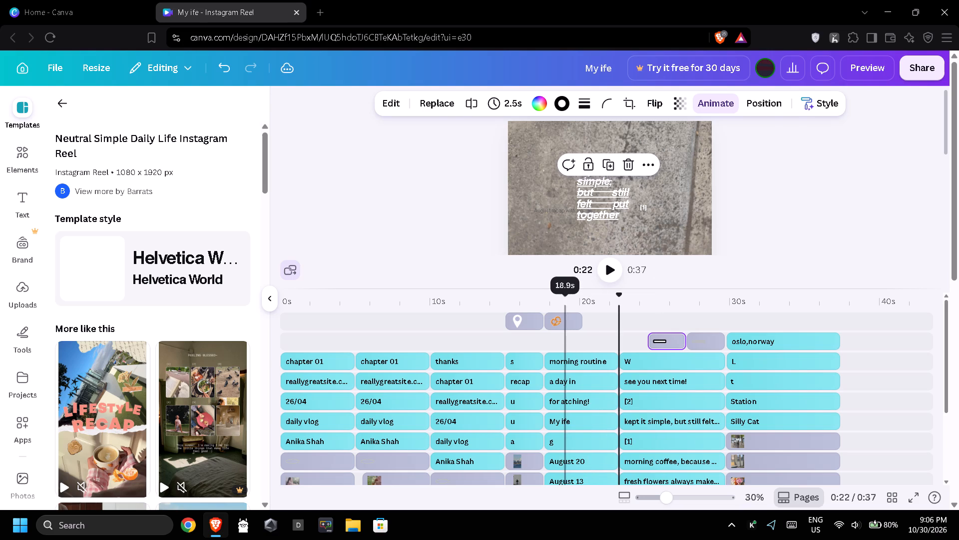
left_click_drag(611, 332, 630, 337)
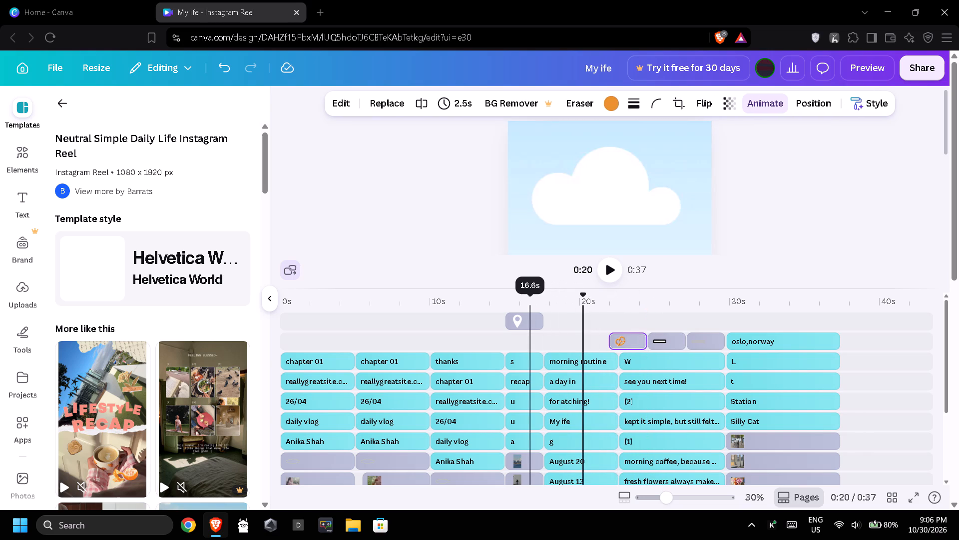
left_click_drag(530, 325, 591, 339)
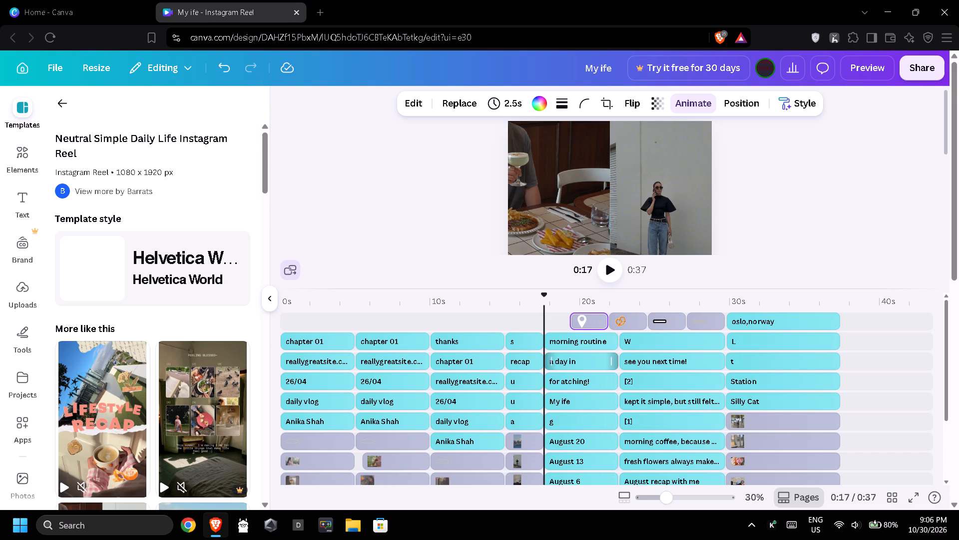
Review the regrouped timeline rows from the text clips down to the pages and audio, and check the page around 24–26 s.
scroll(617, 369, "down", 2)
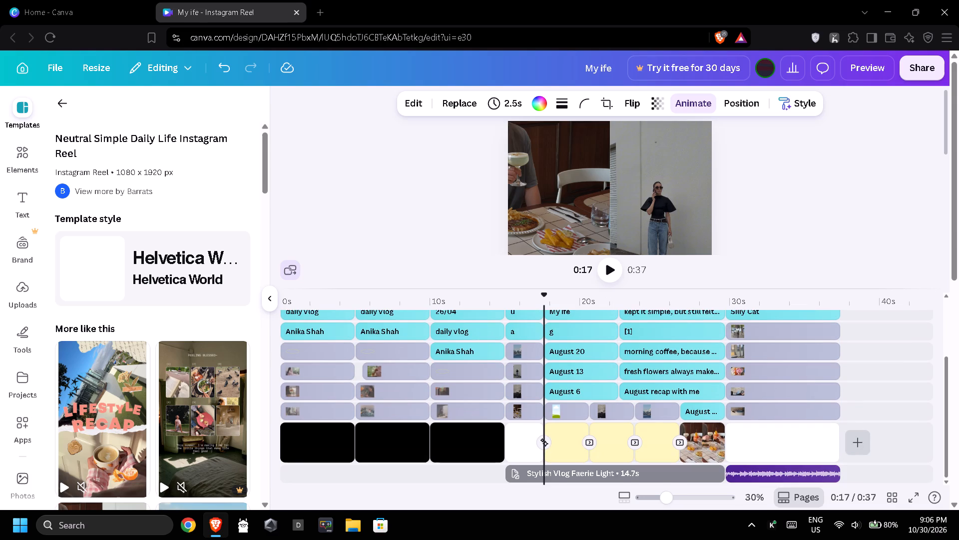
scroll(617, 369, "up", 4)
scroll(617, 369, "down", 5)
scroll(617, 369, "up", 3)
scroll(617, 369, "down", 3)
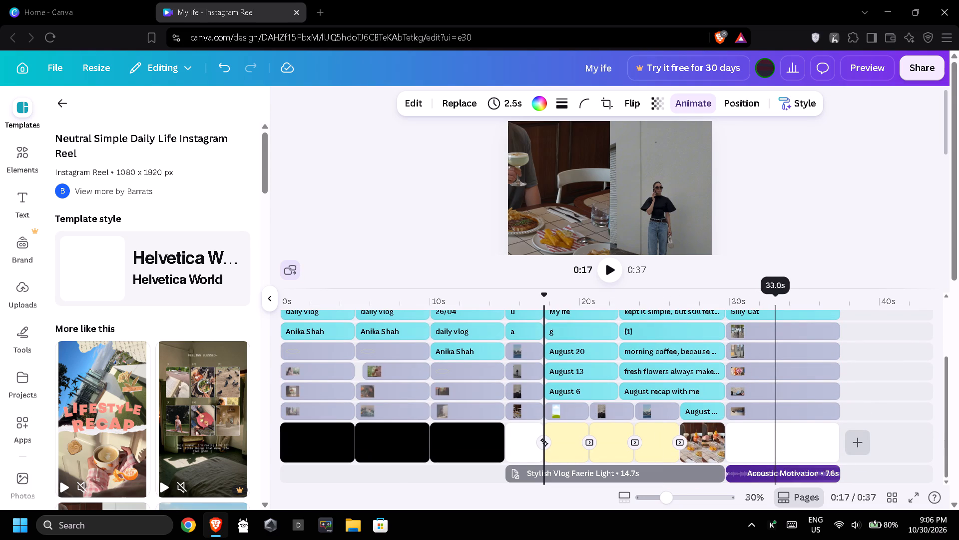
scroll(573, 441, "up", 2)
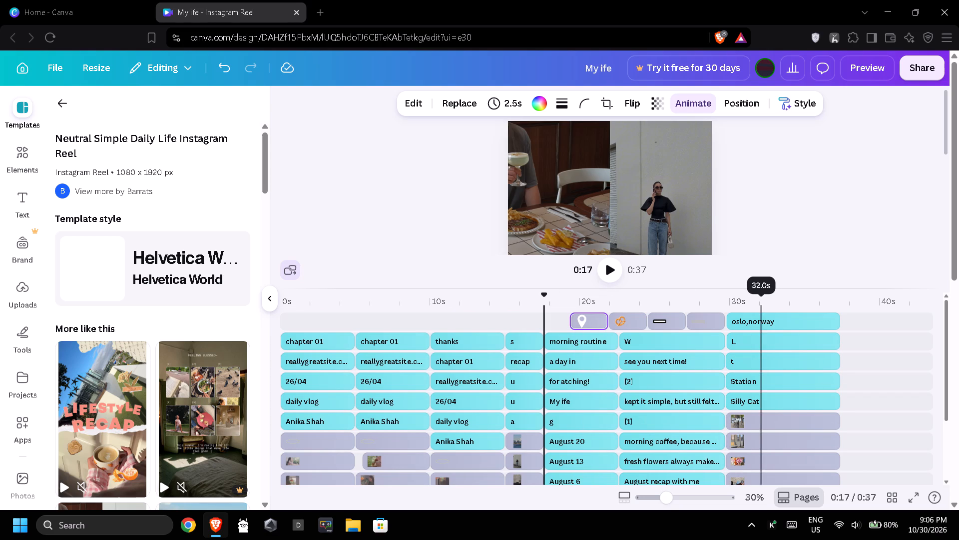
scroll(667, 396, "up", 2)
left_click(640, 328)
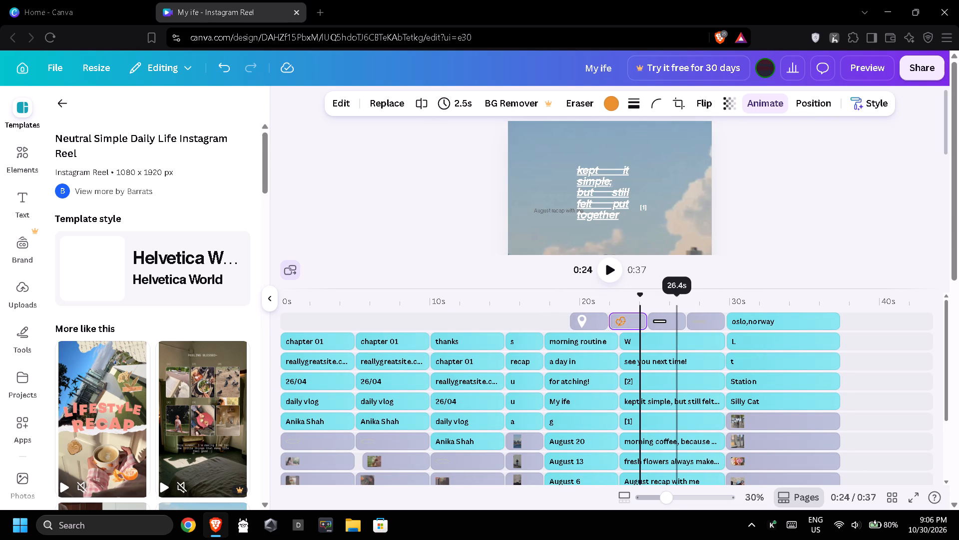
left_click(676, 351)
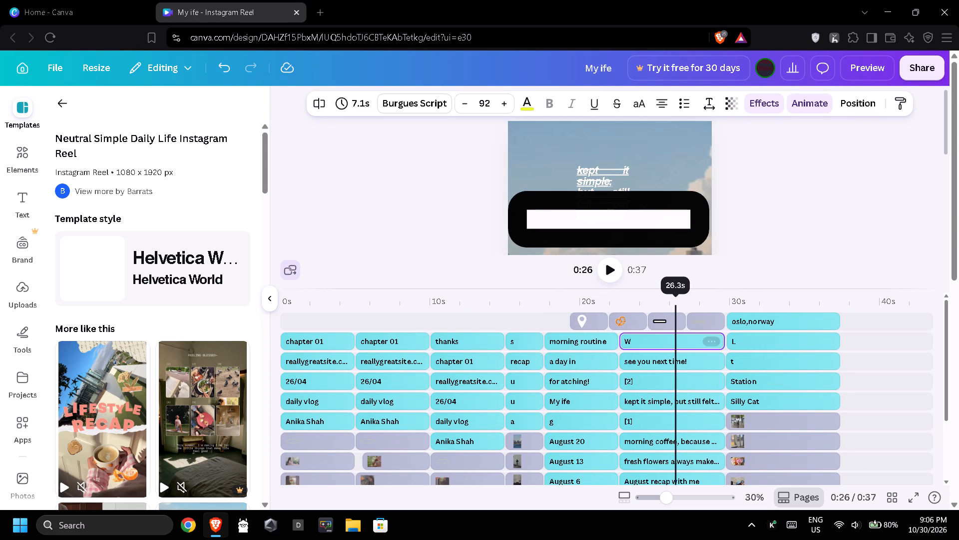
On the last page, move the "OSLO, NORWAY" label to the lower-left corner of the coffee cup photo.
left_click(805, 351)
scroll(642, 203, "down", 3)
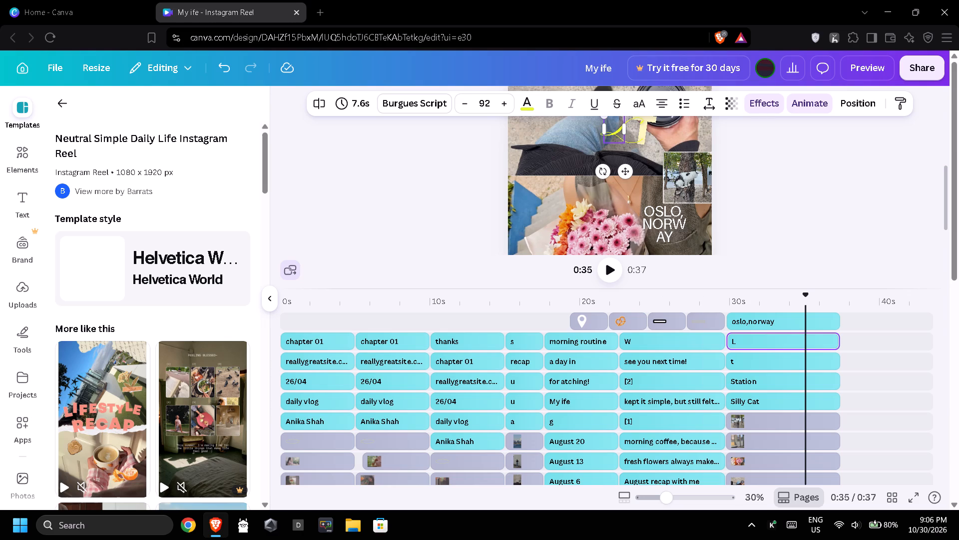
left_click(543, 194)
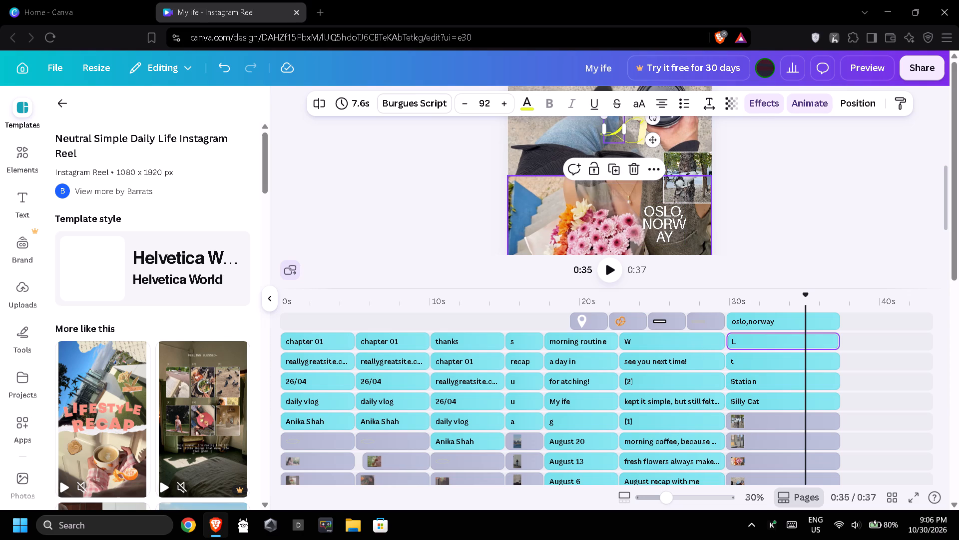
left_click_drag(666, 216, 535, 164)
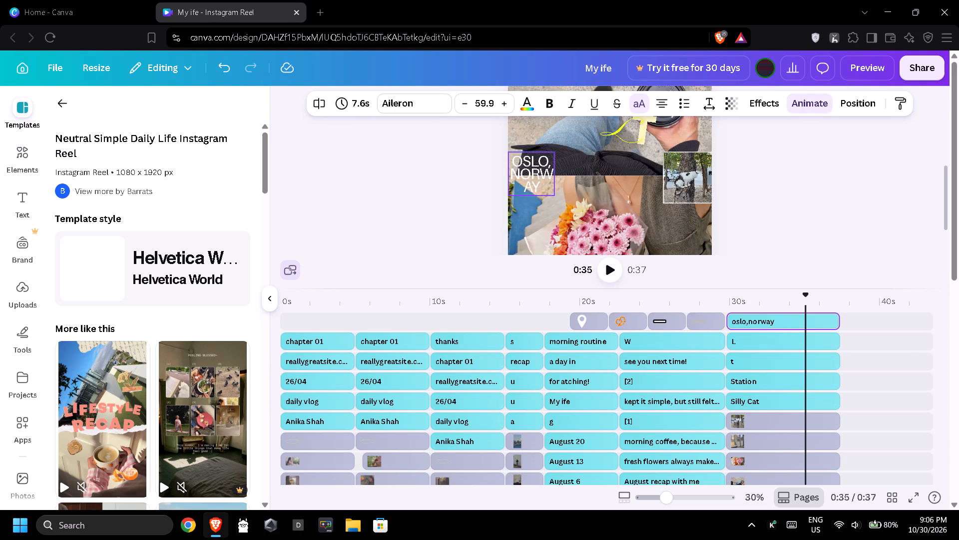
left_click_drag(535, 164, 542, 143)
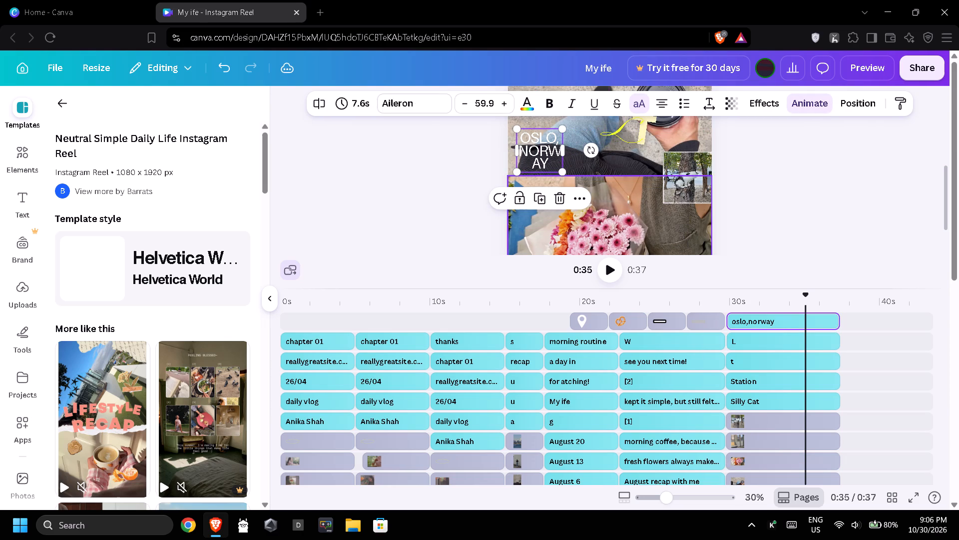
Move the small tree photo to the page's horizontal centre, across the seam between the coffee cup and flower photos.
left_click_drag(692, 177, 614, 173)
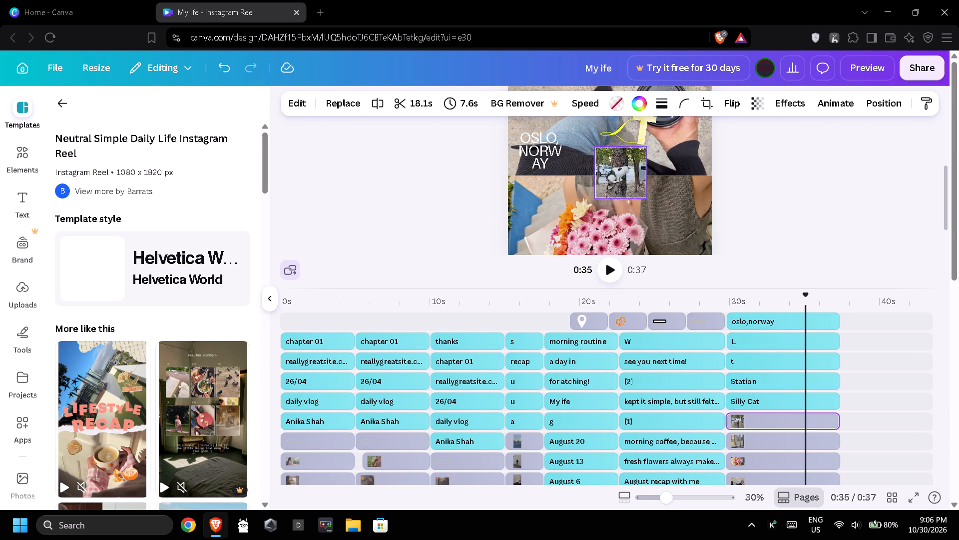
left_click_drag(614, 173, 619, 172)
Examine the layout of photos and labels over the full height of the last page.
scroll(681, 200, "down", 2)
scroll(610, 162, "up", 2)
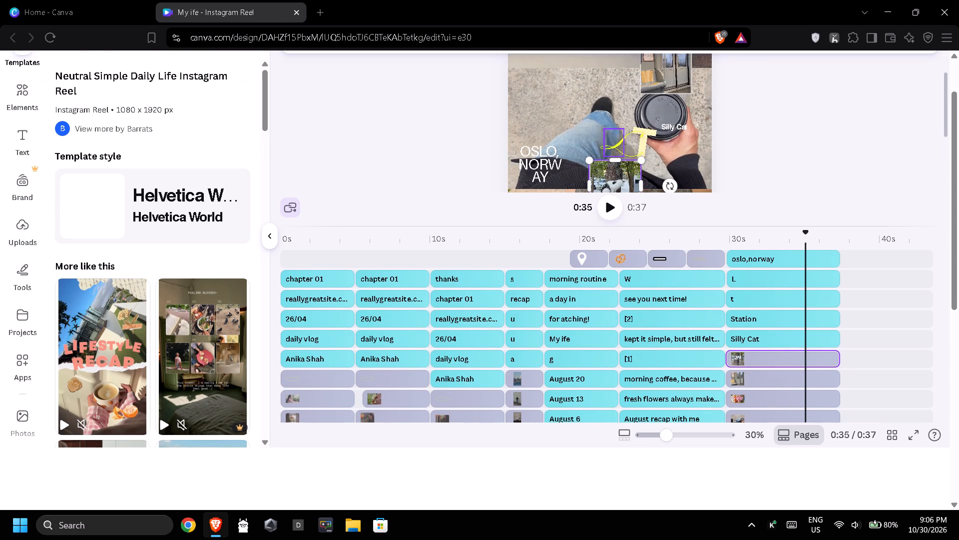
scroll(776, 152, "up", 2)
scroll(776, 157, "down", 1)
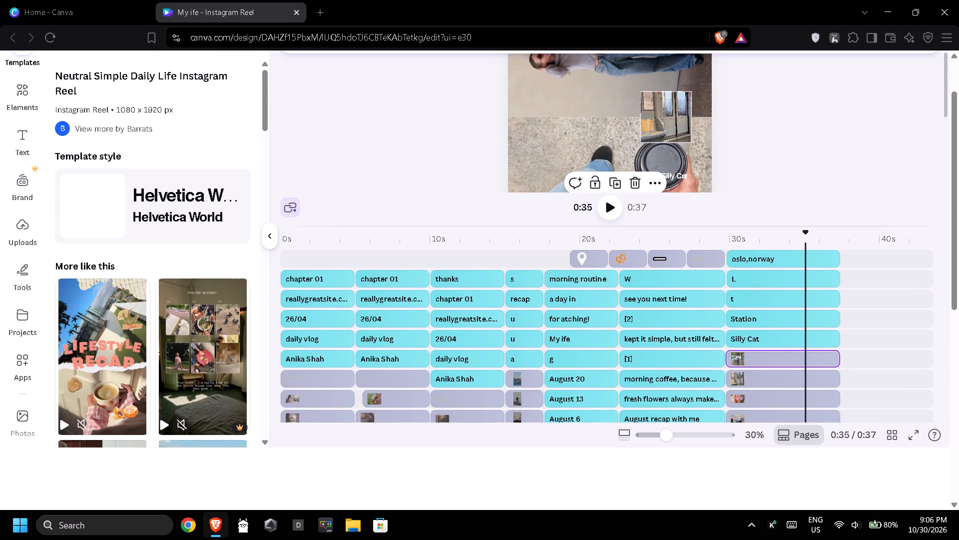
scroll(776, 157, "down", 1)
scroll(822, 237, "up", 1)
scroll(841, 299, "up", 1)
scroll(841, 299, "down", 2)
scroll(841, 299, "up", 3)
scroll(809, 202, "up", 2)
scroll(809, 201, "down", 4)
scroll(838, 320, "up", 4)
scroll(838, 320, "down", 4)
scroll(838, 320, "up", 4)
scroll(838, 320, "down", 4)
scroll(838, 320, "up", 4)
scroll(760, 223, "up", 2)
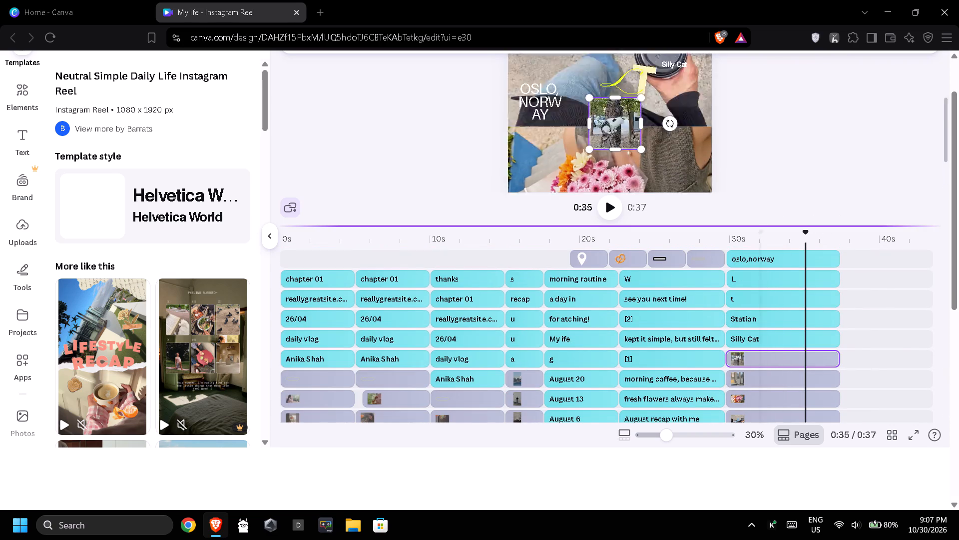
scroll(760, 222, "down", 1)
scroll(760, 222, "up", 2)
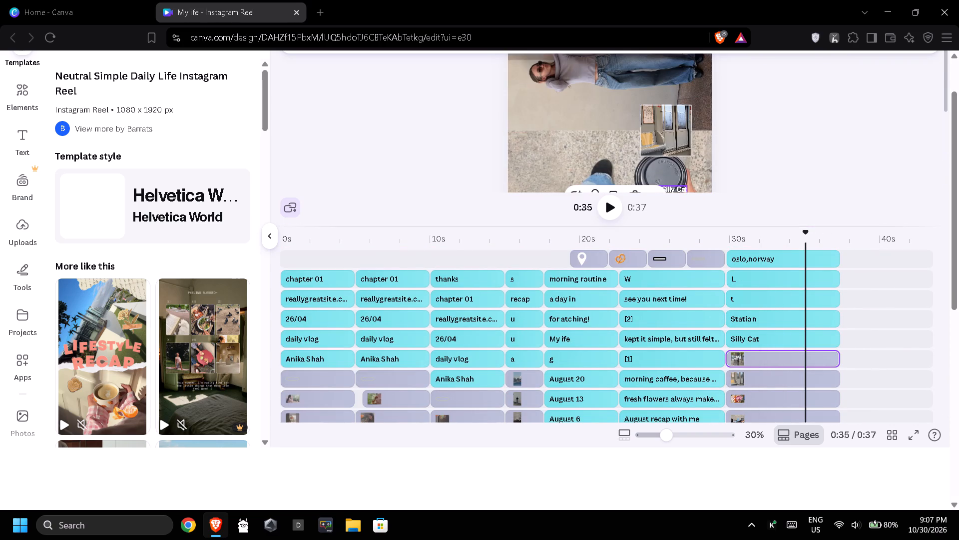
Move the "Silly Cat" label onto the black lid of the coffee cup.
scroll(680, 180, "down", 1)
left_click_drag(675, 125, 669, 120)
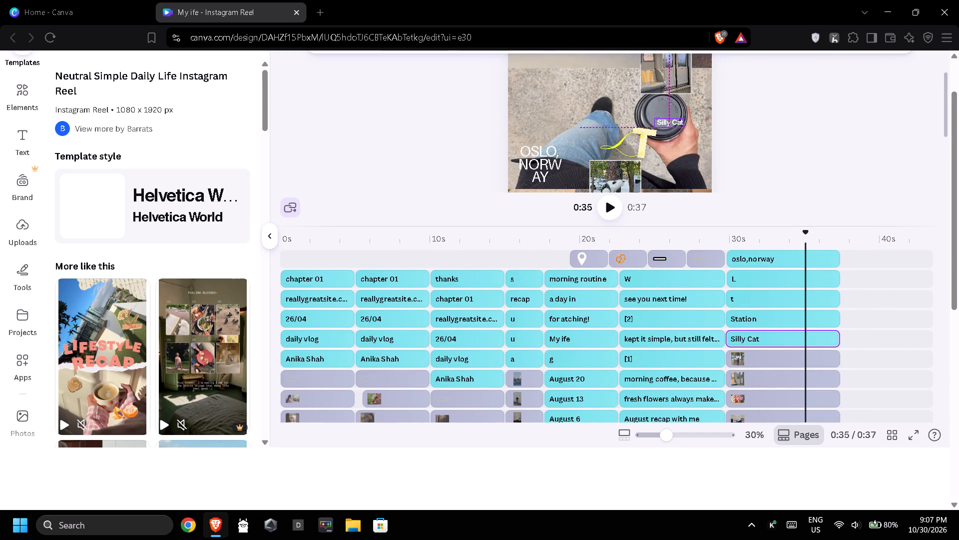
left_click_drag(669, 120, 665, 108)
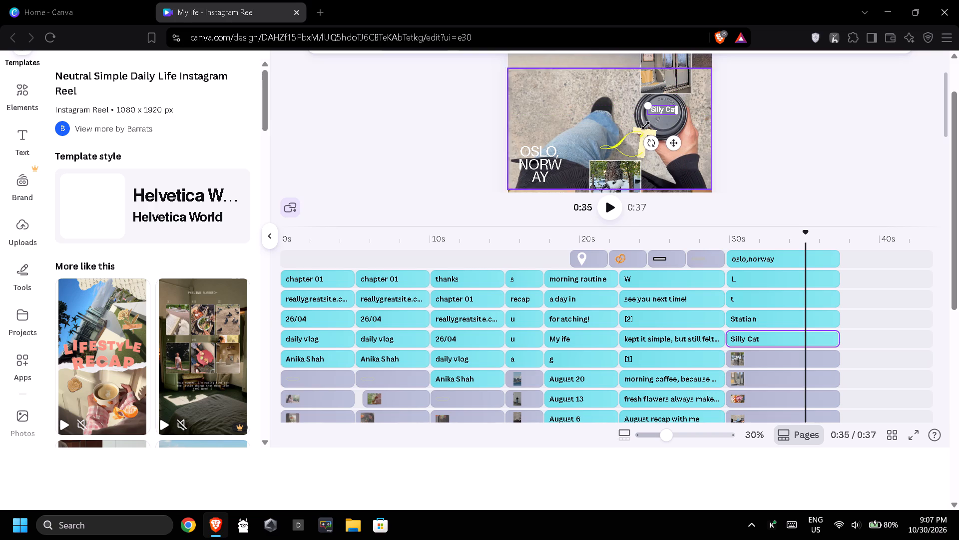
Move the large cream "T" text to the upper-left corner of the last page.
left_click_drag(633, 152, 547, 106)
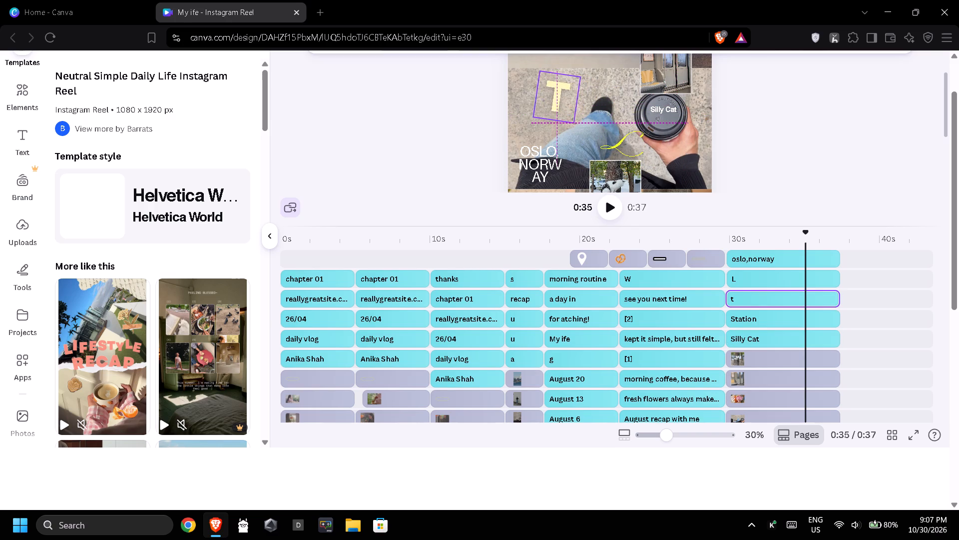
left_click_drag(547, 106, 534, 102)
scroll(557, 109, "up", 1)
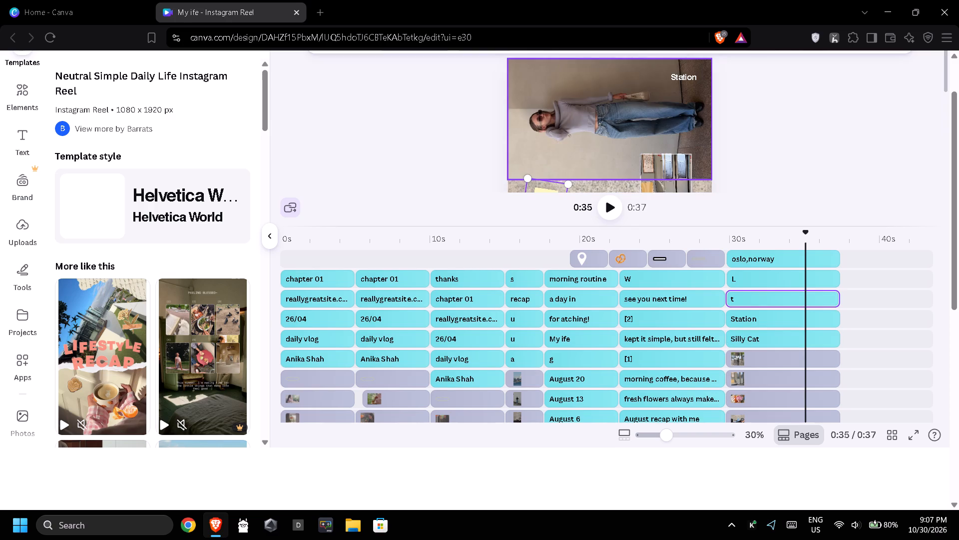
left_click_drag(547, 186, 544, 138)
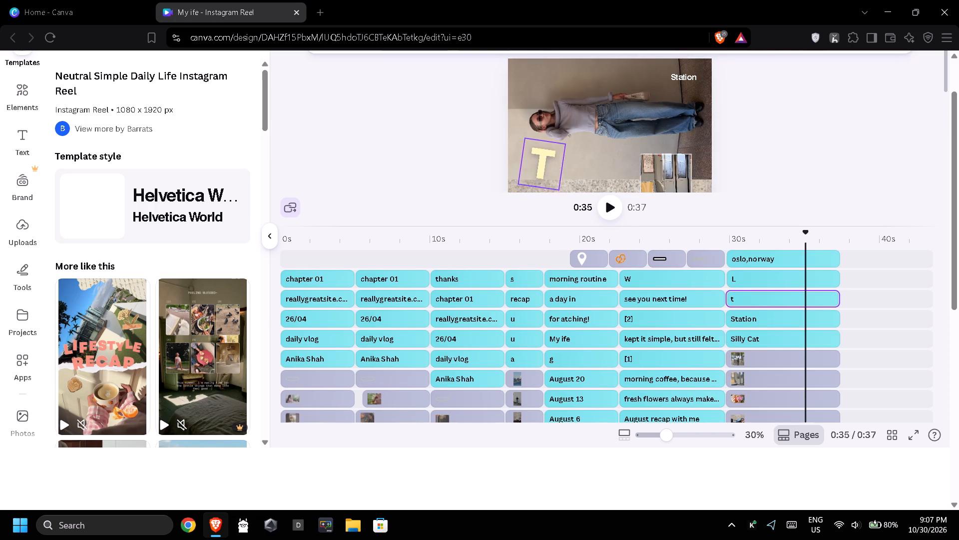
left_click_drag(544, 138, 541, 65)
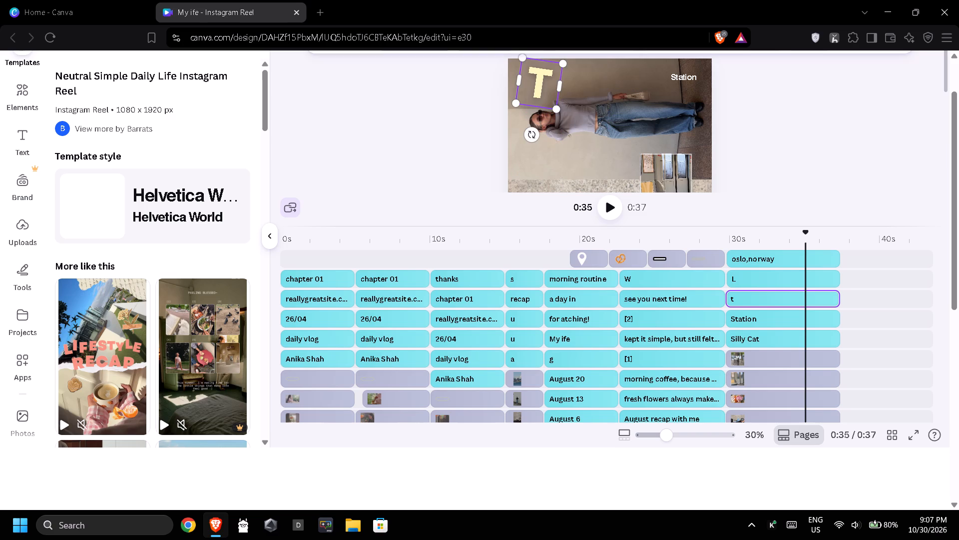
Move the yellow script "L" to the top of the last page, directly beside the "T" on its right.
scroll(586, 136, "down", 2)
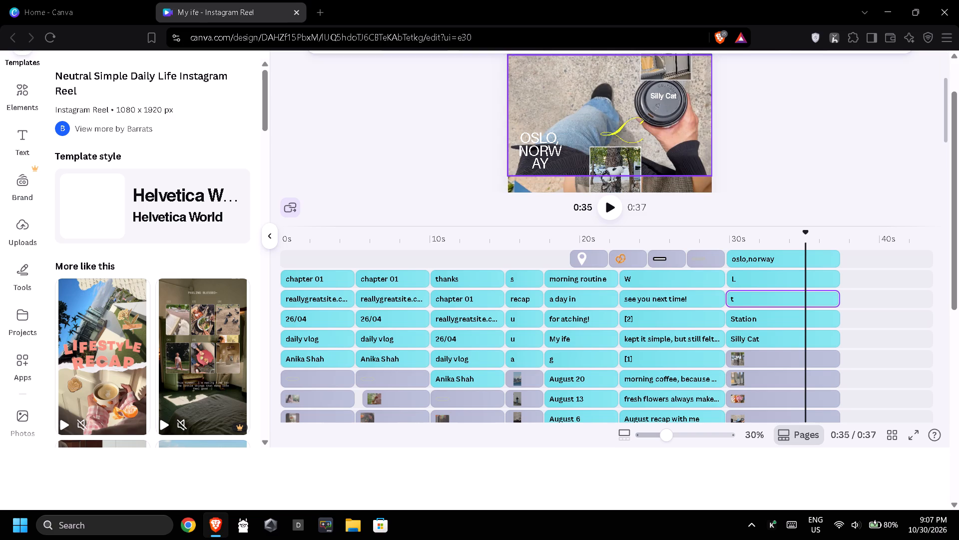
left_click_drag(618, 123, 564, 60)
scroll(576, 104, "up", 1)
left_click_drag(564, 128, 565, 93)
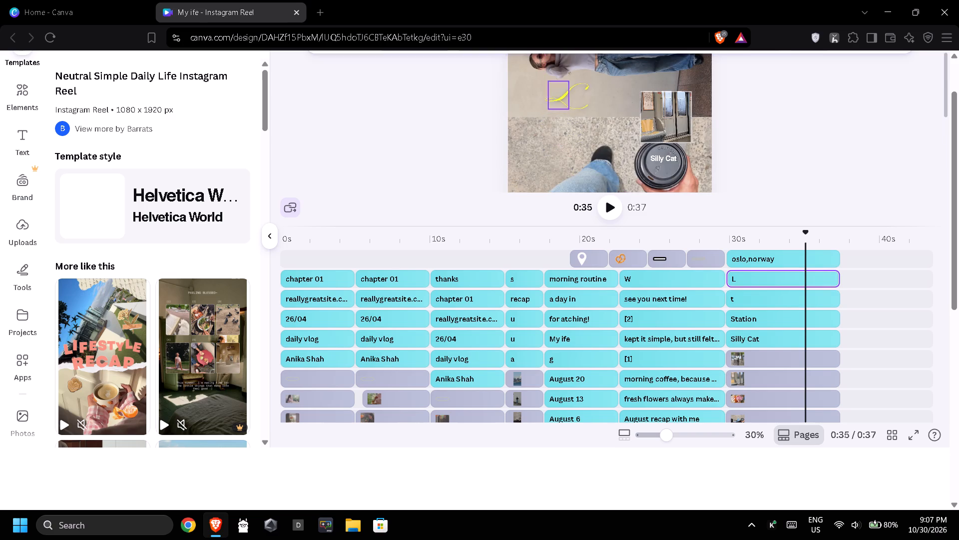
left_click_drag(565, 93, 567, 90)
scroll(624, 128, "up", 1)
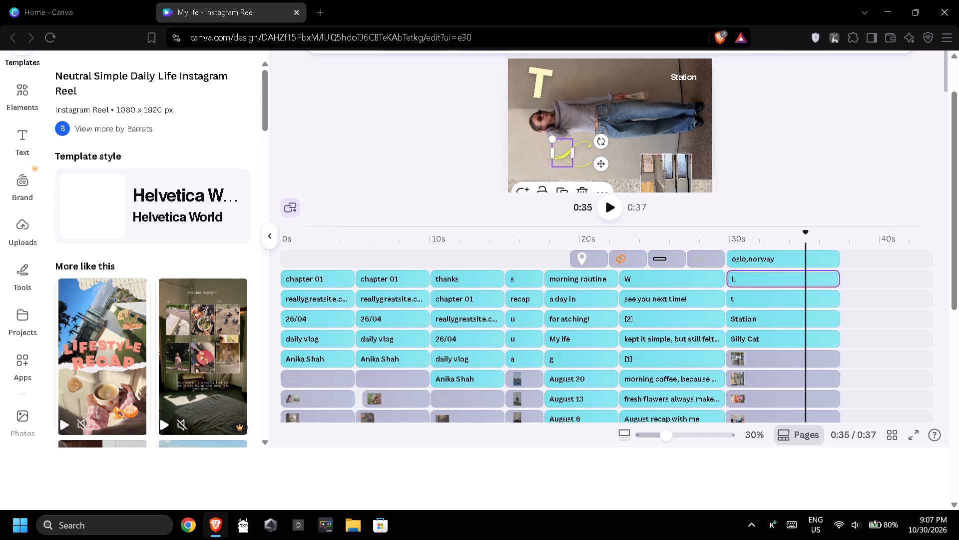
left_click_drag(560, 157, 571, 80)
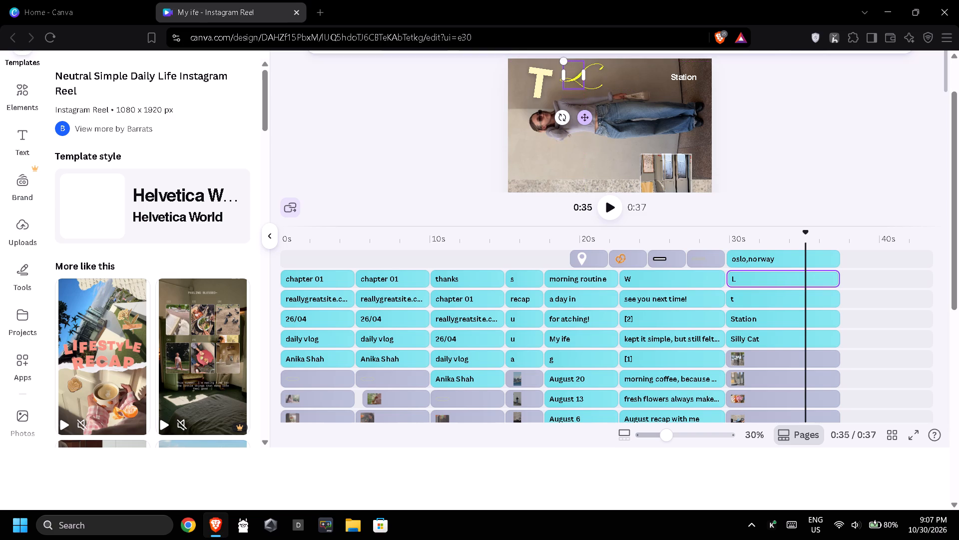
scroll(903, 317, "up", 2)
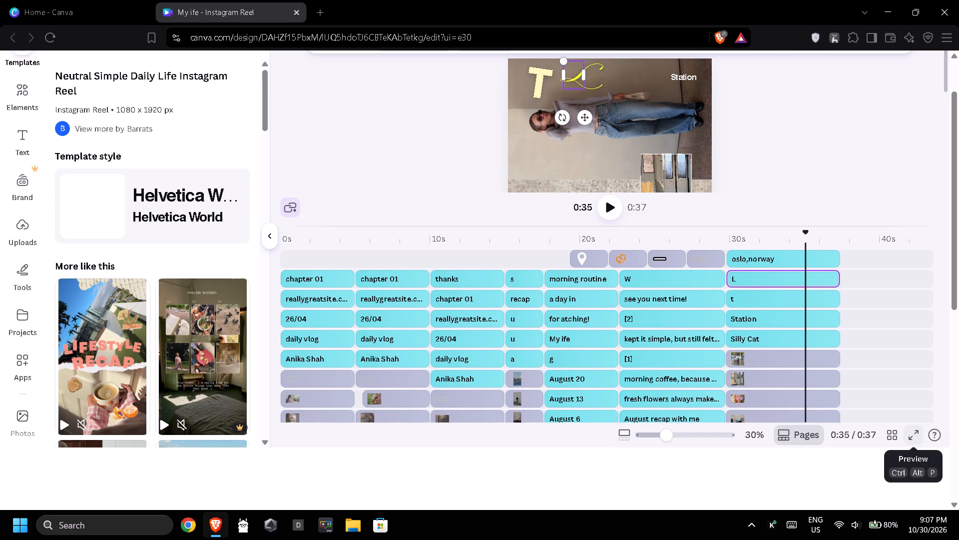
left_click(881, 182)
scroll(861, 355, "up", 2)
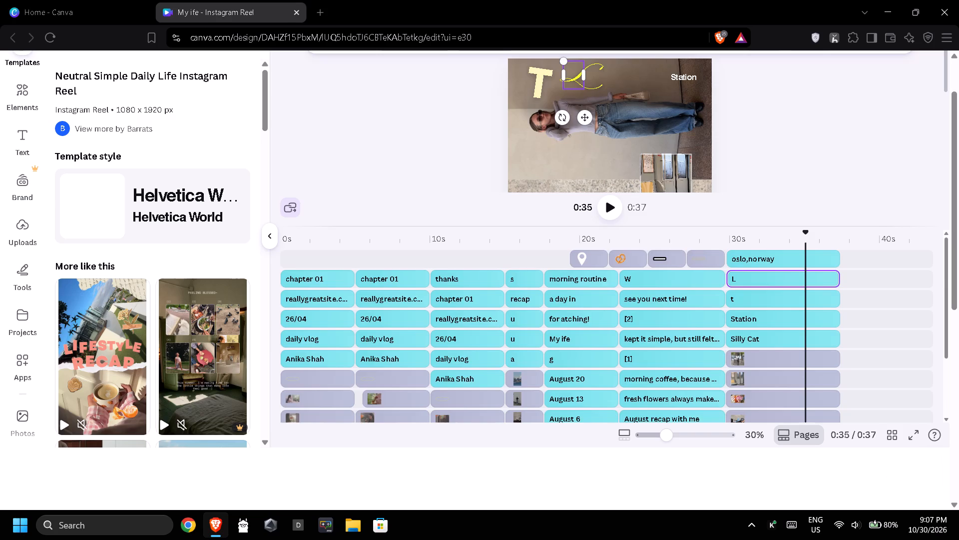
Increase the font size of the yellow script "L" at the top of the last page to 106.
scroll(861, 355, "up", 1)
scroll(861, 355, "down", 5)
scroll(861, 355, "up", 5)
scroll(908, 404, "up", 2)
scroll(891, 189, "up", 2)
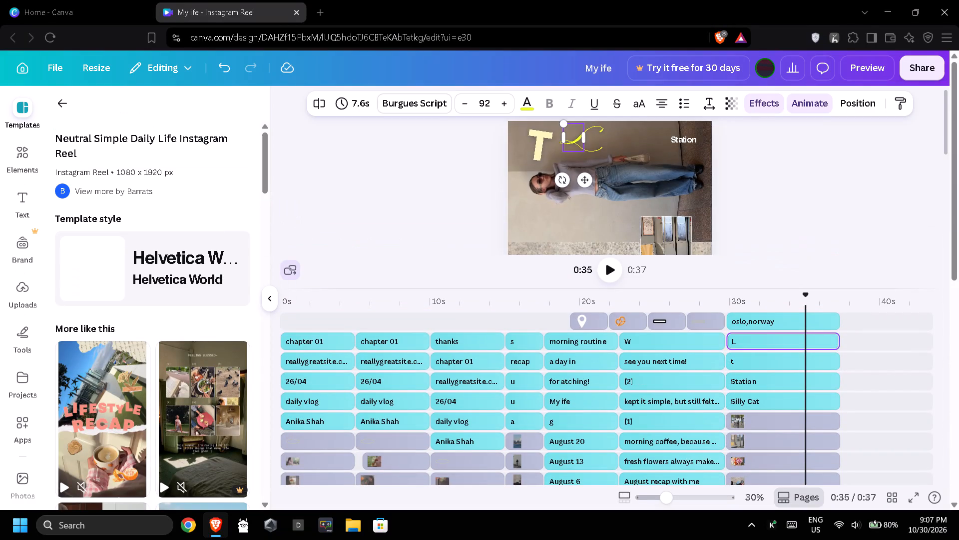
scroll(597, 194, "up", 1)
scroll(597, 194, "down", 1)
scroll(597, 194, "up", 1)
double_click(508, 105)
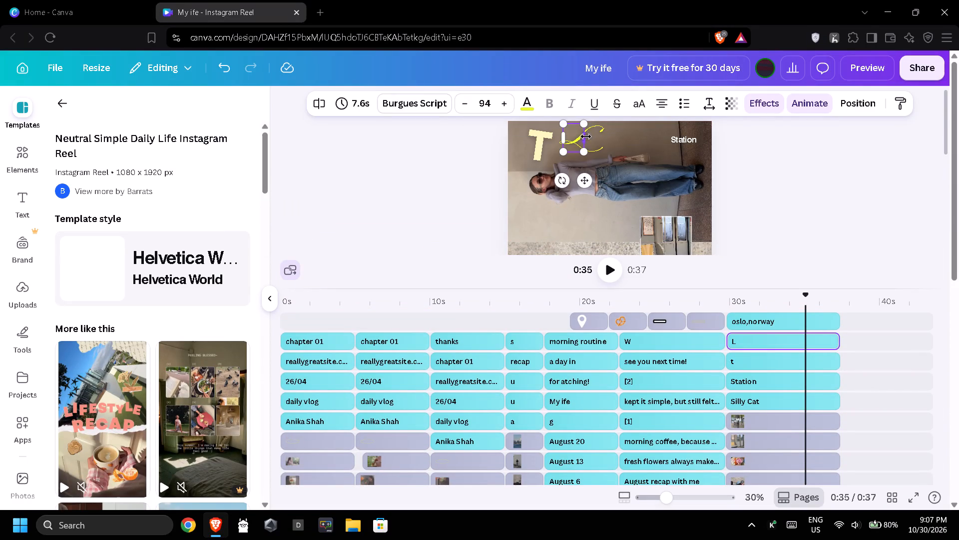
left_click(575, 140)
left_click(410, 201)
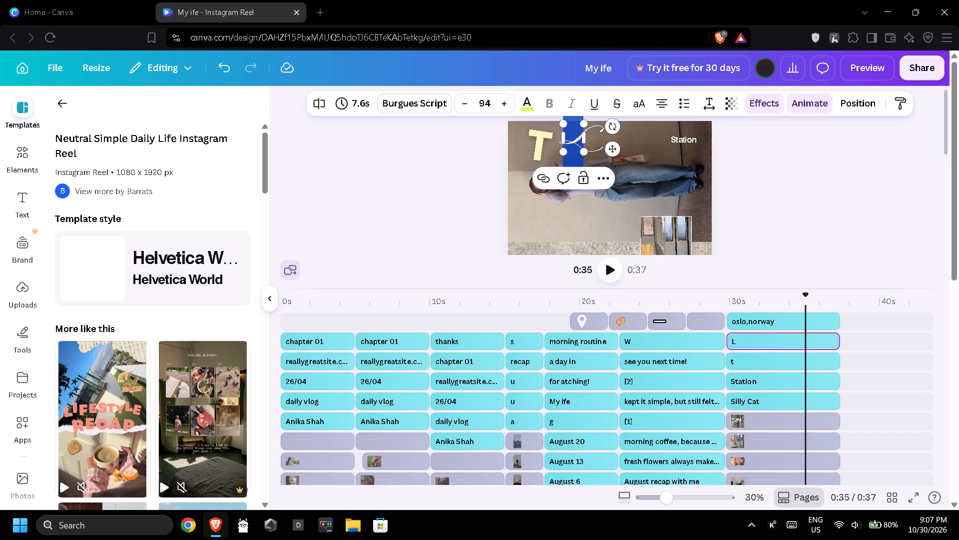
left_click(579, 138)
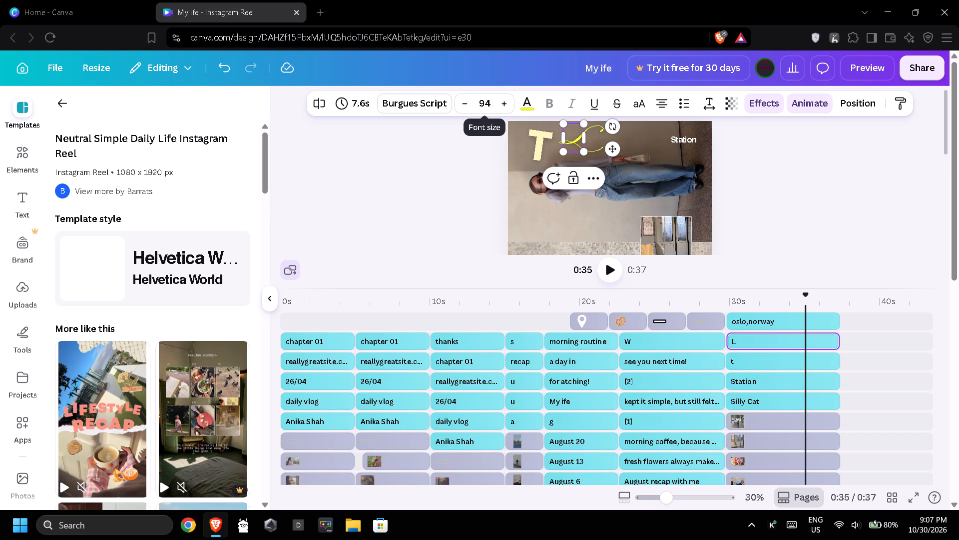
left_click(499, 102)
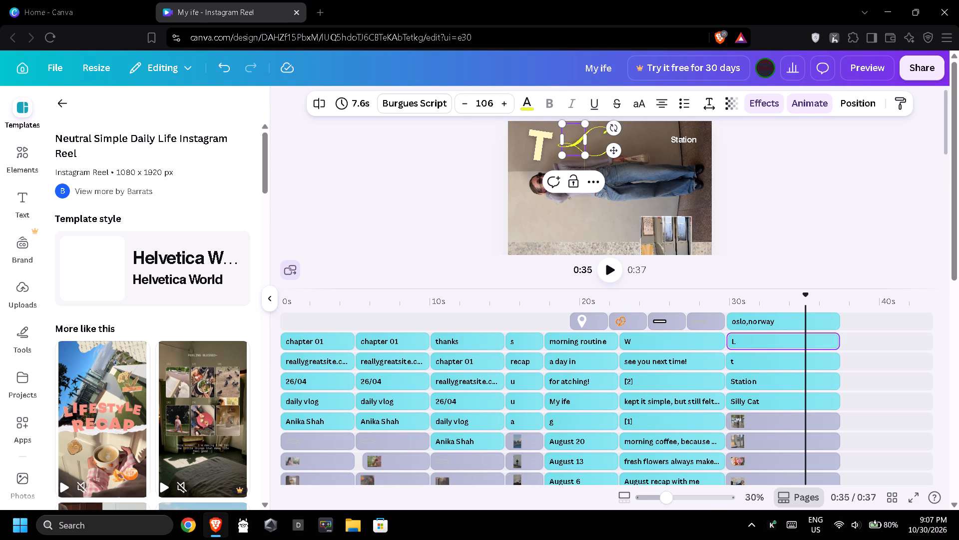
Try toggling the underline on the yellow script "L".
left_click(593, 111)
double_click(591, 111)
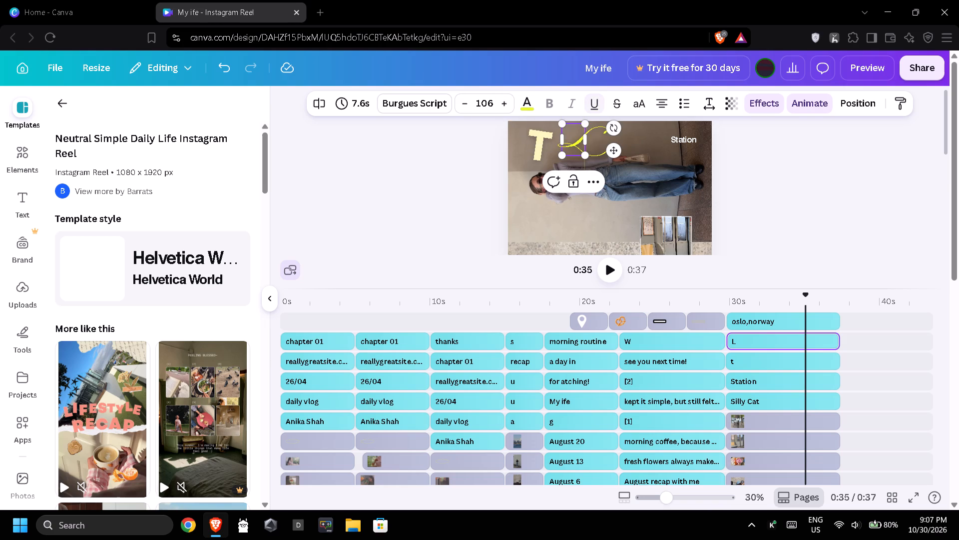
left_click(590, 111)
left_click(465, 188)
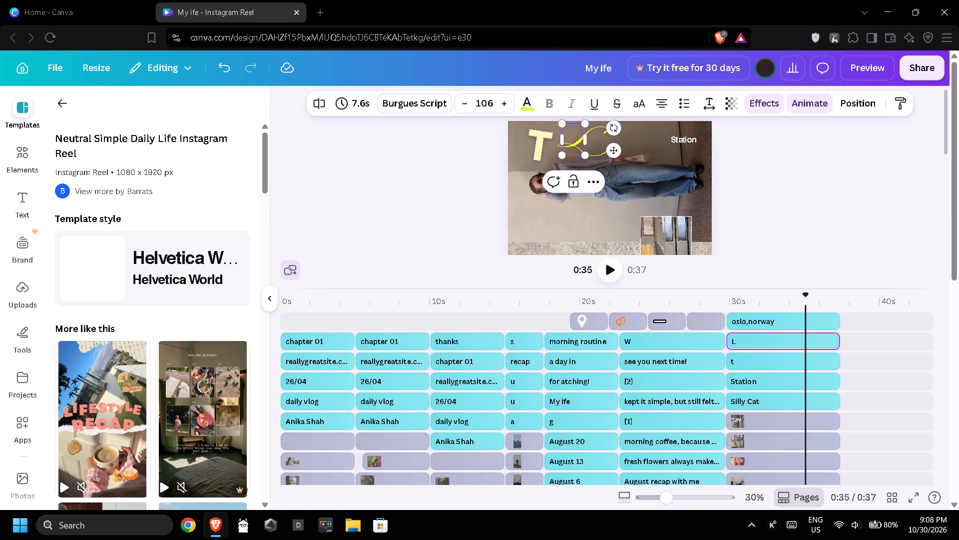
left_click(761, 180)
Apply underline and italics to the "Station" label at the top of the last page.
left_click(684, 138)
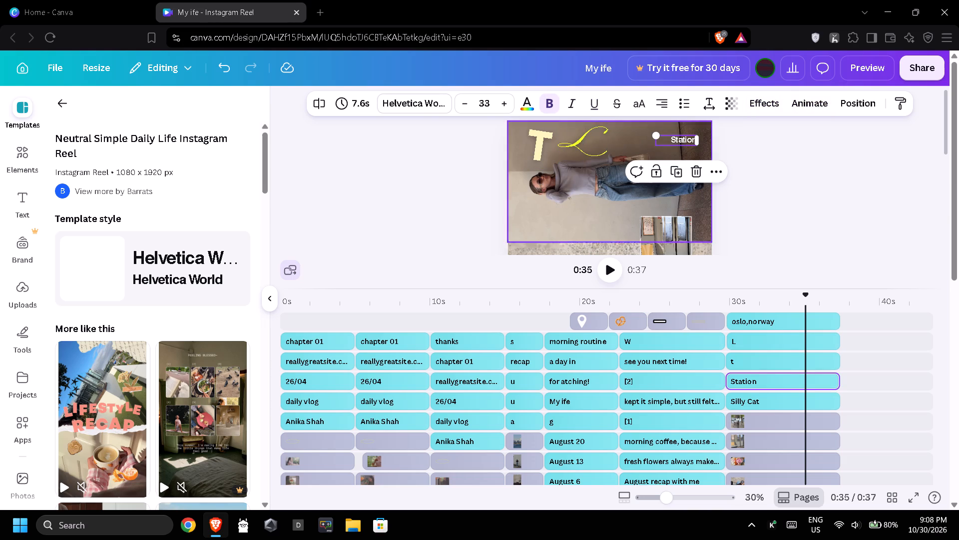
left_click(571, 100)
left_click(571, 100)
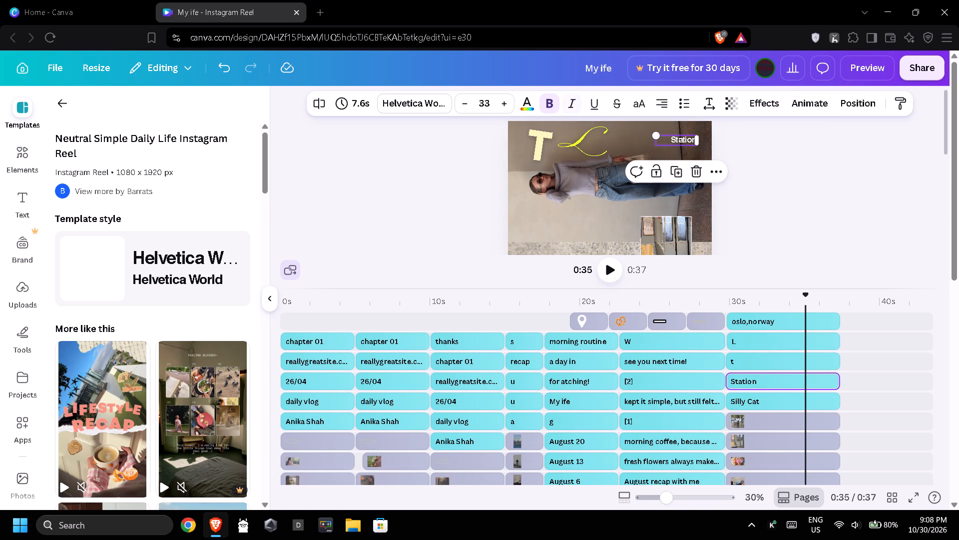
left_click(588, 104)
left_click(588, 104)
left_click(588, 104)
left_click(609, 104)
left_click(609, 104)
left_click(572, 101)
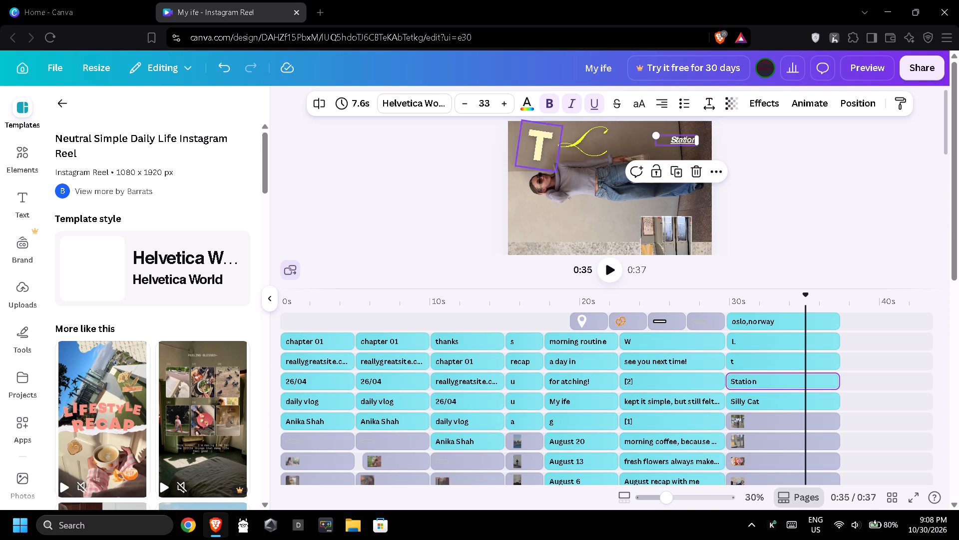
left_click(448, 179)
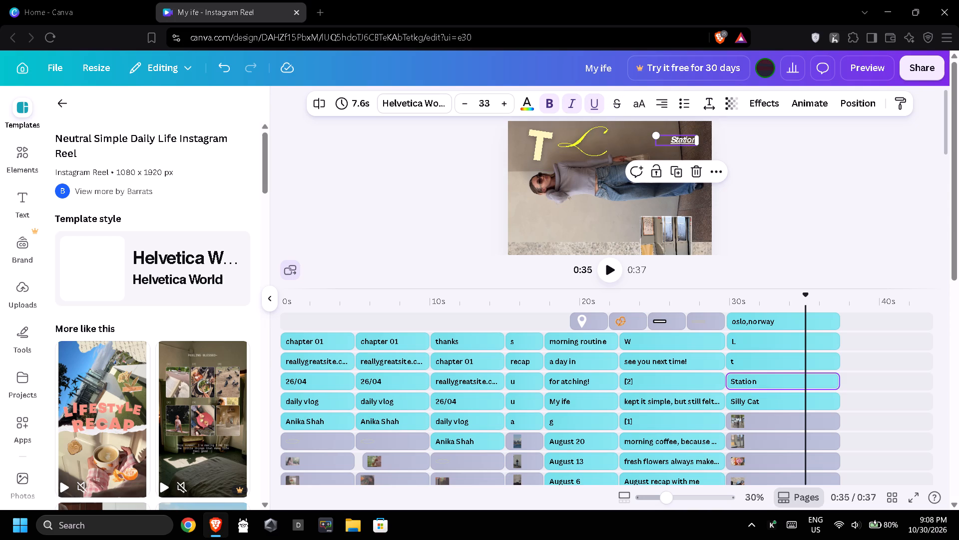
Underline the yellow script "L".
left_click(579, 143)
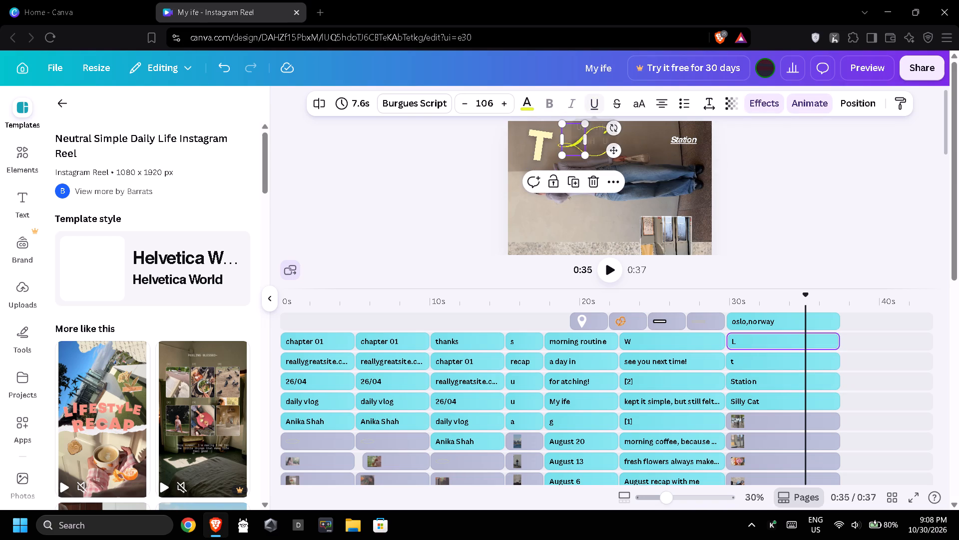
left_click(597, 104)
left_click(453, 189)
left_click(479, 189)
Apply italics, underline and strikethrough to the large cream "T" on the last page.
left_click(538, 146)
left_click(570, 105)
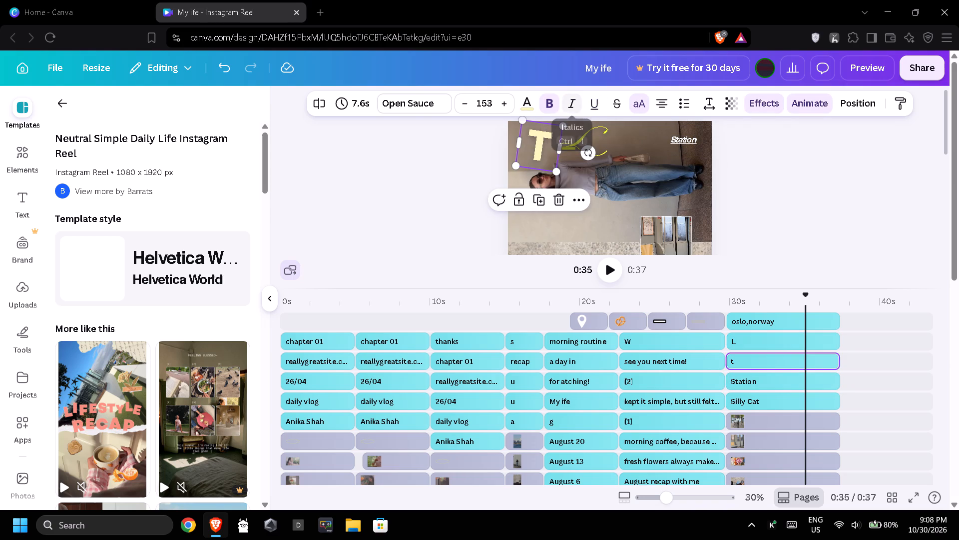
left_click(602, 103)
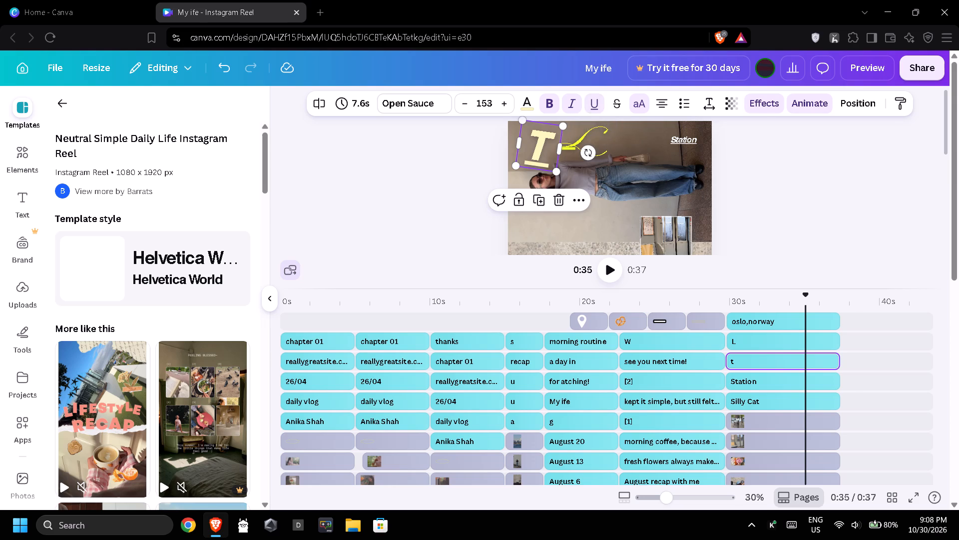
left_click(615, 104)
left_click(417, 219)
left_click(434, 175)
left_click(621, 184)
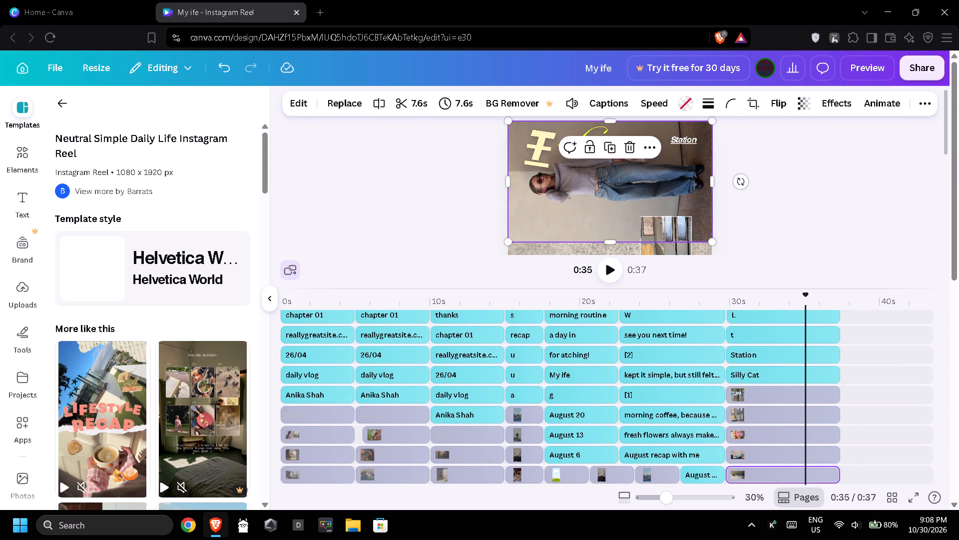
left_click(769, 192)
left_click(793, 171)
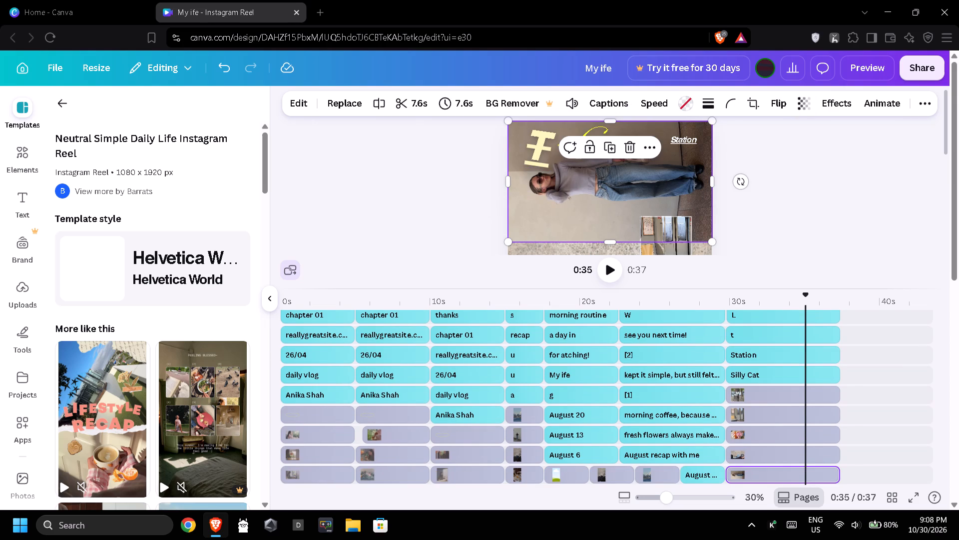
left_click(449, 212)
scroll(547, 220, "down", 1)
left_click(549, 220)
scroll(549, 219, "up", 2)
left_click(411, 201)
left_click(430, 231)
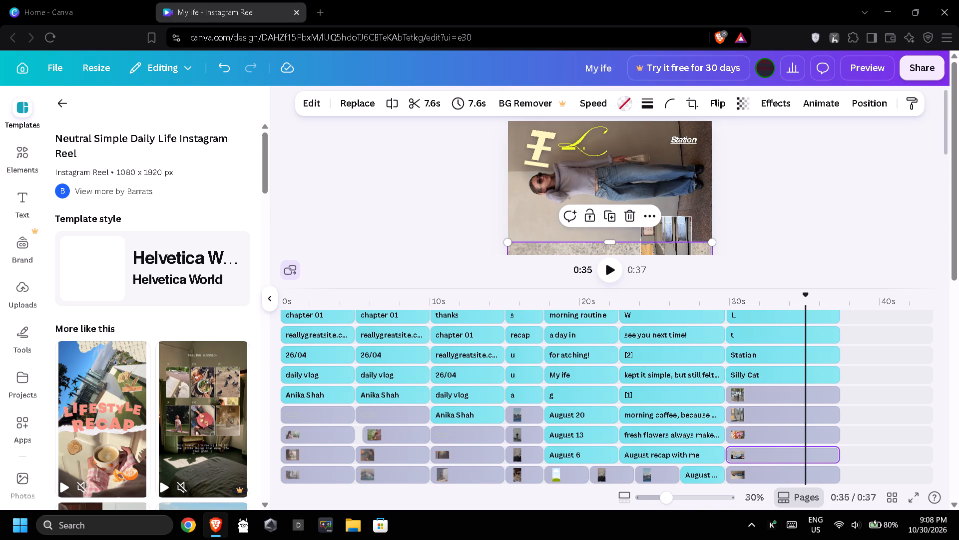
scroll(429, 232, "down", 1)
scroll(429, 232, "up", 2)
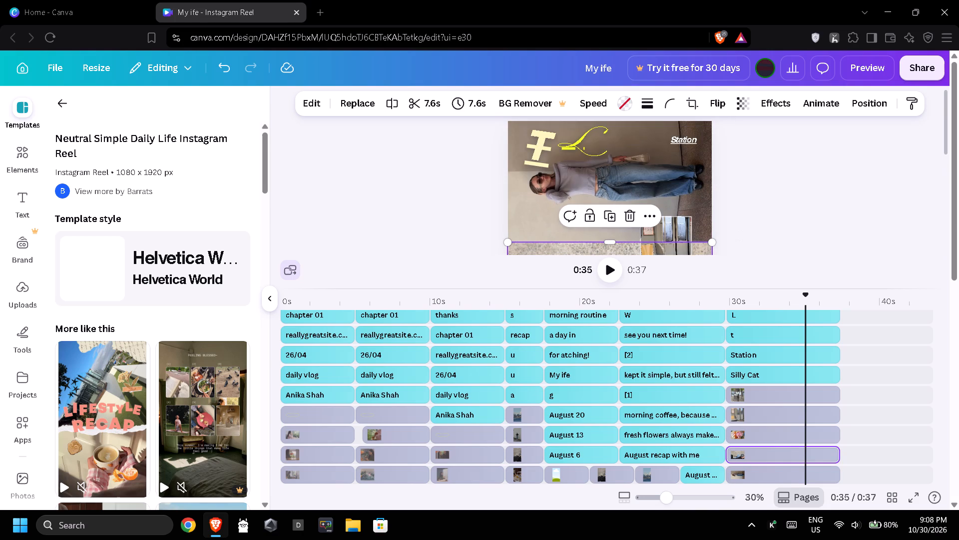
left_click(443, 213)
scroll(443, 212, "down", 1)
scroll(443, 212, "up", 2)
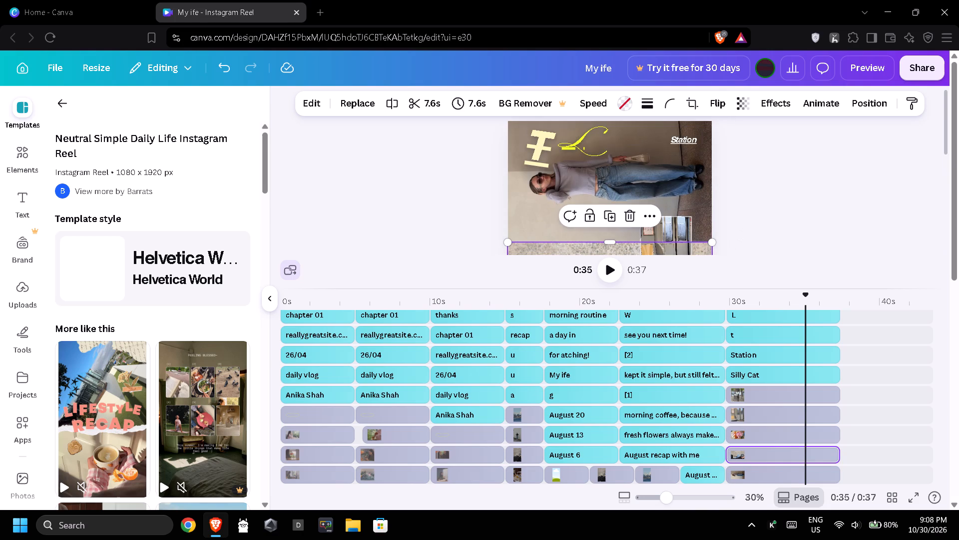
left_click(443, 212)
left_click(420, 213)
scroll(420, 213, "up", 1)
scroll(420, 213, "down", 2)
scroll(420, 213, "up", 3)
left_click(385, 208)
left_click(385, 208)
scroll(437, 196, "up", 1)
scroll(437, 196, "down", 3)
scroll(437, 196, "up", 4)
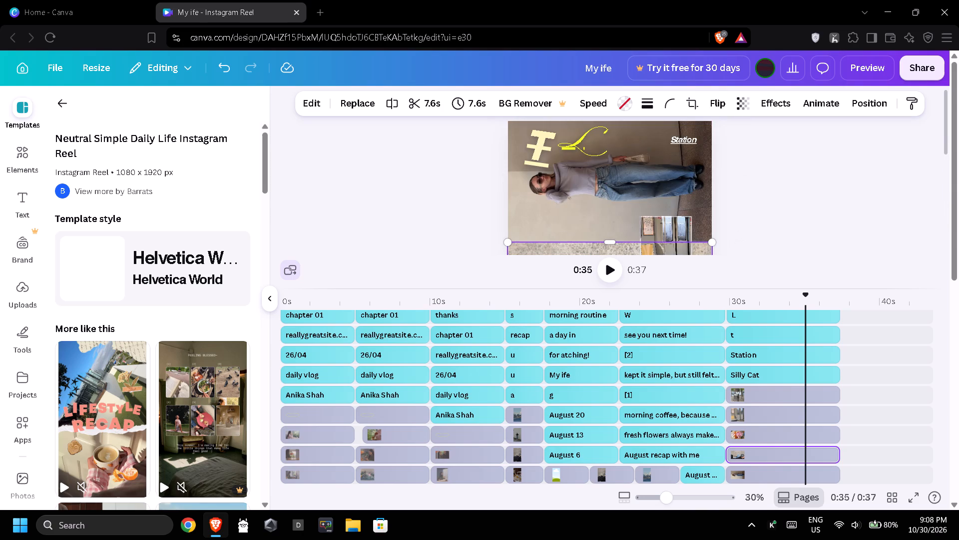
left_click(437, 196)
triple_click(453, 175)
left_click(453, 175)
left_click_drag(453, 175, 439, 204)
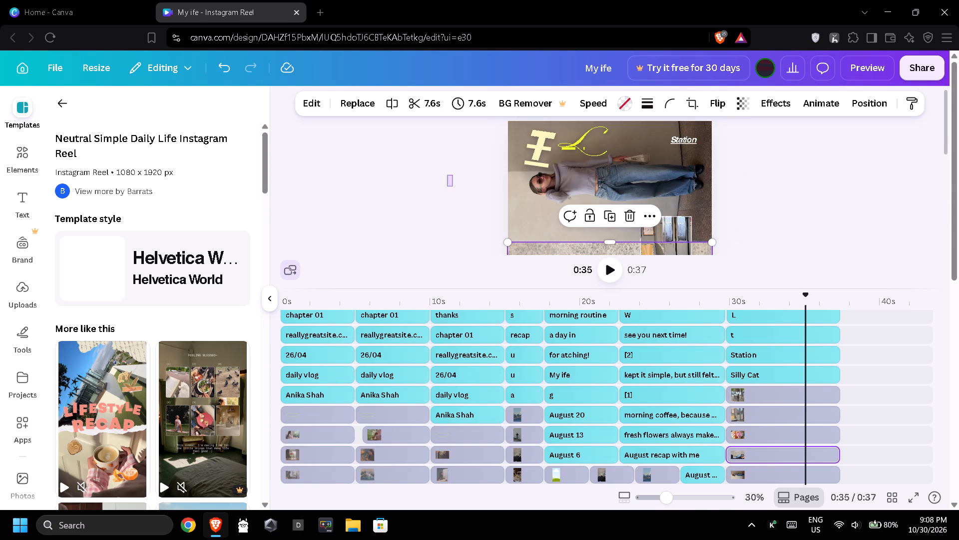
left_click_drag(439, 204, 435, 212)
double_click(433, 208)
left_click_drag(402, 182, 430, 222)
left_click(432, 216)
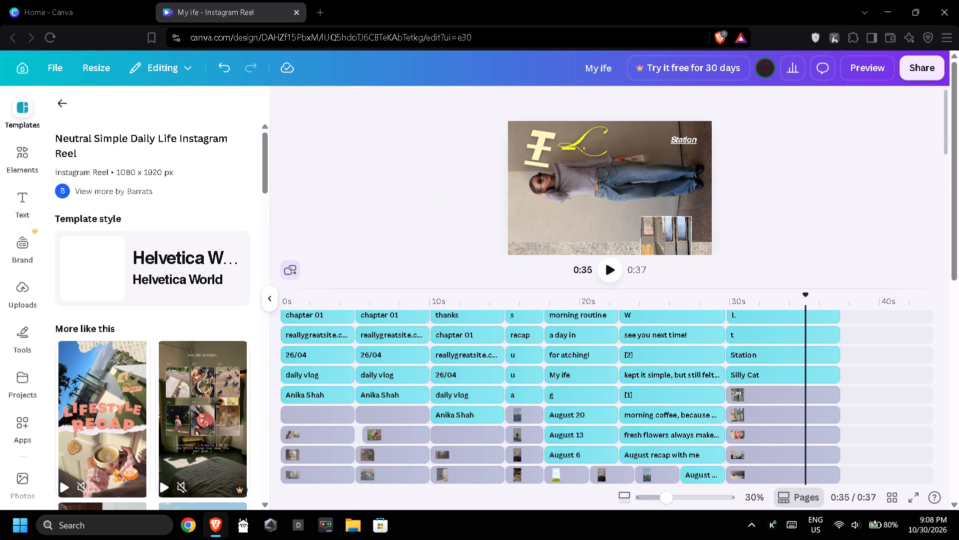
Move the small train-interior photo straight across to the left edge of the last page, keeping it at the same height.
scroll(671, 210, "down", 1)
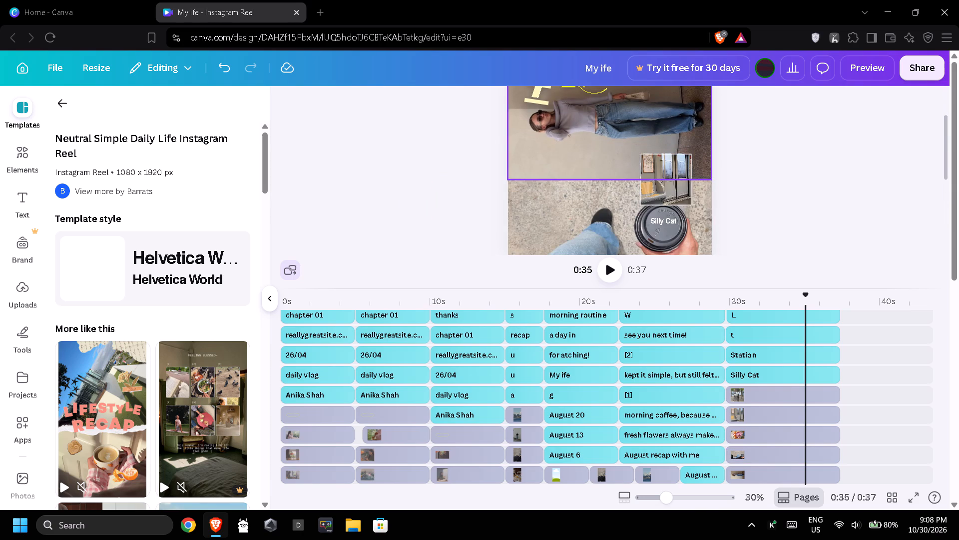
left_click_drag(668, 175, 544, 178)
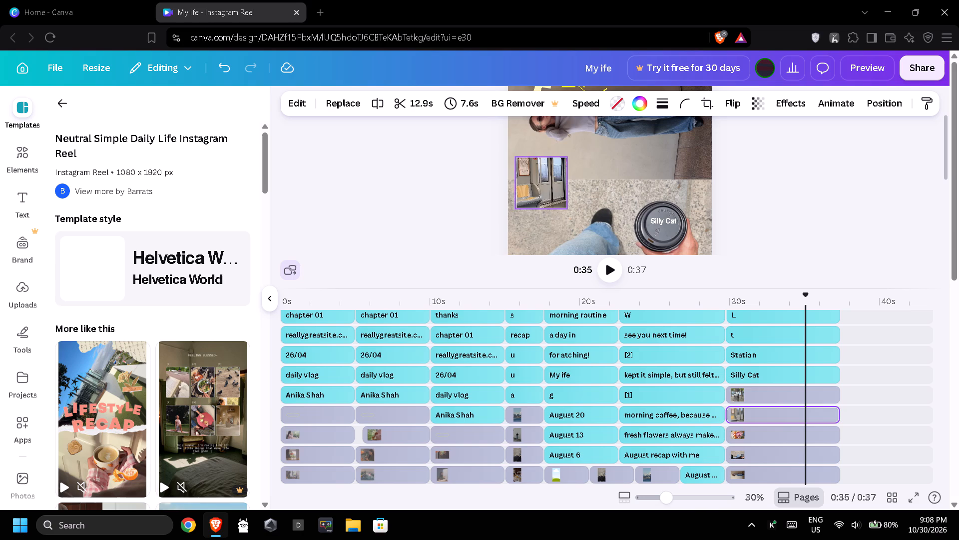
left_click_drag(544, 178, 537, 178)
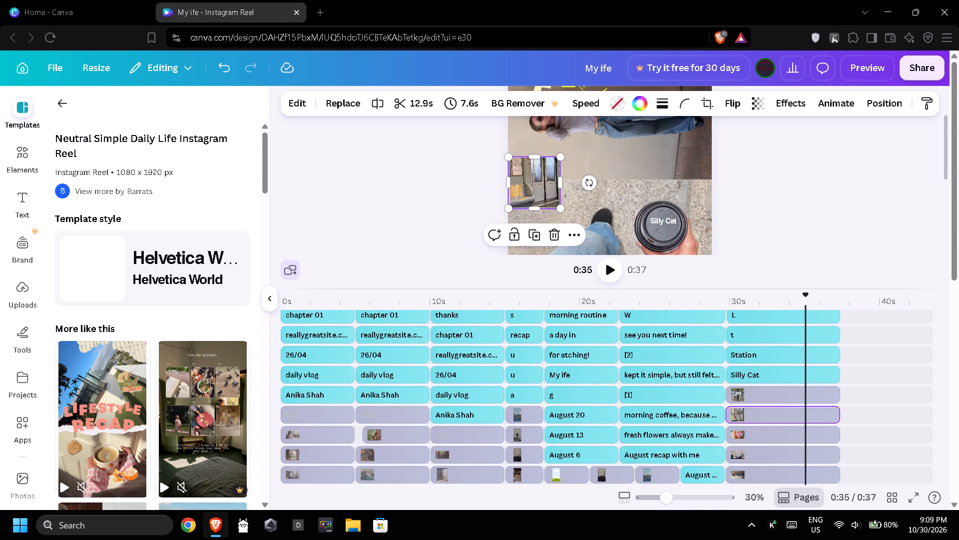
Move the small tree photo from beside the "Oslo, Norway" text up above the coffee cup, nearly level with the train-interior photo.
left_click(731, 179)
scroll(605, 208, "up", 1)
scroll(605, 208, "down", 2)
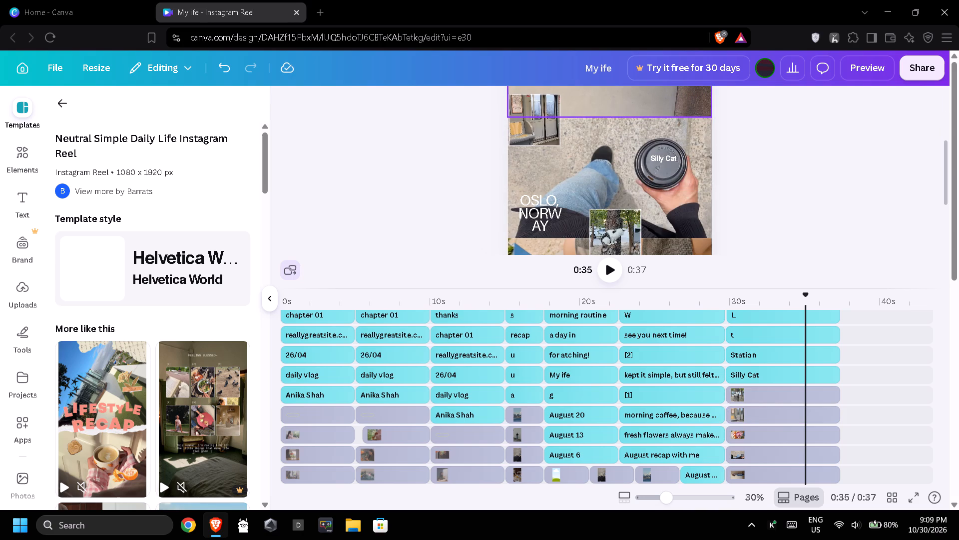
scroll(583, 187, "down", 1)
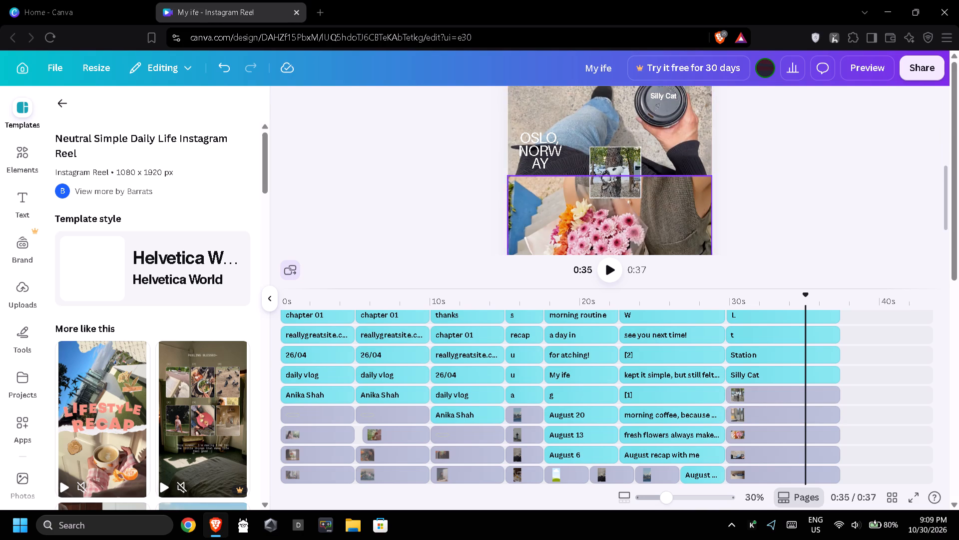
scroll(610, 170, "down", 1)
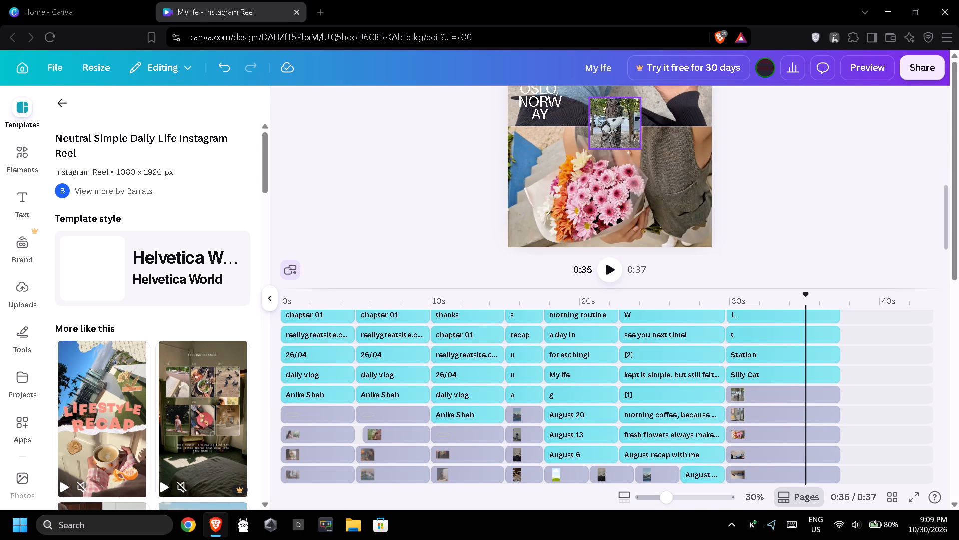
scroll(610, 170, "up", 1)
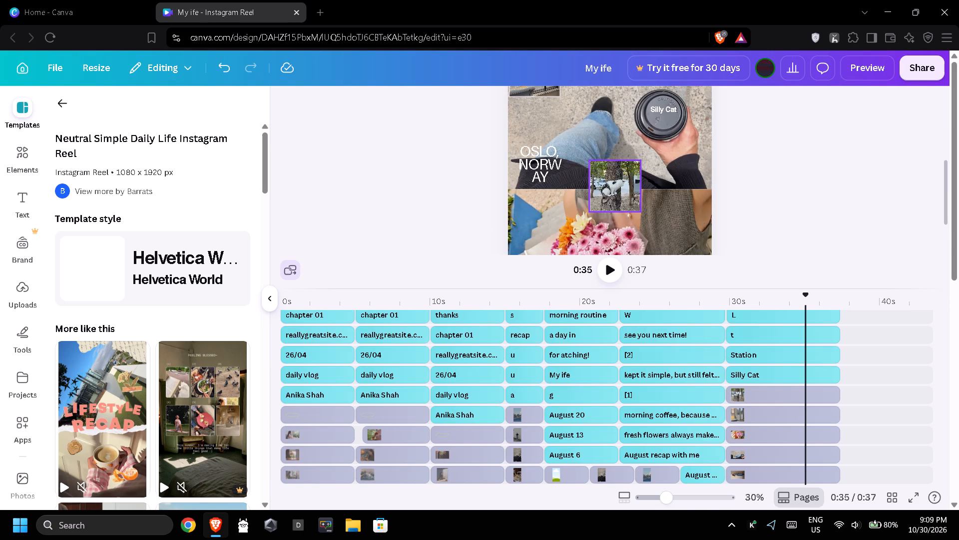
scroll(615, 173, "up", 1)
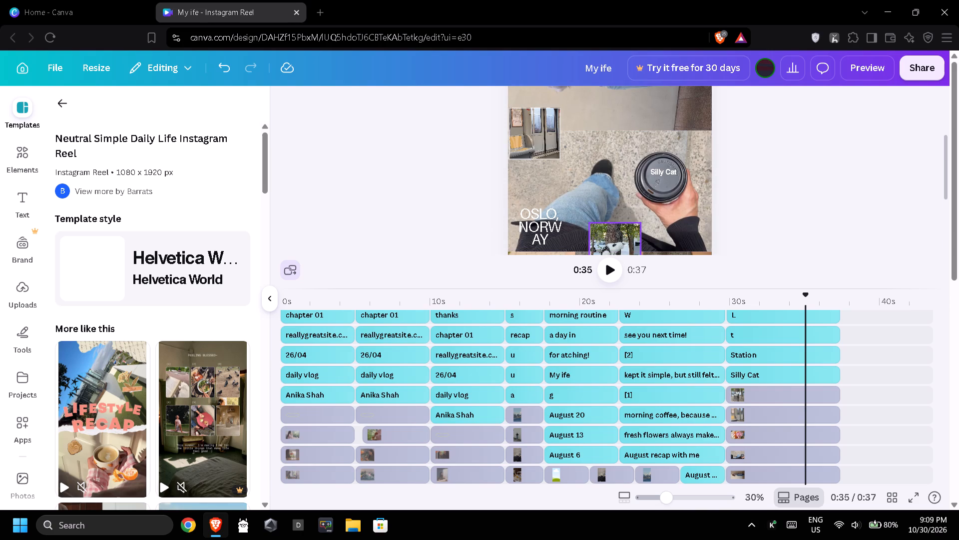
left_click_drag(618, 244, 628, 168)
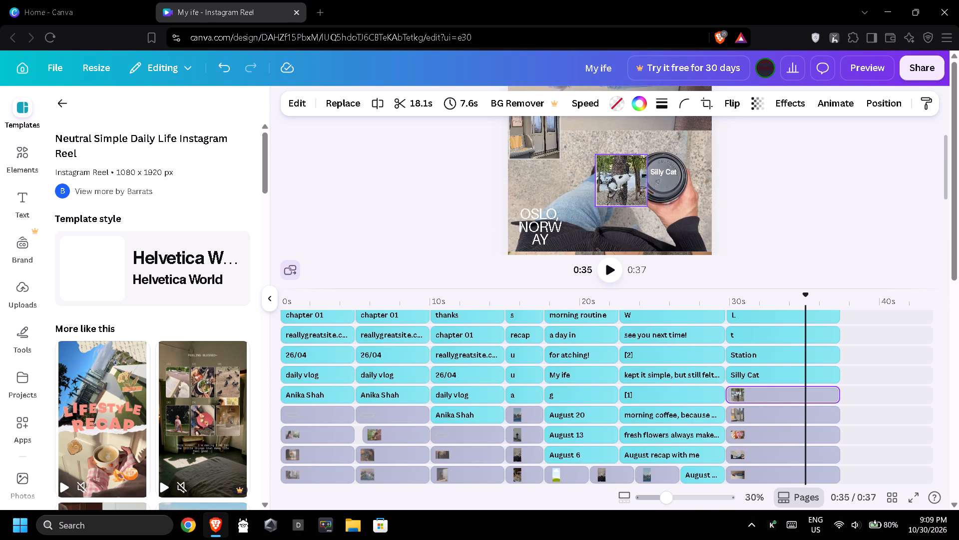
left_click_drag(628, 168, 688, 121)
scroll(658, 183, "up", 1)
left_click_drag(691, 189, 691, 190)
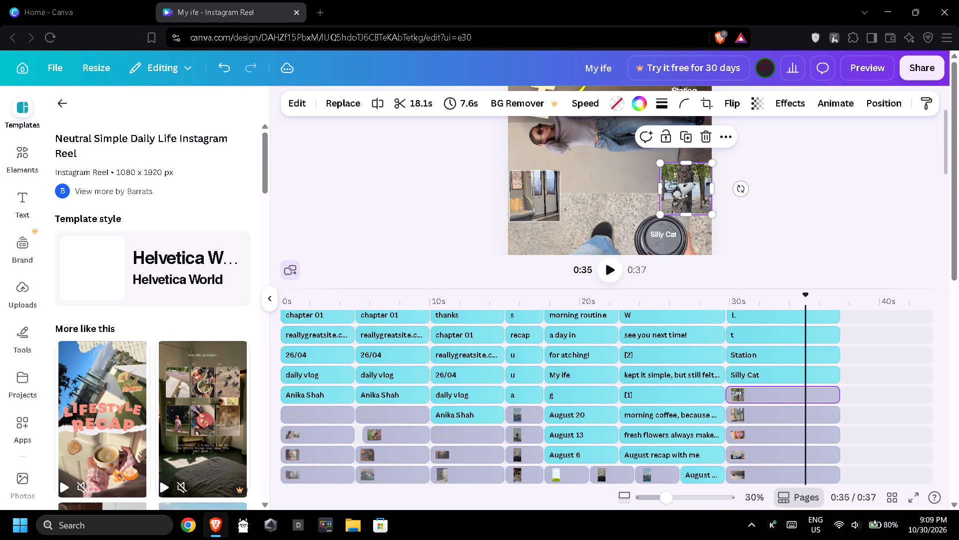
left_click_drag(691, 190, 684, 195)
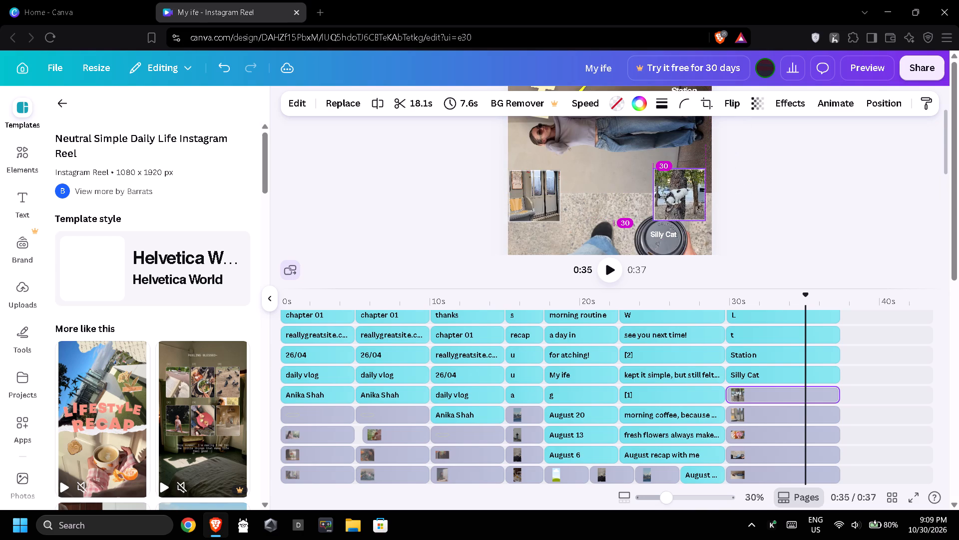
left_click_drag(684, 195, 685, 192)
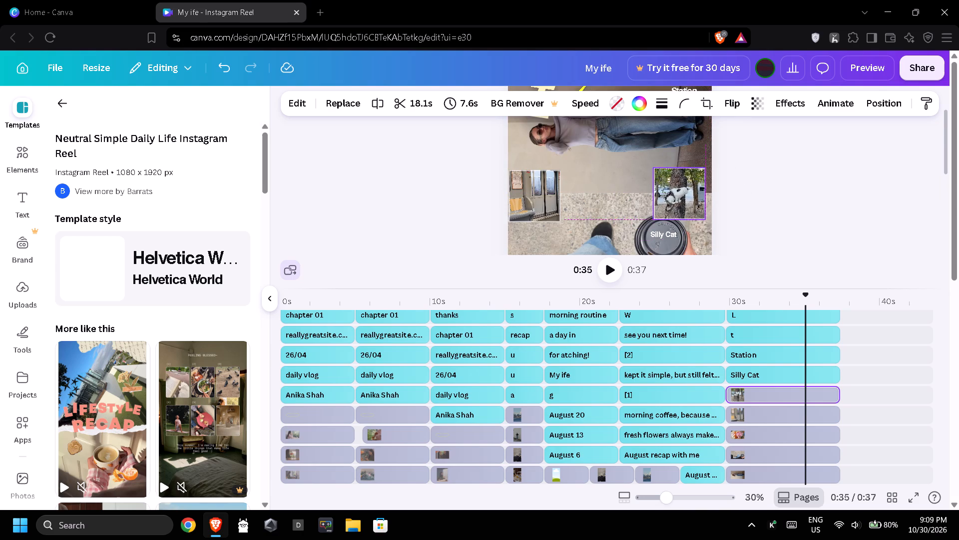
left_click_drag(685, 192, 685, 193)
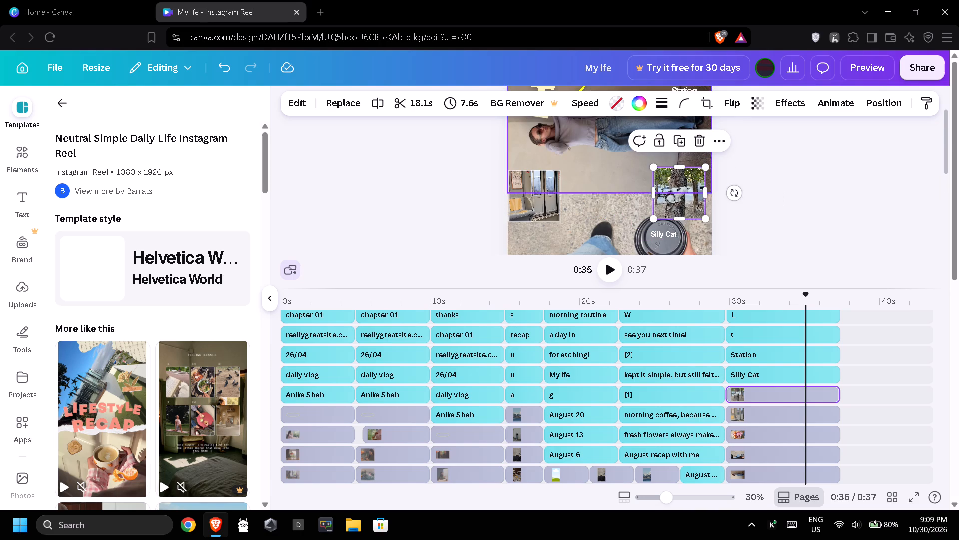
Nudge the small tree photo across until it sits flush with the right edge of the last page.
left_click(805, 202)
left_click_drag(693, 199, 697, 198)
left_click(776, 212)
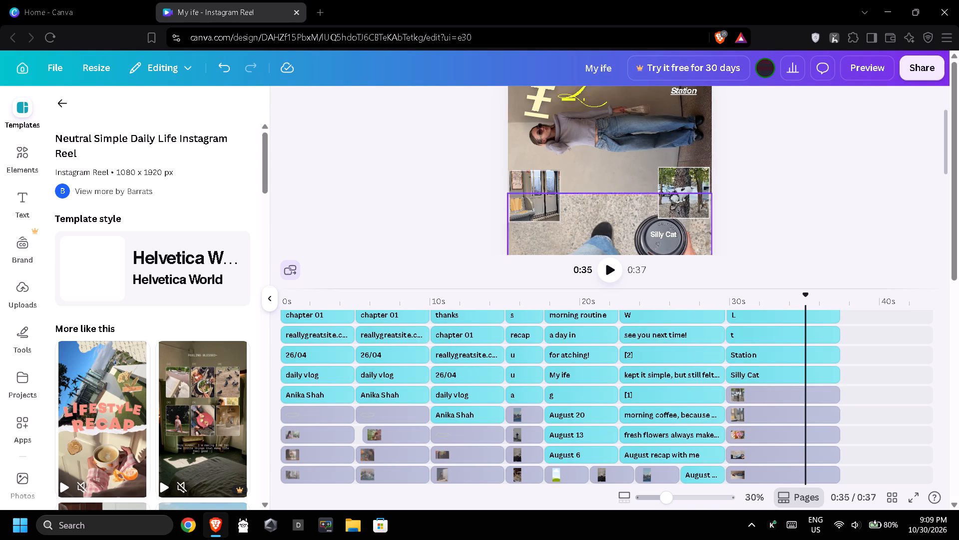
left_click(682, 199)
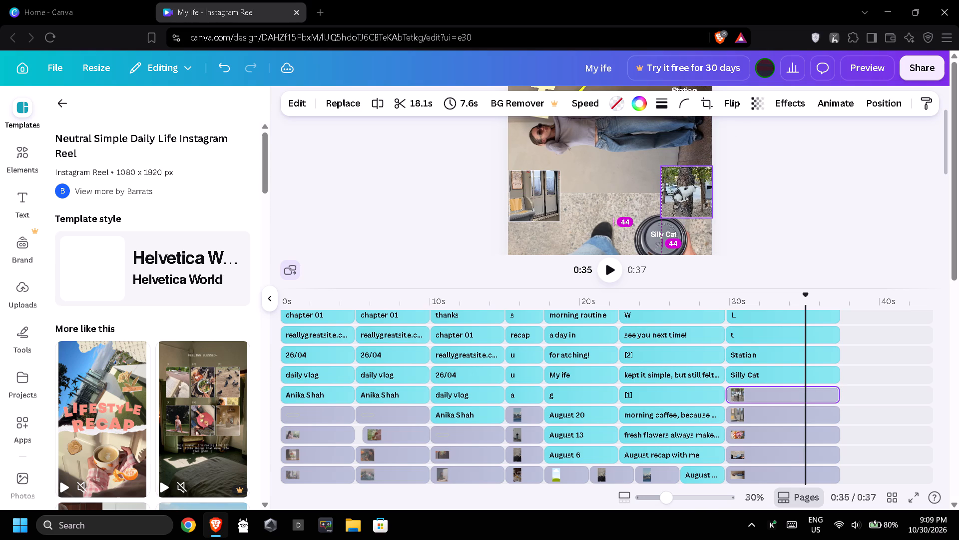
left_click(776, 220)
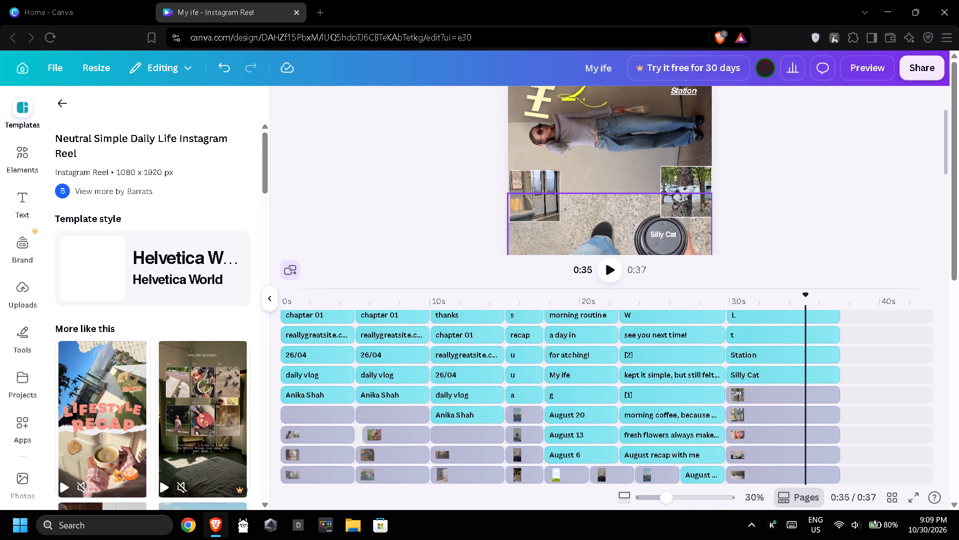
left_click(671, 199)
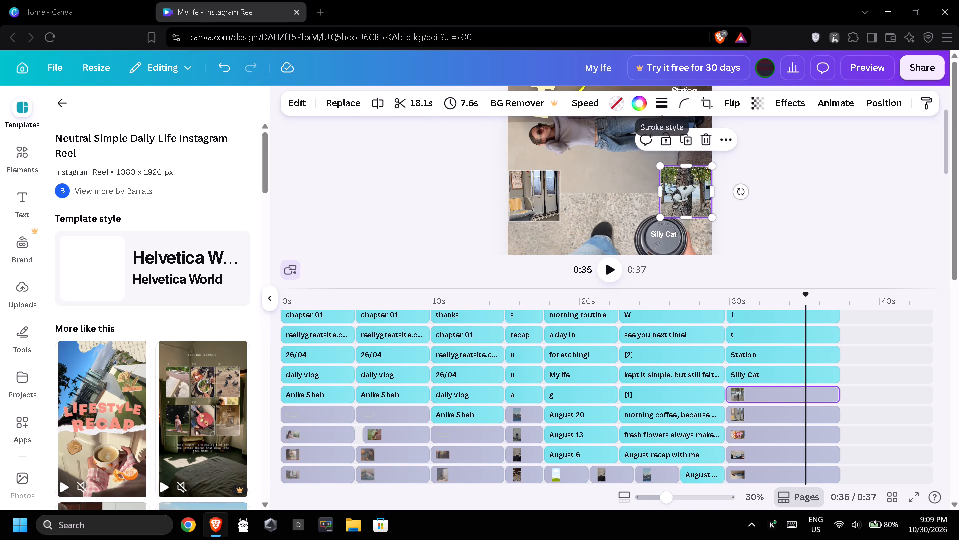
left_click(796, 203)
Look over the last page from the bottom flower photo up to the "Station" label.
scroll(643, 179, "down", 2)
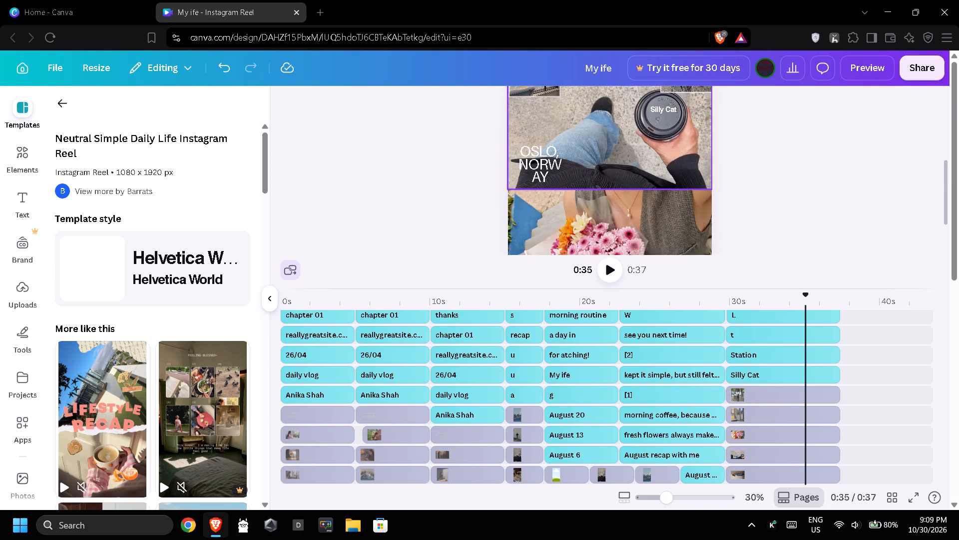
scroll(643, 178, "down", 1)
scroll(566, 194, "down", 1)
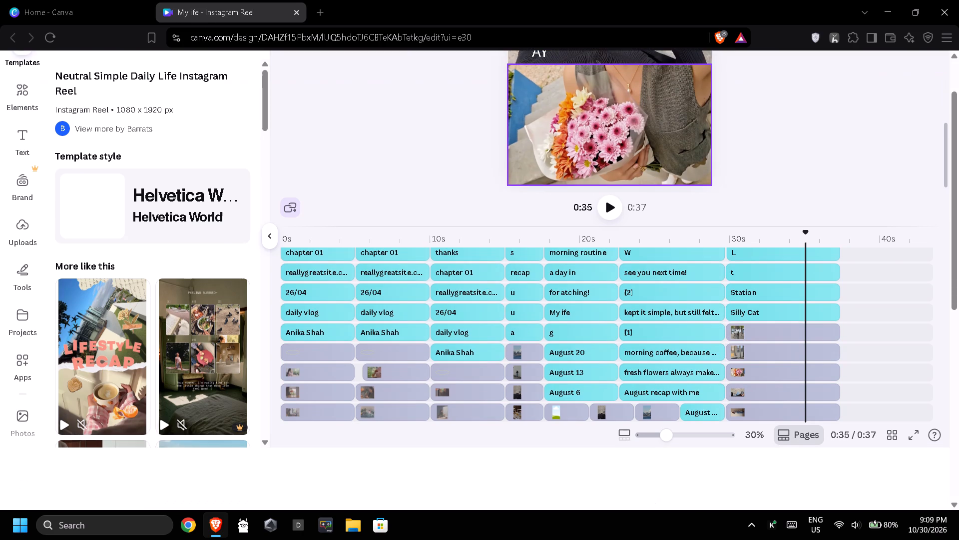
scroll(566, 194, "up", 1)
left_click(763, 346)
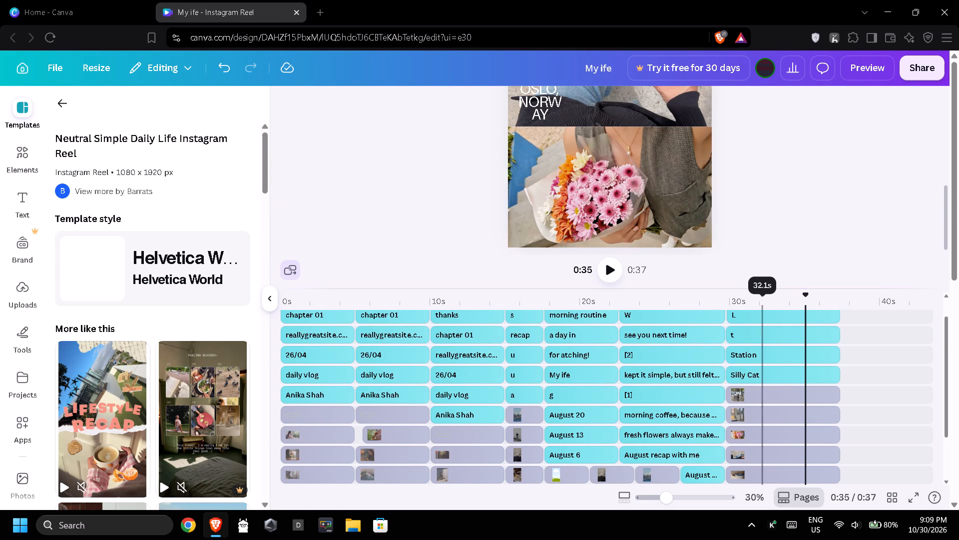
scroll(529, 205, "up", 3)
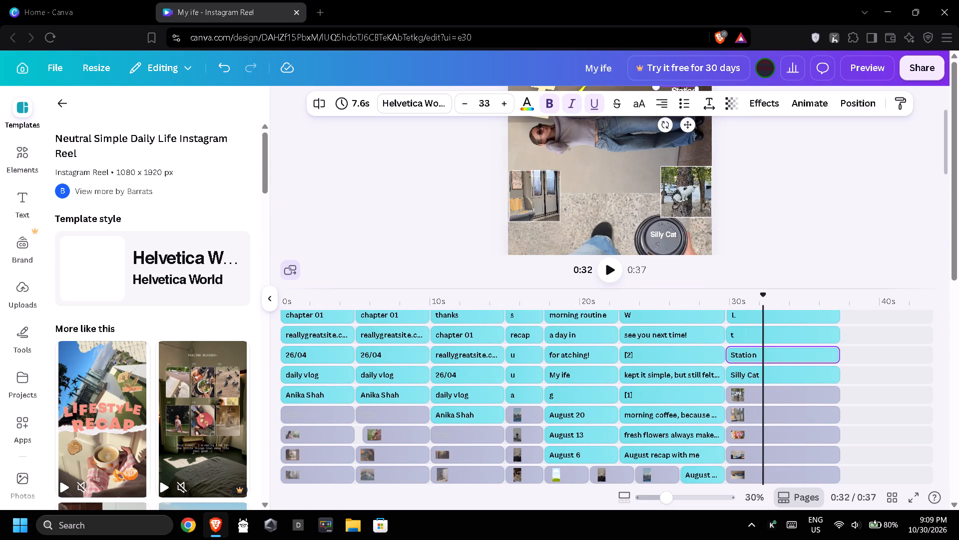
scroll(583, 190, "up", 3)
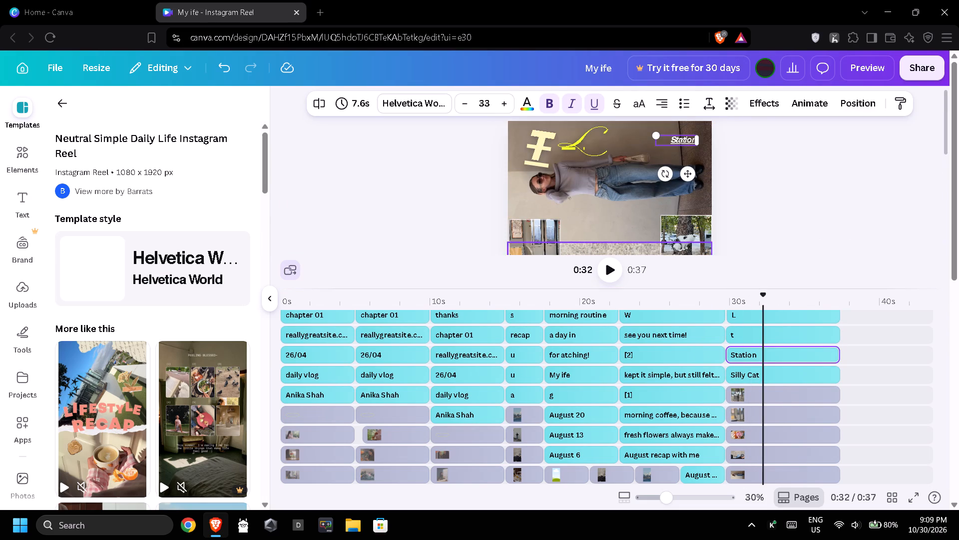
On the August 28 dining page, move the translucent grey rectangle off the "fresh flowers" text to the empty tiles beside the knife.
left_click(696, 332)
scroll(593, 200, "up", 1)
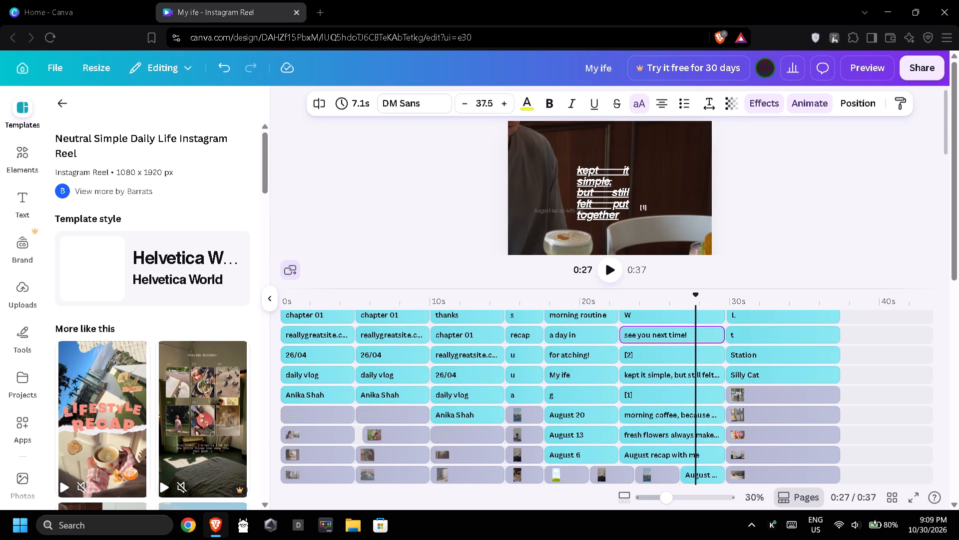
scroll(593, 200, "up", 1)
scroll(593, 200, "down", 3)
scroll(593, 200, "up", 1)
scroll(593, 200, "down", 1)
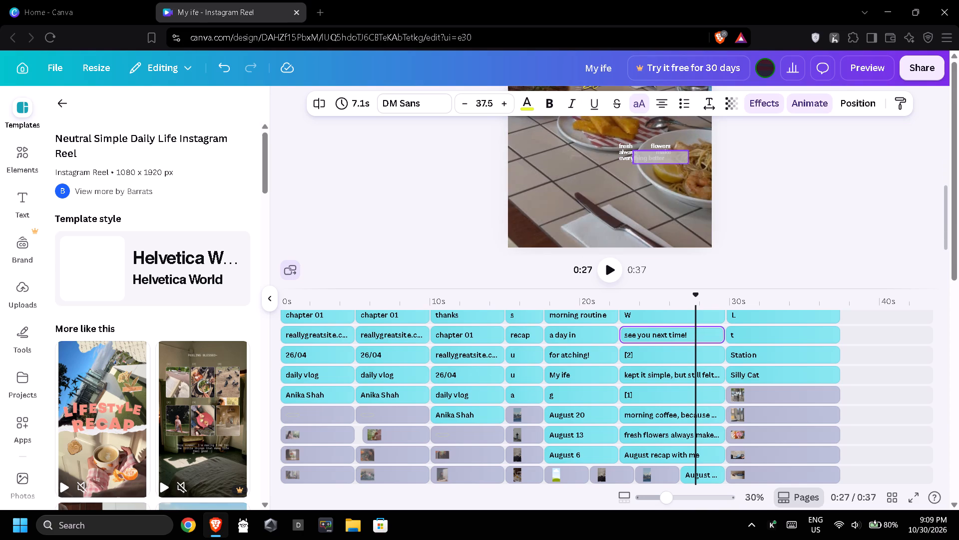
left_click(647, 154)
left_click_drag(669, 157, 604, 171)
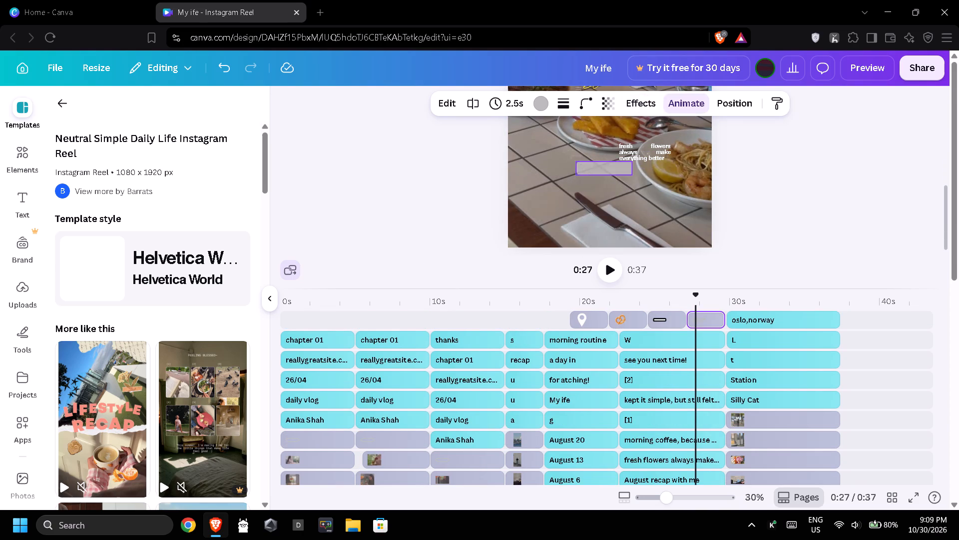
left_click_drag(604, 171, 585, 182)
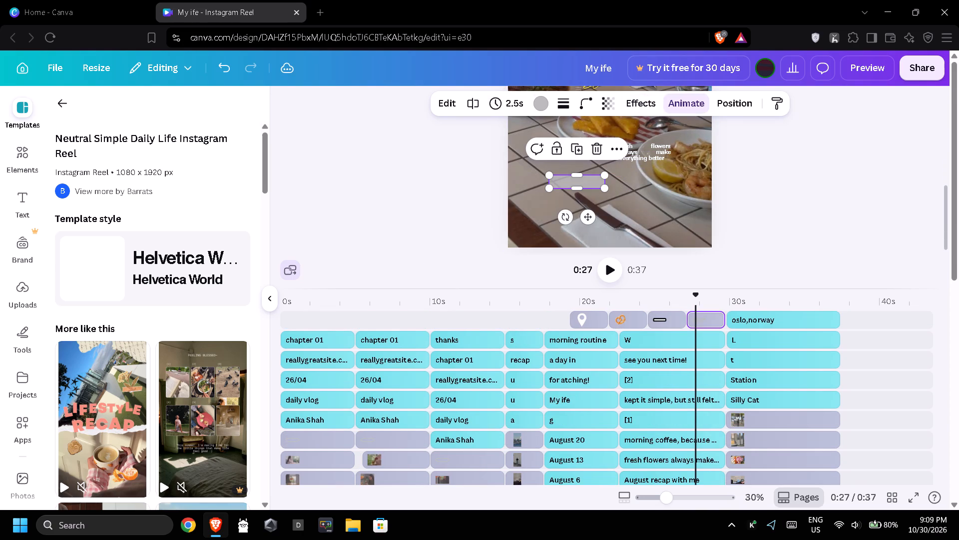
Resize the translucent grey rectangle so it is somewhat narrower and taller.
left_click_drag(607, 185, 629, 207)
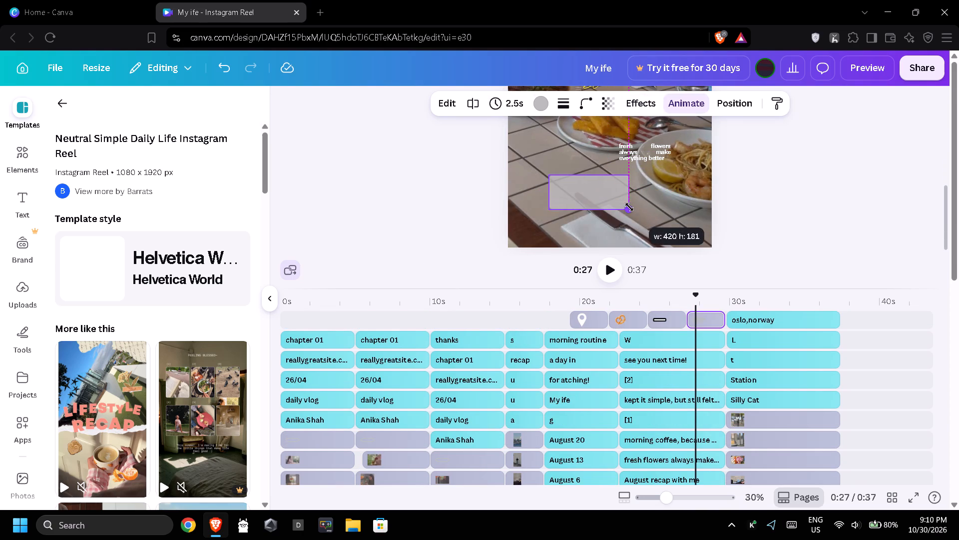
left_click_drag(629, 207, 600, 213)
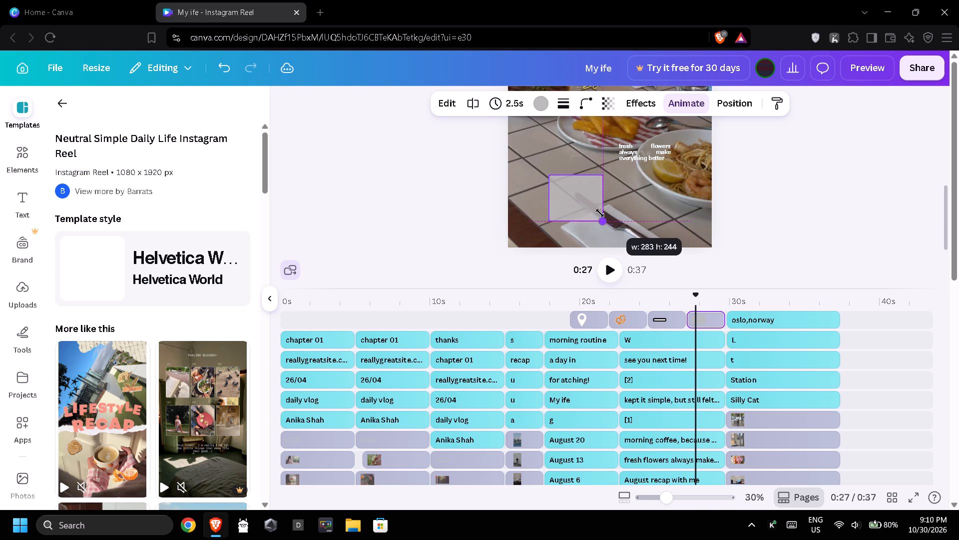
left_click_drag(600, 213, 599, 193)
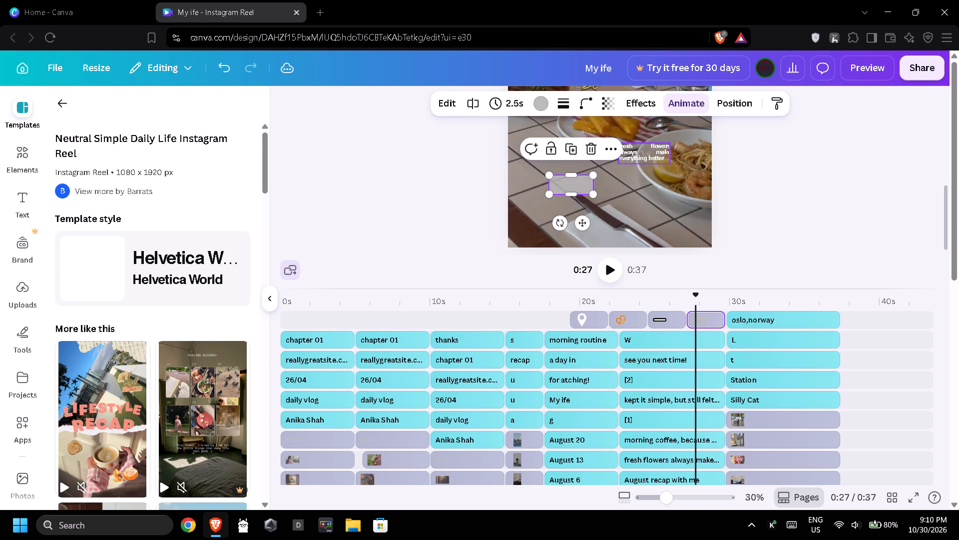
Enlarge the "fresh flowers always make everything better" text over the pasta plate.
left_click(659, 145)
left_click_drag(671, 166, 687, 184)
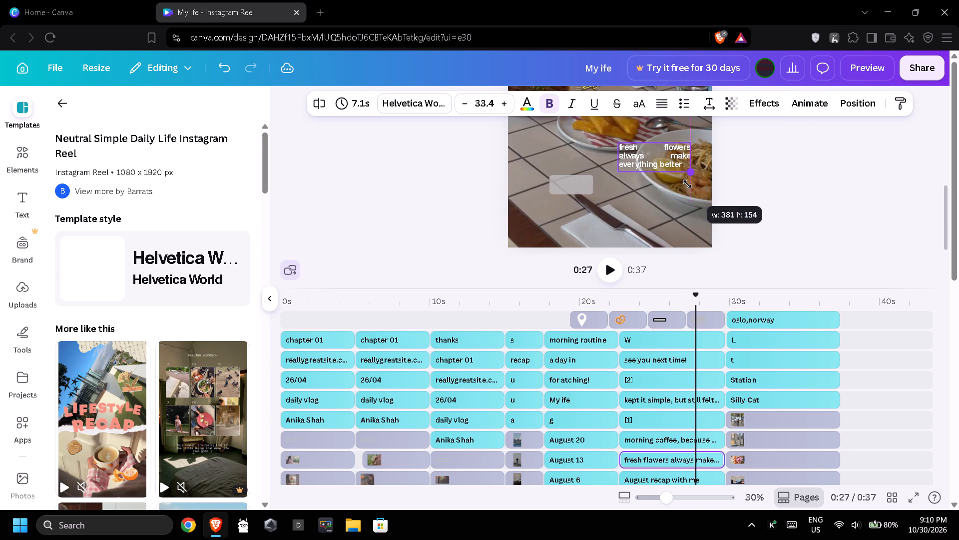
left_click_drag(687, 184, 697, 198)
Widen the text box of the yellow script "W" and enlarge the letter to font size 130.
scroll(638, 164, "up", 2)
scroll(637, 164, "down", 1)
left_click(603, 189)
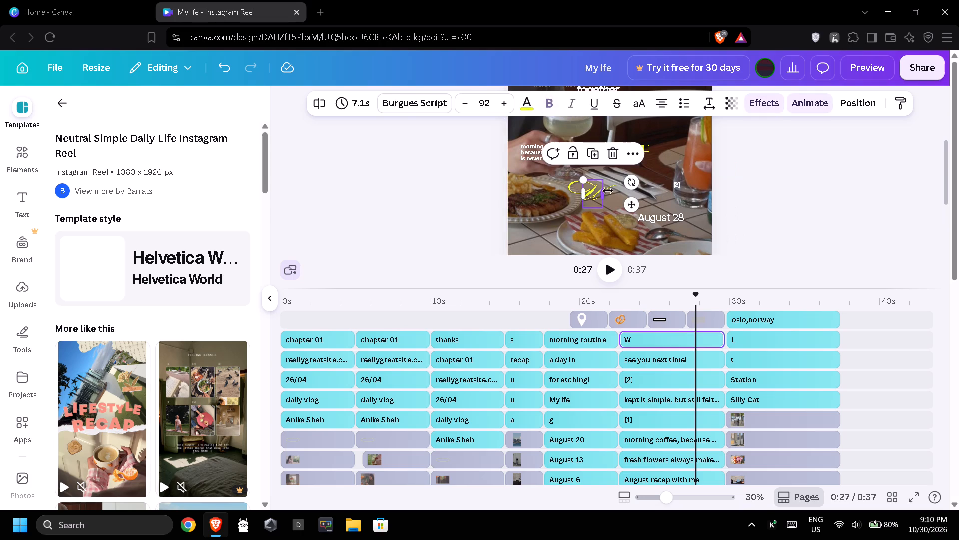
left_click_drag(580, 194, 567, 194)
left_click_drag(567, 194, 523, 196)
left_click_drag(568, 196, 583, 196)
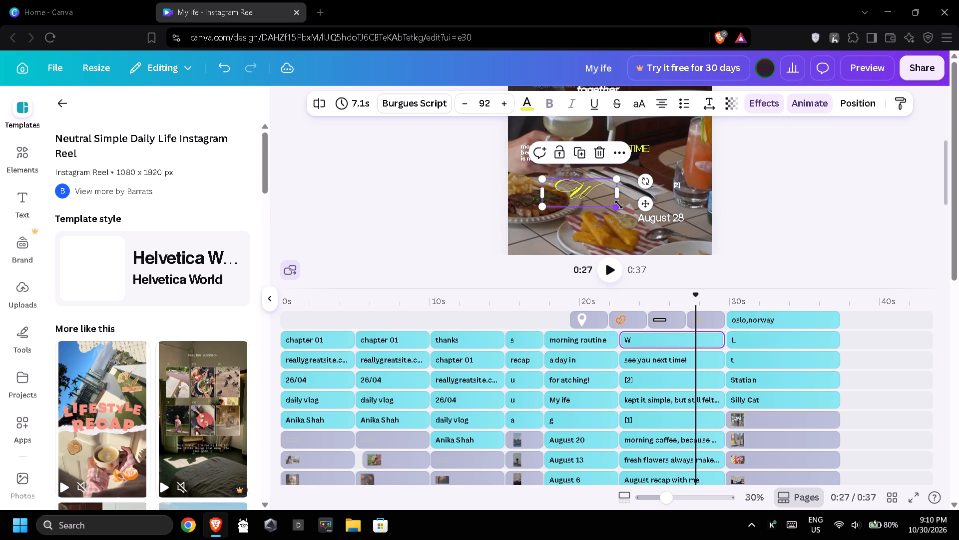
left_click_drag(618, 204, 640, 236)
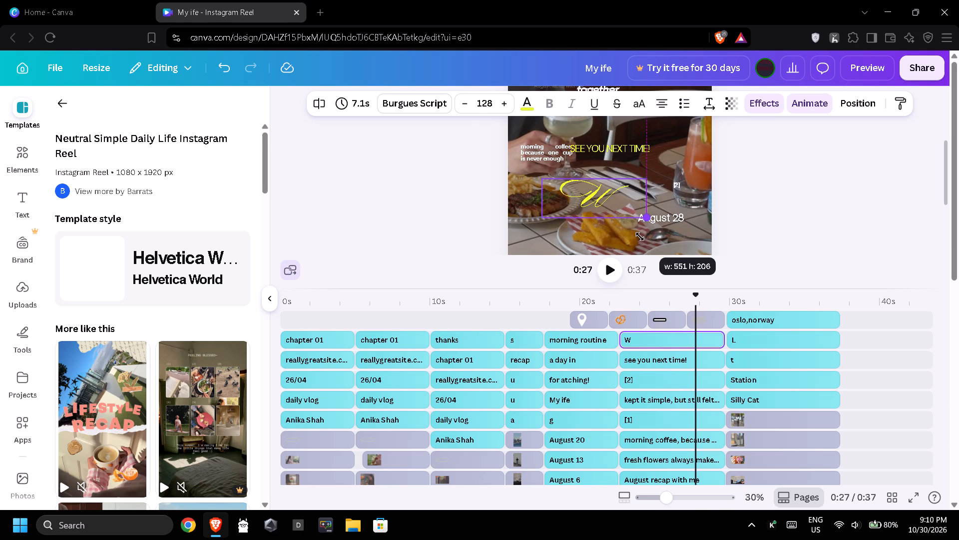
left_click_drag(640, 236, 641, 239)
Move the yellow script "W" to the left side of the dining page, below the steak plate and level with "August 28".
left_click_drag(597, 198, 560, 180)
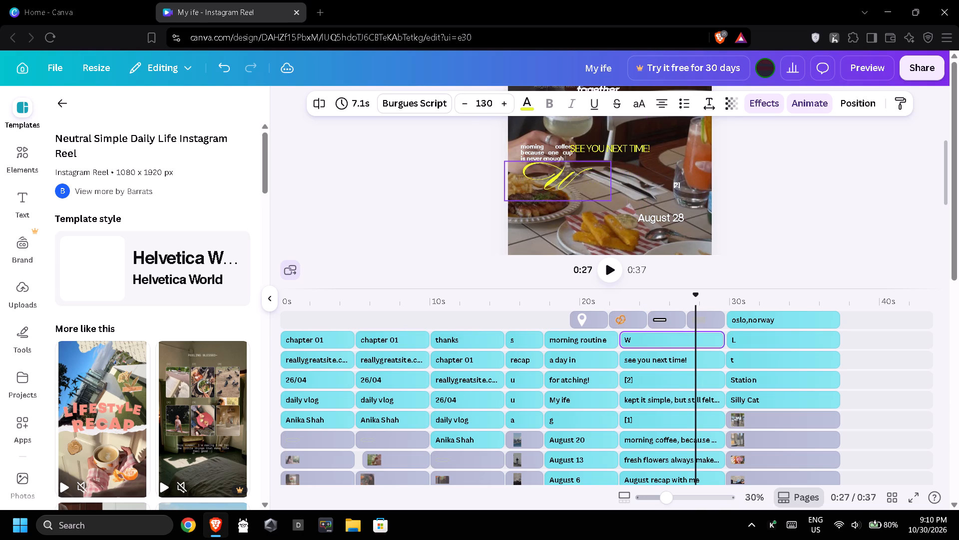
left_click_drag(560, 180, 564, 189)
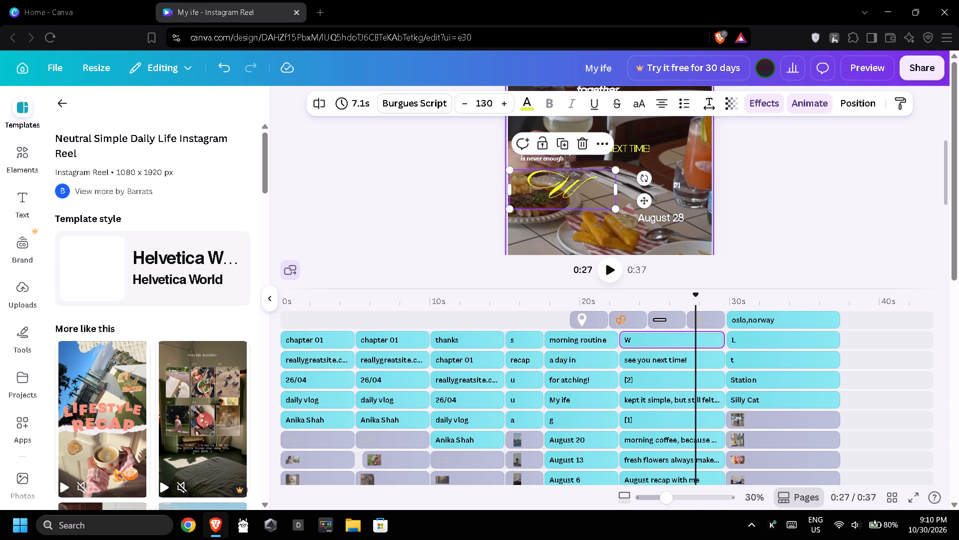
left_click(671, 174)
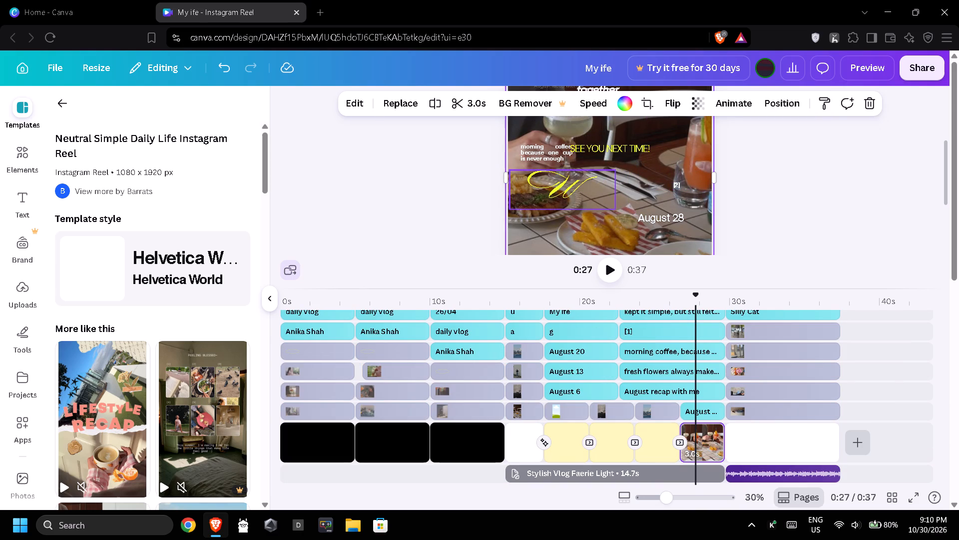
left_click_drag(571, 183, 570, 224)
left_click(436, 202)
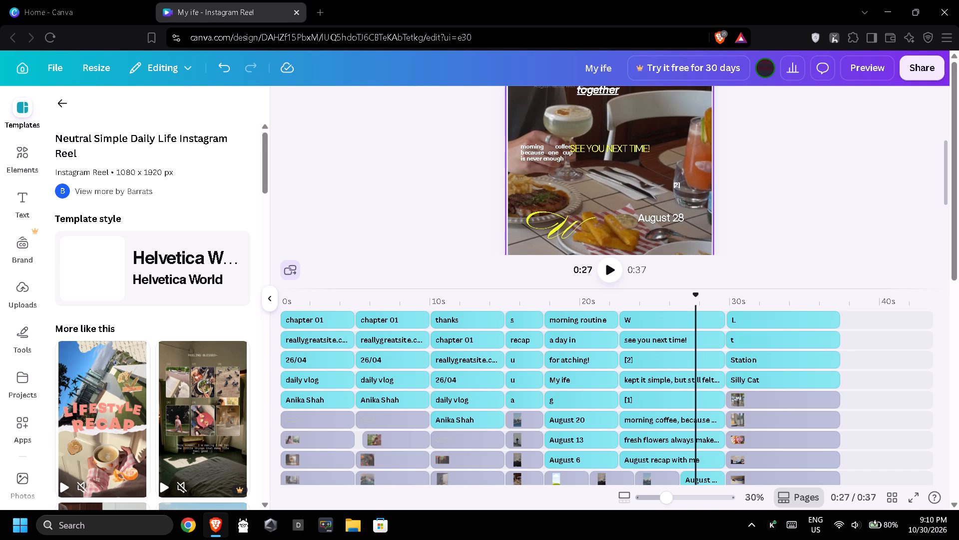
Move the yellow "SEE YOU NEXT TIME!" text to the right side of the dining page, over the top of the chair back.
left_click_drag(593, 148, 637, 170)
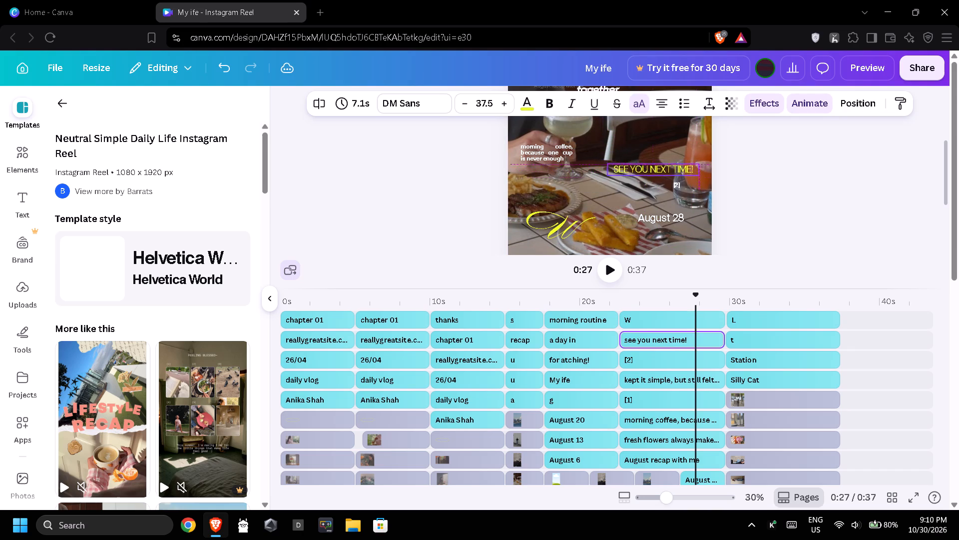
left_click_drag(637, 170, 620, 141)
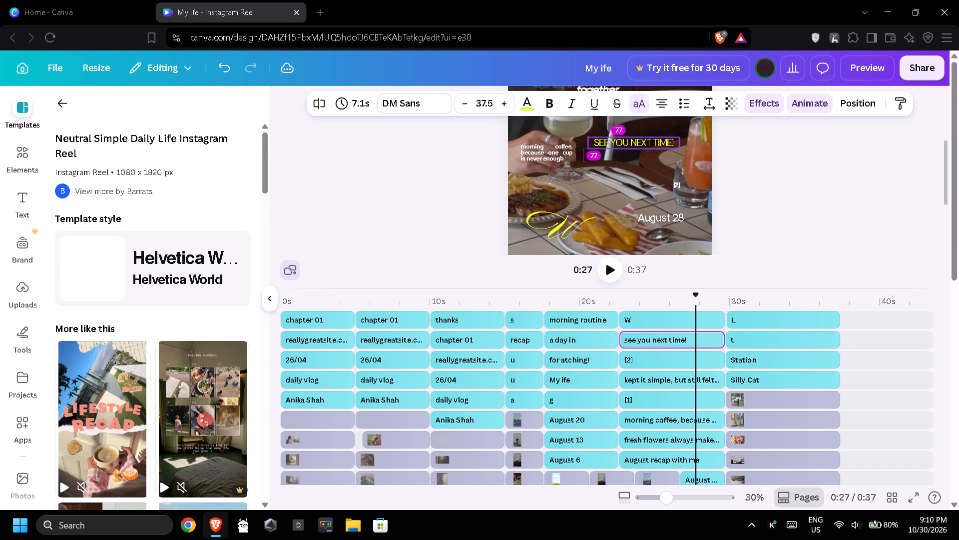
left_click_drag(620, 141, 622, 140)
scroll(624, 163, "up", 1)
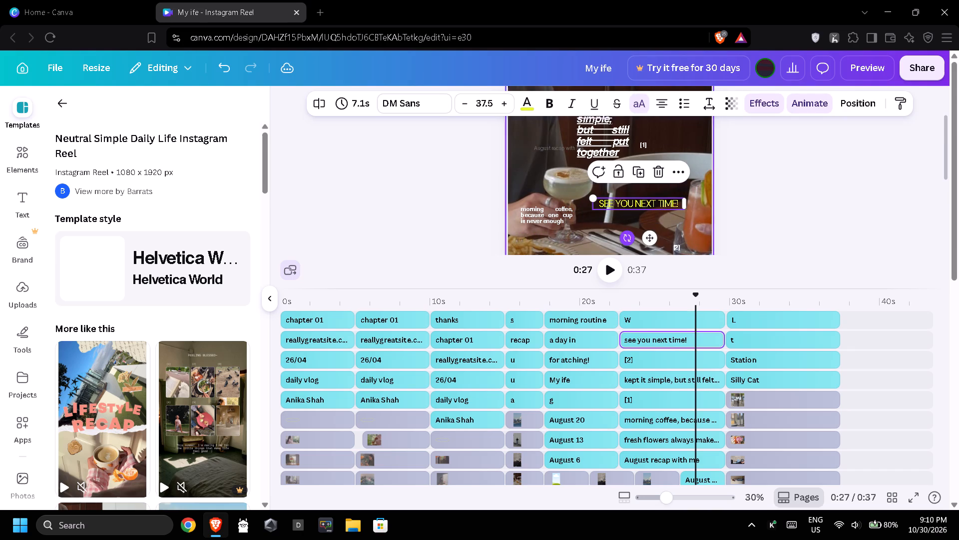
left_click_drag(647, 203, 659, 177)
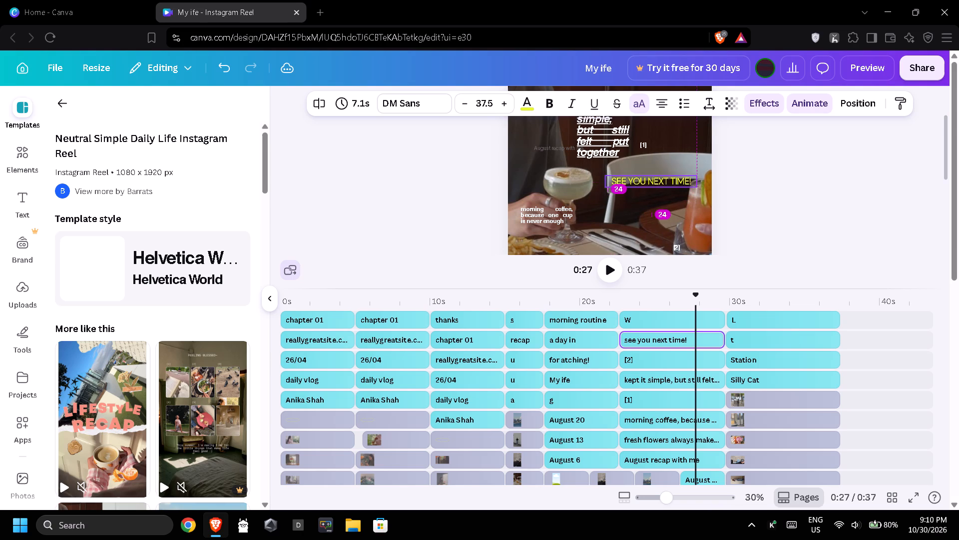
left_click_drag(659, 177, 666, 166)
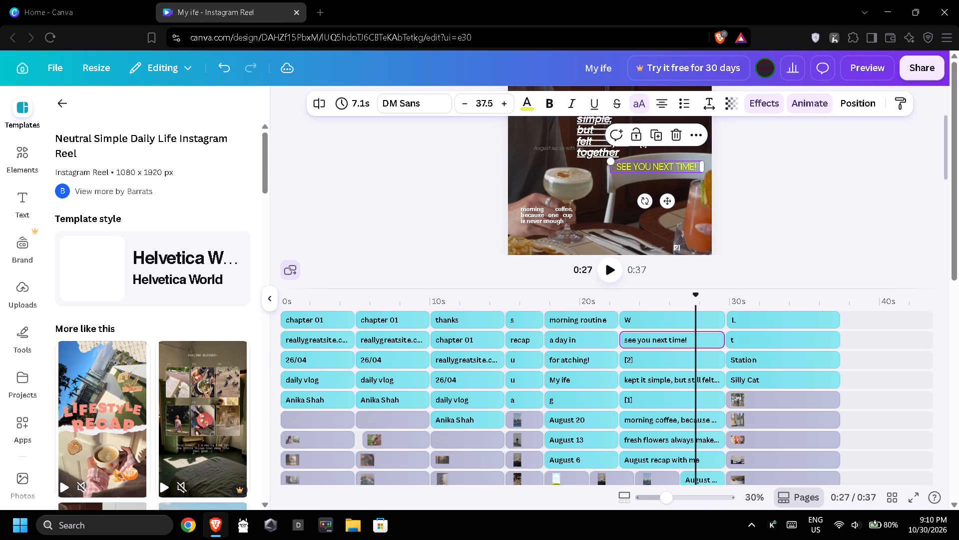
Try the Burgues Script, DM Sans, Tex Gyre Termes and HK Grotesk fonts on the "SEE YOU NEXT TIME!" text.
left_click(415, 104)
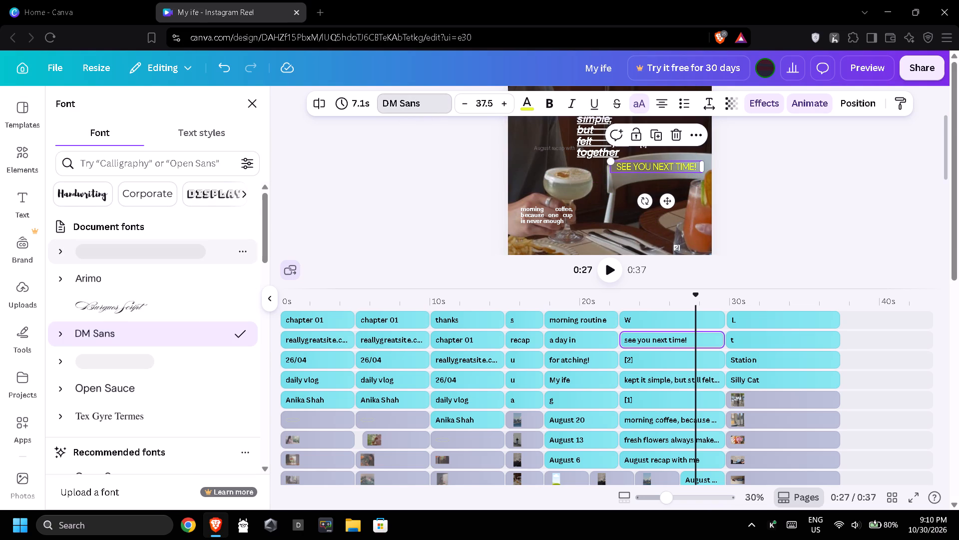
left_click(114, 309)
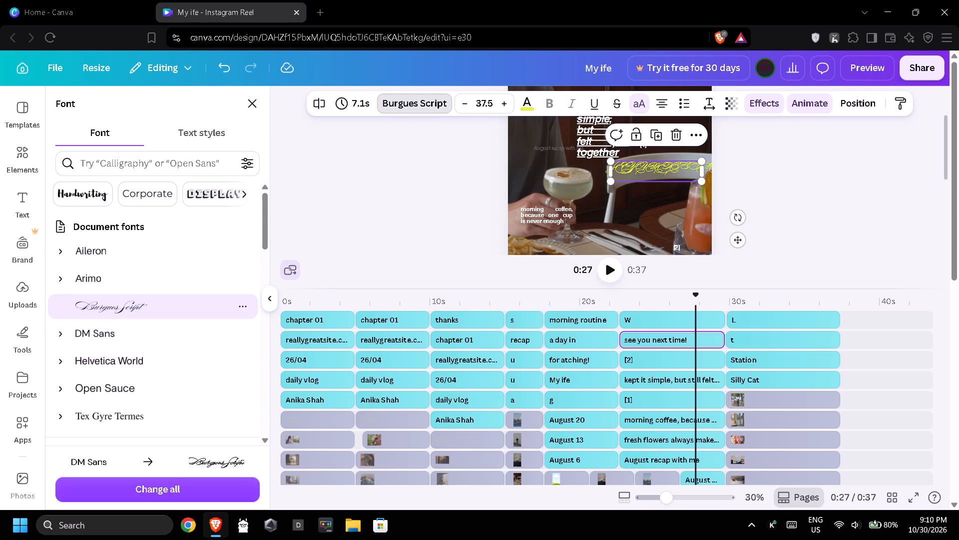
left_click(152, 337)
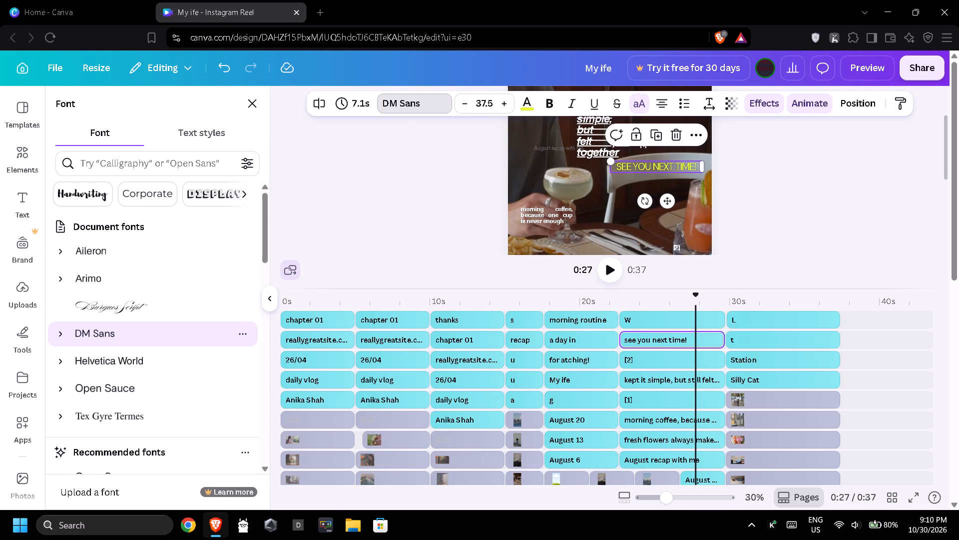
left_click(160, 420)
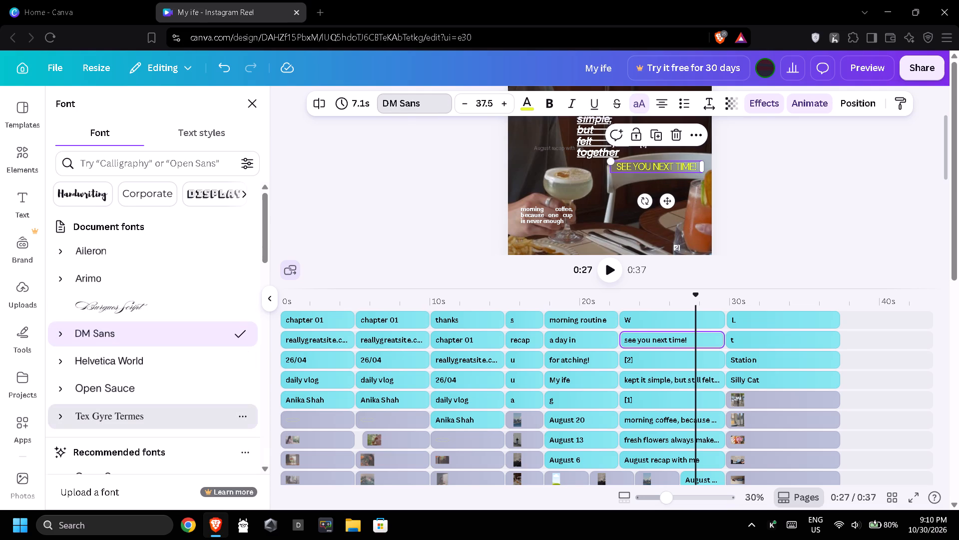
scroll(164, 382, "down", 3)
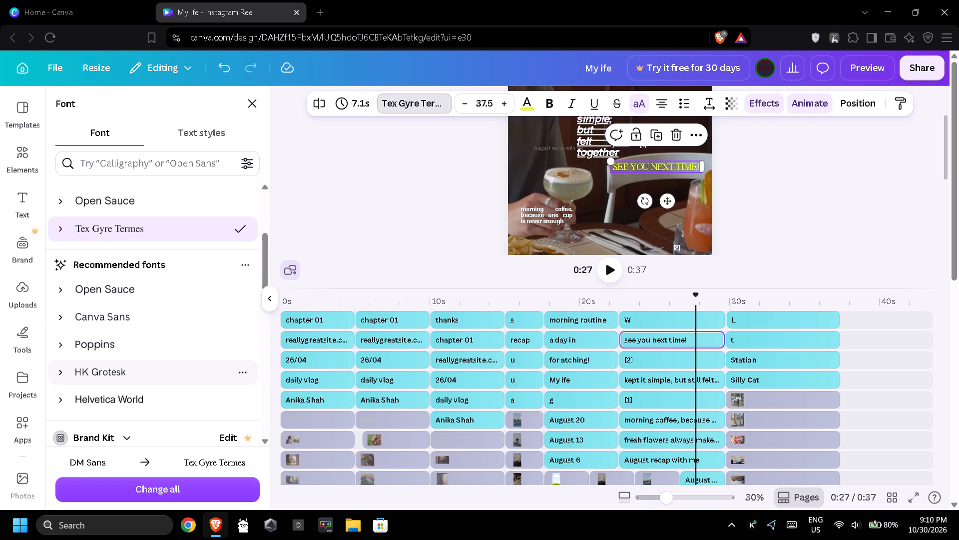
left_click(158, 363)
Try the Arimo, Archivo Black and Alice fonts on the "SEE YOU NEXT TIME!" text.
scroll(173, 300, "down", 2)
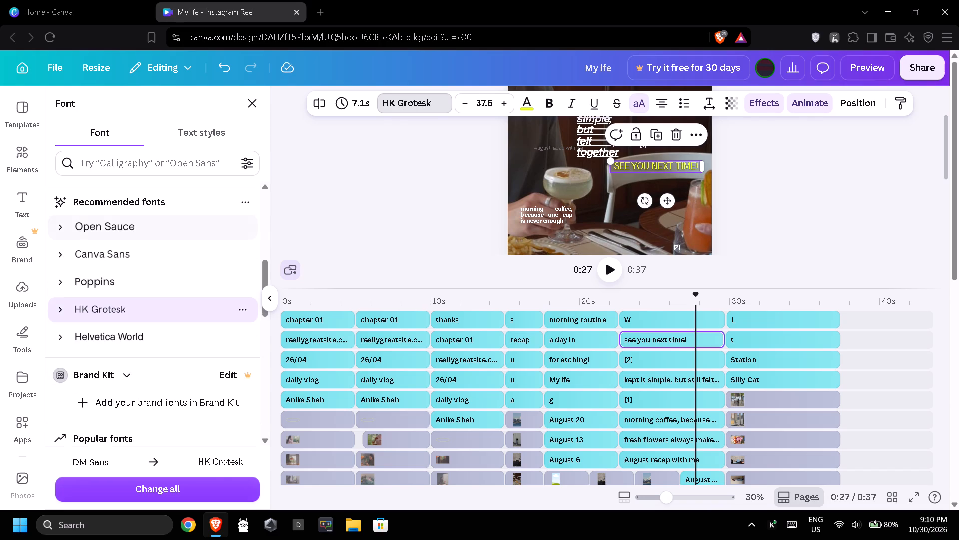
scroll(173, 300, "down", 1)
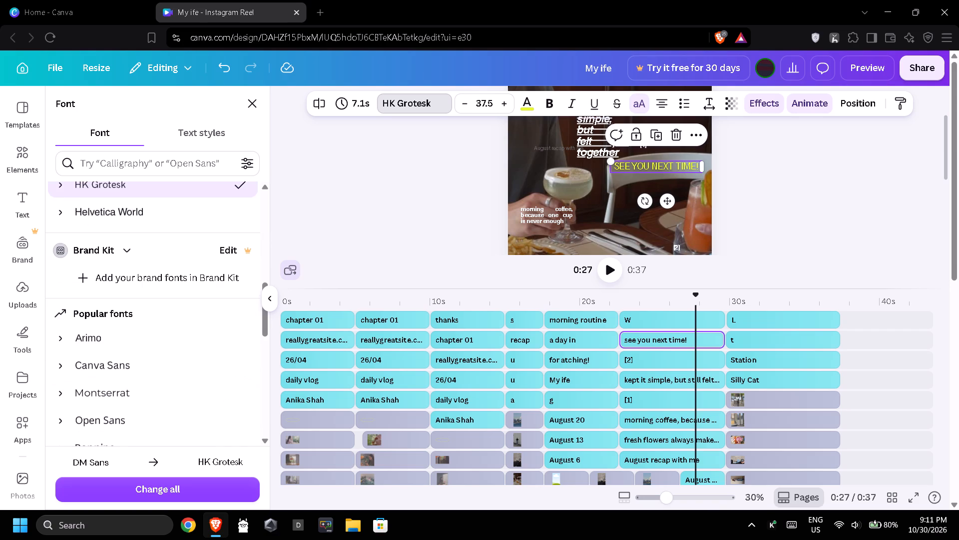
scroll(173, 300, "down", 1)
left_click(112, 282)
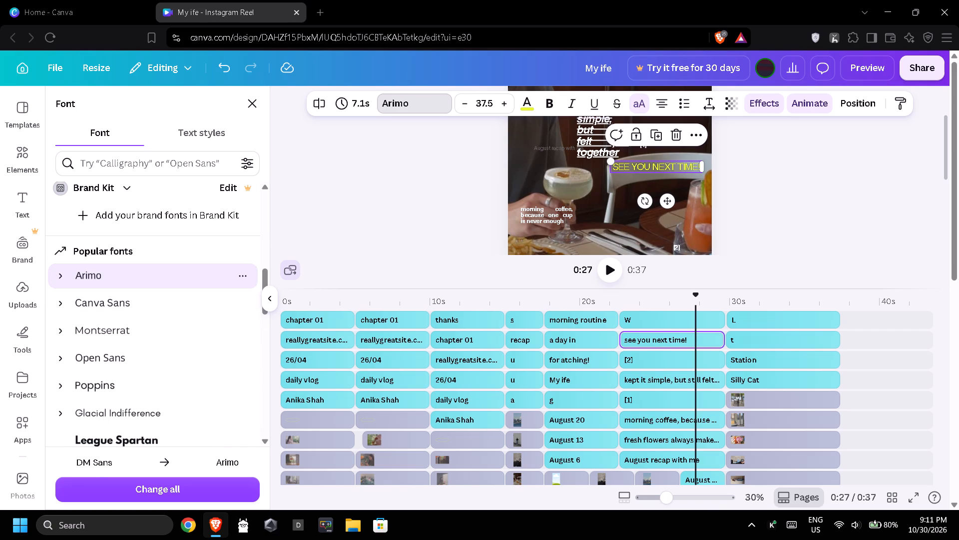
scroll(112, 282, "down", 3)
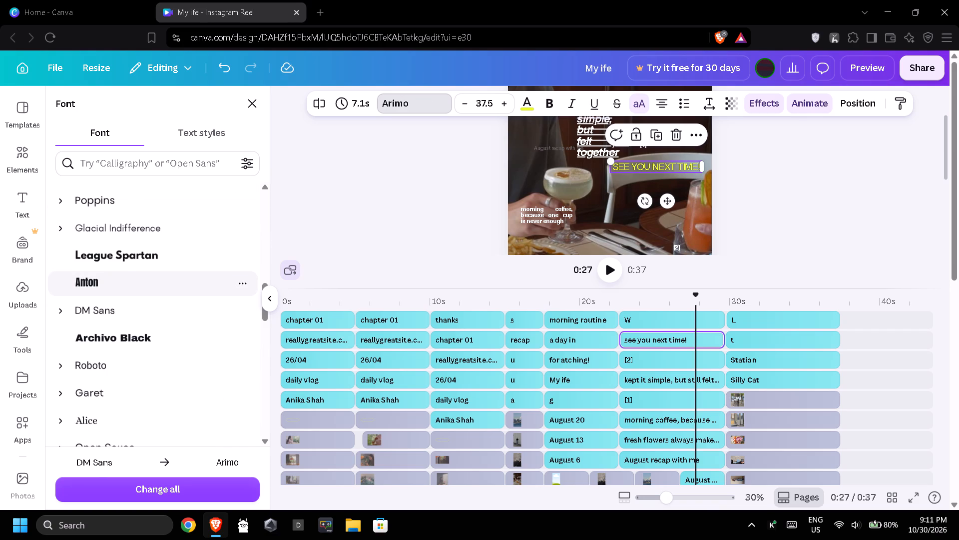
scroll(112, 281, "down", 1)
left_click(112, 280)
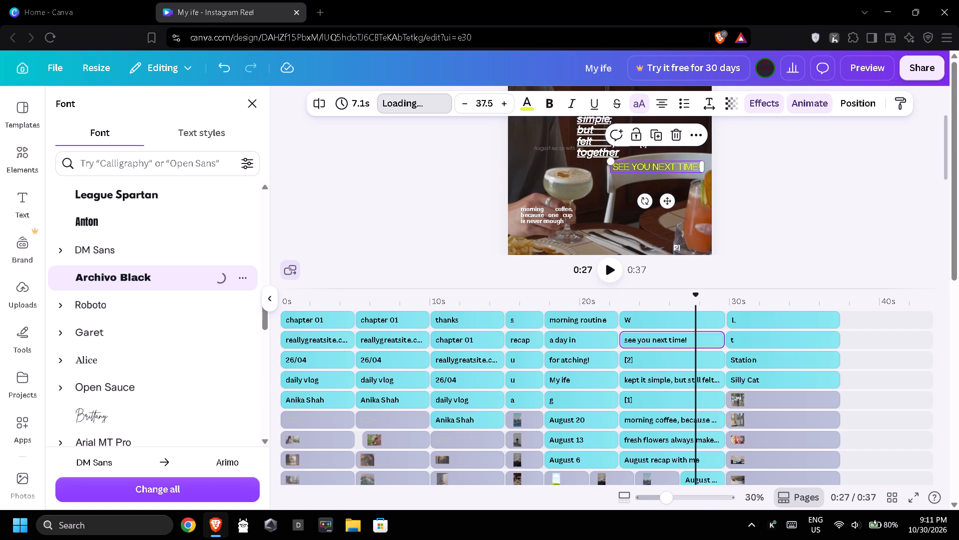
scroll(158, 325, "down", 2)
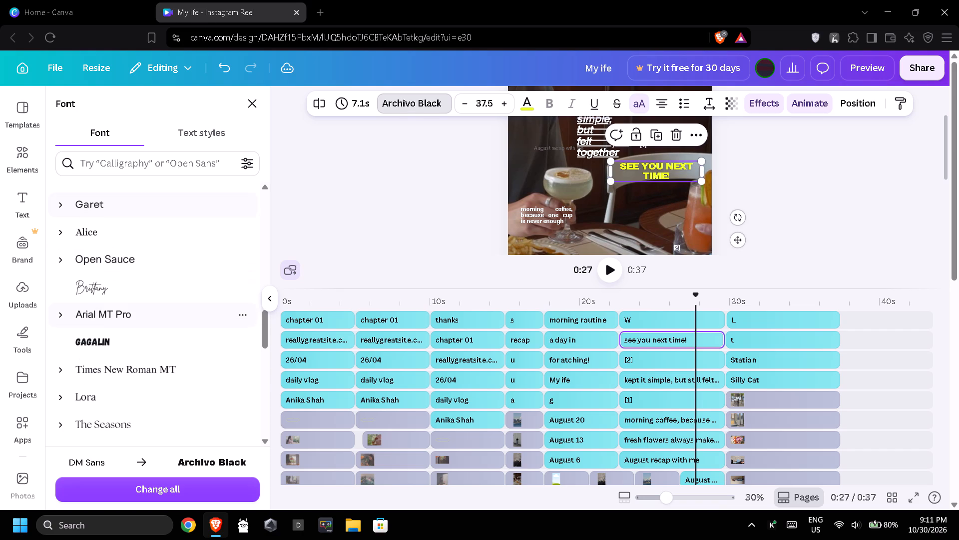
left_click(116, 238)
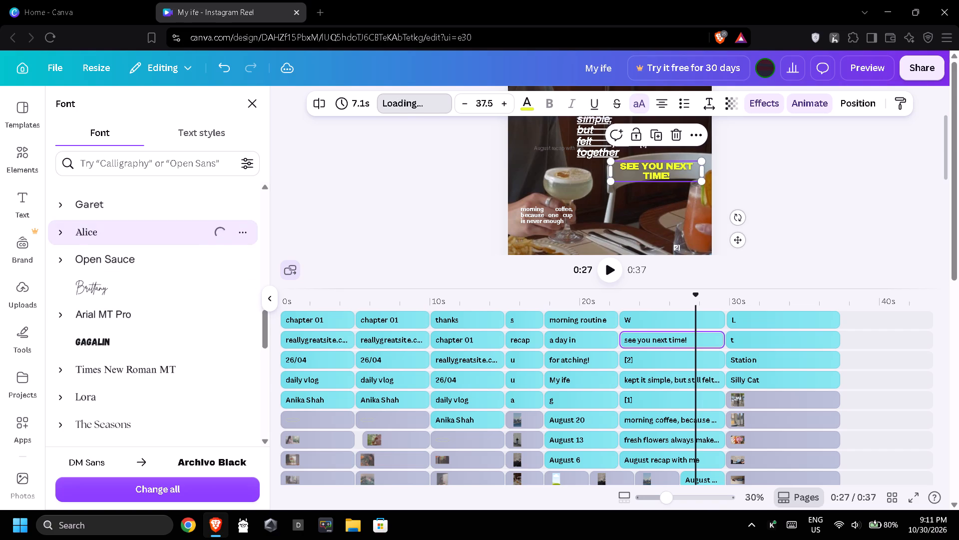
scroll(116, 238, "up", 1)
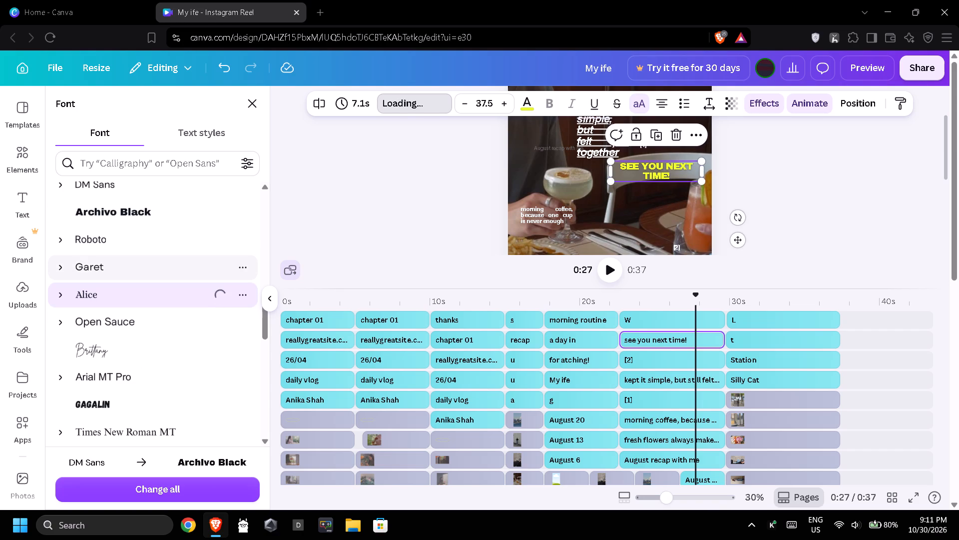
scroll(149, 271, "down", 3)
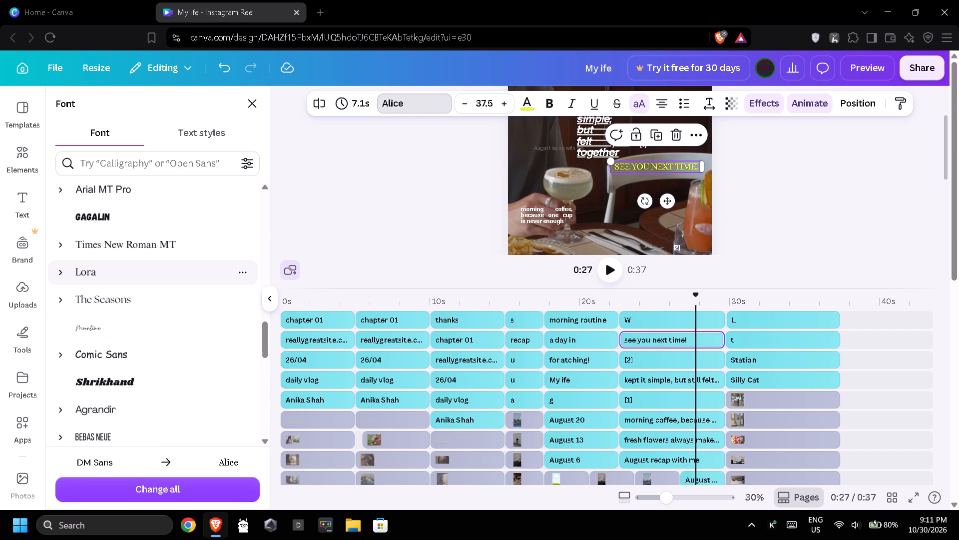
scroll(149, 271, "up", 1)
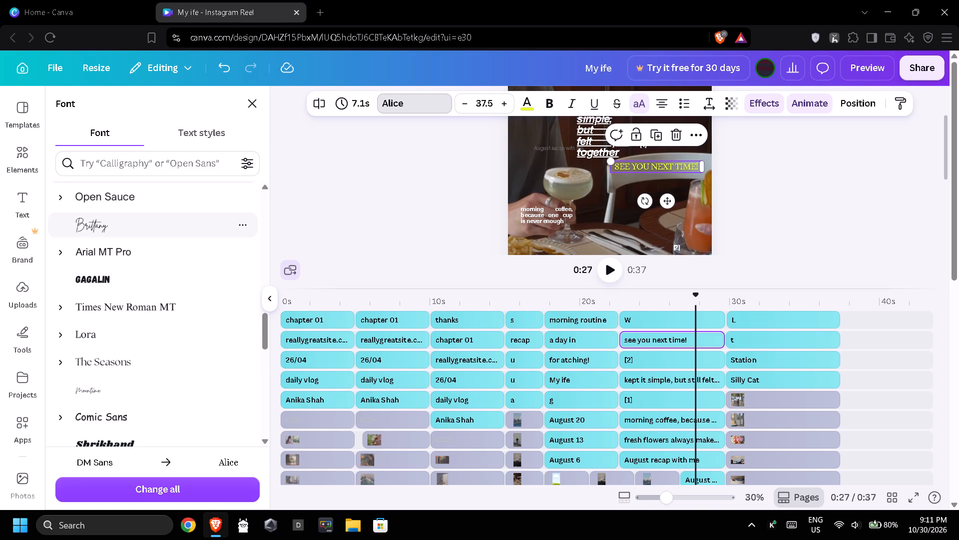
Try the Brittany font on the "SEE YOU NEXT TIME!" text and settle on Arial MT Pro.
left_click(144, 234)
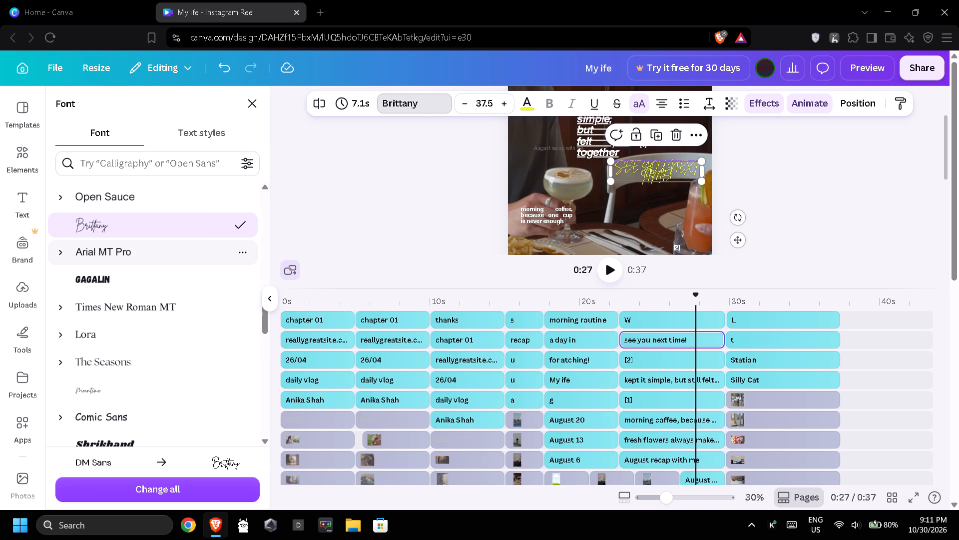
left_click(136, 252)
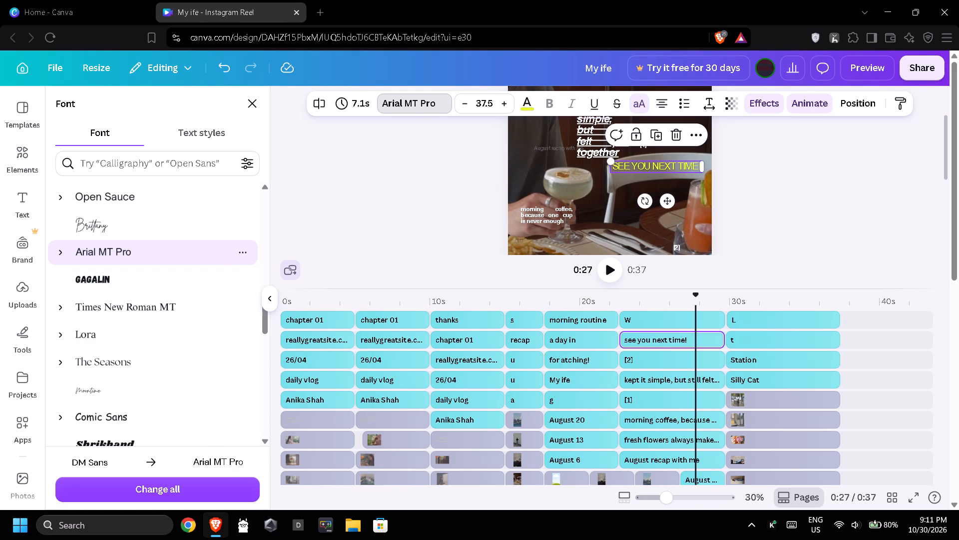
left_click(360, 220)
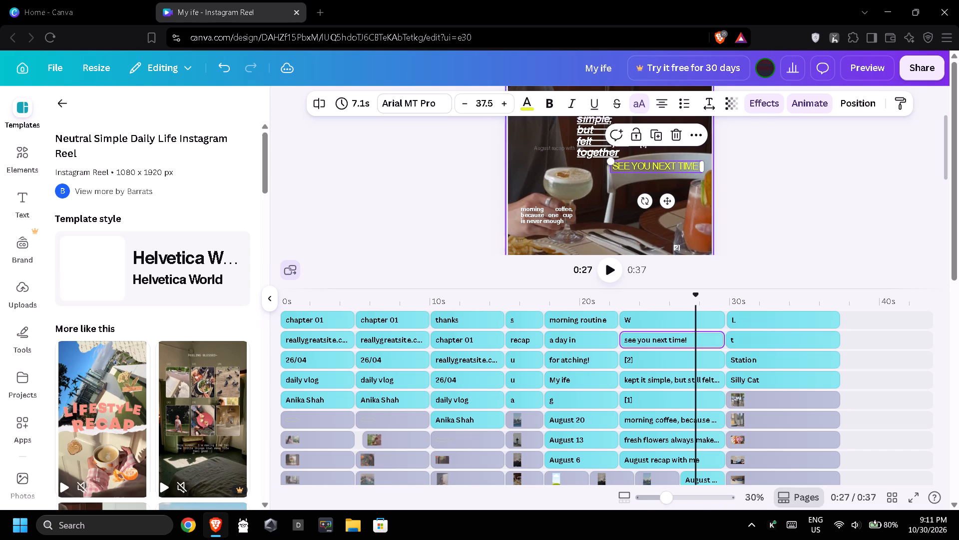
left_click(787, 197)
Move the "kept it simple, but still felt put together" text to the upper-right corner of the dining page.
scroll(596, 206, "up", 2)
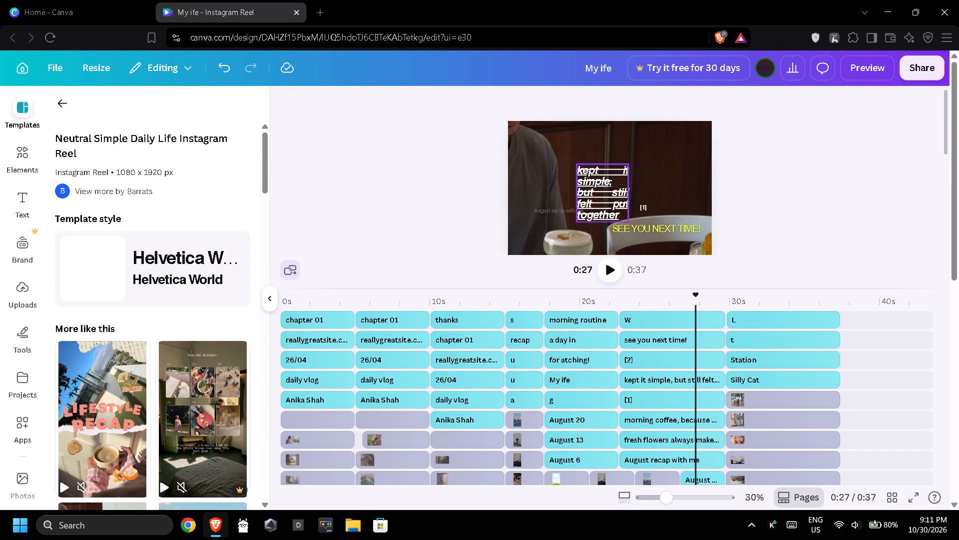
left_click_drag(592, 178, 665, 135)
Remove the strikethrough and underline from the "kept it simple, but still felt put together" text.
triple_click(676, 154)
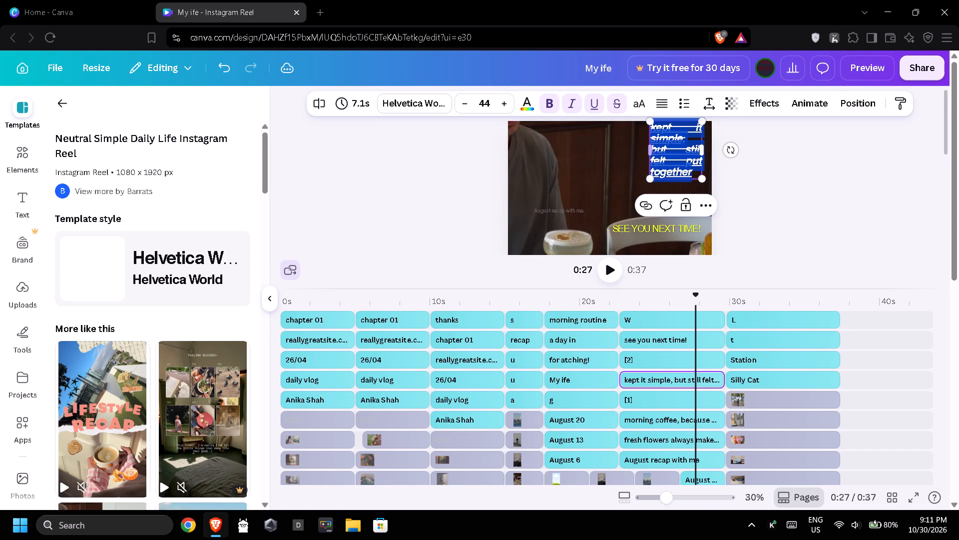
left_click(614, 106)
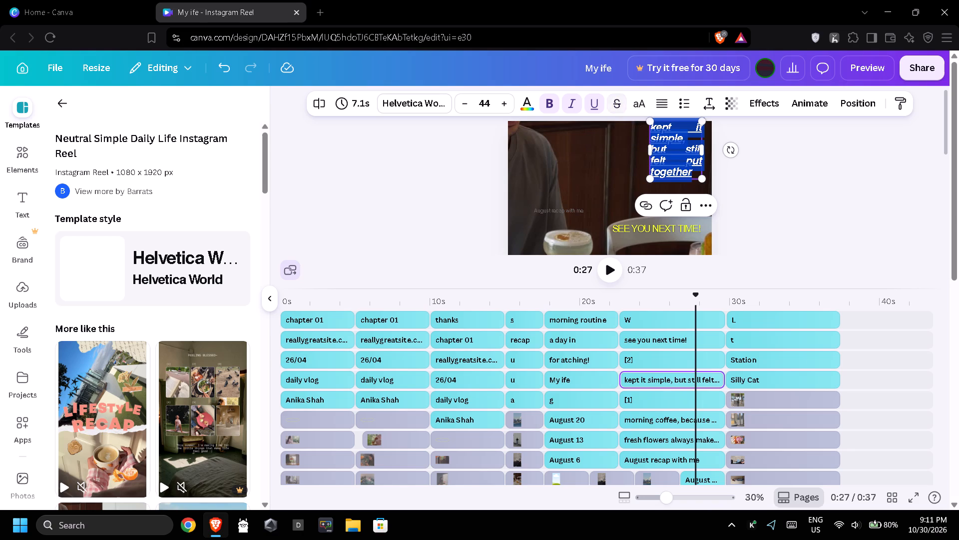
left_click(597, 105)
left_click(812, 178)
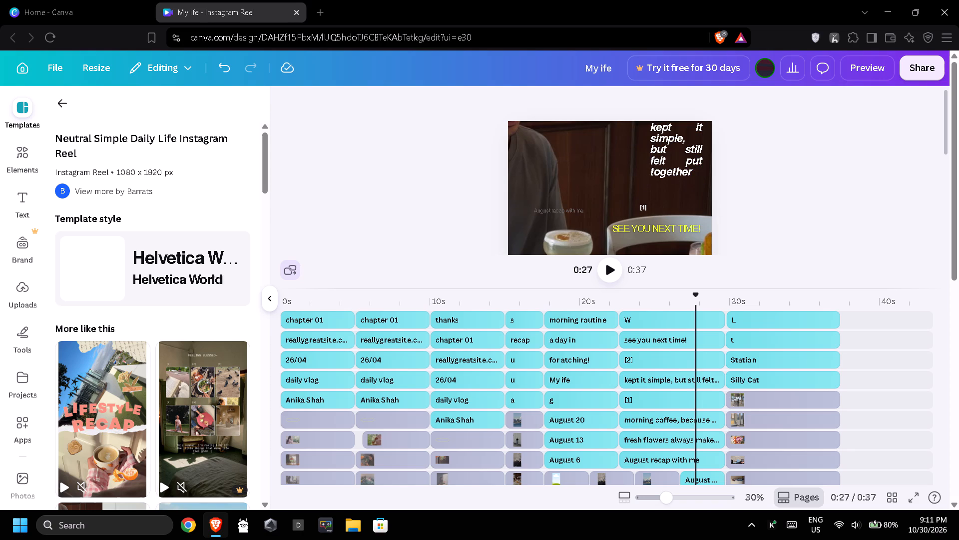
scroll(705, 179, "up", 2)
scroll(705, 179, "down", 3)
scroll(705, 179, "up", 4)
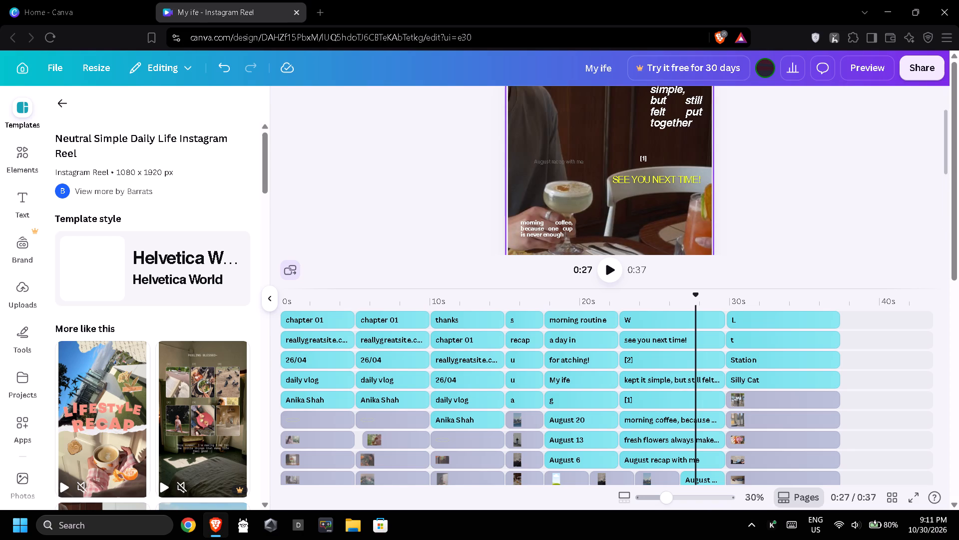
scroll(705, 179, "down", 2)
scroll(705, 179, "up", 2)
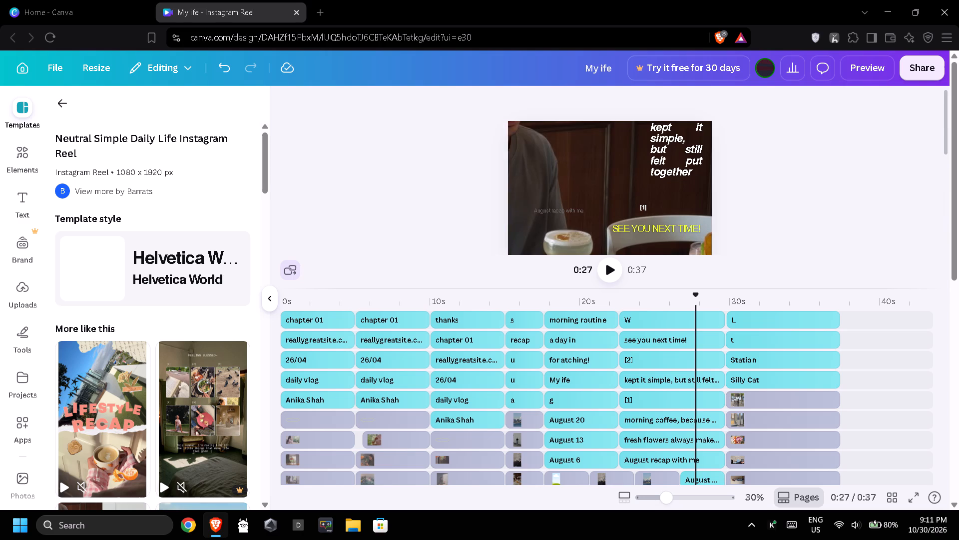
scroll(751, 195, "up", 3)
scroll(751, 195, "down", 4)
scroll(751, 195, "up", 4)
Enlarge the white "[1]" label above "SEE YOU NEXT TIME!" to font size 68.2.
left_click_drag(645, 208, 658, 196)
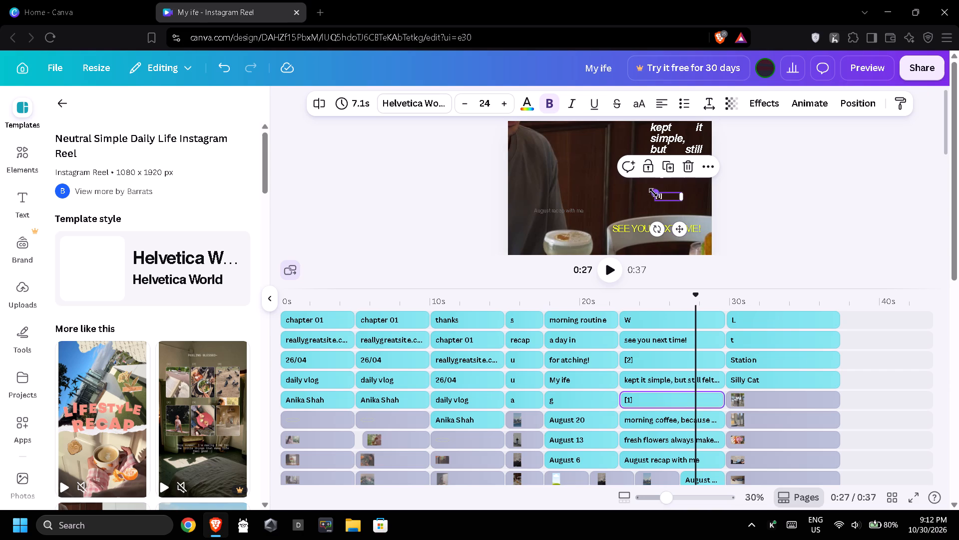
left_click_drag(653, 192, 606, 183)
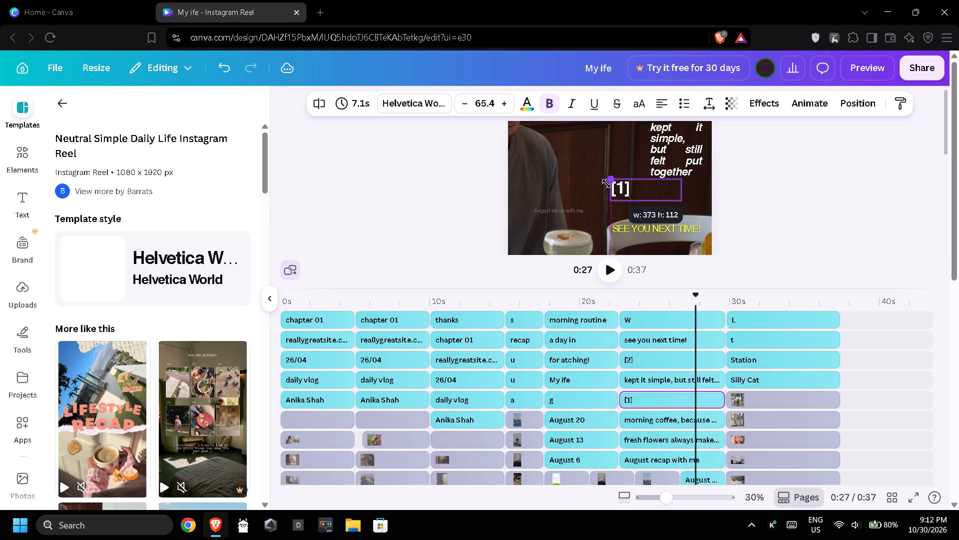
left_click_drag(606, 183, 603, 183)
scroll(553, 182, "up", 2)
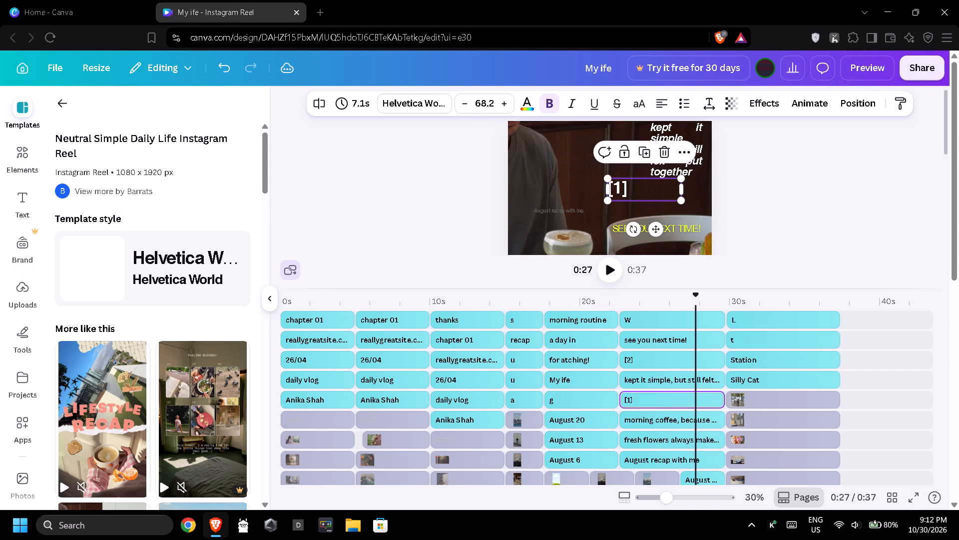
Move the enlarged "[1]" label to the top-left corner of the dining page, level with the "kept it simple" text.
left_click_drag(633, 191, 541, 136)
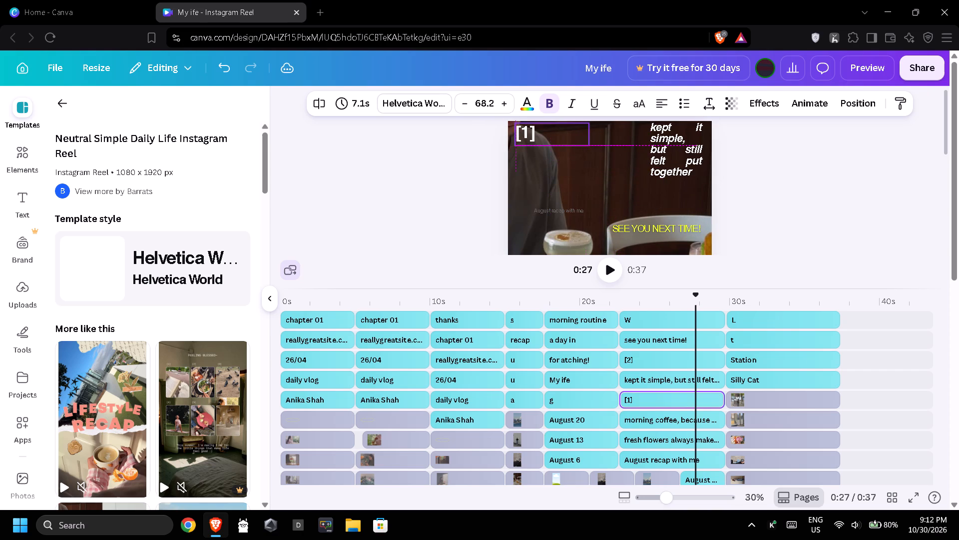
left_click_drag(541, 136, 539, 139)
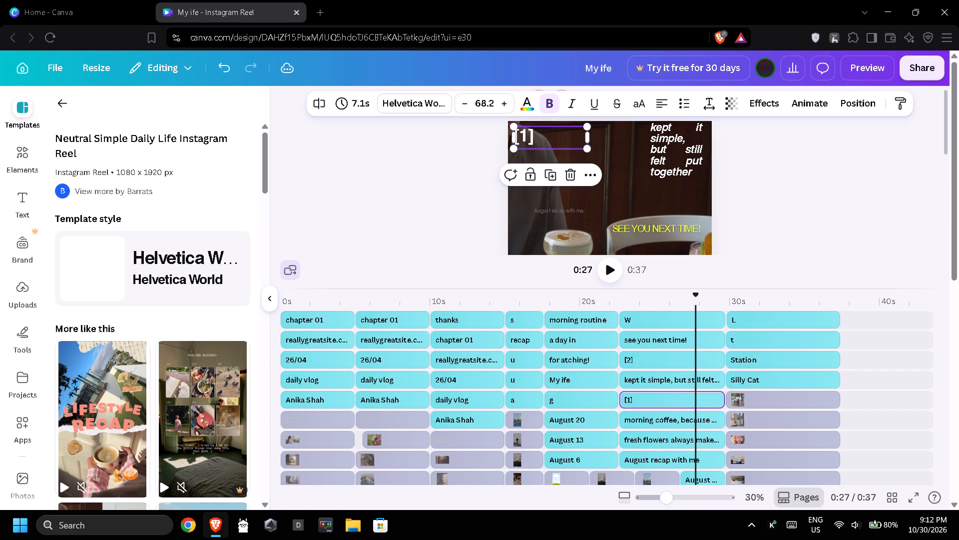
left_click(437, 163)
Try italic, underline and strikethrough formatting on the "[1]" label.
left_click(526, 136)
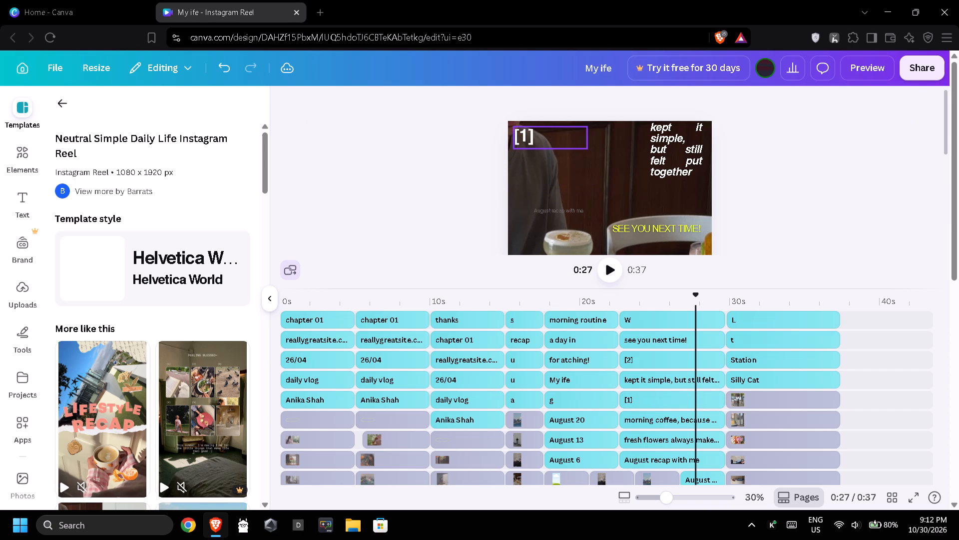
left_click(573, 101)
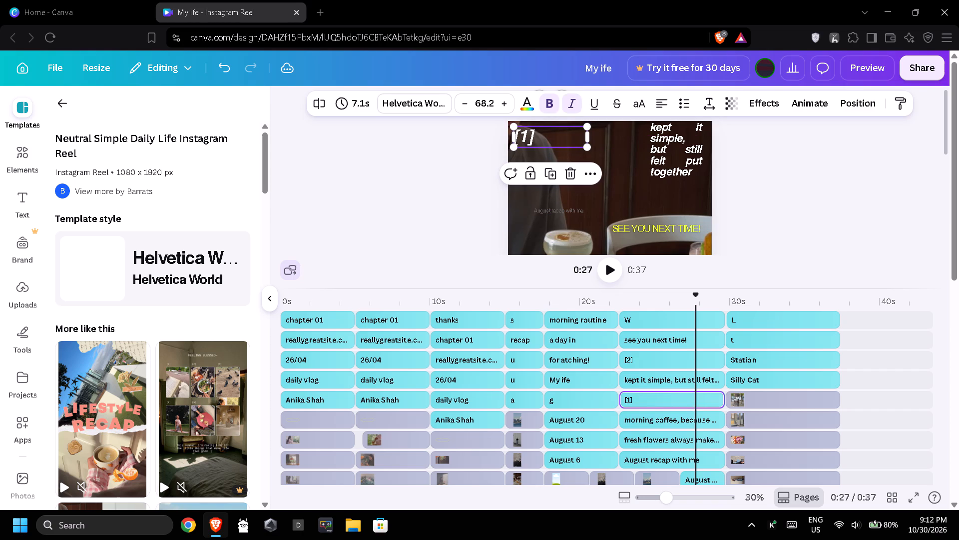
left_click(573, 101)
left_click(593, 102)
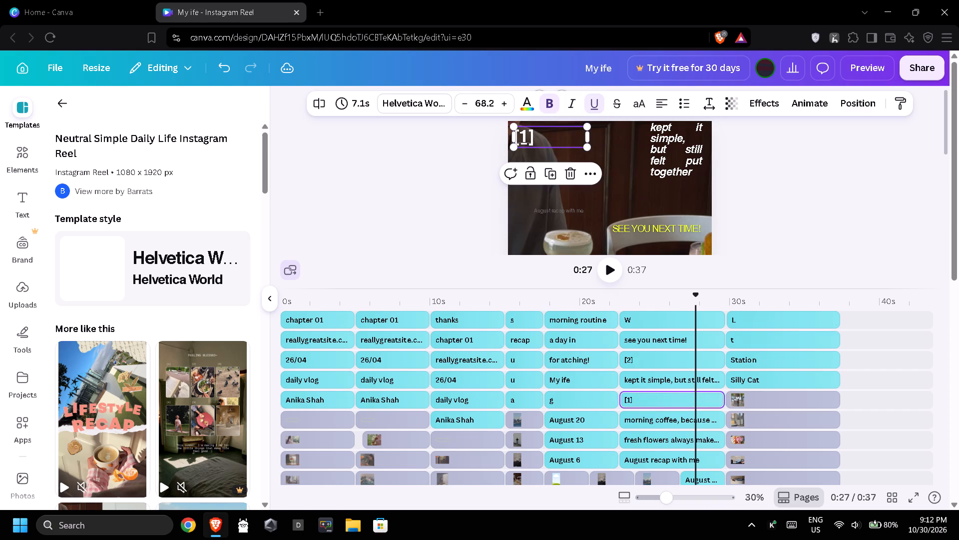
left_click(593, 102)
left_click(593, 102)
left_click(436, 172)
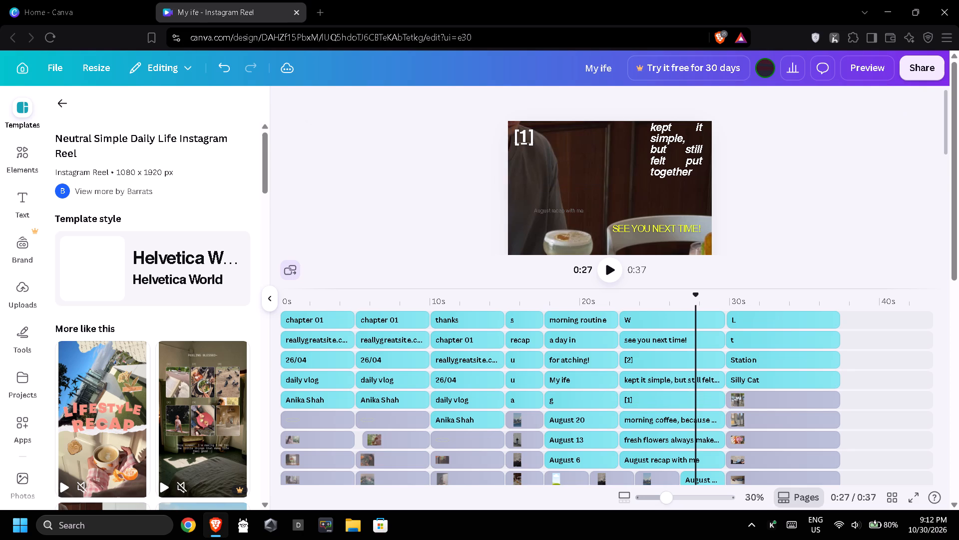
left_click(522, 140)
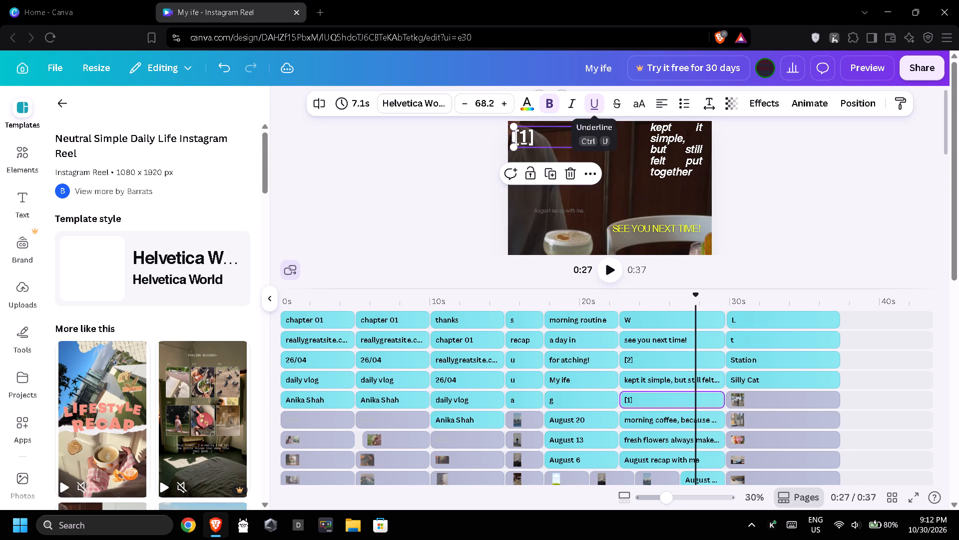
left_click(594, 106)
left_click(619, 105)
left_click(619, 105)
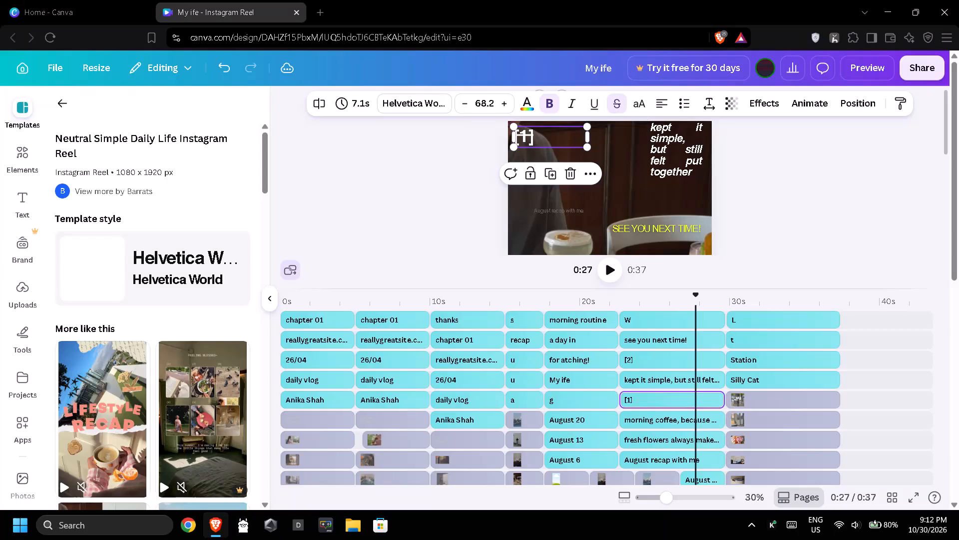
Apply underline and italic formatting to the white "[1]" label on the dining page.
left_click(593, 105)
left_click(574, 106)
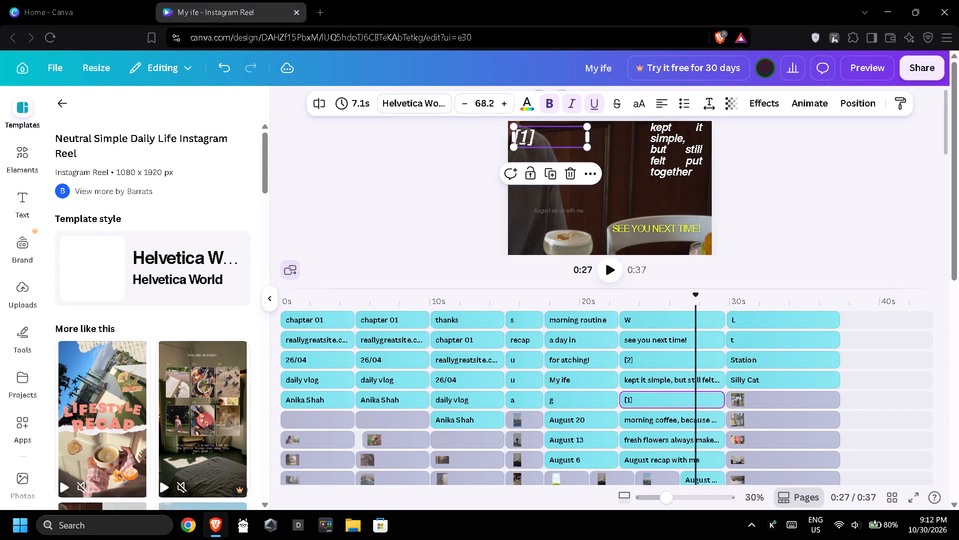
left_click(444, 167)
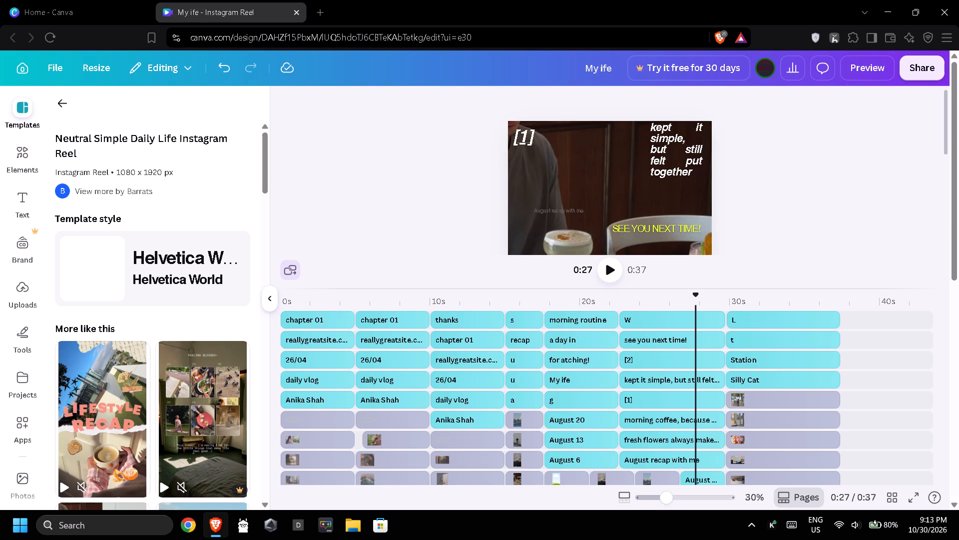
Recolour the faint "August recap with me" text, trying white #ffffff before choosing the bright yellow text colour.
left_click(568, 207)
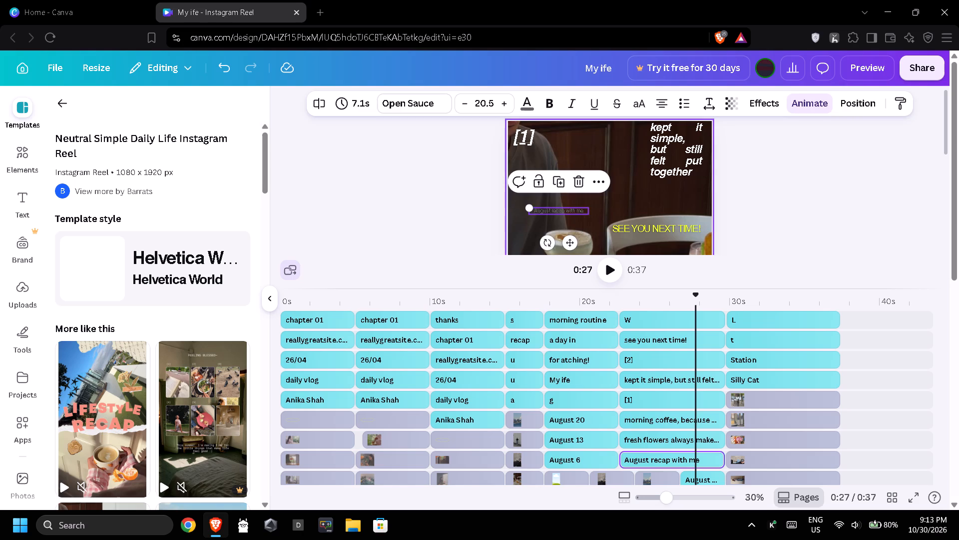
left_click(525, 106)
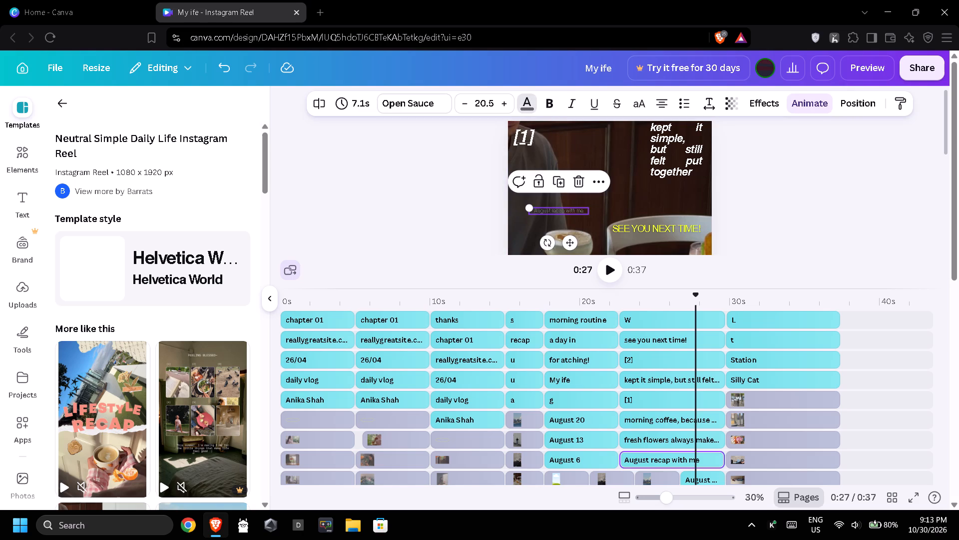
left_click(184, 201)
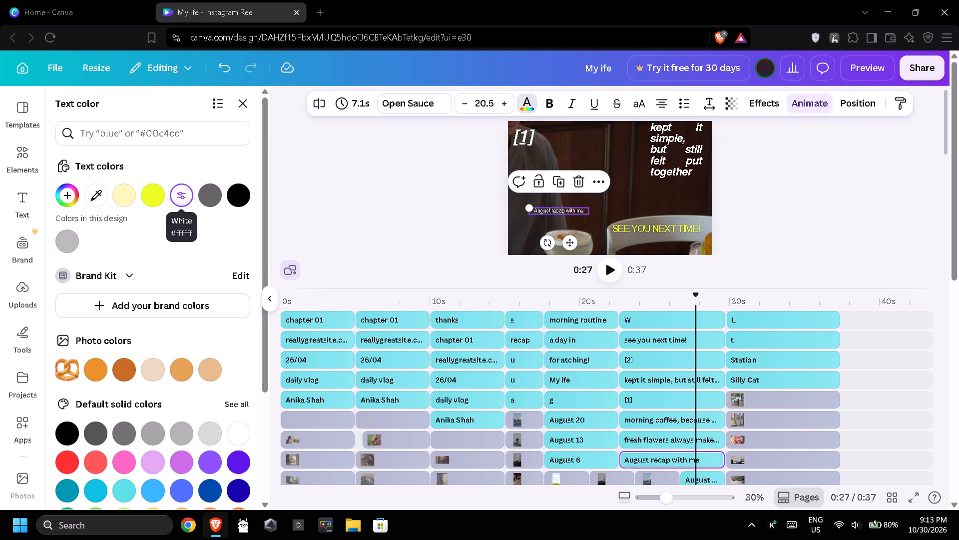
left_click(149, 196)
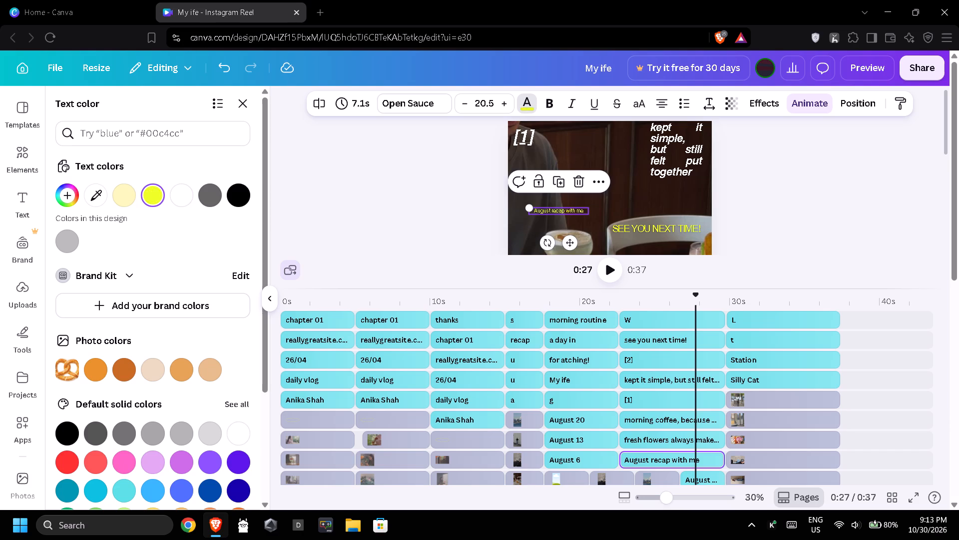
Enlarge the "August recap with me" text to font size 53.5.
triple_click(504, 105)
double_click(504, 105)
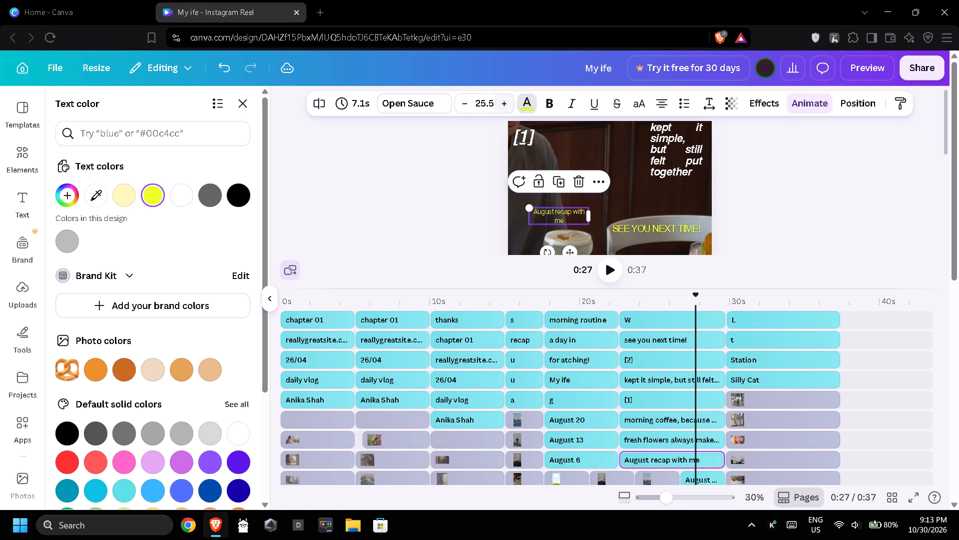
triple_click(504, 105)
triple_click(504, 105)
triple_click(504, 105)
triple_click(504, 105)
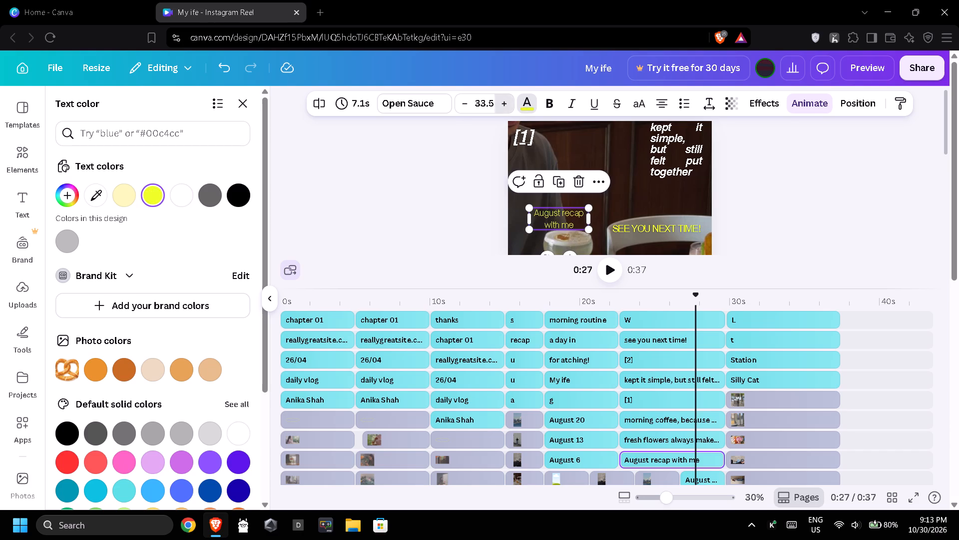
double_click(504, 105)
triple_click(504, 105)
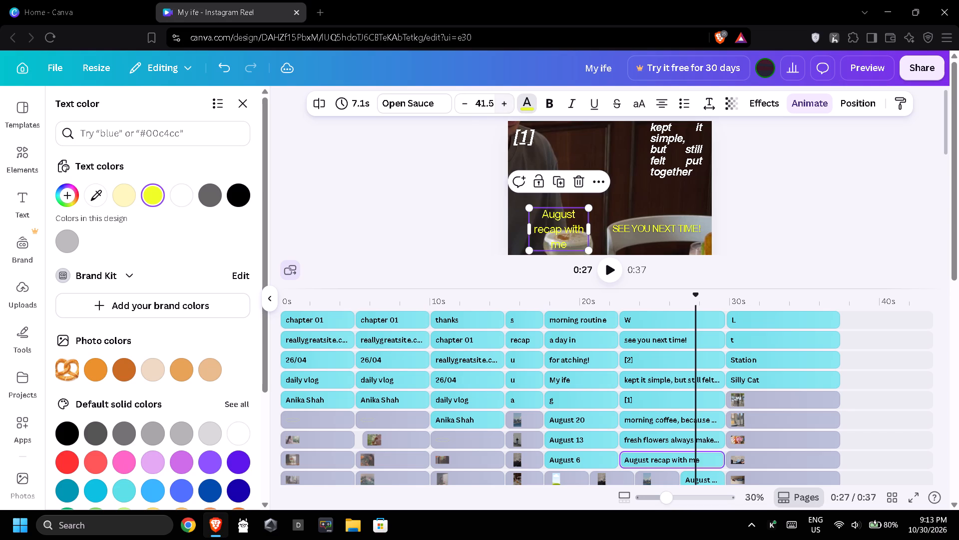
triple_click(504, 105)
triple_click(504, 105)
triple_click(504, 105)
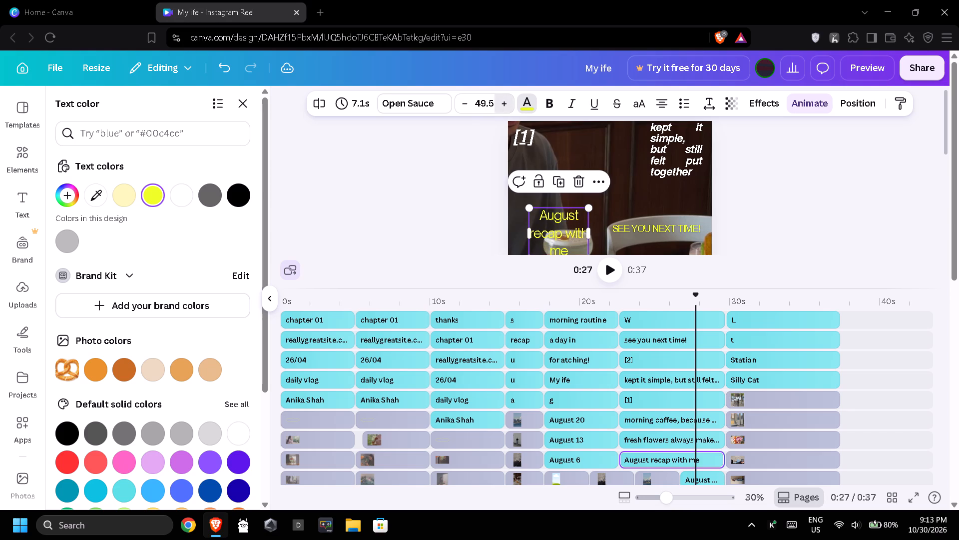
left_click(504, 105)
left_click(504, 105)
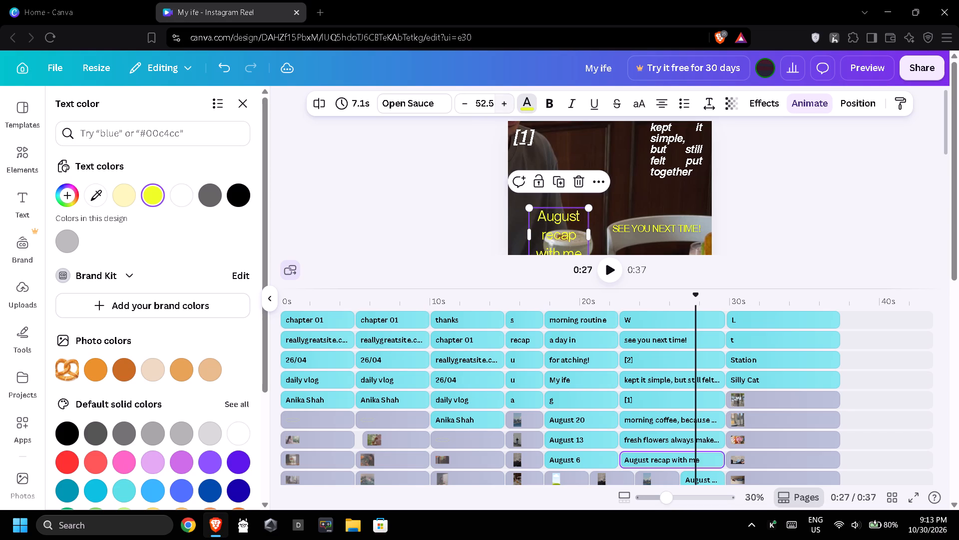
left_click(417, 188)
left_click(791, 212)
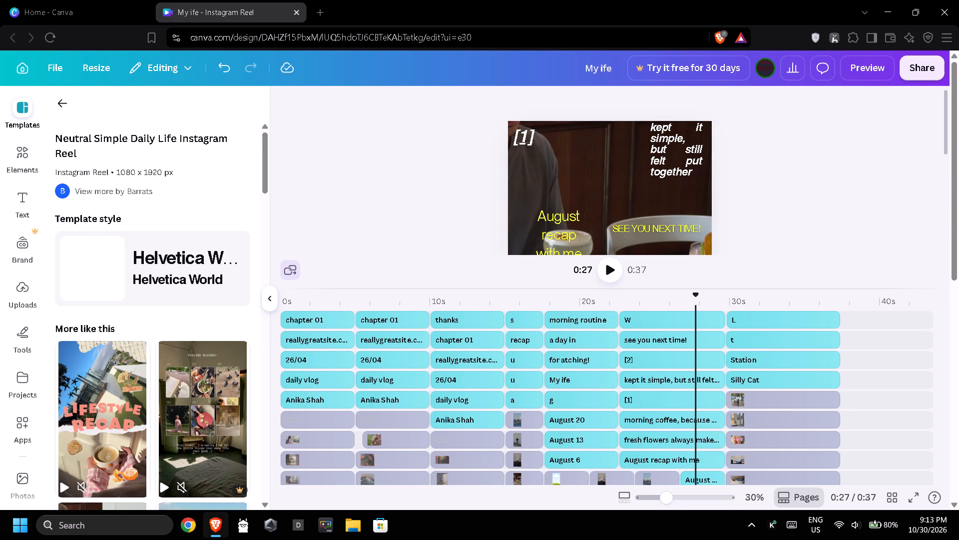
Move the "August recap with me" text beneath the "[1]" label and scale its box down to font size 48.4.
left_click_drag(556, 231, 544, 191)
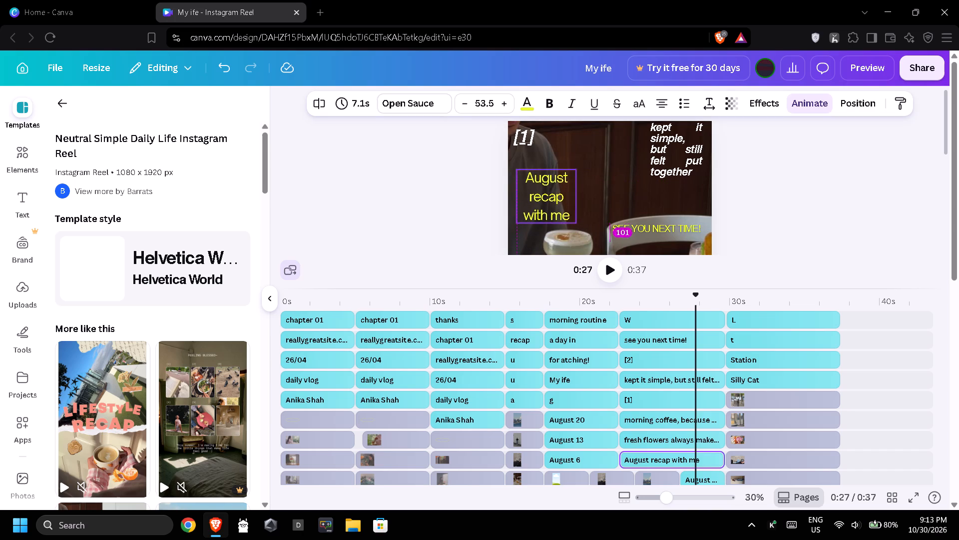
left_click_drag(544, 191, 545, 181)
left_click_drag(576, 209, 577, 217)
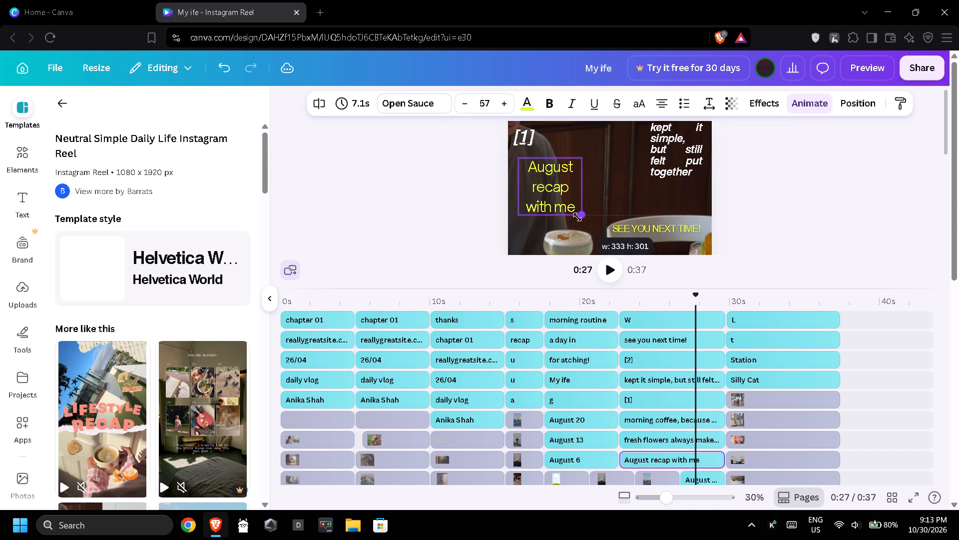
left_click_drag(577, 217, 567, 208)
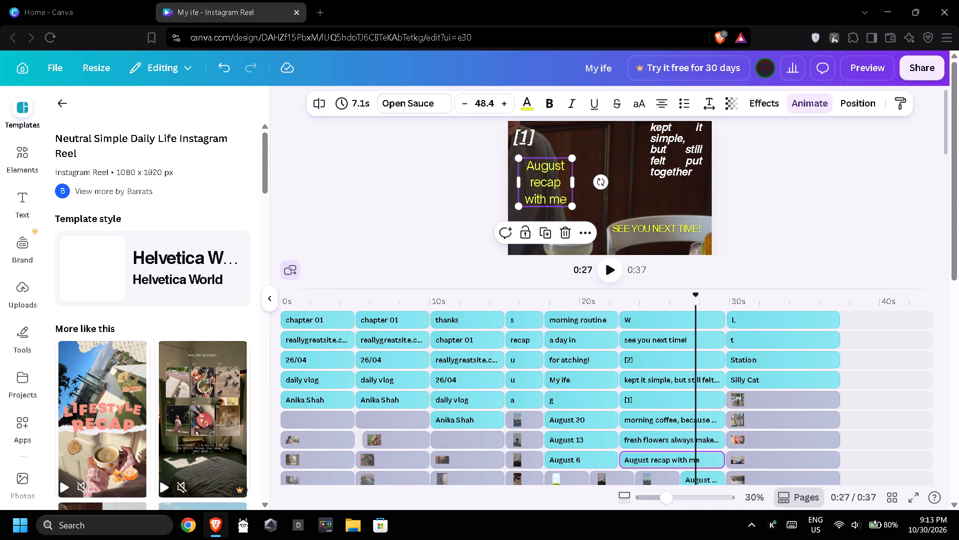
Increase the font size of the "August recap with me" text to 64.4 so it wraps onto four lines.
triple_click(505, 106)
triple_click(505, 105)
triple_click(505, 105)
triple_click(505, 105)
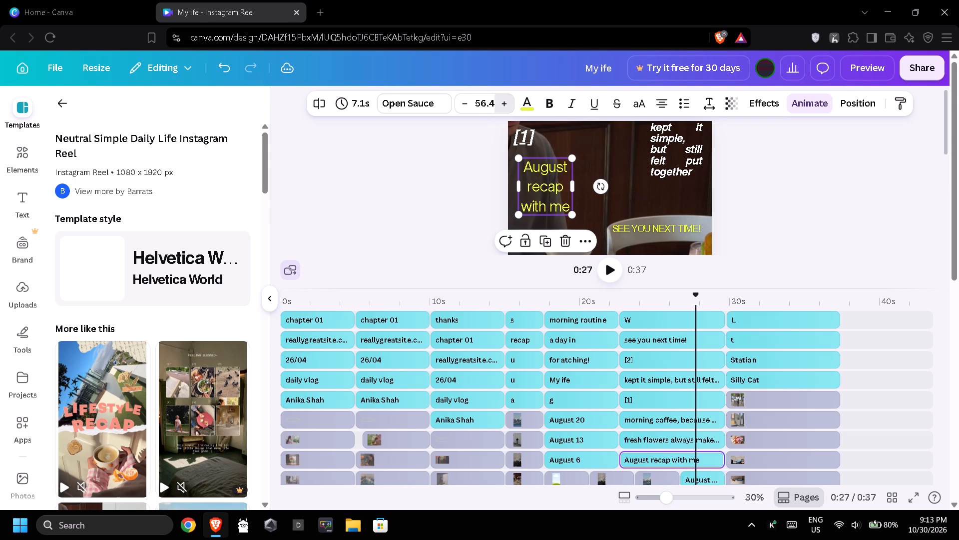
triple_click(505, 105)
left_click(505, 105)
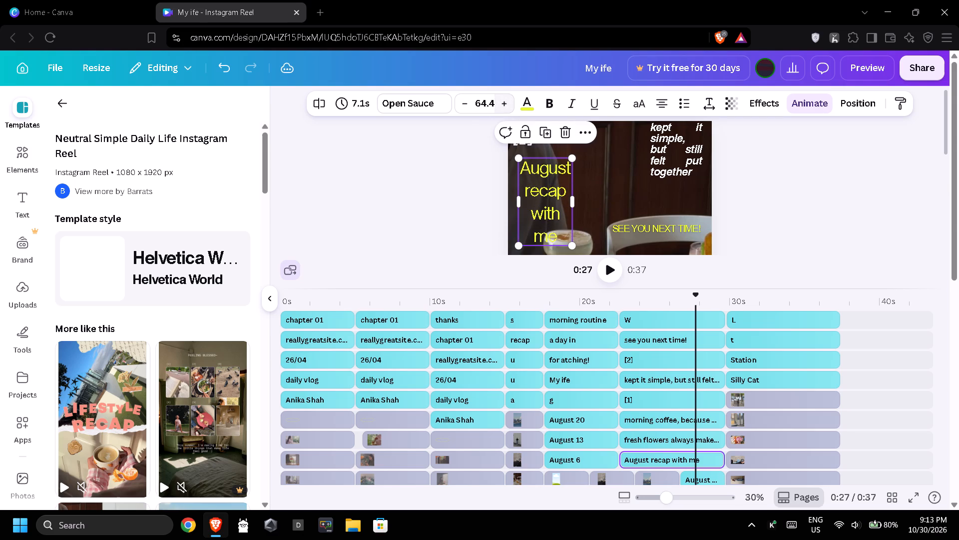
left_click(777, 203)
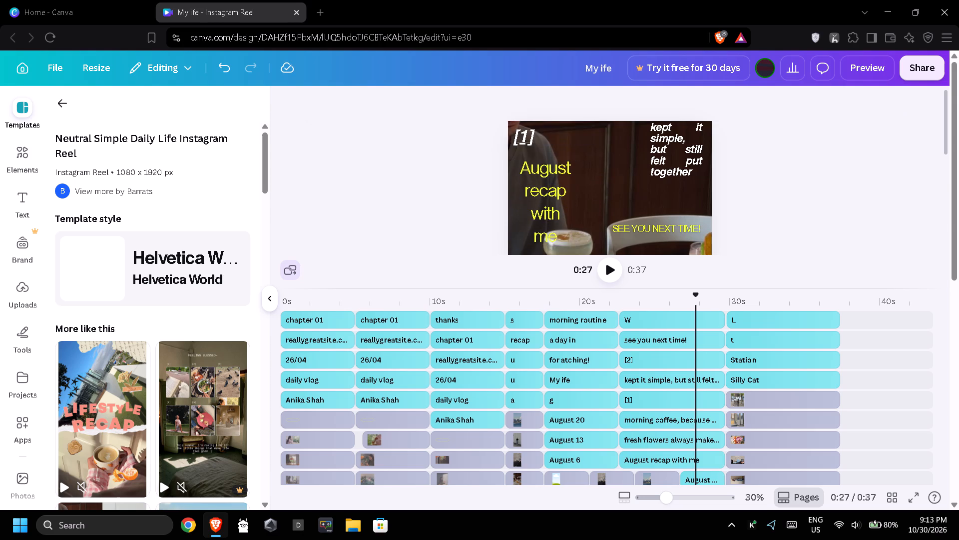
Move the "August recap with me" text up beside the "[1]" label, above the "SEE YOU NEXT TIME!" line.
left_click_drag(541, 201, 571, 174)
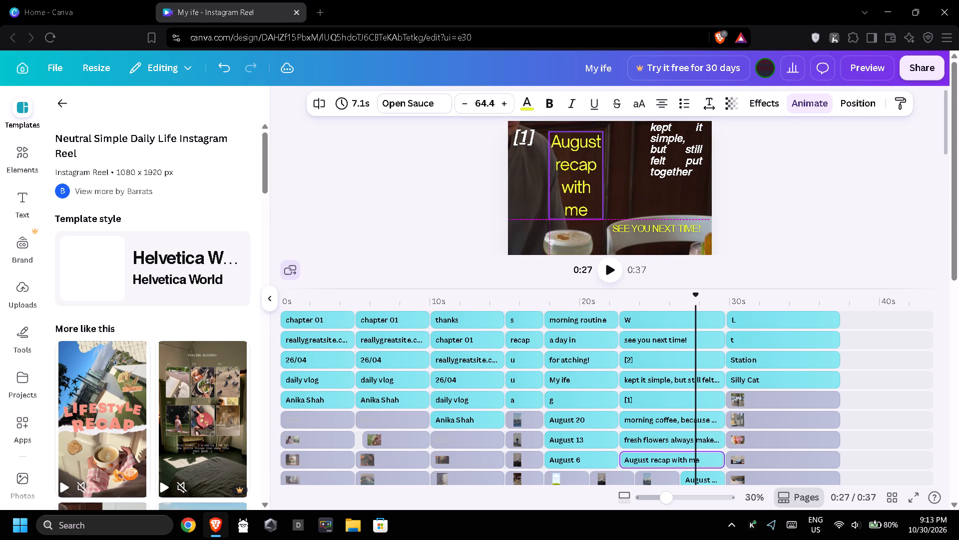
left_click_drag(571, 174, 571, 174)
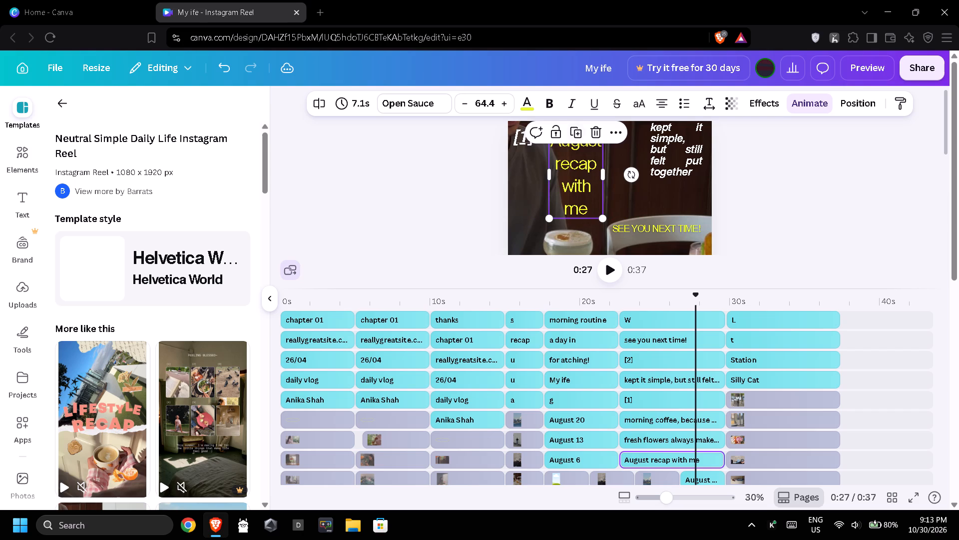
Italicise the "August recap with me" text, also trying bold and underline on it.
left_click(553, 104)
left_click(553, 104)
left_click(570, 100)
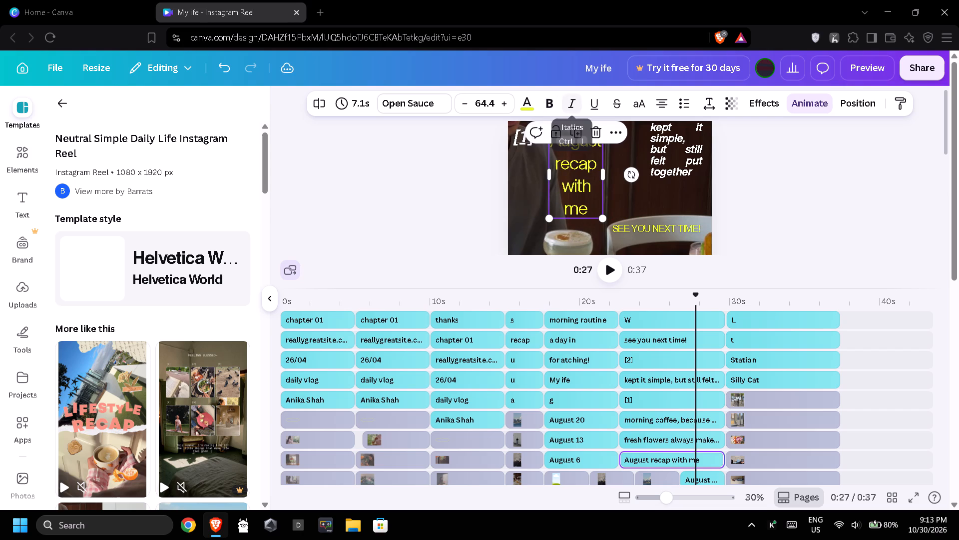
left_click(479, 188)
left_click(571, 168)
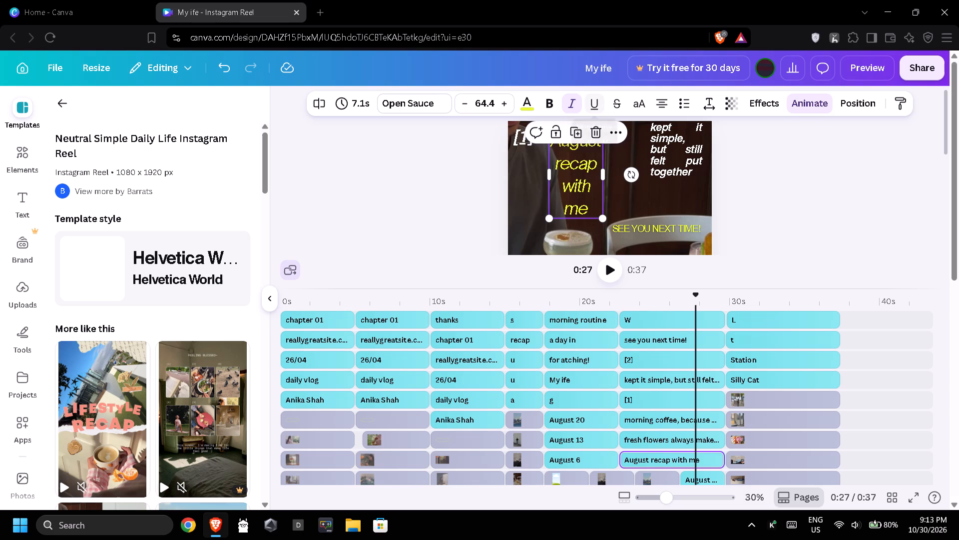
left_click(594, 108)
left_click(594, 108)
left_click(432, 216)
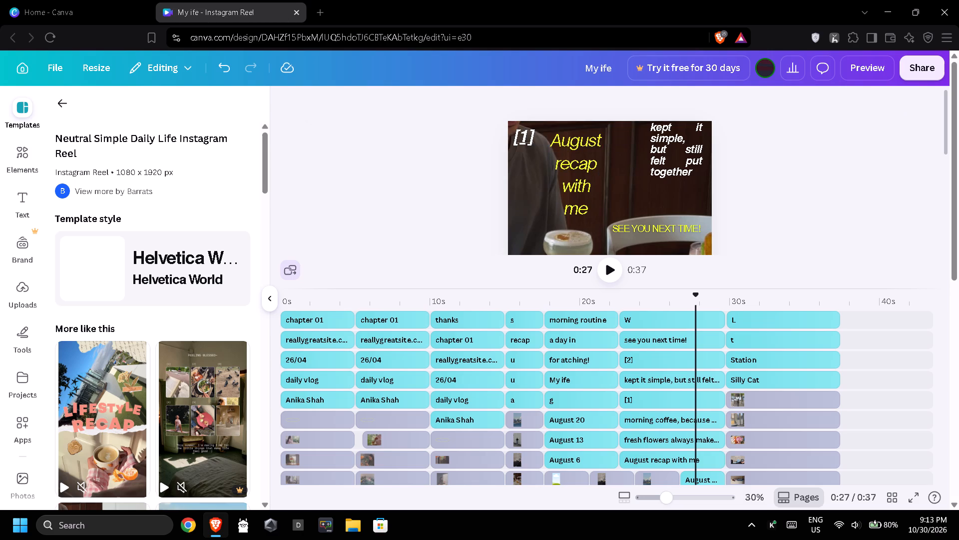
left_click(408, 210)
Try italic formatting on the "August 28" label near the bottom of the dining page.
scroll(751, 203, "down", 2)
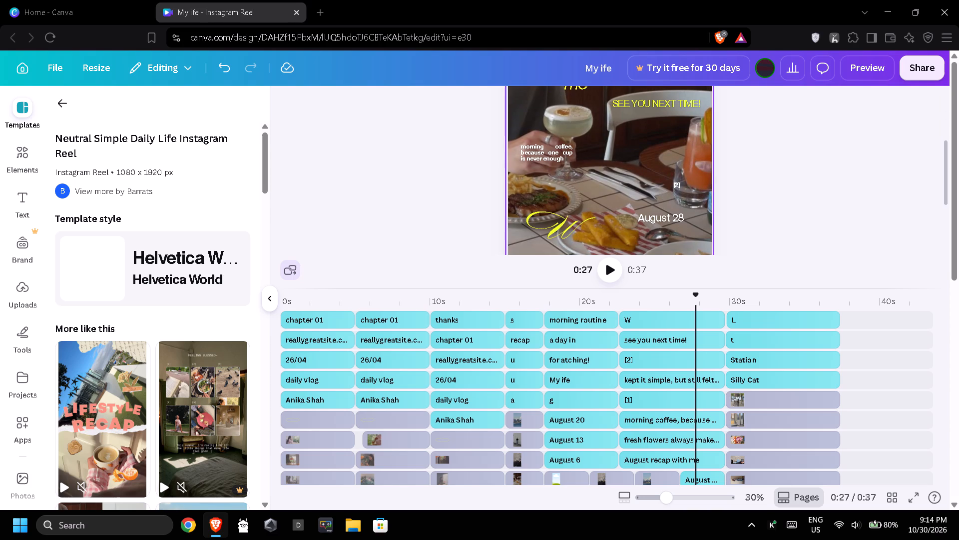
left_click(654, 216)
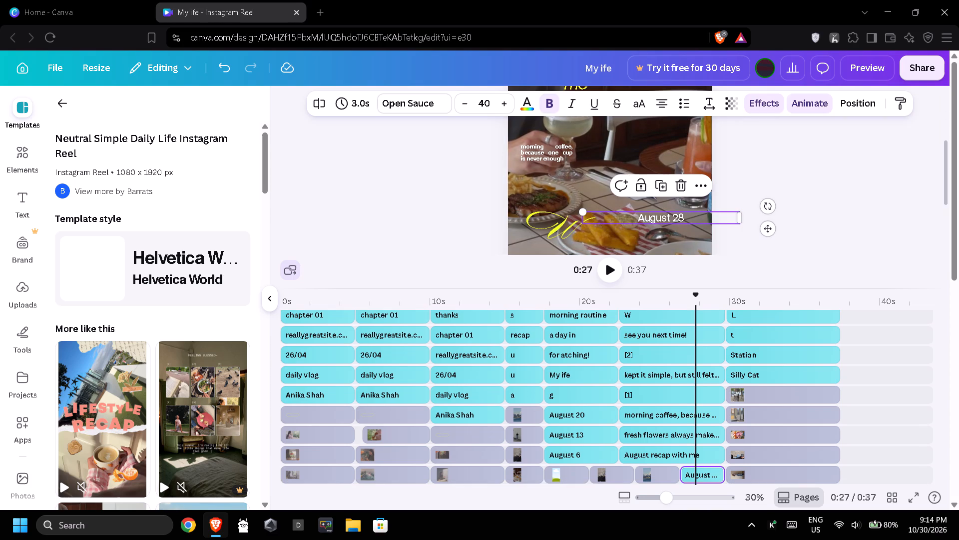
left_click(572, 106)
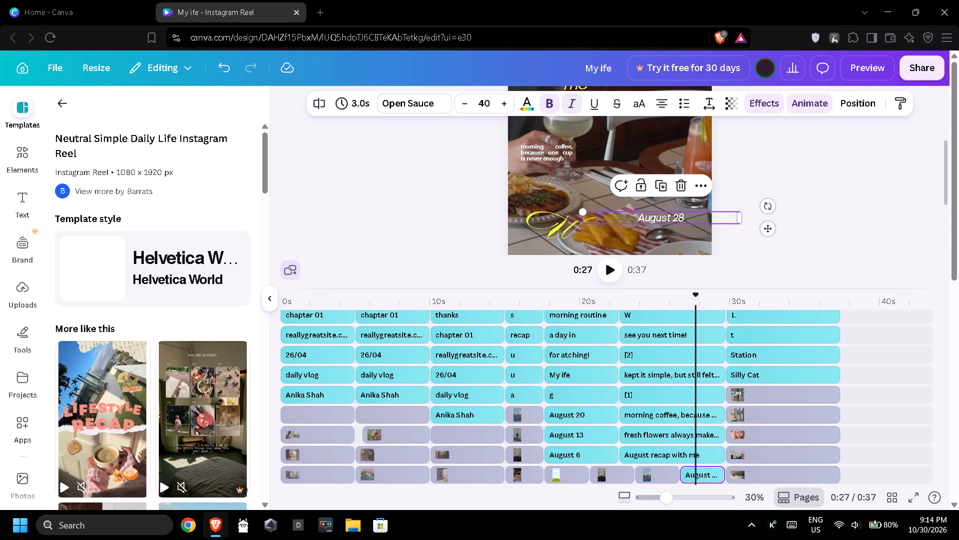
Remove the italic formatting from the "August 28" label on the dining page.
left_click(572, 106)
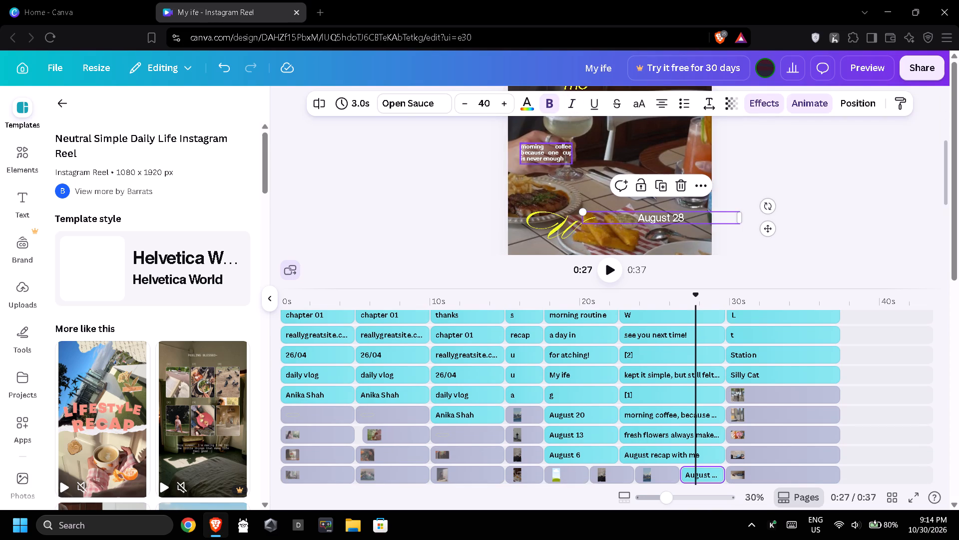
Italicise the "morning coffee, because one cup is never enough" text on the dining page.
left_click(544, 154)
left_click(573, 104)
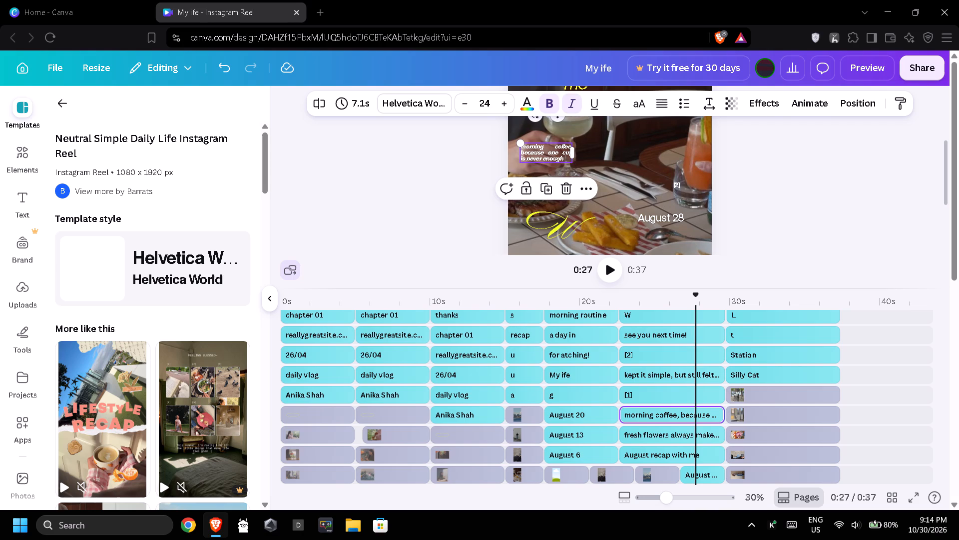
Increase the font size of the "morning coffee, because one cup is never enough" text to 45.
triple_click(507, 105)
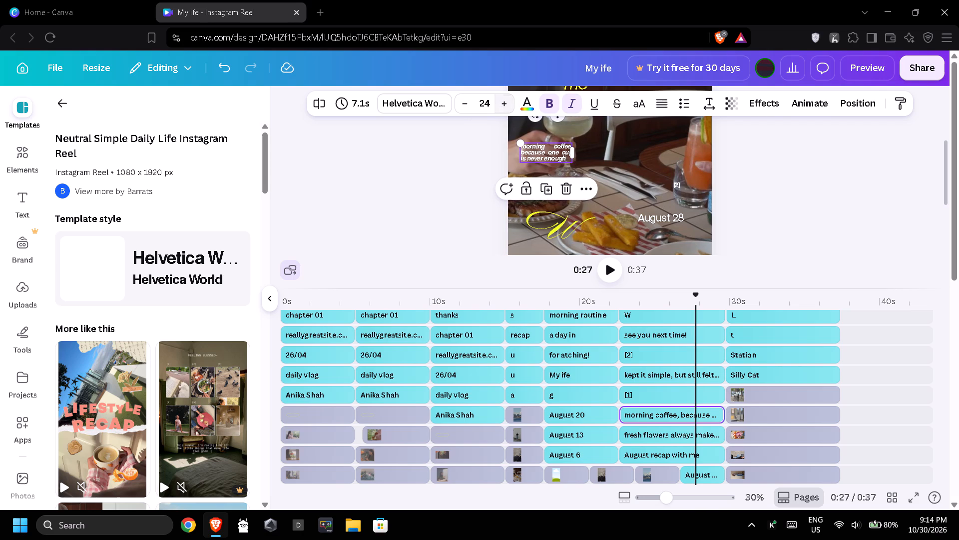
triple_click(507, 104)
triple_click(507, 104)
triple_click(507, 104)
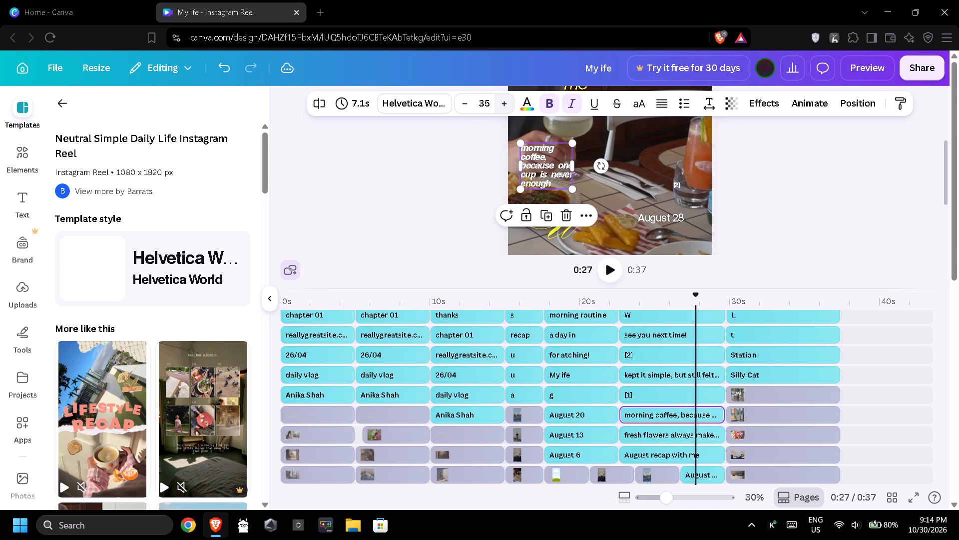
triple_click(507, 104)
double_click(507, 104)
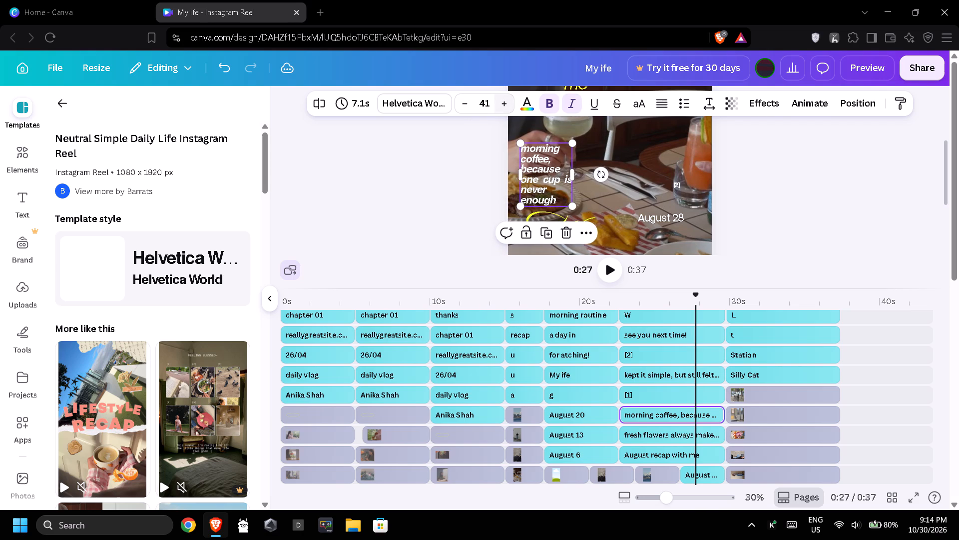
left_click(507, 104)
left_click(507, 104)
left_click(507, 104)
left_click(507, 104)
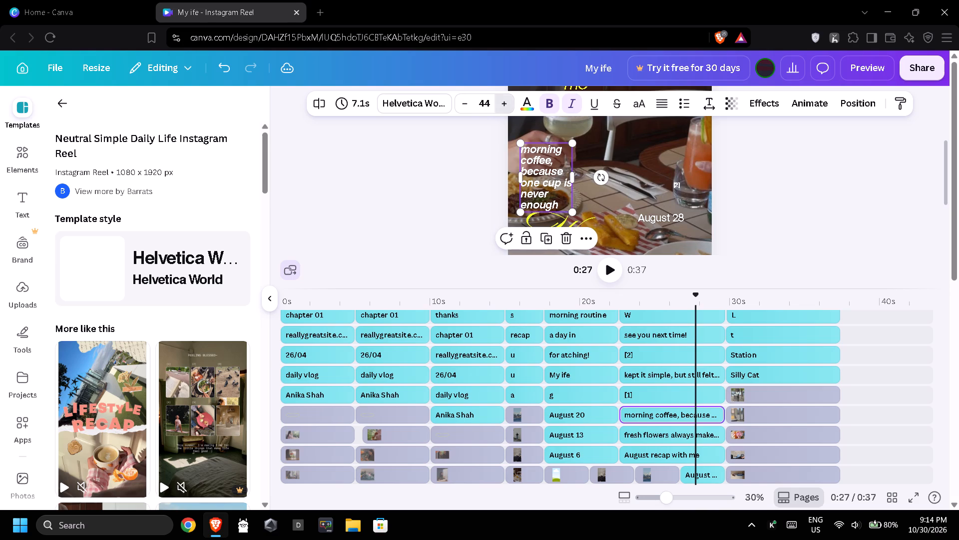
left_click(796, 181)
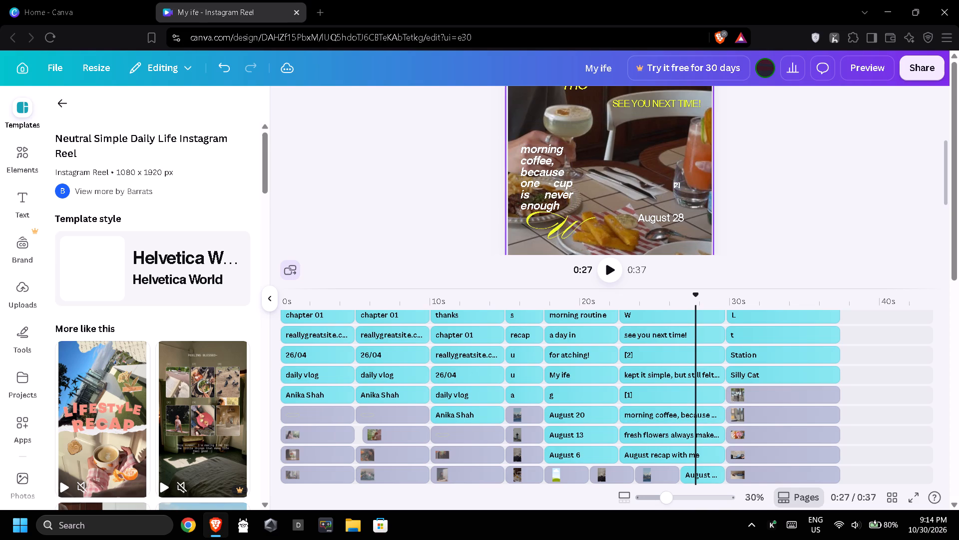
Move the "morning coffee" text beside the orange drink, between the "SEE YOU NEXT TIME!" line and the "August 28" label.
left_click_drag(546, 178, 552, 151)
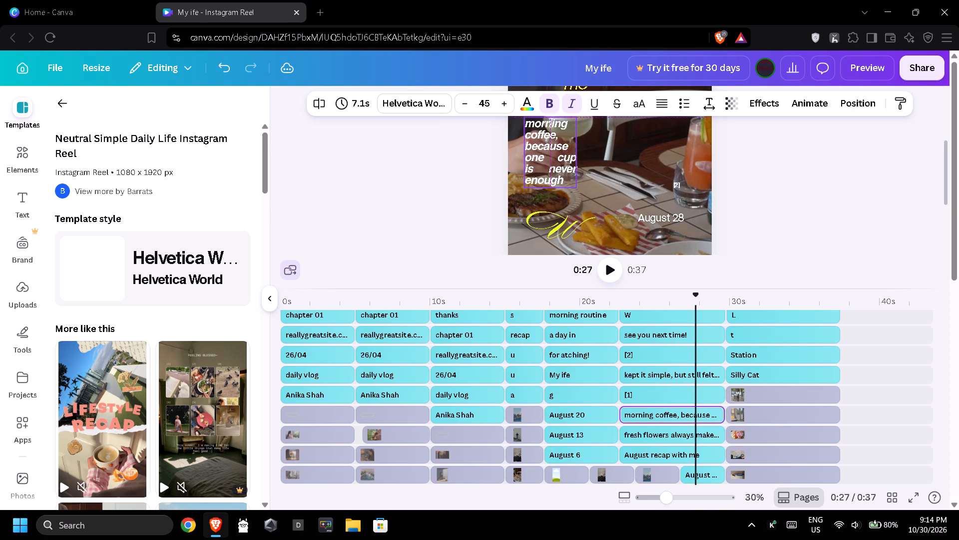
left_click_drag(552, 151, 600, 157)
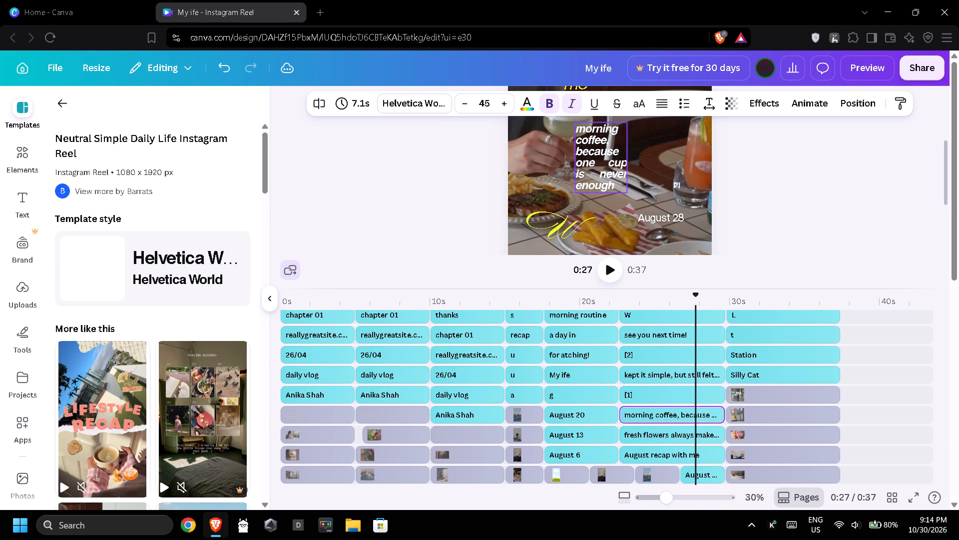
left_click_drag(600, 157, 585, 148)
scroll(590, 172, "up", 1)
scroll(594, 207, "down", 1)
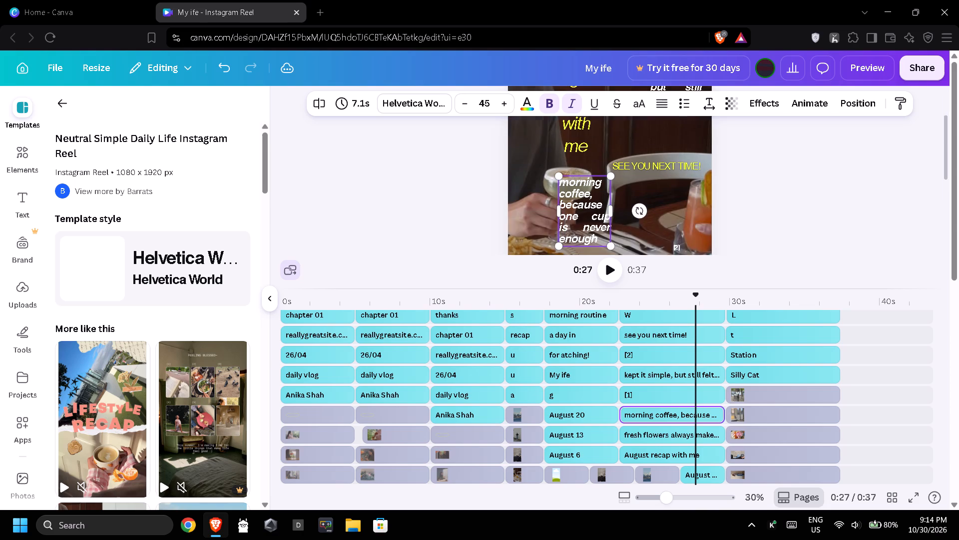
left_click_drag(580, 148, 655, 162)
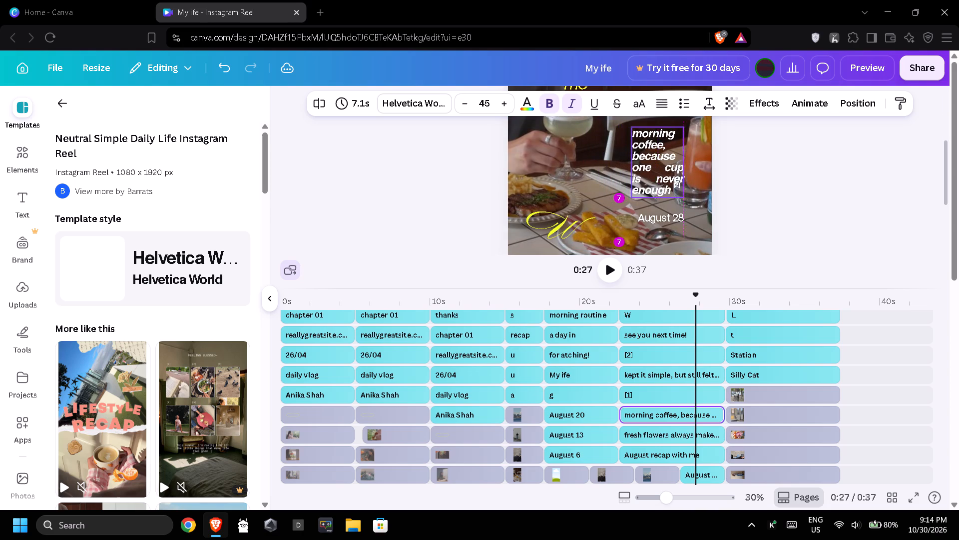
left_click_drag(655, 162, 666, 154)
scroll(672, 153, "up", 1)
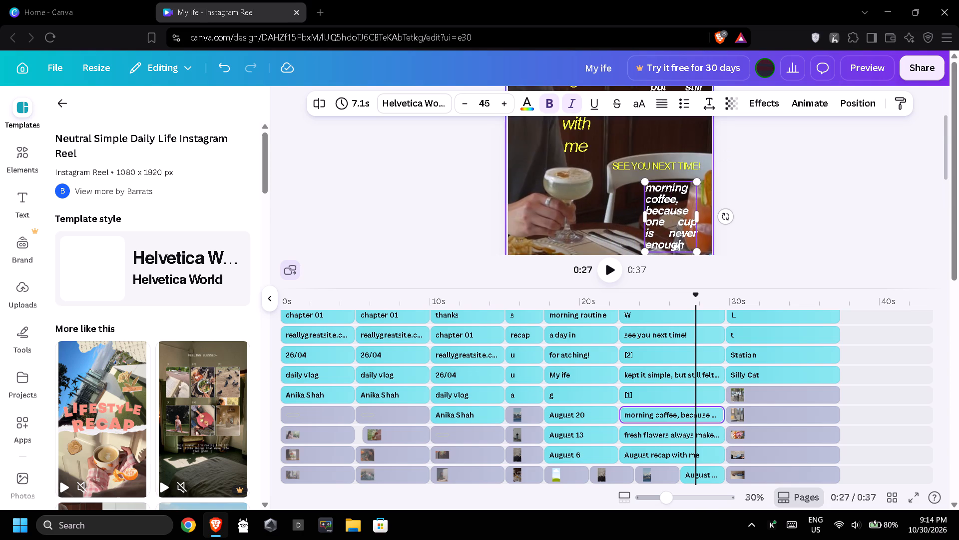
scroll(672, 155, "down", 1)
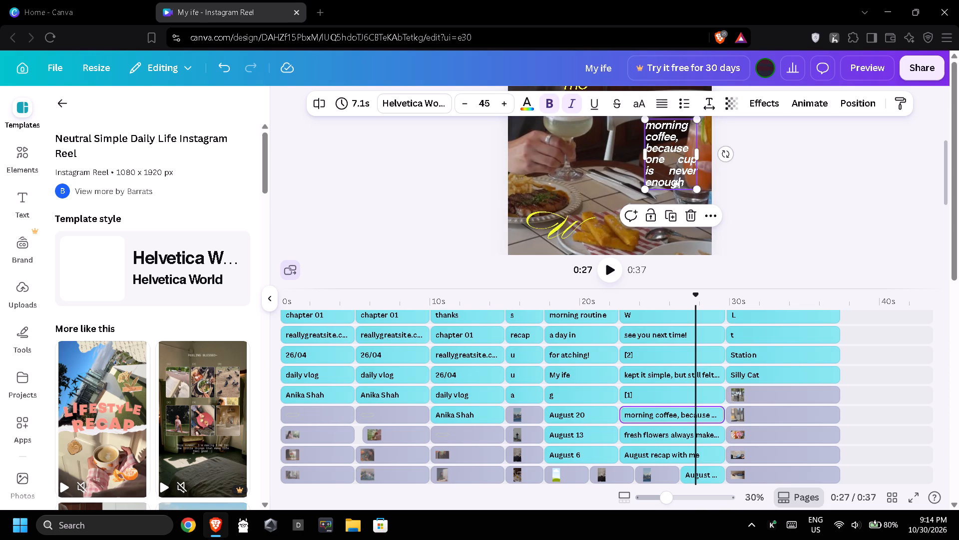
left_click(472, 186)
scroll(472, 186, "down", 1)
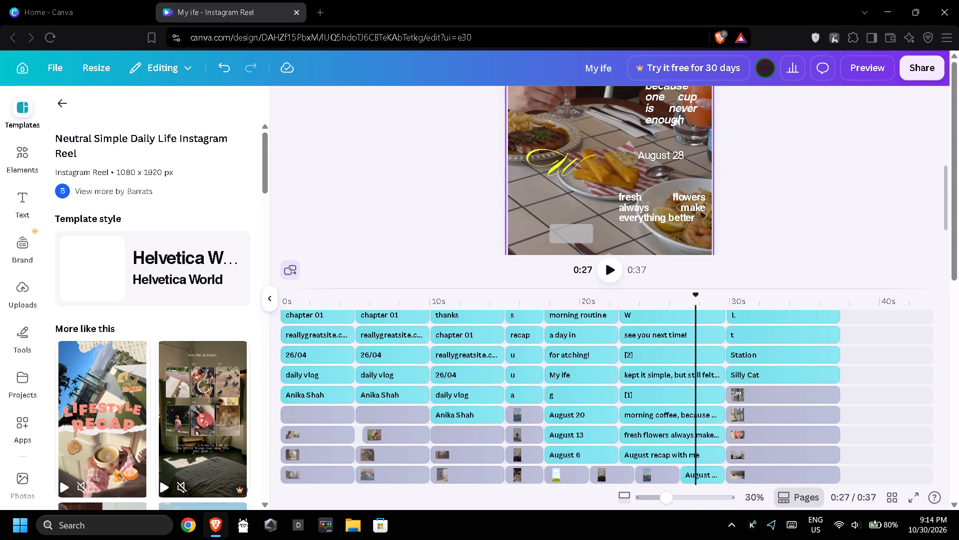
Nudge the yellow script "W" slightly upward on the dining page.
left_click_drag(570, 159, 573, 148)
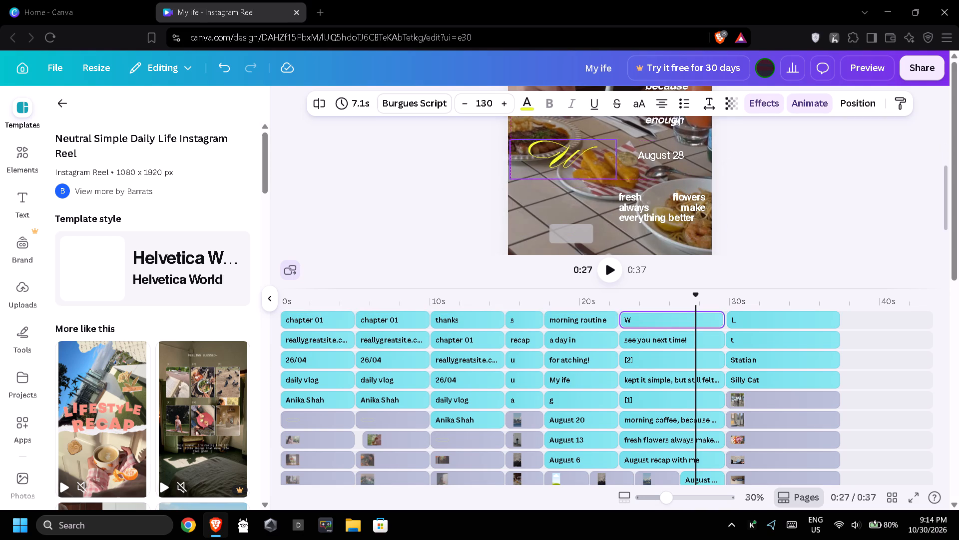
left_click_drag(573, 148, 574, 147)
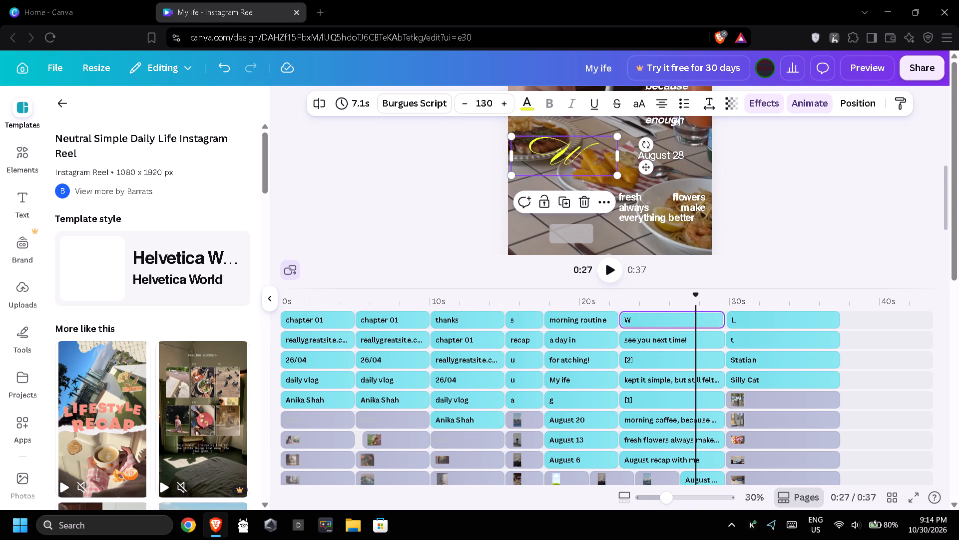
left_click(773, 159)
Shift the "August 28" label toward the right edge of the dining page.
left_click_drag(655, 155, 675, 155)
left_click(793, 199)
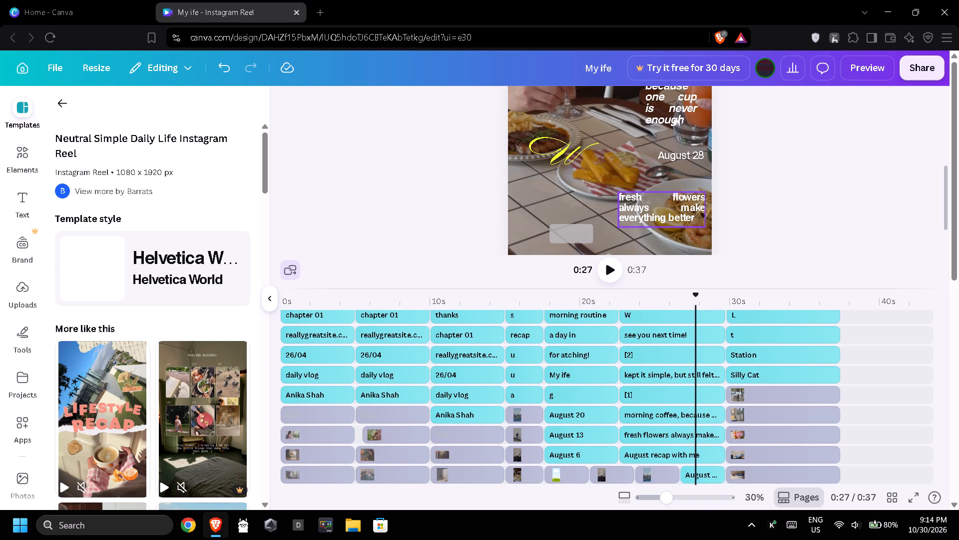
Move the "fresh flowers always make everything better" text to the page's left side, beneath the script "W".
left_click_drag(638, 204, 537, 194)
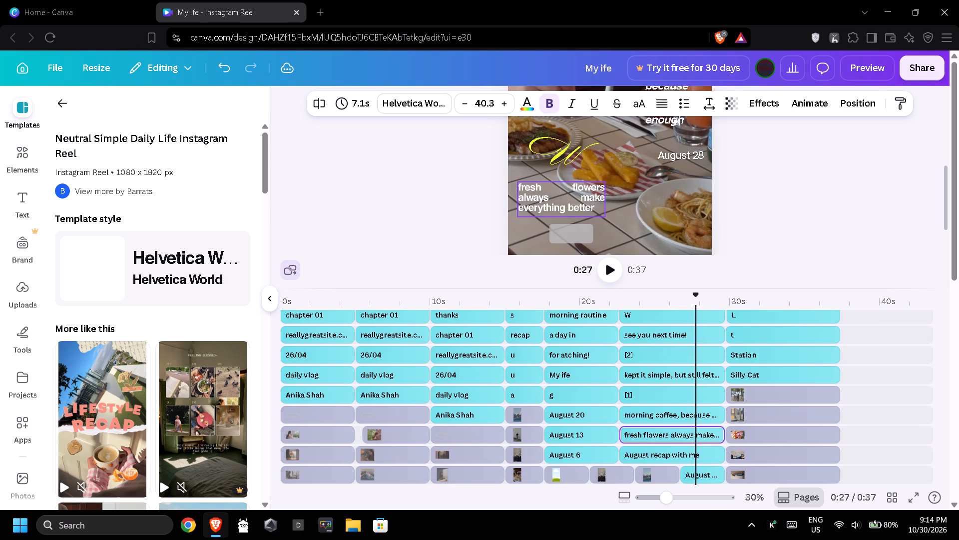
left_click_drag(537, 194, 534, 190)
Place the gray rectangle over the "fresh flowers always make everything better" text and enlarge it to about 572 by 203.
left_click_drag(581, 232, 564, 201)
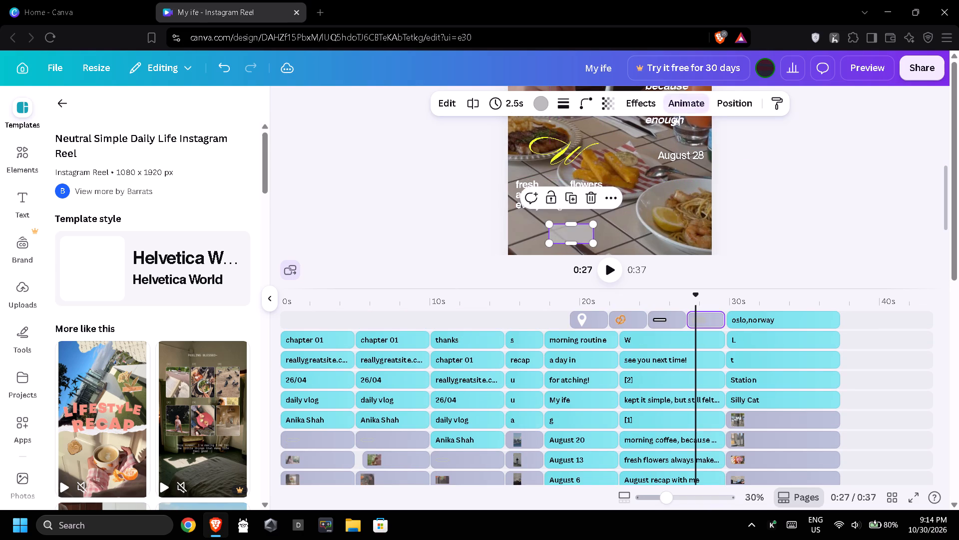
left_click_drag(564, 201, 545, 184)
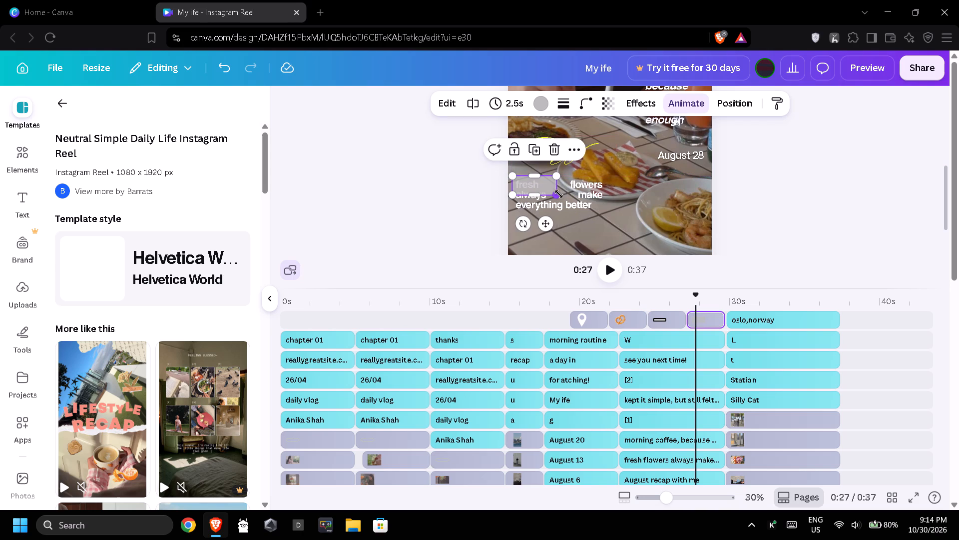
left_click_drag(559, 194, 623, 213)
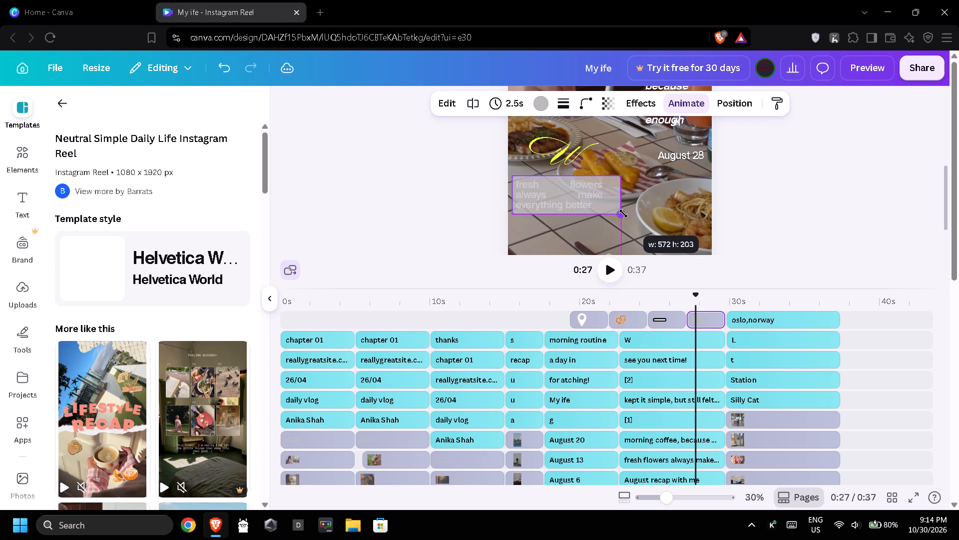
left_click_drag(623, 213, 624, 213)
left_click(465, 211)
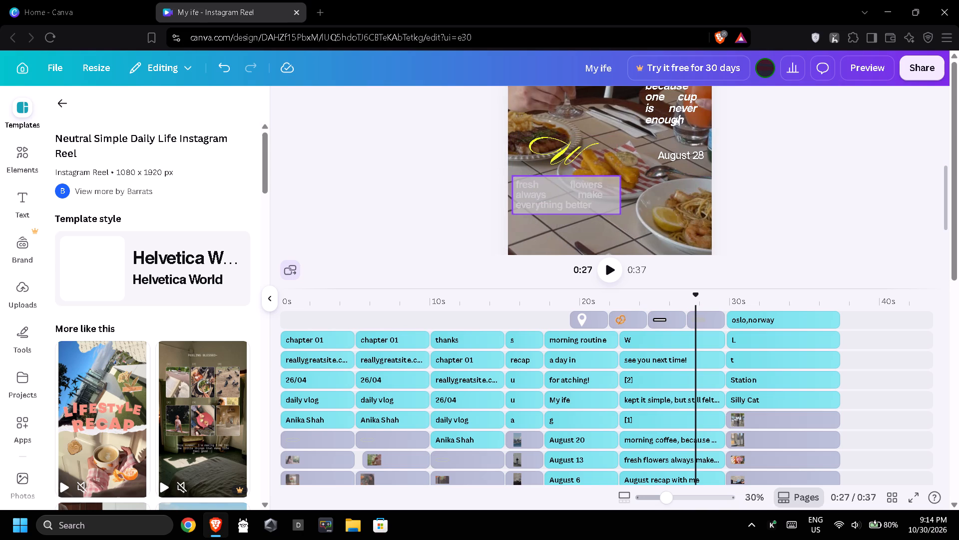
left_click(436, 212)
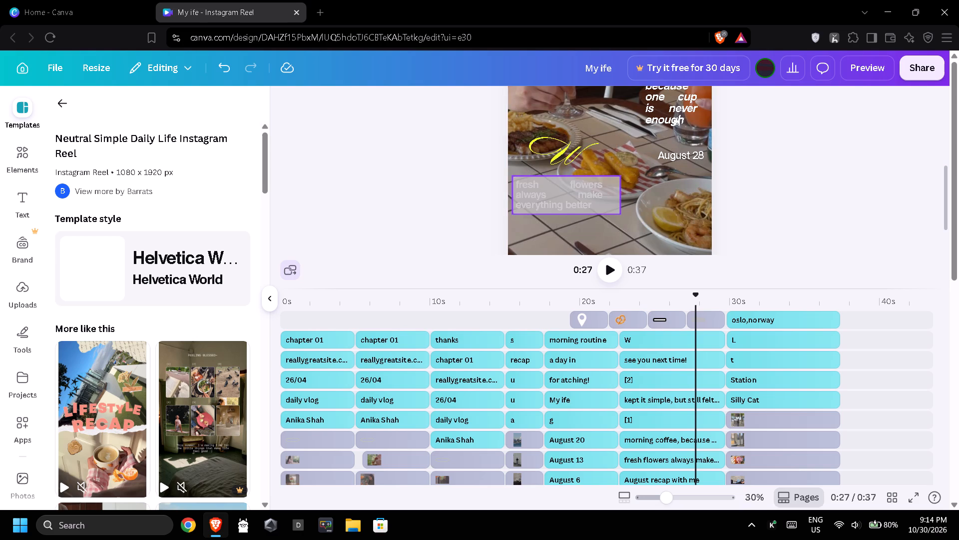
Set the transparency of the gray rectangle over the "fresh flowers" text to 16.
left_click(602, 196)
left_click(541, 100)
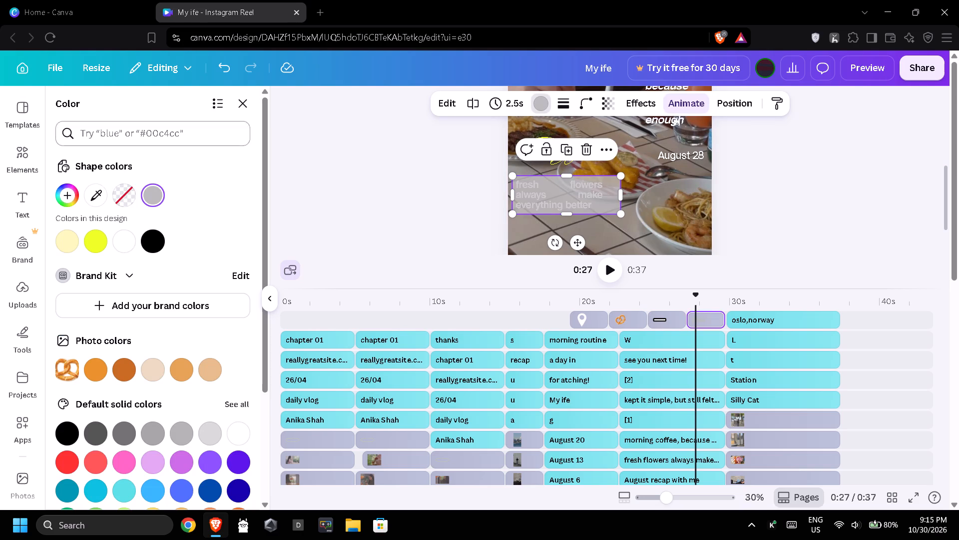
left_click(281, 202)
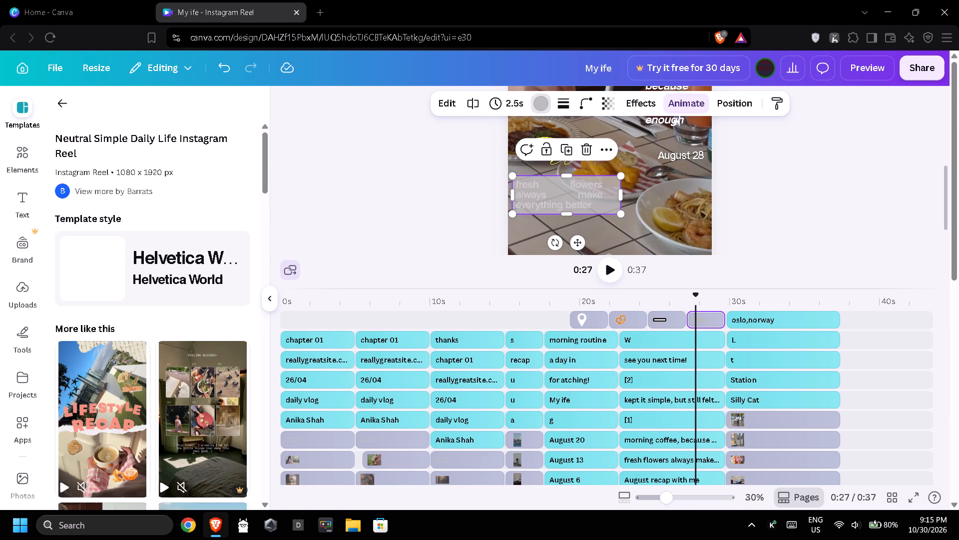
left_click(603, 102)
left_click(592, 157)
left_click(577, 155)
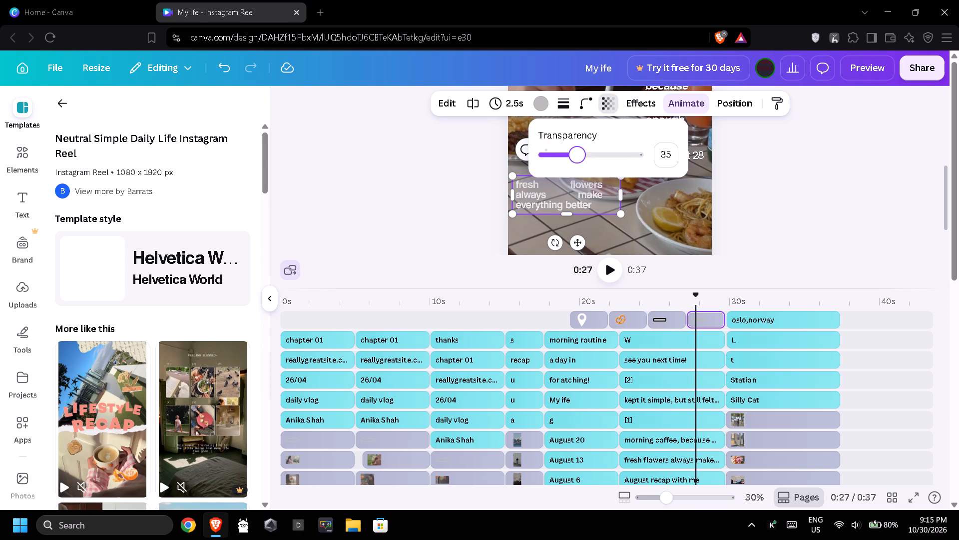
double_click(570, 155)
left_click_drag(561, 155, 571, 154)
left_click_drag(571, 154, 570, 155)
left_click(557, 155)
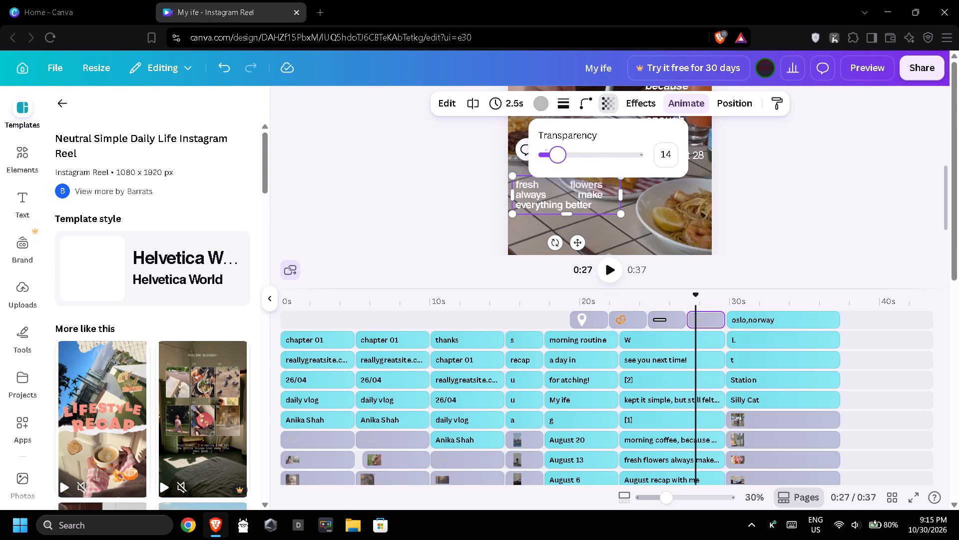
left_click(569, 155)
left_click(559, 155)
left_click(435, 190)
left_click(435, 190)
Set the transparency of the gray rectangle over the "fresh flowers" text to 39.
left_click(576, 186)
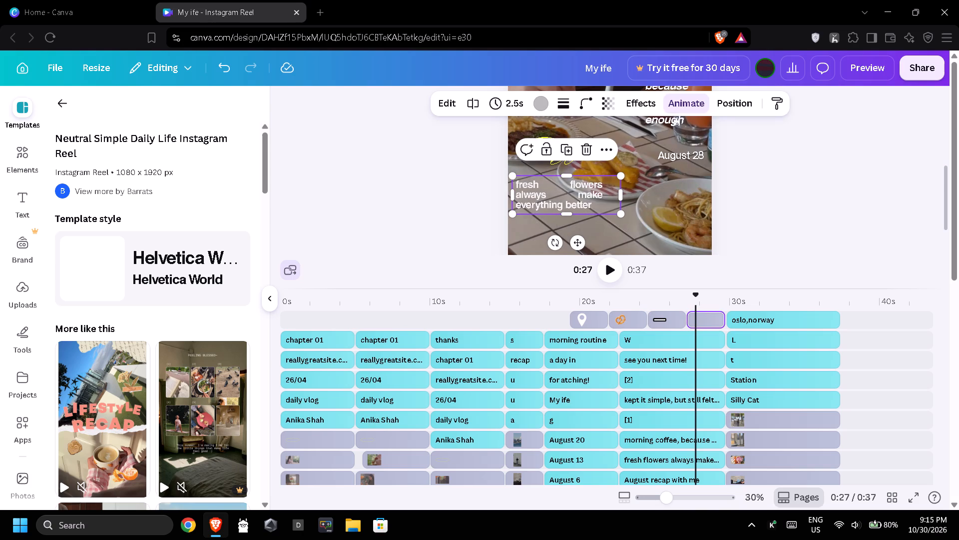
left_click(606, 103)
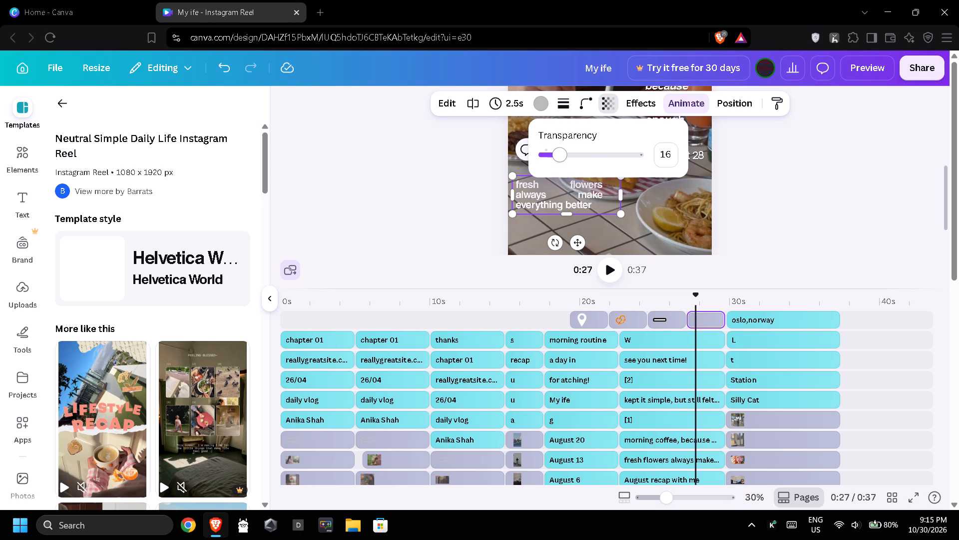
left_click(586, 151)
left_click(570, 150)
left_click(581, 157)
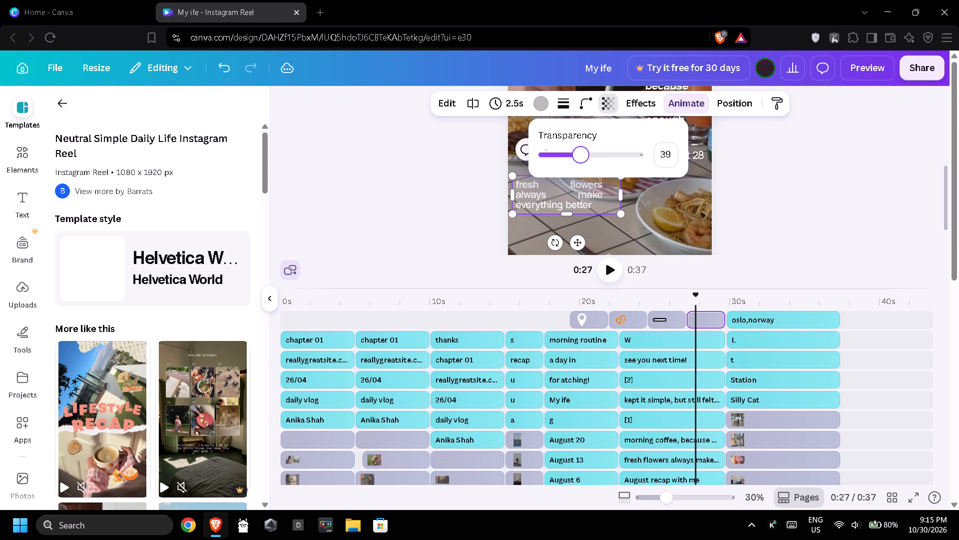
Set the corner rounding of the translucent rectangle over the "fresh flowers" text to 100.
left_click(587, 103)
left_click_drag(545, 157, 547, 157)
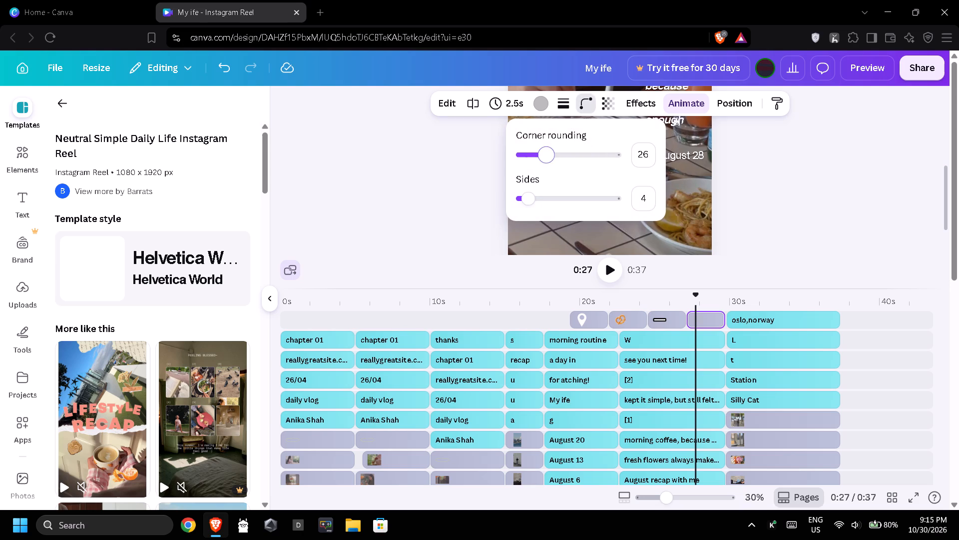
left_click_drag(547, 157, 593, 155)
scroll(704, 177, "up", 1)
scroll(704, 178, "down", 1)
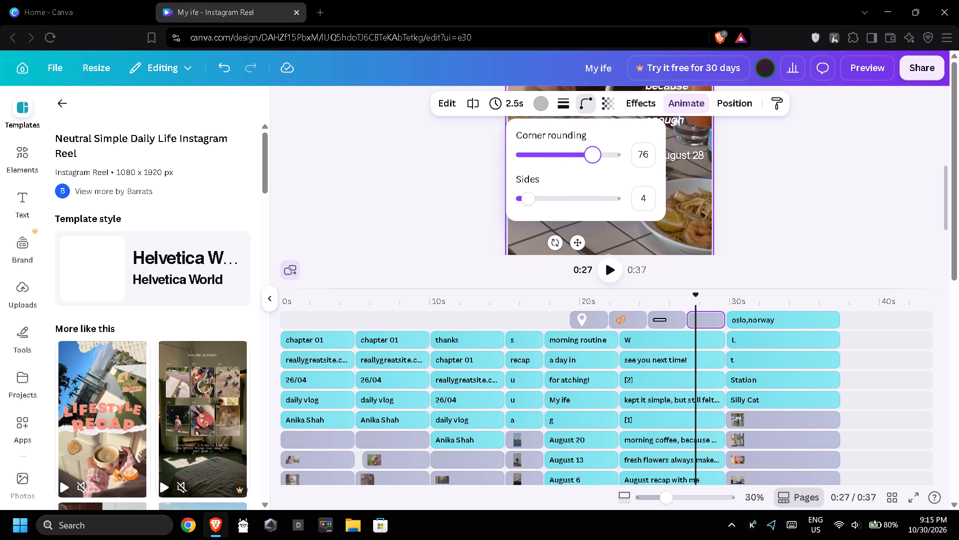
left_click_drag(655, 288, 647, 338)
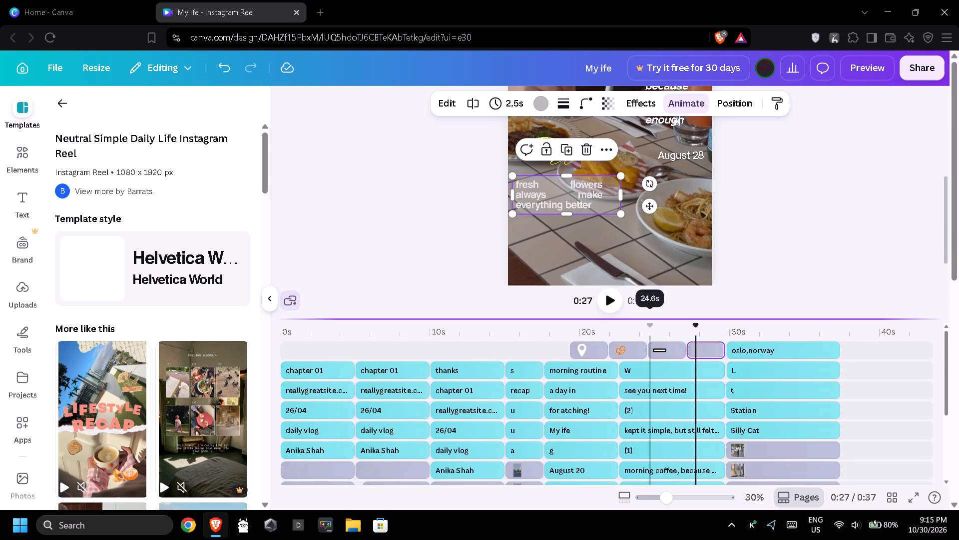
left_click_drag(647, 338, 643, 408)
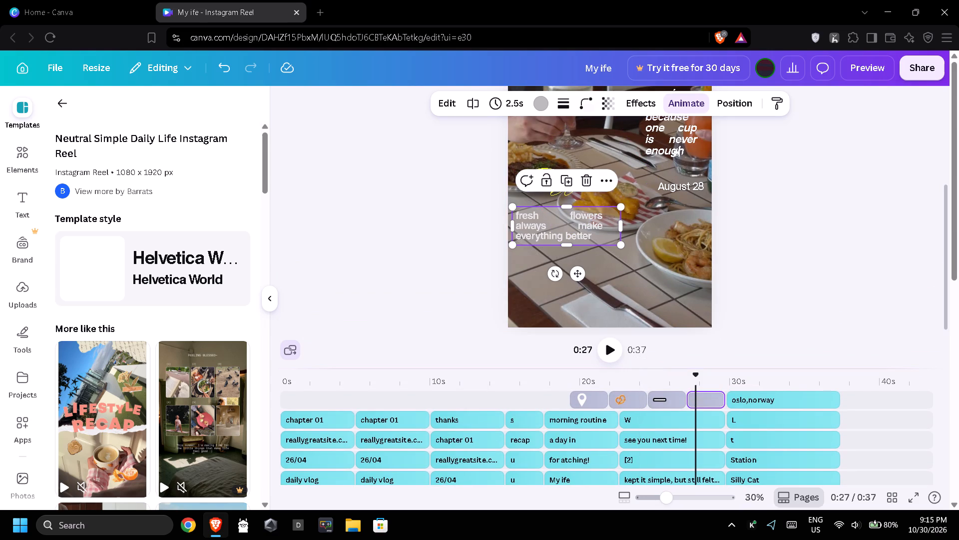
left_click(586, 102)
scroll(662, 247, "up", 1)
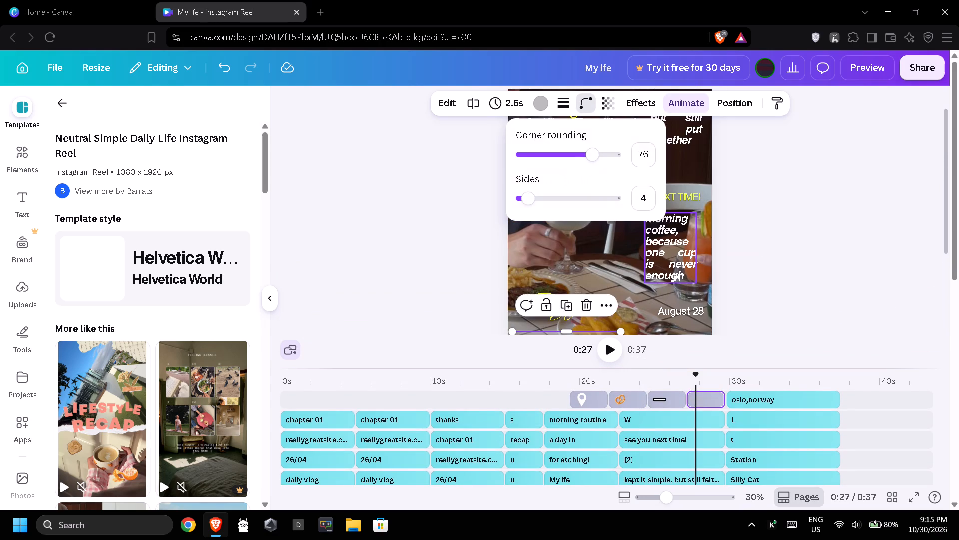
scroll(662, 247, "down", 1)
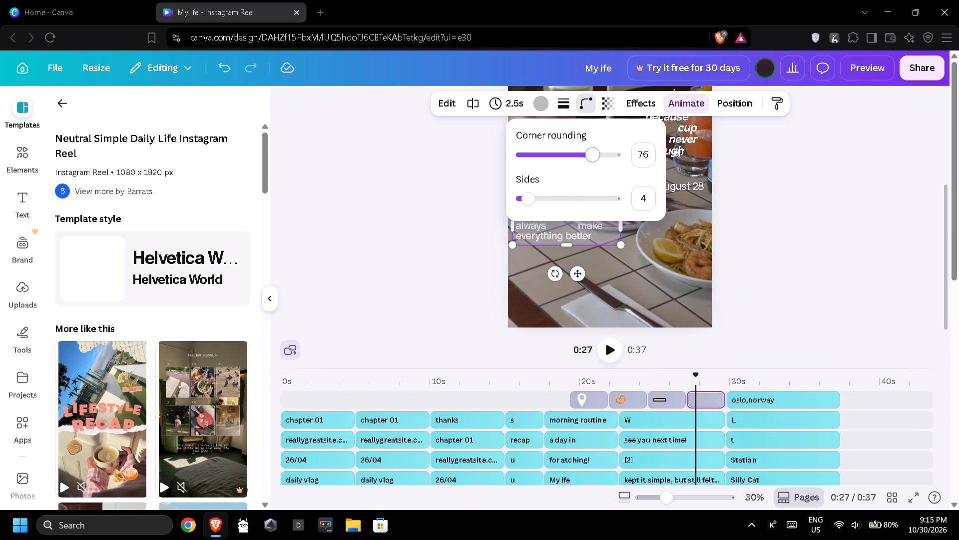
left_click_drag(599, 158, 625, 161)
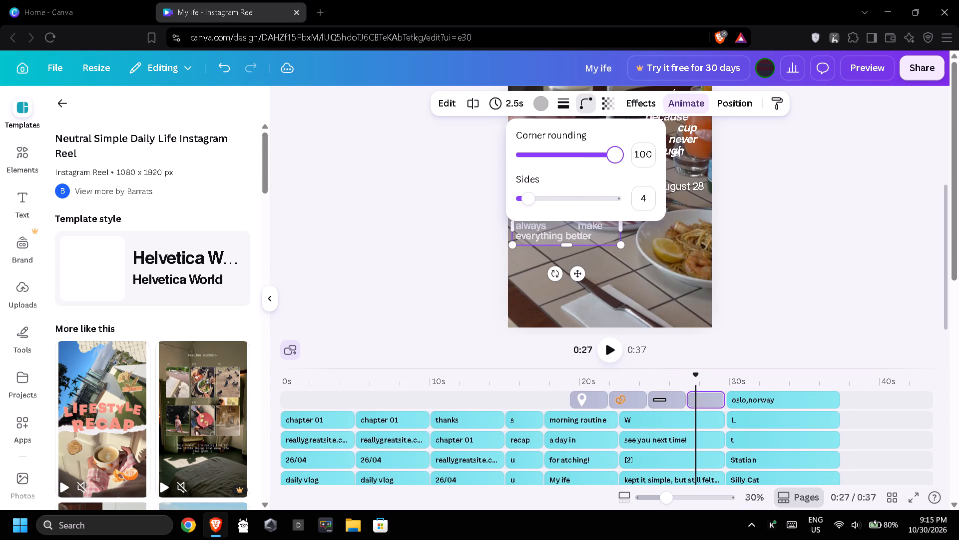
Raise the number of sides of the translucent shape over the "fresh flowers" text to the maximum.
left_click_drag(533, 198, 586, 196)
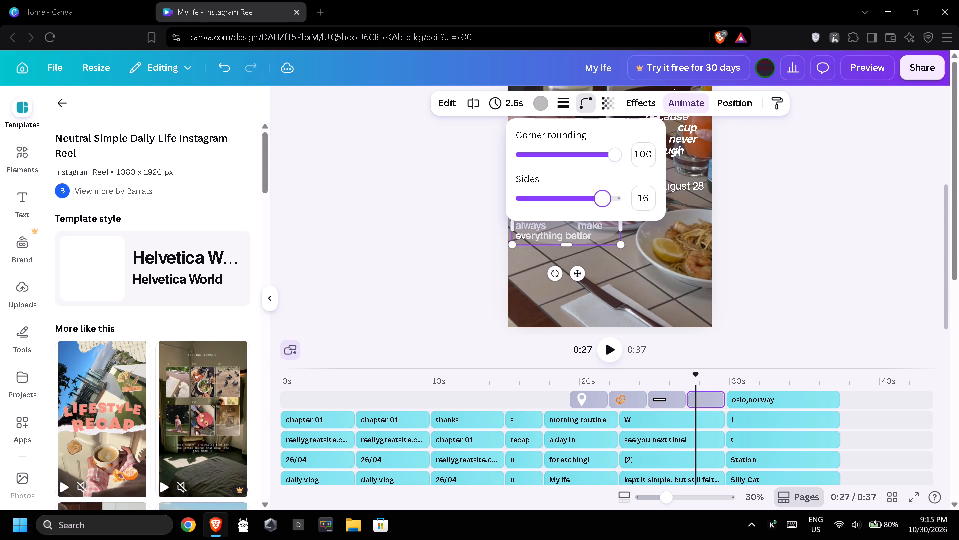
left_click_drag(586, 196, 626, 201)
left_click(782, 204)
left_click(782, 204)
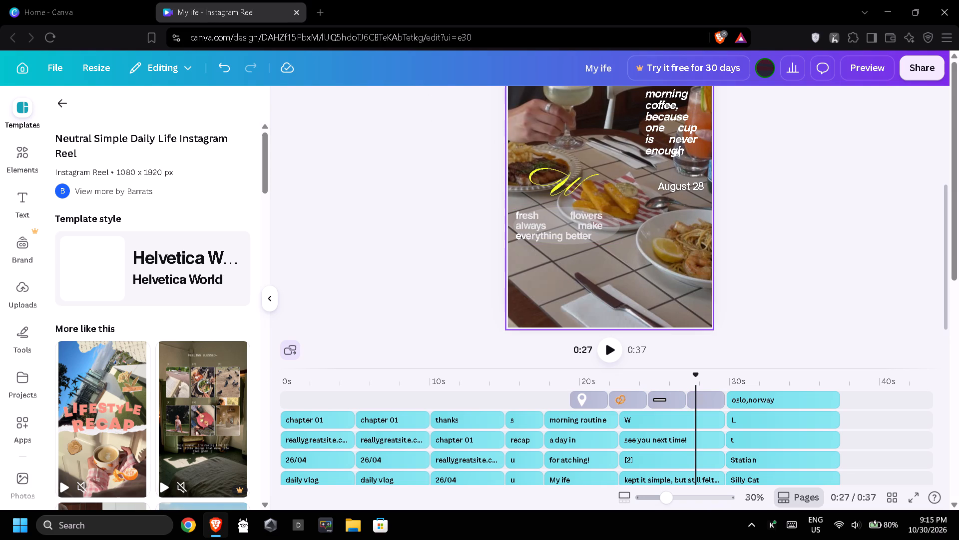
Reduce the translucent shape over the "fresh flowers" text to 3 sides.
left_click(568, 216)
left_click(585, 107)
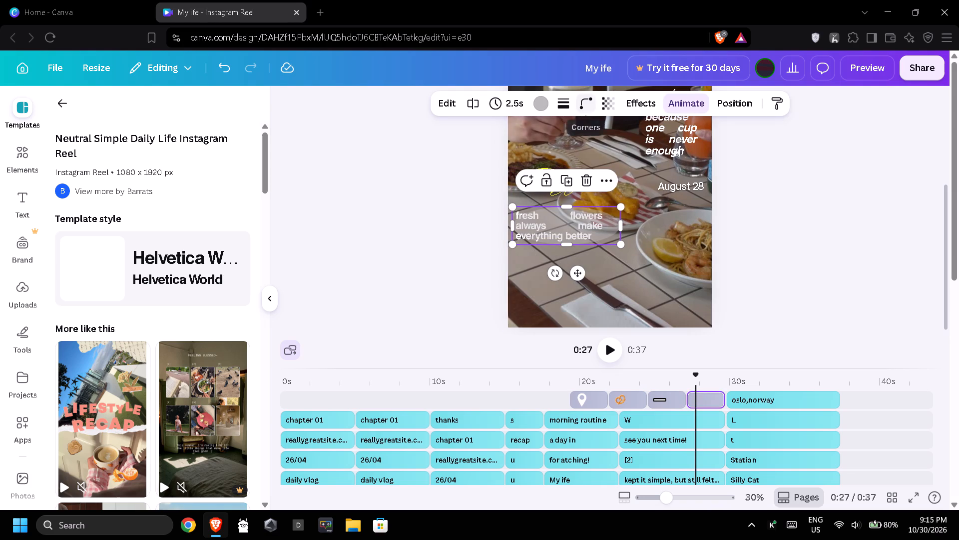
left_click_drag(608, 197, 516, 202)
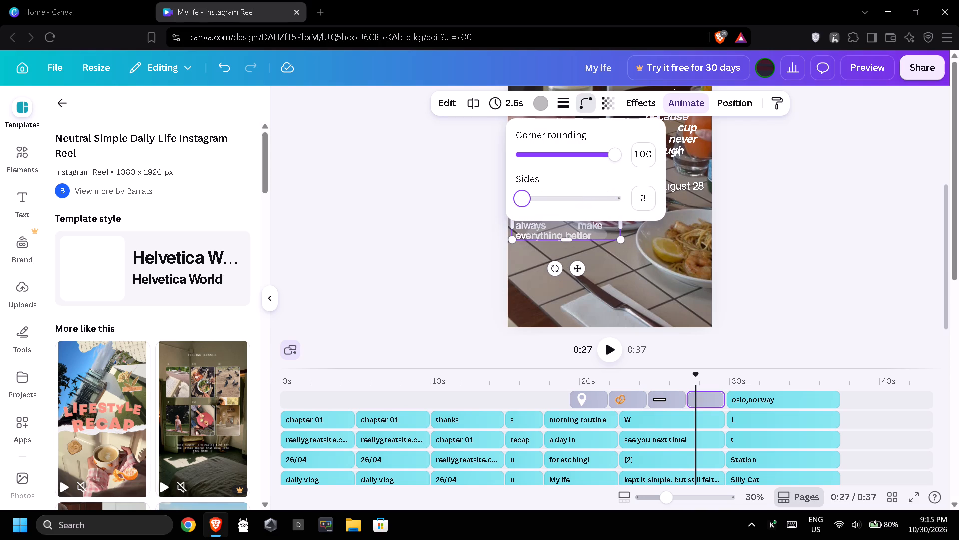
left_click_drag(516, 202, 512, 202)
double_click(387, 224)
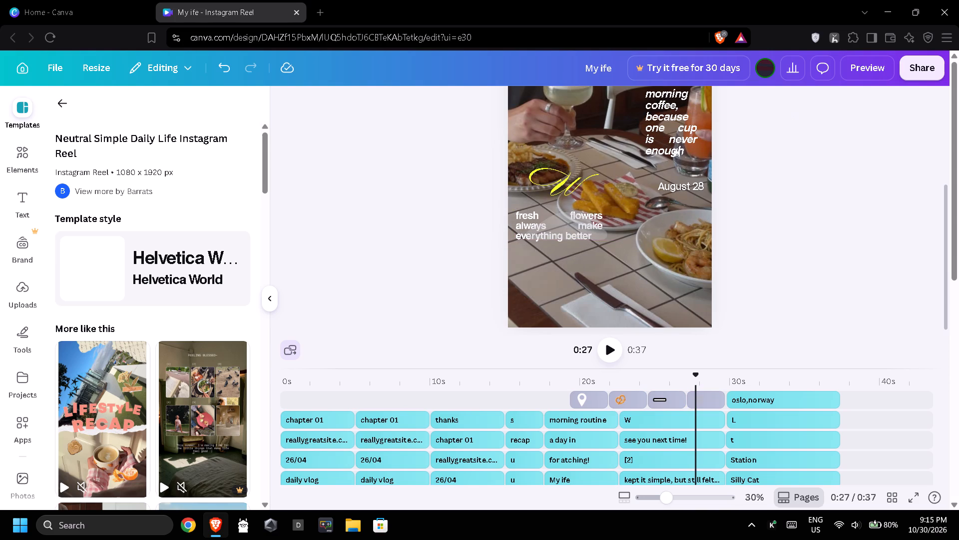
Increase the translucent shape's number of sides to around the middle of the available range.
left_click(576, 220)
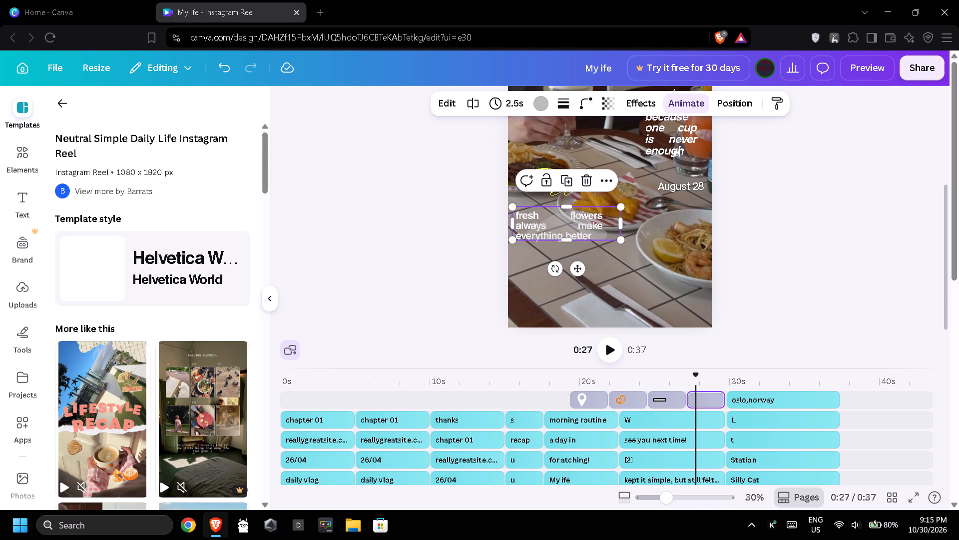
left_click(587, 106)
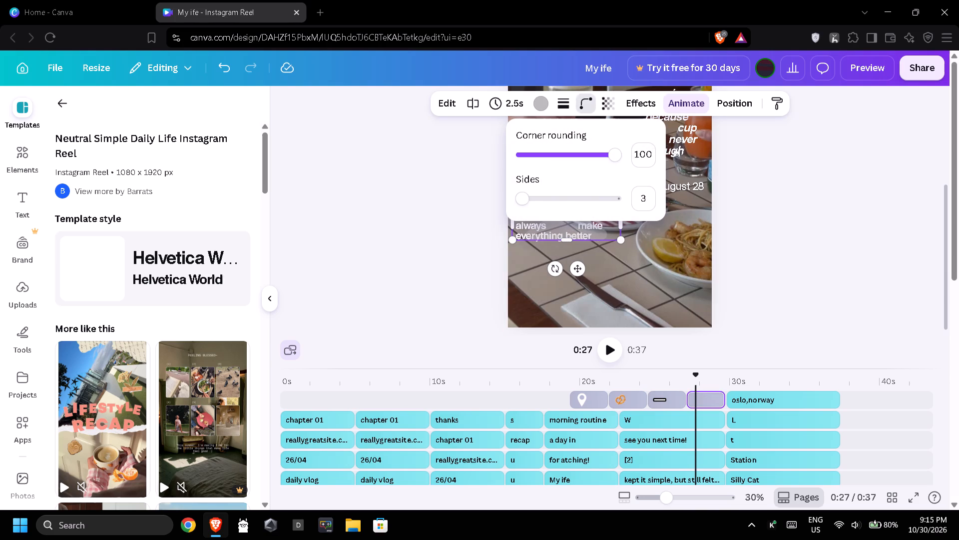
left_click(560, 193)
left_click(559, 193)
left_click(556, 193)
left_click(568, 195)
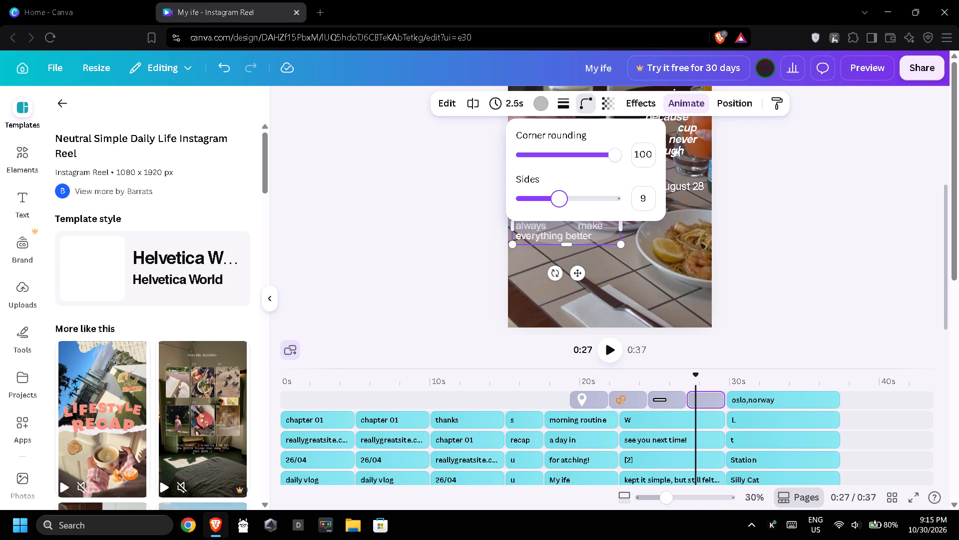
left_click(575, 195)
left_click(576, 195)
left_click(412, 226)
left_click(412, 222)
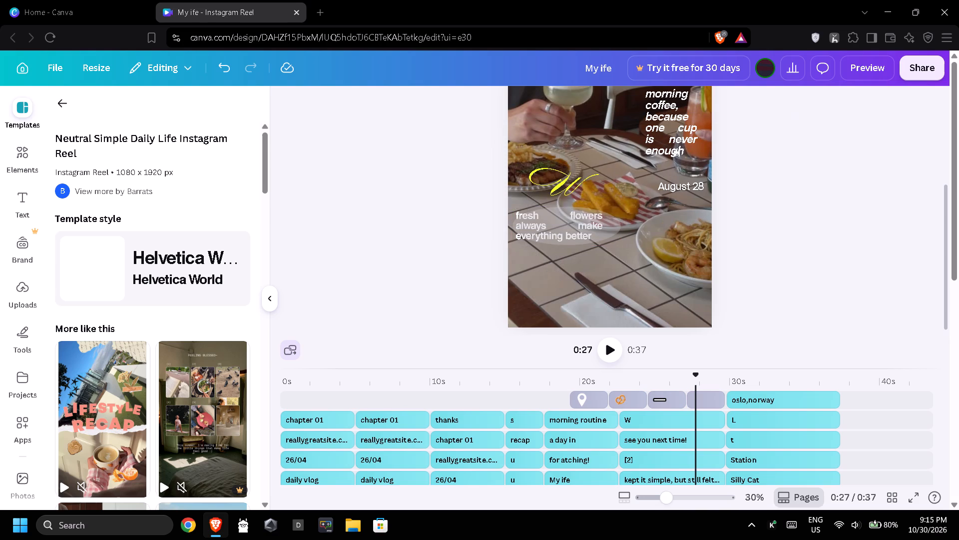
Shift the translucent rounded shape slightly left over the "fresh flowers" text, just past the dining page's left edge.
left_click_drag(565, 218, 555, 215)
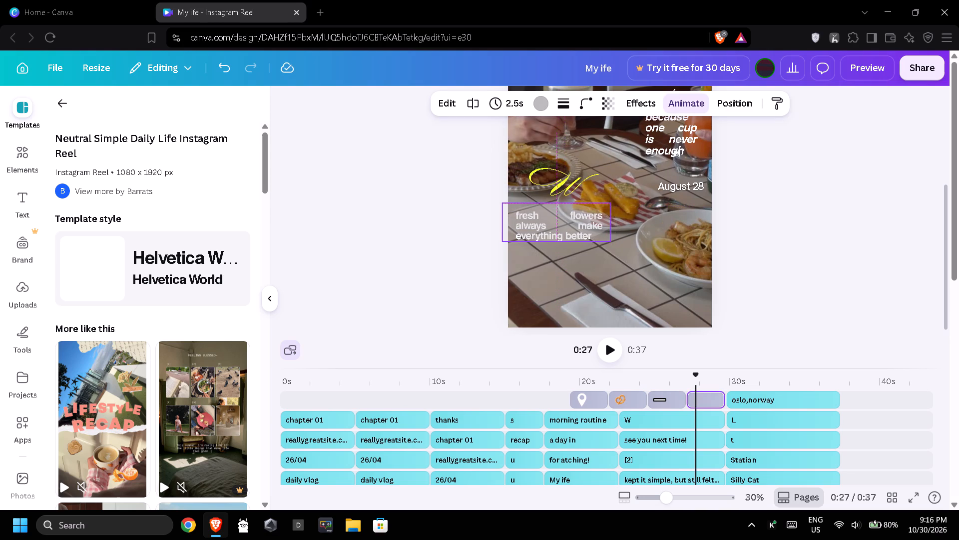
left_click_drag(555, 215, 557, 217)
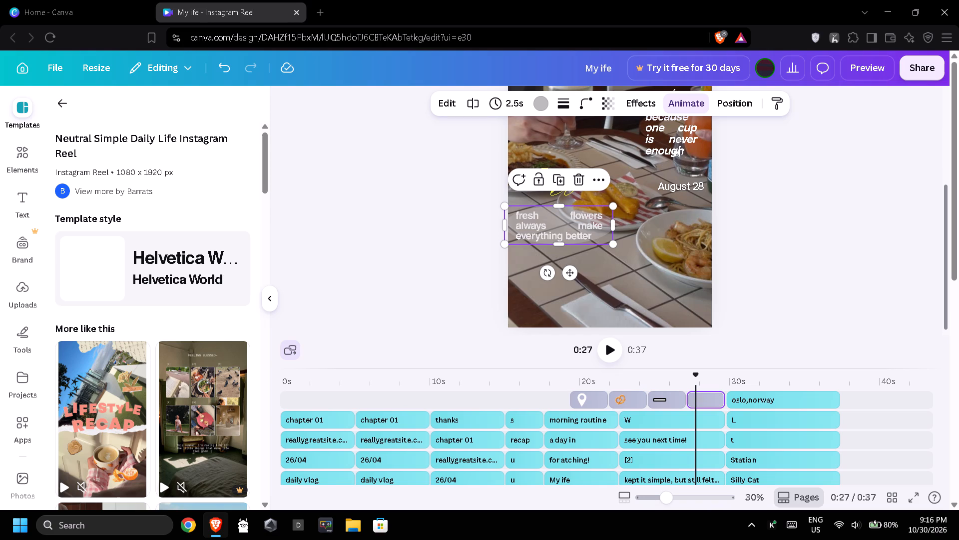
left_click(463, 266)
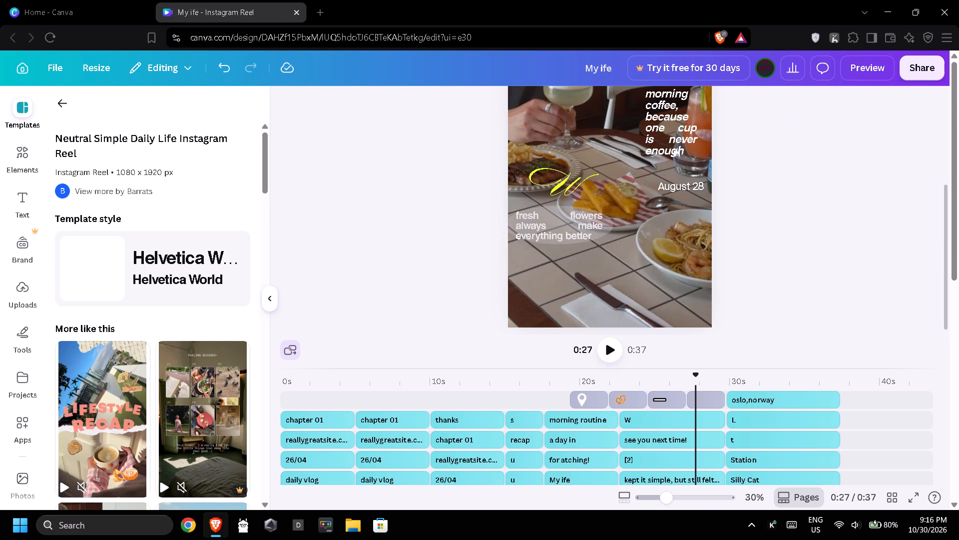
scroll(608, 230, "up", 2)
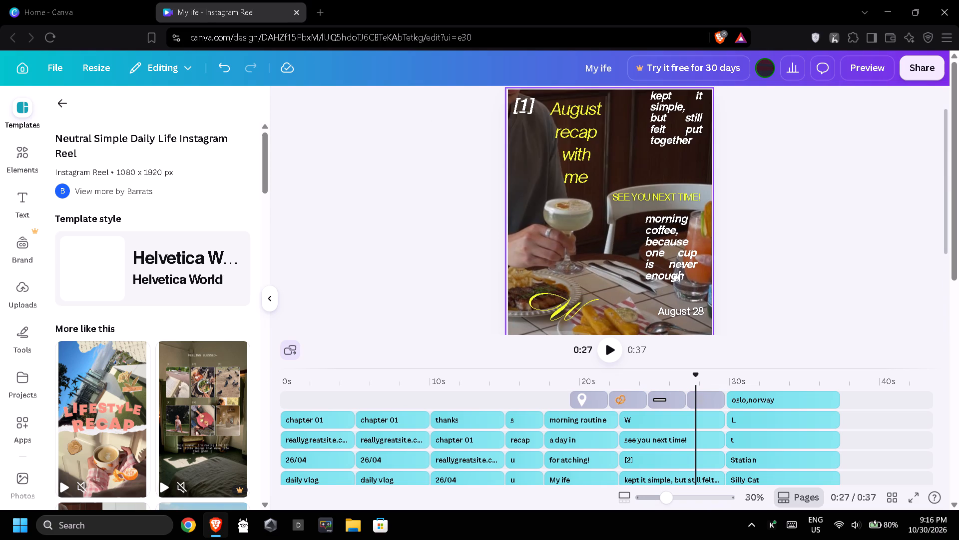
Move the "August recap with me" text slightly up on the dining page.
left_click(571, 241)
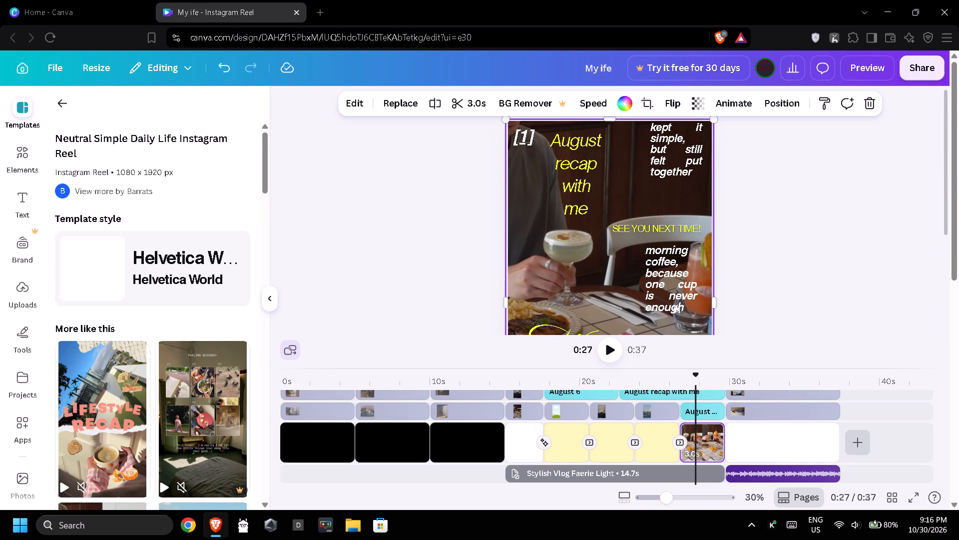
scroll(579, 161, "up", 1)
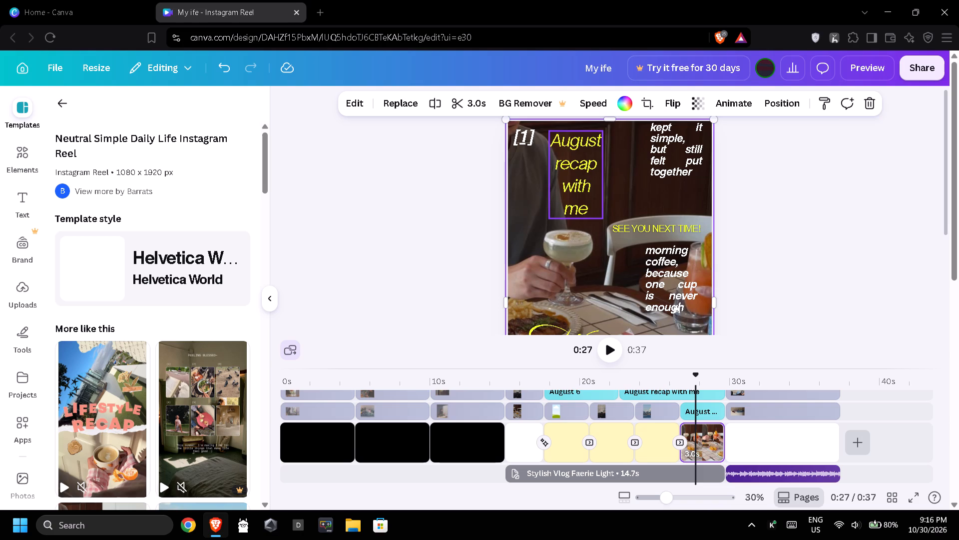
left_click_drag(581, 167, 584, 157)
left_click(424, 200)
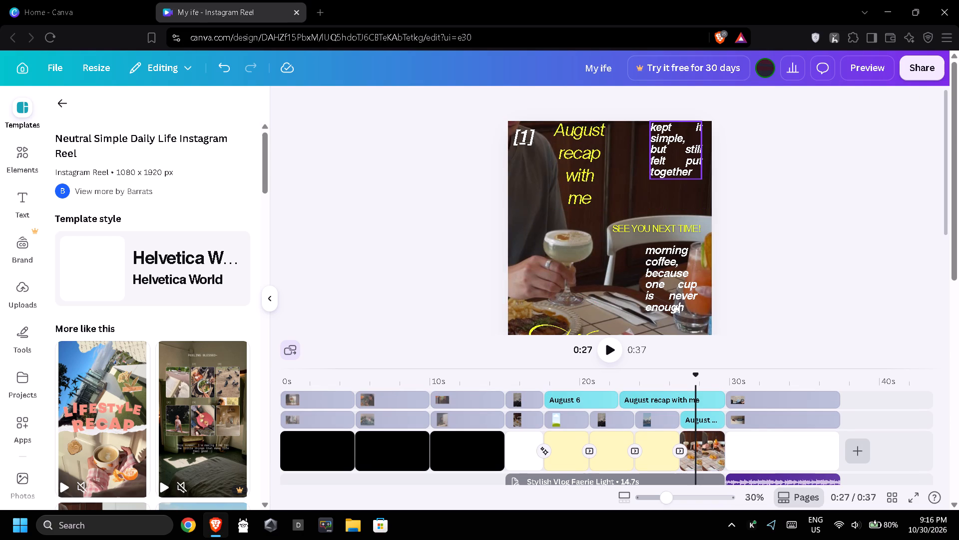
Nudge the "August 28" label slightly up and to the left on the dining page.
scroll(652, 199, "down", 2)
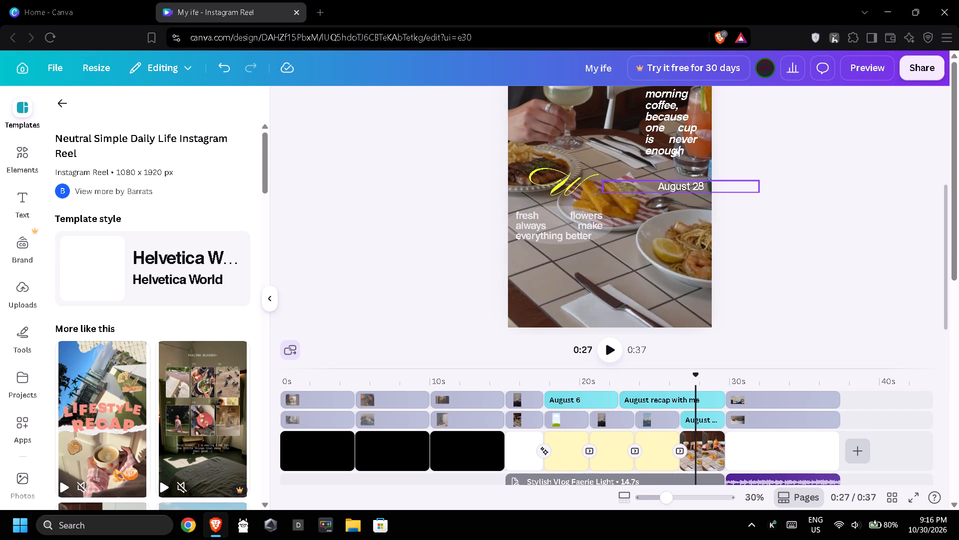
left_click_drag(661, 188, 652, 179)
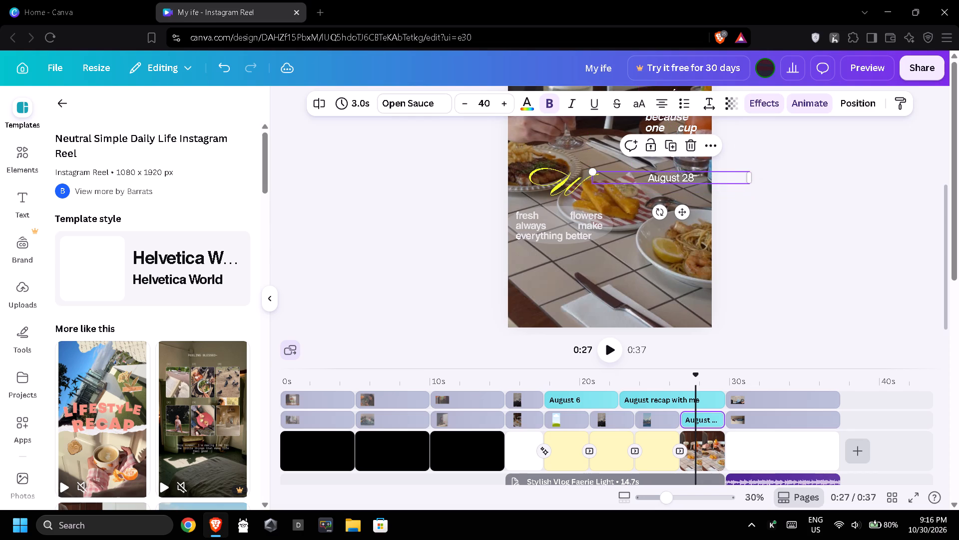
Make the "August 28" label italic and underlined, and set its font size to 53.
left_click(572, 102)
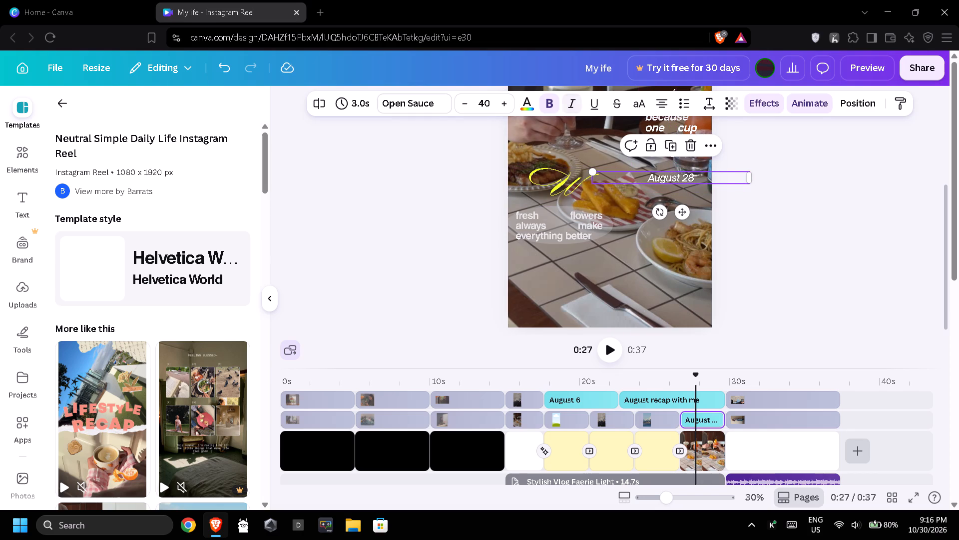
left_click(587, 104)
triple_click(506, 103)
triple_click(505, 103)
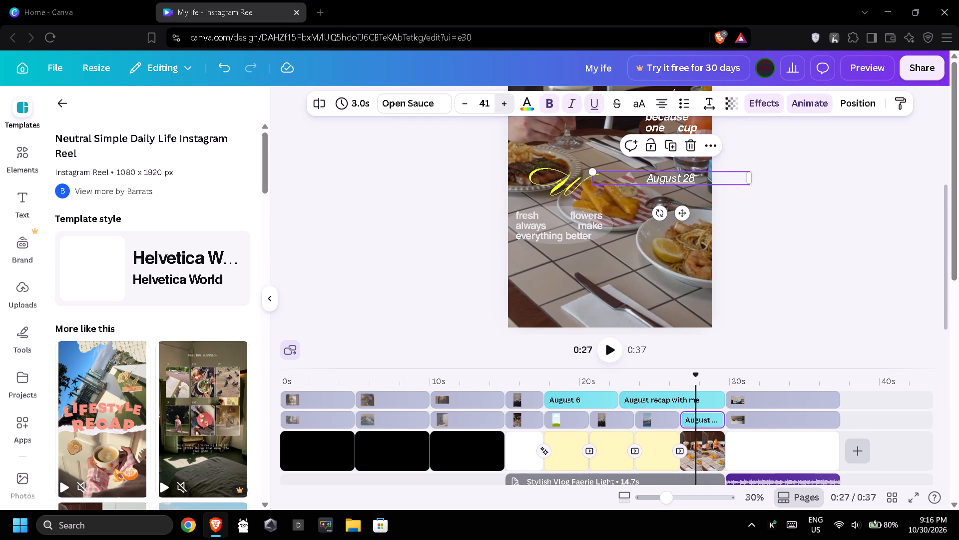
triple_click(505, 103)
triple_click(505, 103)
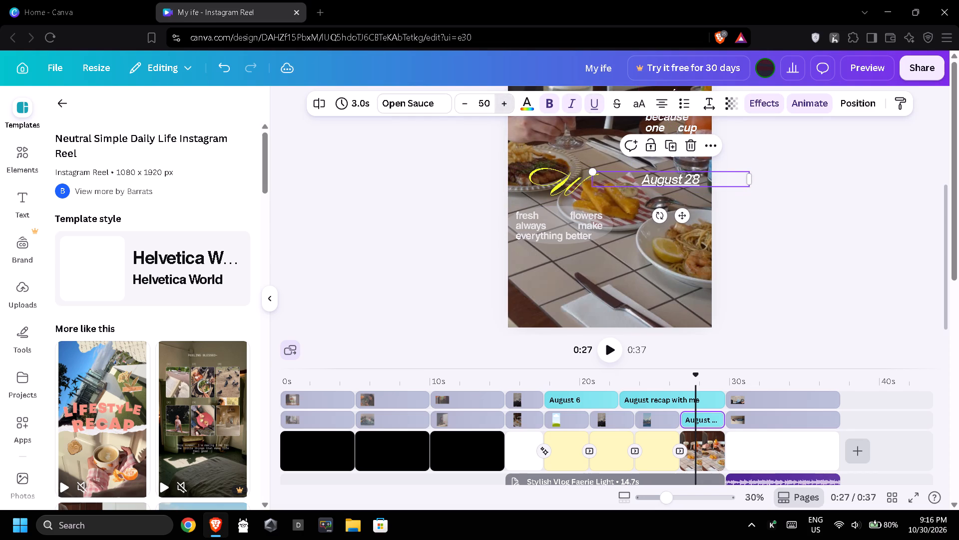
left_click(505, 103)
Move the "for atching!" text clip to the end of its timeline row, directly after the "Station" clip.
scroll(611, 224, "down", 3)
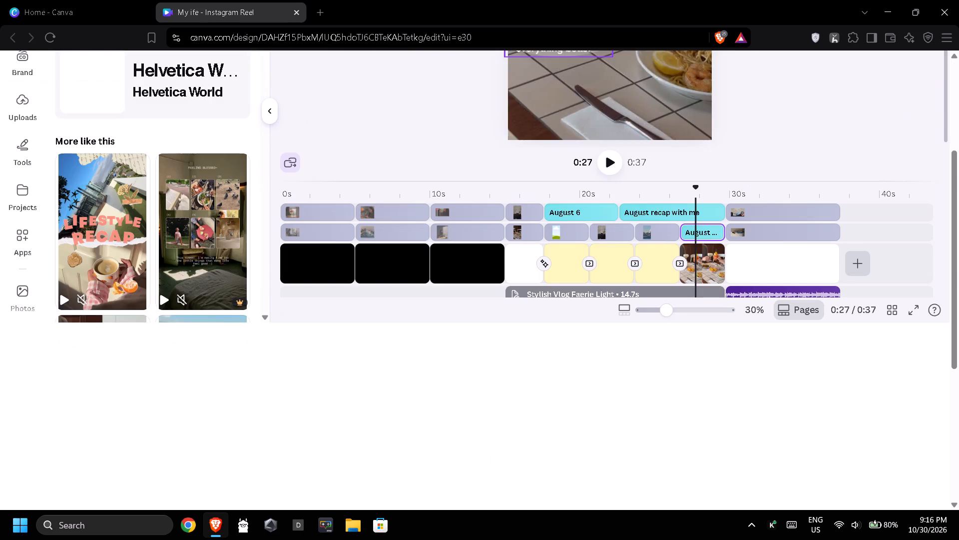
scroll(700, 159, "up", 1)
scroll(469, 109, "up", 2)
scroll(469, 109, "down", 3)
scroll(547, 290, "up", 1)
scroll(418, 159, "up", 1)
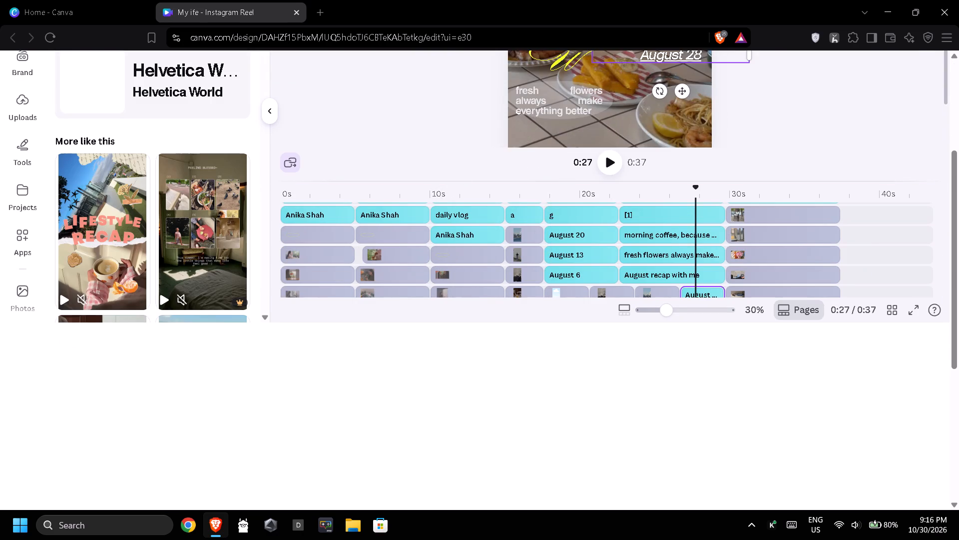
left_click(390, 195)
scroll(390, 195, "up", 1)
scroll(259, 252, "up", 2)
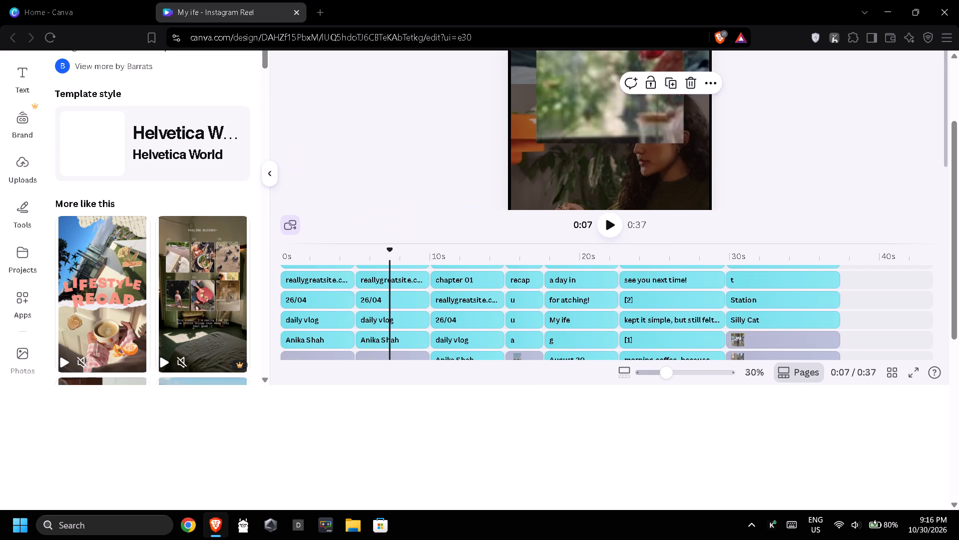
scroll(259, 252, "up", 1)
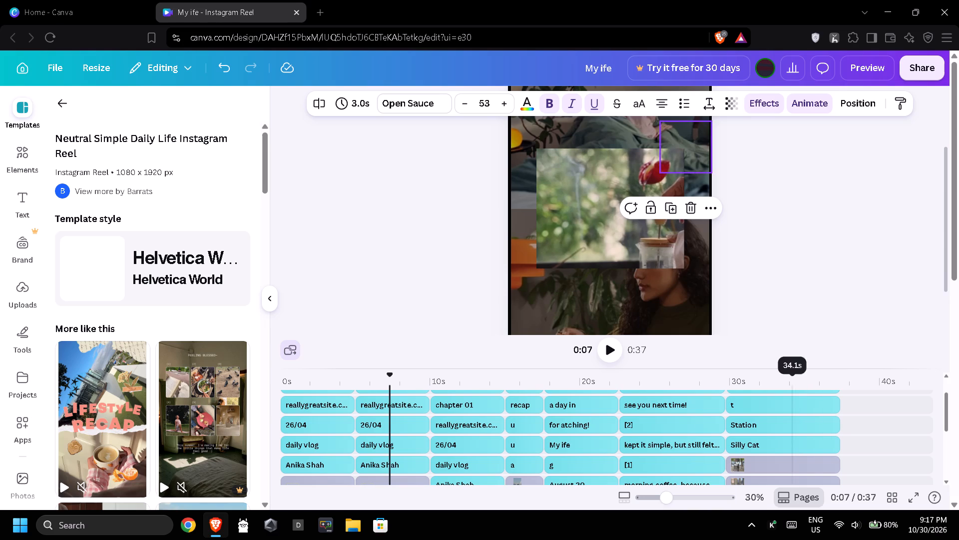
left_click_drag(557, 422, 688, 419)
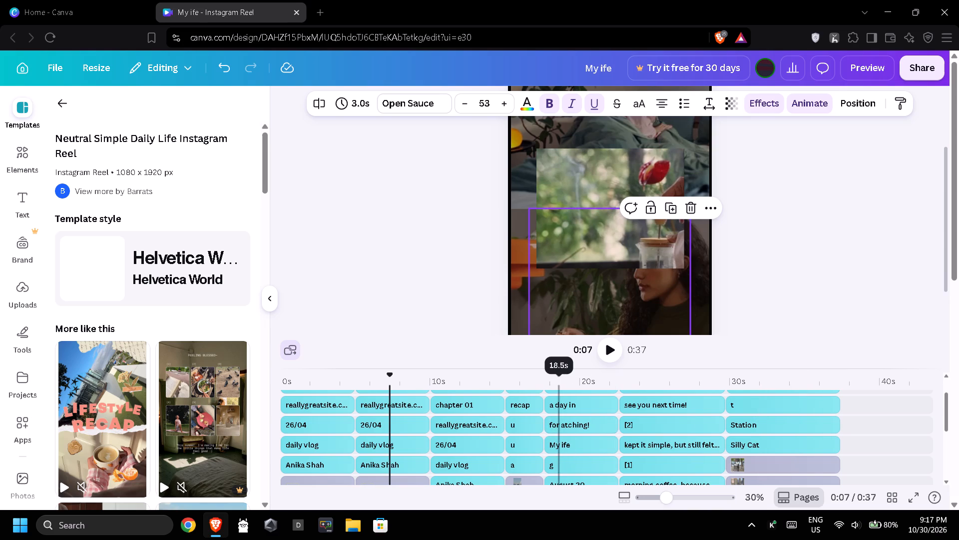
left_click_drag(688, 419, 863, 419)
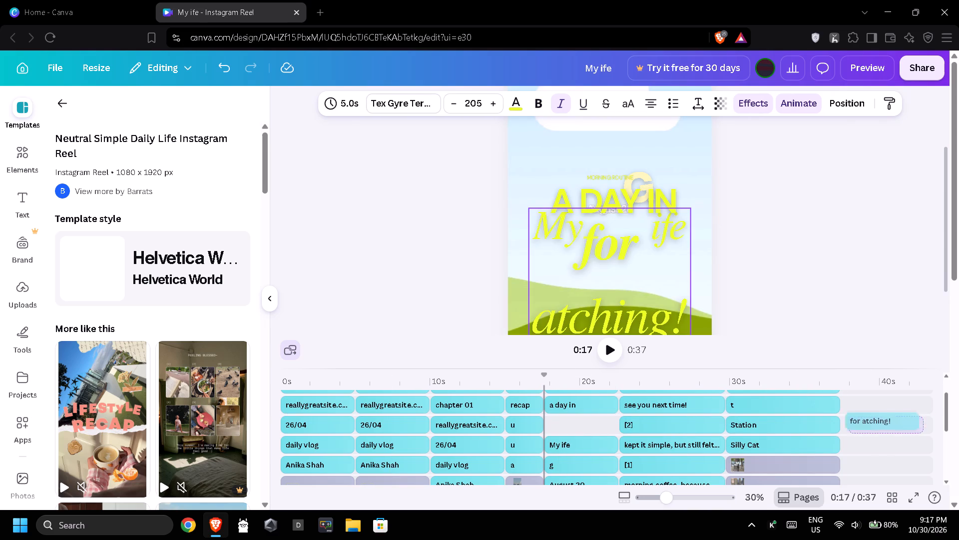
left_click_drag(863, 419, 863, 419)
left_click_drag(863, 419, 855, 420)
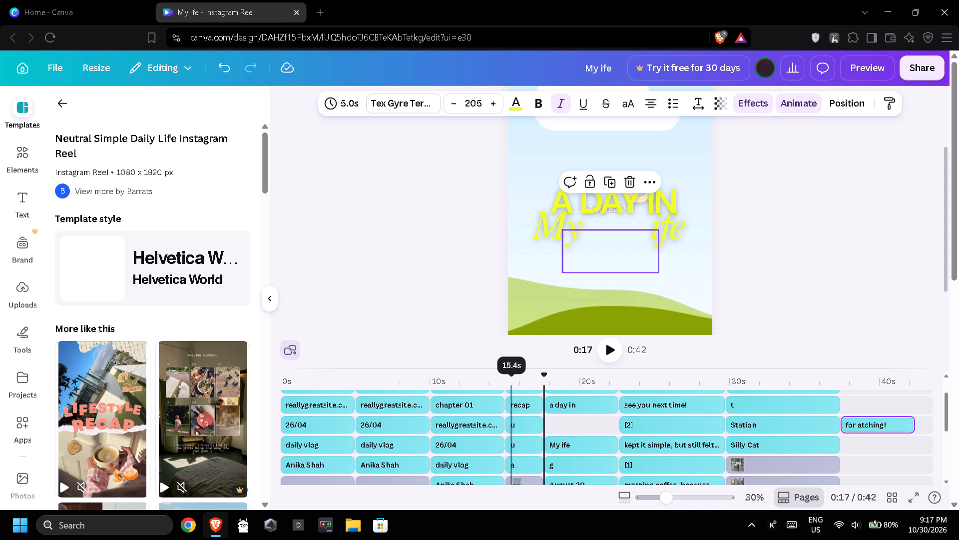
Move the "a day in" text clip down one row into the gap above "My ife".
left_click_drag(568, 401, 566, 420)
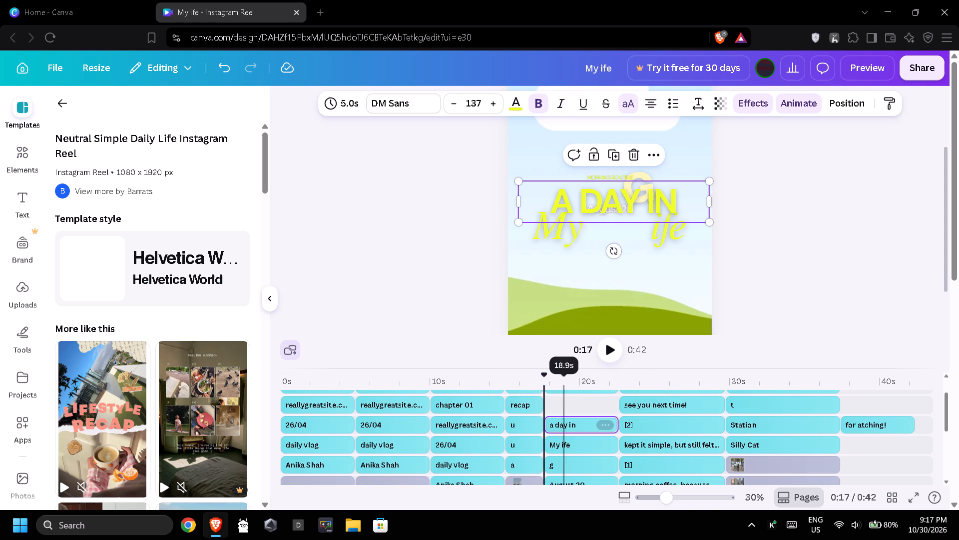
Place the "see you next time!" clip directly above "a day in" and shorten it to 5.0 s.
left_click_drag(682, 400, 589, 397)
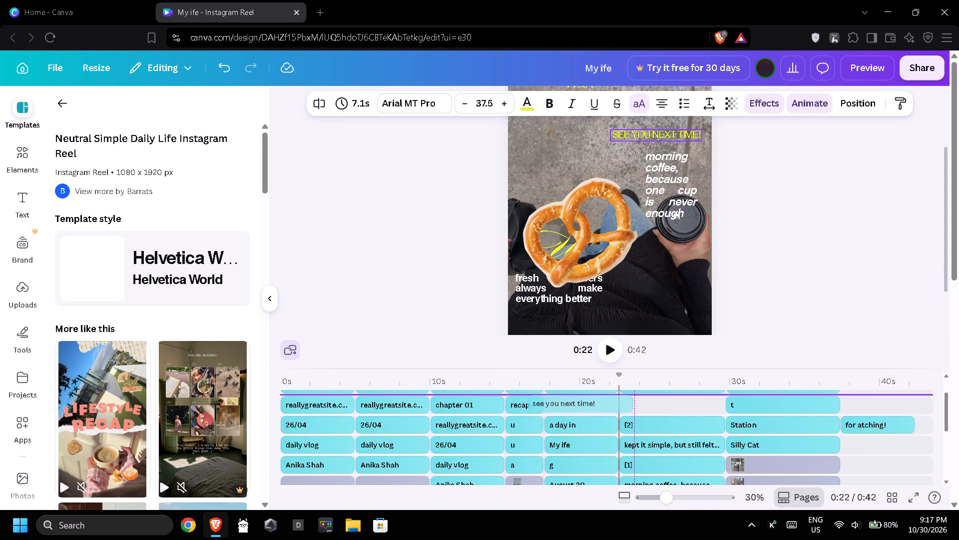
left_click_drag(589, 397, 608, 401)
left_click_drag(648, 403, 617, 402)
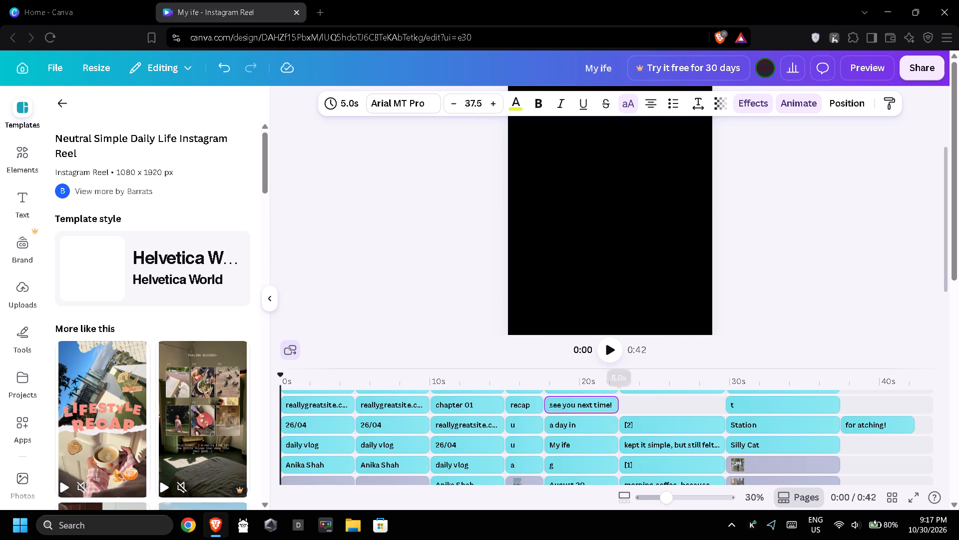
Apply strikethrough to the "see you next time!" text.
left_click(601, 104)
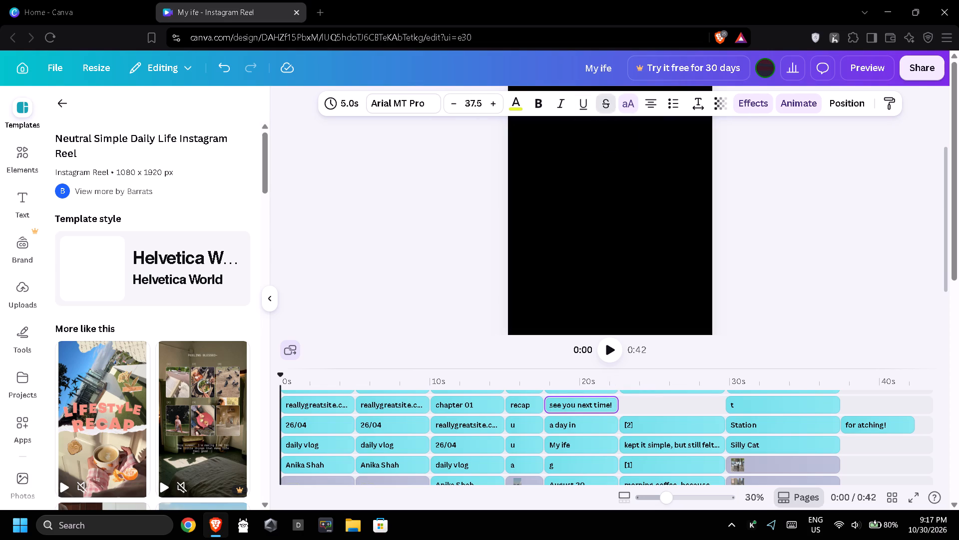
Move the dining photo on the recap collage page from the upper-left cell to the lower-right cell.
left_click(469, 425)
scroll(483, 425, "down", 1)
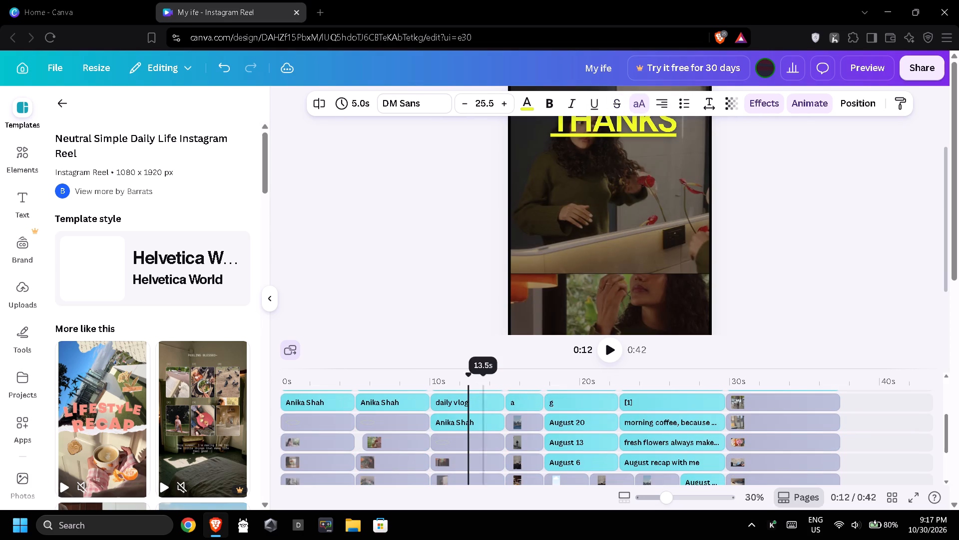
scroll(499, 426, "down", 1)
left_click(522, 421)
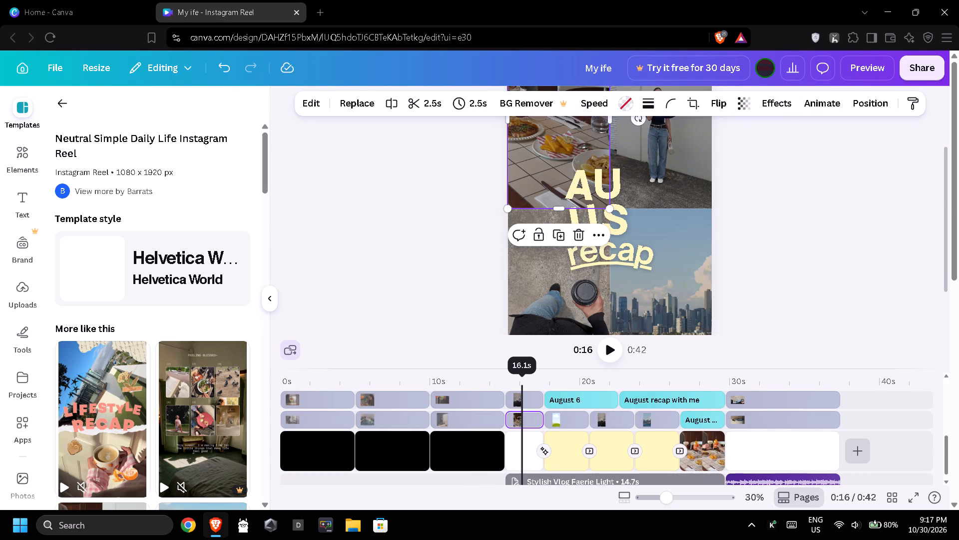
left_click_drag(559, 169, 638, 250)
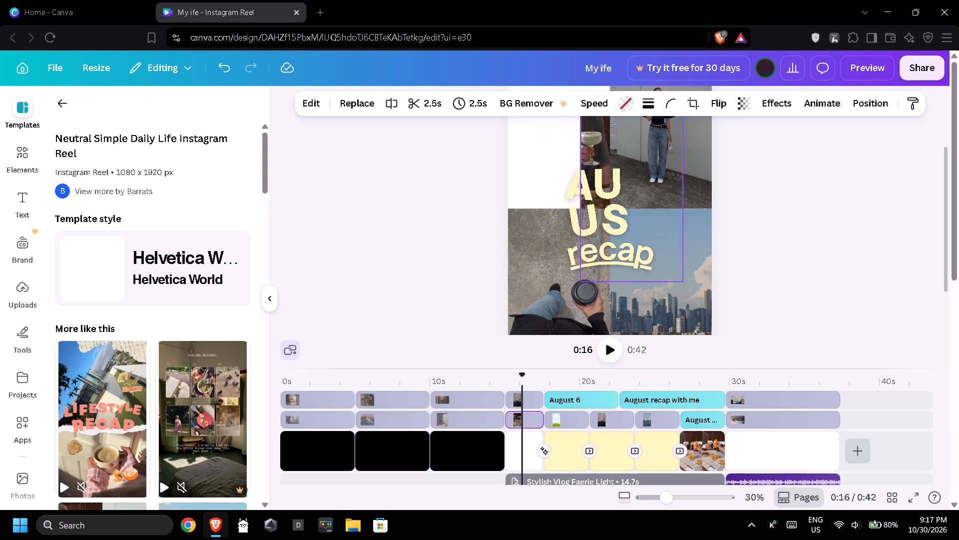
left_click_drag(638, 250, 655, 289)
Move the "recap" word up and left on the collage page, above the letters "AU".
left_click_drag(576, 273, 561, 214)
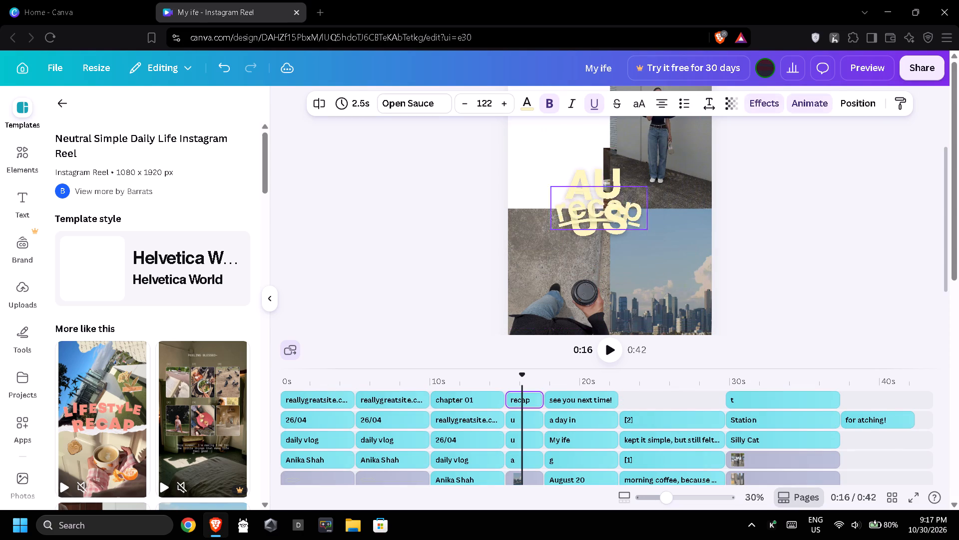
left_click_drag(561, 214, 531, 163)
Move the coffee-cup photo up into the collage's empty upper-left cell.
left_click_drag(543, 259, 534, 180)
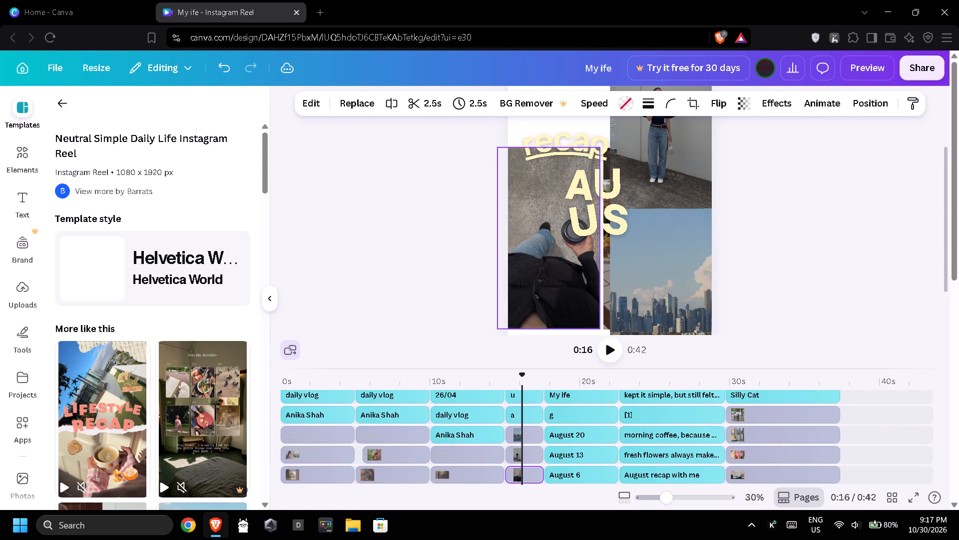
left_click_drag(534, 180, 547, 88)
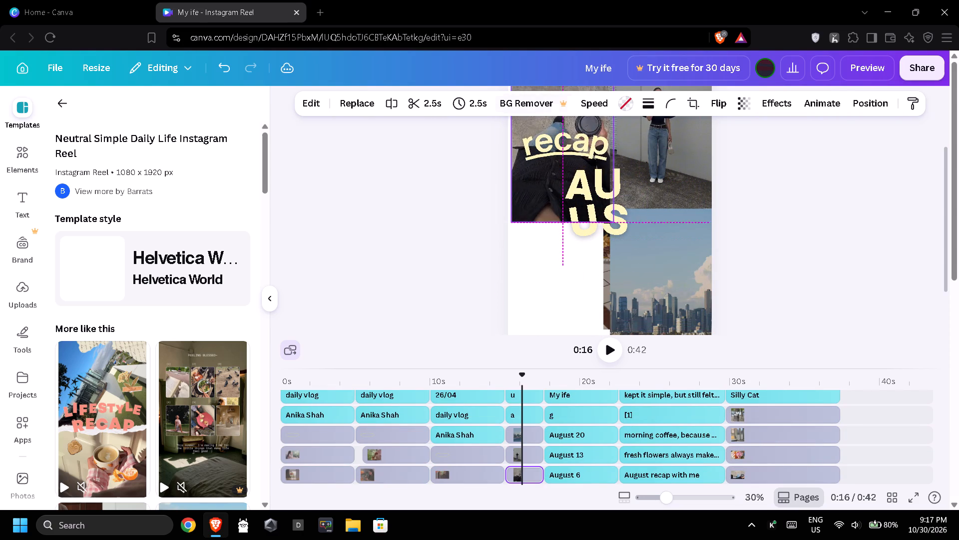
left_click_drag(547, 88, 543, 82)
Move the skyline photo across into the collage's lower-left cell.
left_click_drag(653, 267, 641, 266)
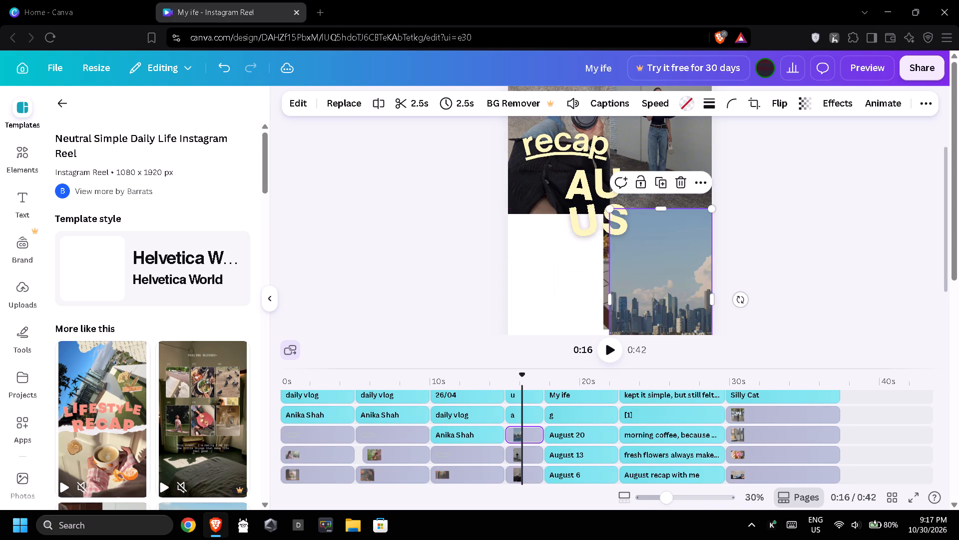
left_click_drag(641, 266, 549, 266)
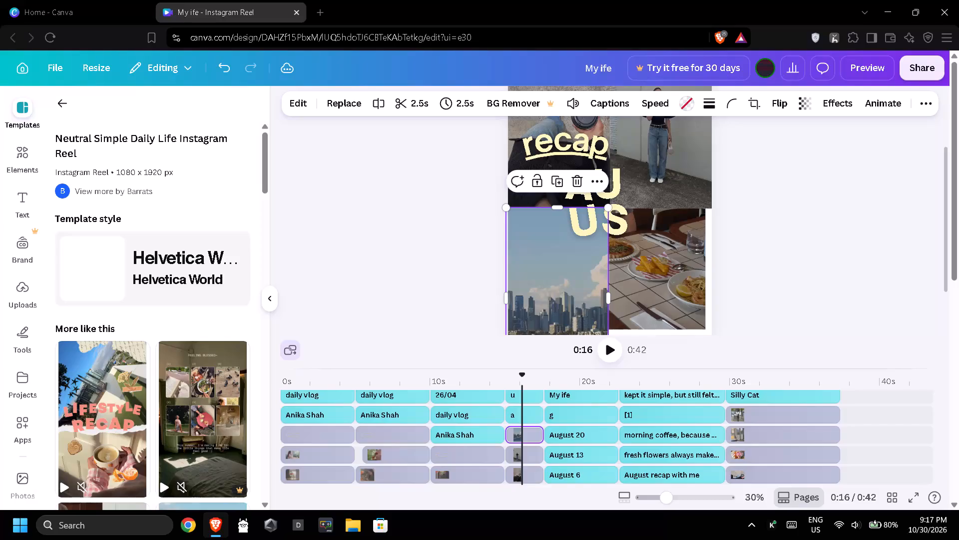
Move the dining photo straight up toward the collage's upper-right cell.
left_click(667, 167)
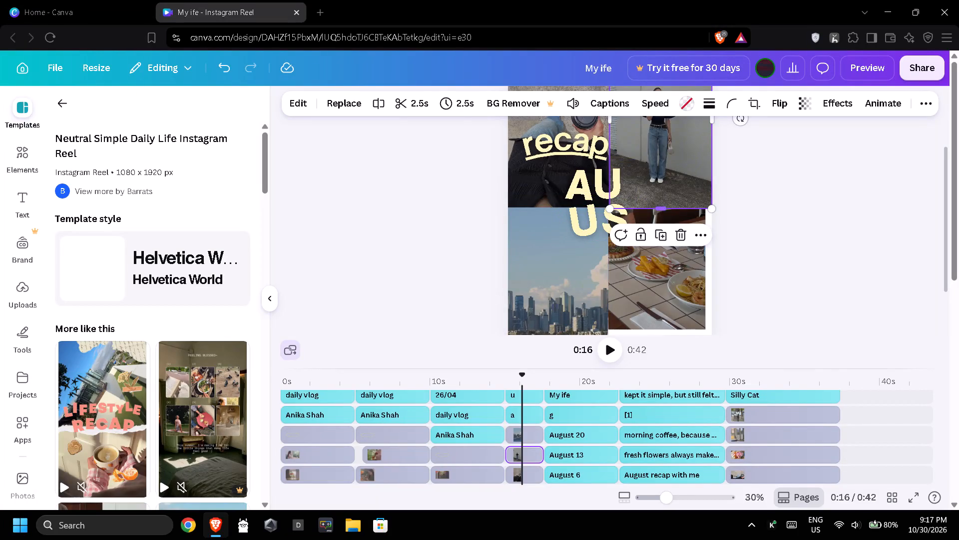
left_click(662, 290)
left_click_drag(662, 290, 662, 161)
left_click(737, 209)
Move the photo of the standing woman down into the collage's lower-right cell.
left_click_drag(690, 196, 690, 325)
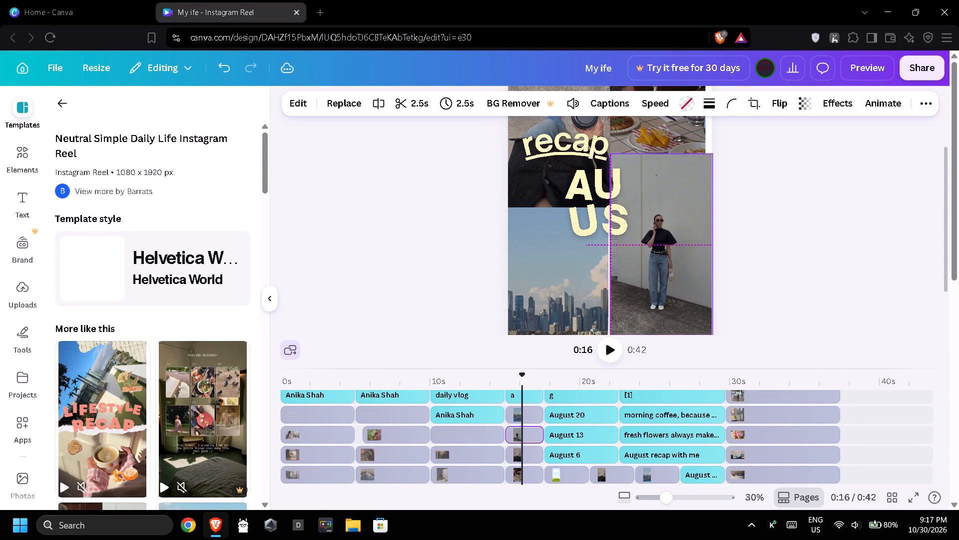
left_click_drag(690, 325, 689, 326)
left_click(778, 300)
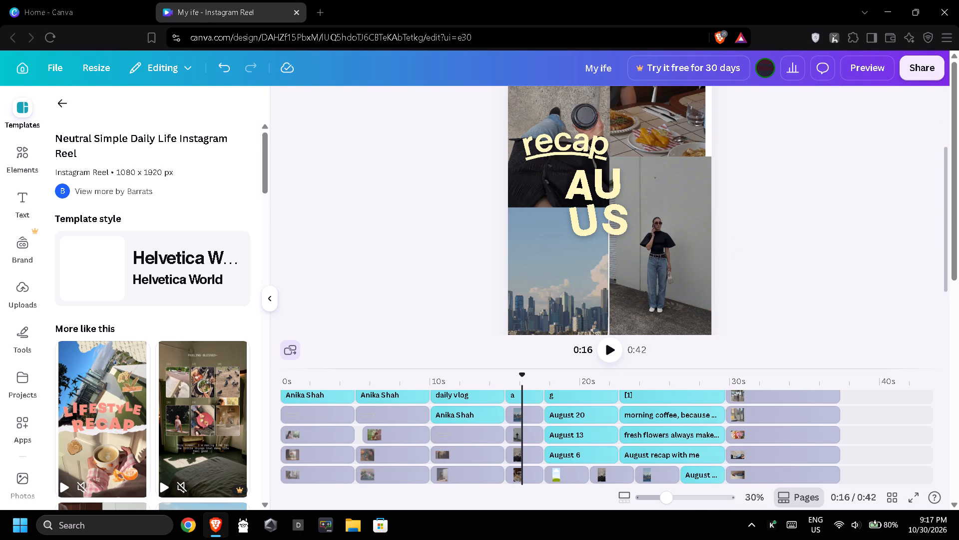
Nudge the coffee-cup photo slightly up, closer to the collage page's top edge.
scroll(500, 245, "up", 2)
scroll(499, 245, "down", 2)
scroll(499, 245, "up", 2)
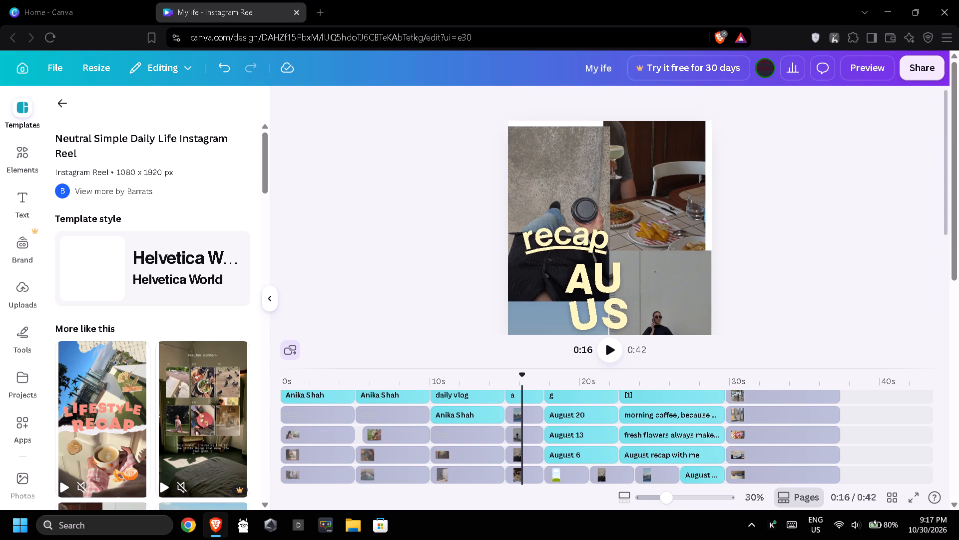
left_click(557, 186)
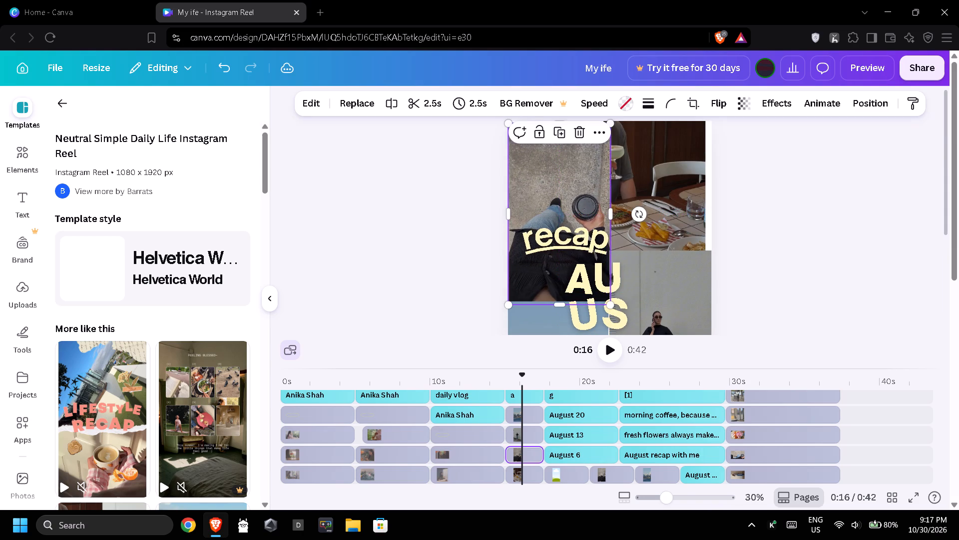
left_click(408, 230)
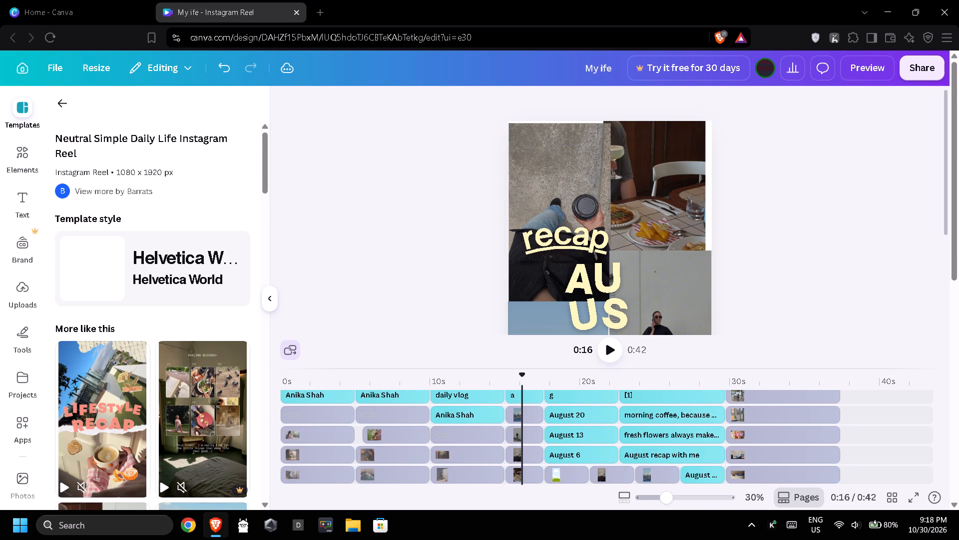
Shift the "recap" word right and slightly up so it sits centred above the collage letters.
left_click_drag(551, 237, 594, 227)
Spread the collage letters A, U, U and S into a wider two-by-two arrangement beneath the "recap" word.
left_click_drag(595, 280, 620, 270)
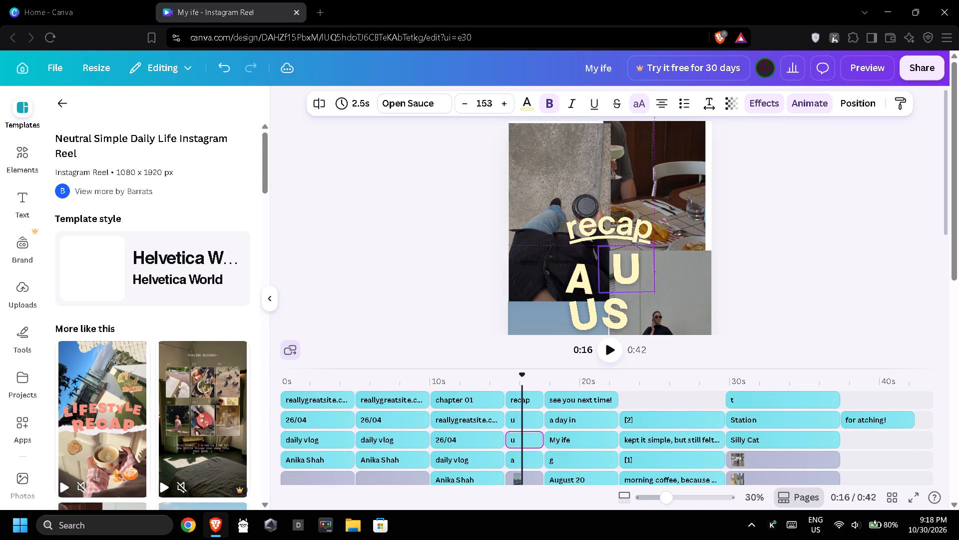
left_click_drag(620, 270, 625, 272)
left_click_drag(580, 282, 583, 266)
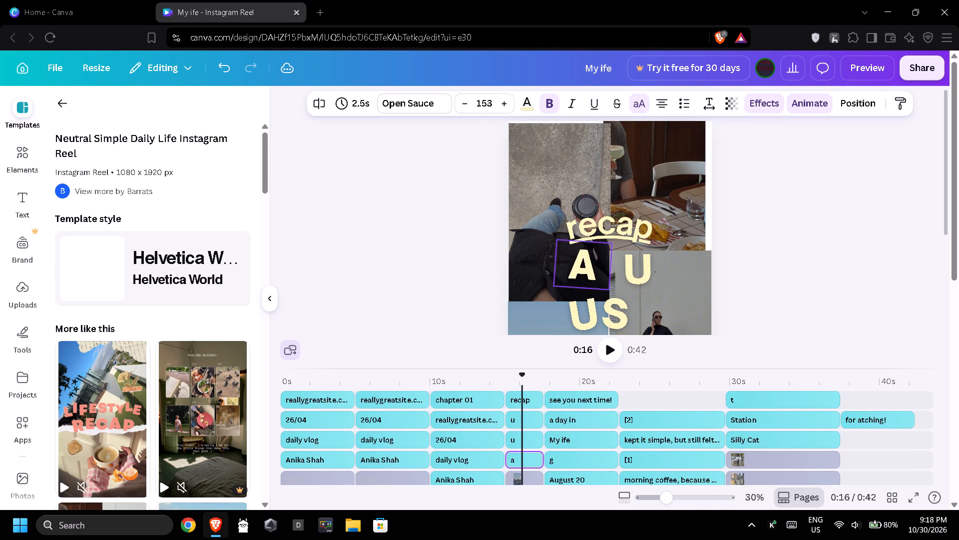
left_click_drag(583, 266, 589, 268)
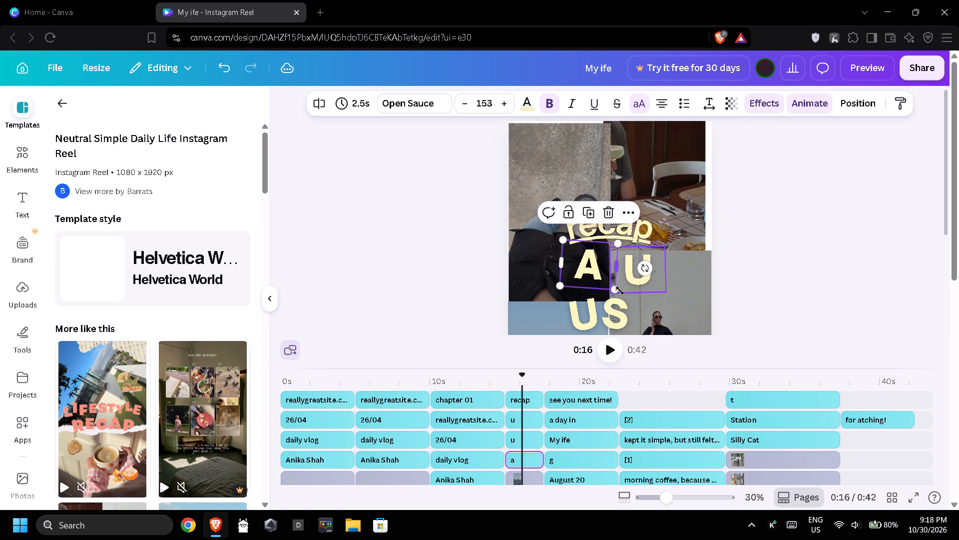
left_click_drag(622, 312, 637, 315)
left_click_drag(584, 313, 592, 317)
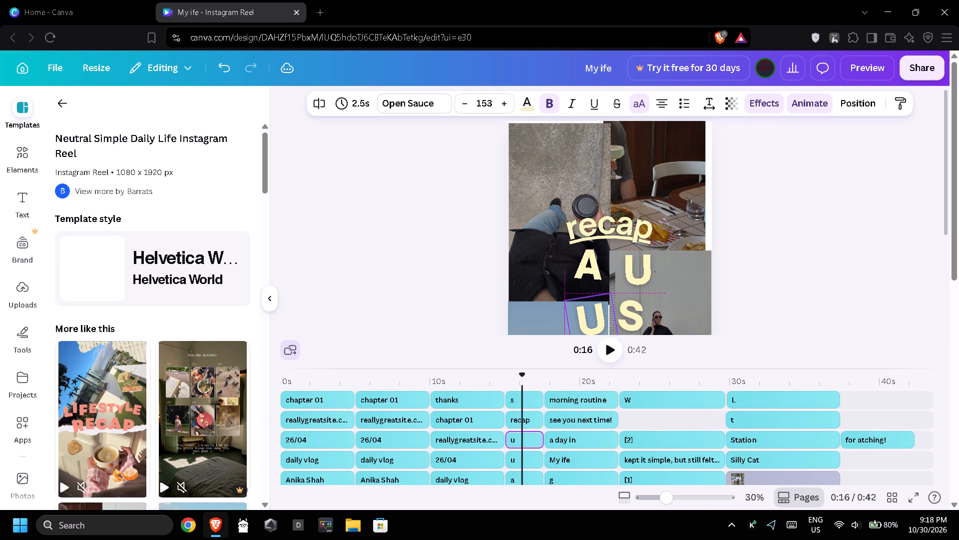
left_click(482, 293)
Move the standing woman's photo down to the page's bottom edge so it fills the collage's lower-right cell.
scroll(679, 246, "down", 1)
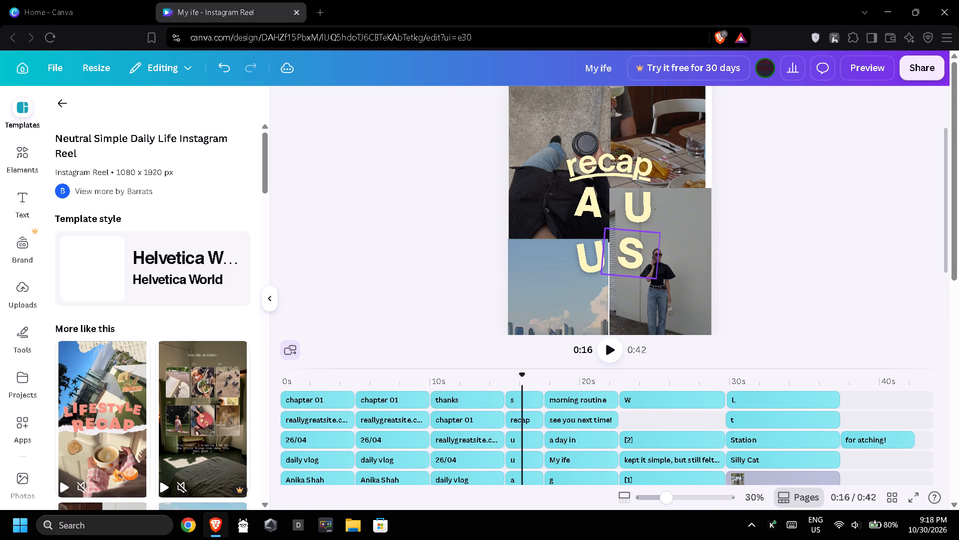
scroll(657, 262, "down", 1)
left_click_drag(690, 237, 690, 260)
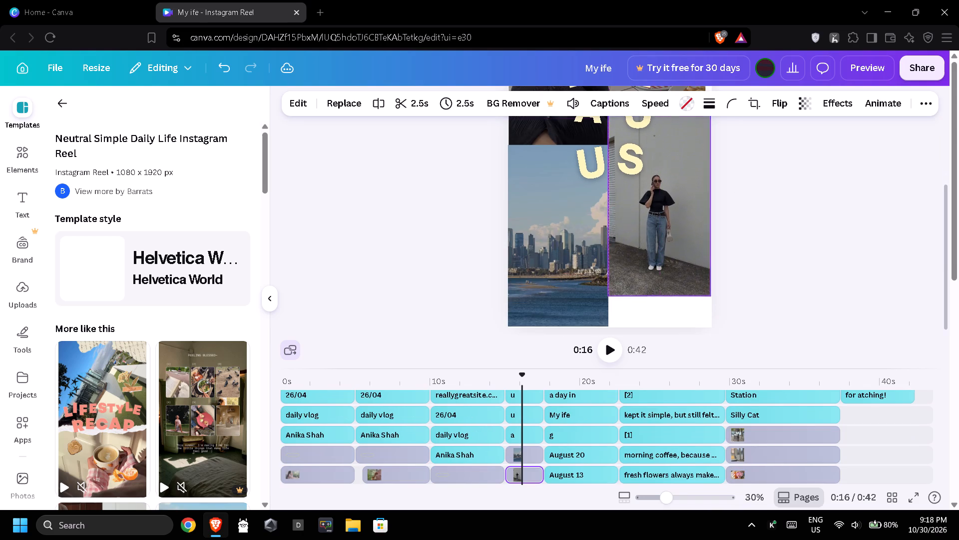
left_click_drag(690, 260, 686, 281)
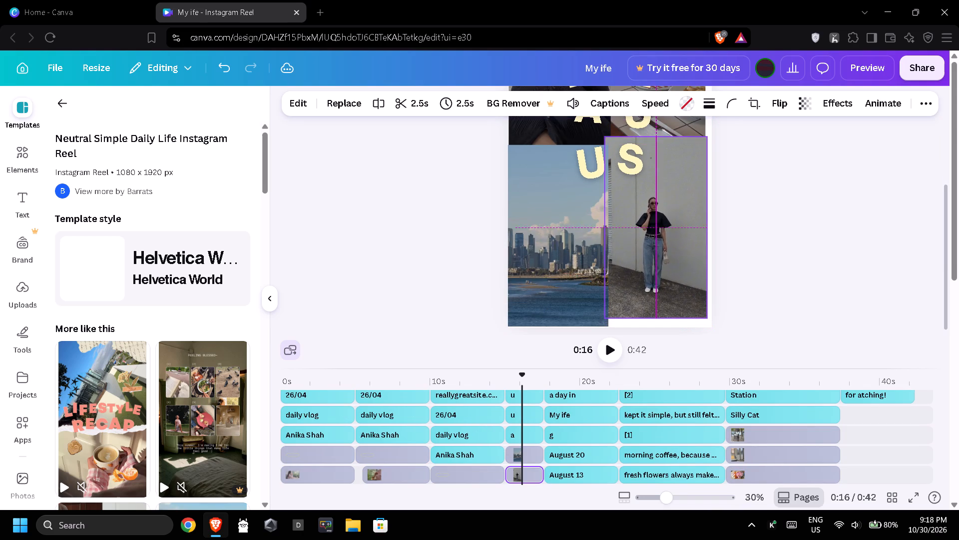
left_click_drag(686, 281, 689, 287)
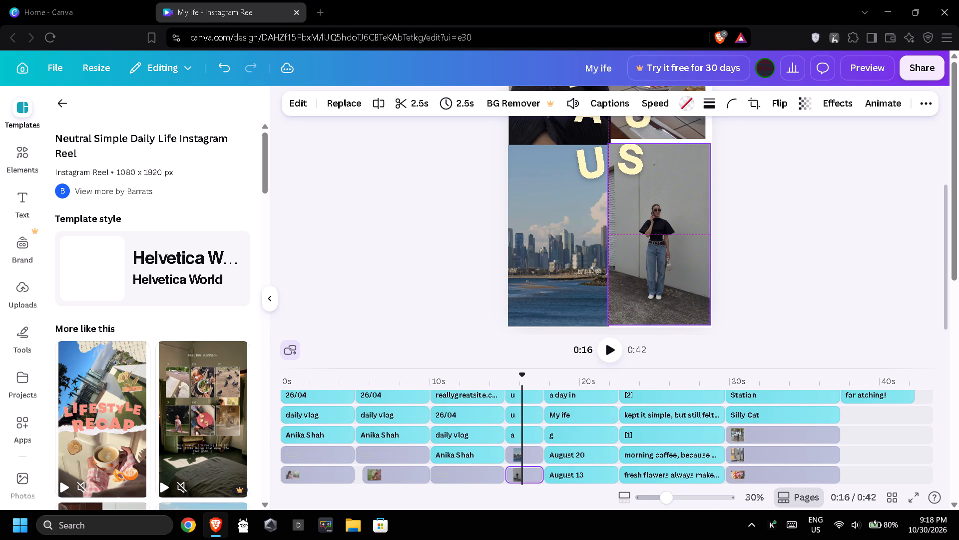
left_click_drag(689, 287, 689, 290)
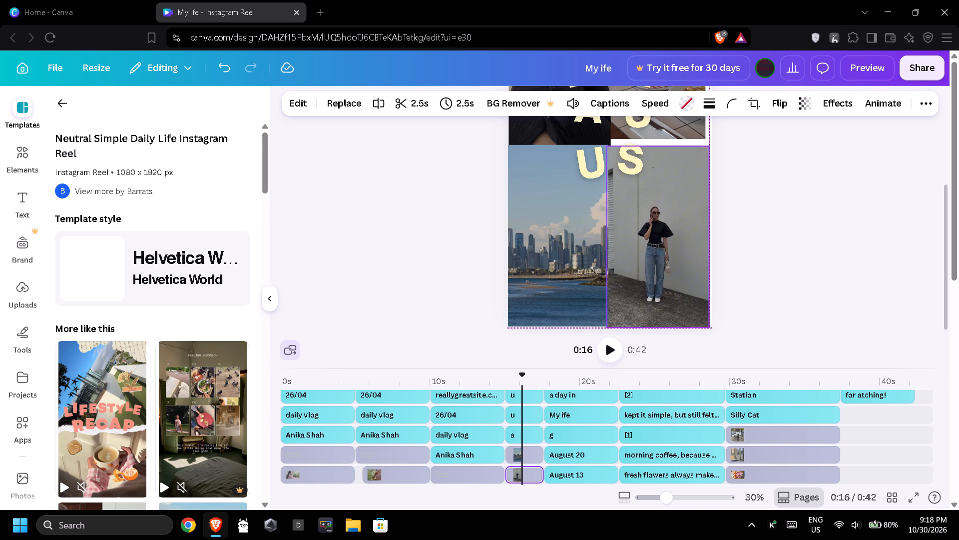
left_click_drag(689, 290, 690, 290)
Shift the dining photo right and slightly down to fill the collage's upper-right cell.
scroll(711, 264, "up", 1)
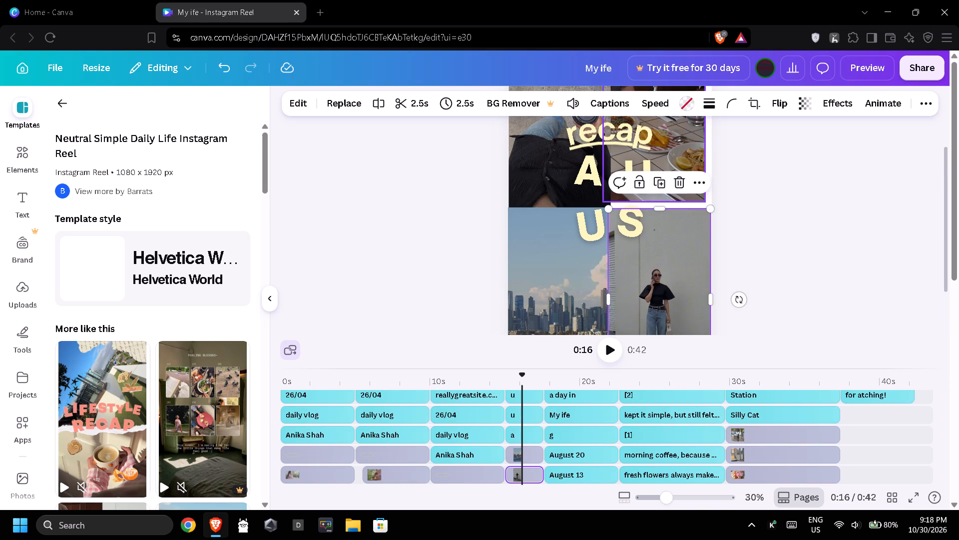
left_click_drag(695, 150, 701, 161)
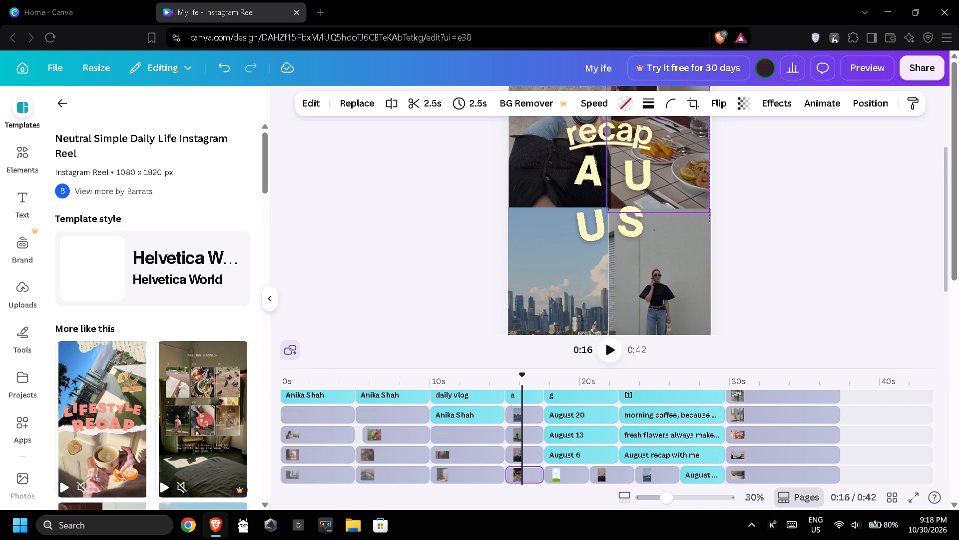
left_click_drag(701, 161, 701, 161)
left_click(763, 209)
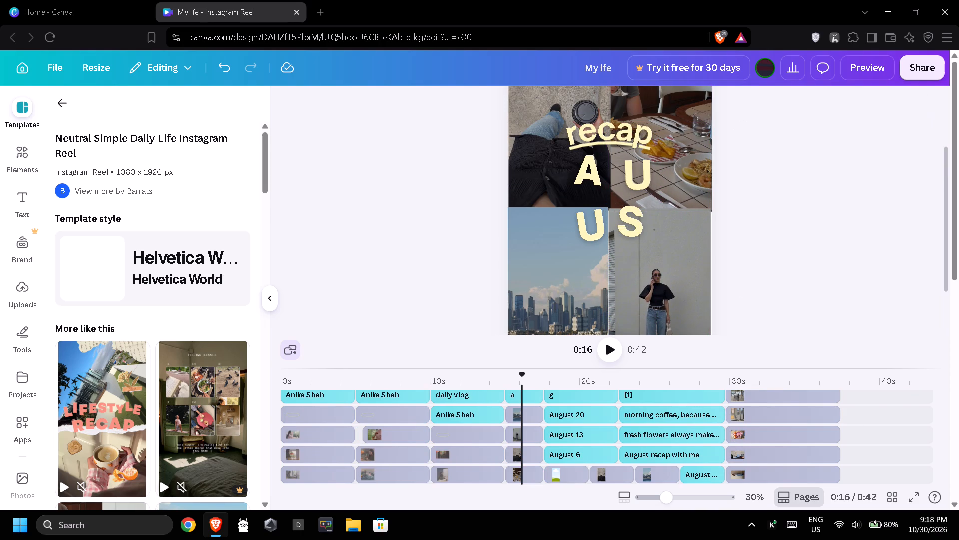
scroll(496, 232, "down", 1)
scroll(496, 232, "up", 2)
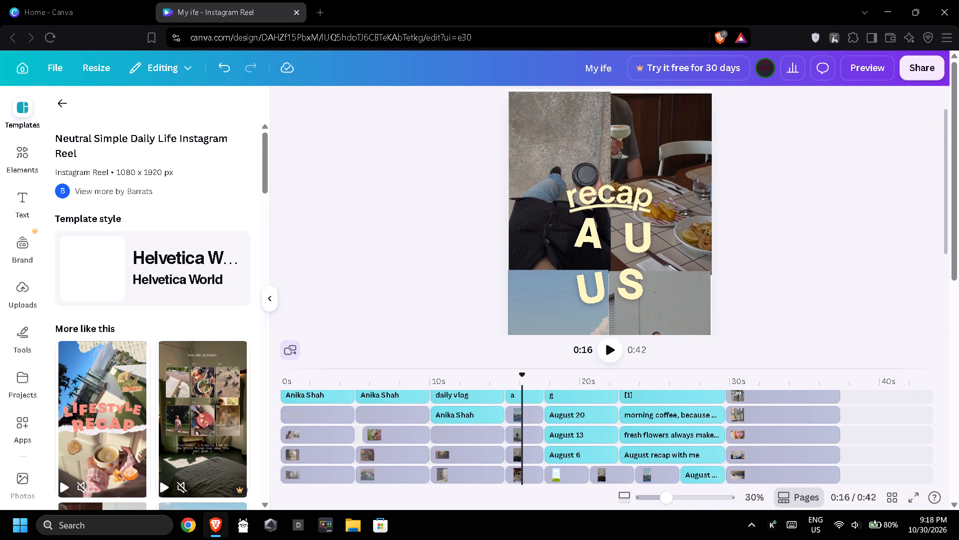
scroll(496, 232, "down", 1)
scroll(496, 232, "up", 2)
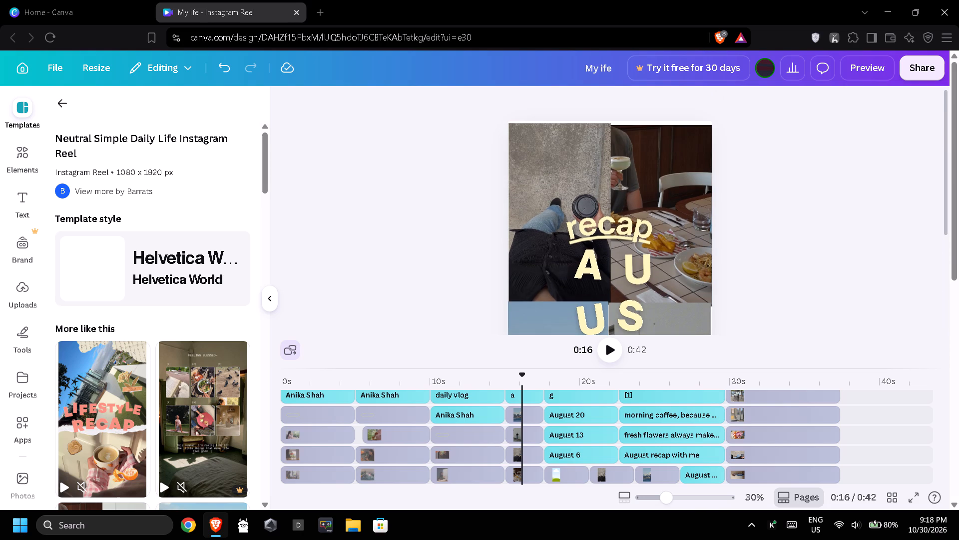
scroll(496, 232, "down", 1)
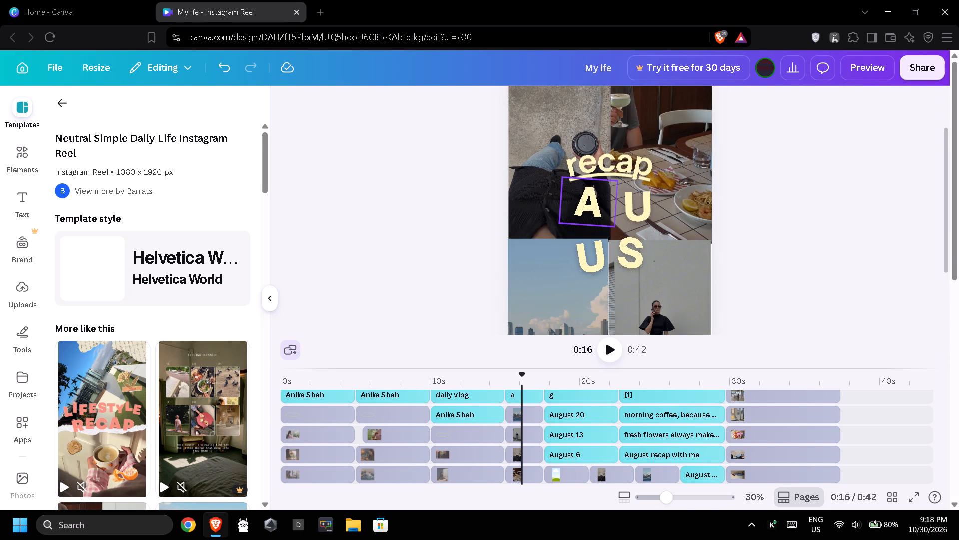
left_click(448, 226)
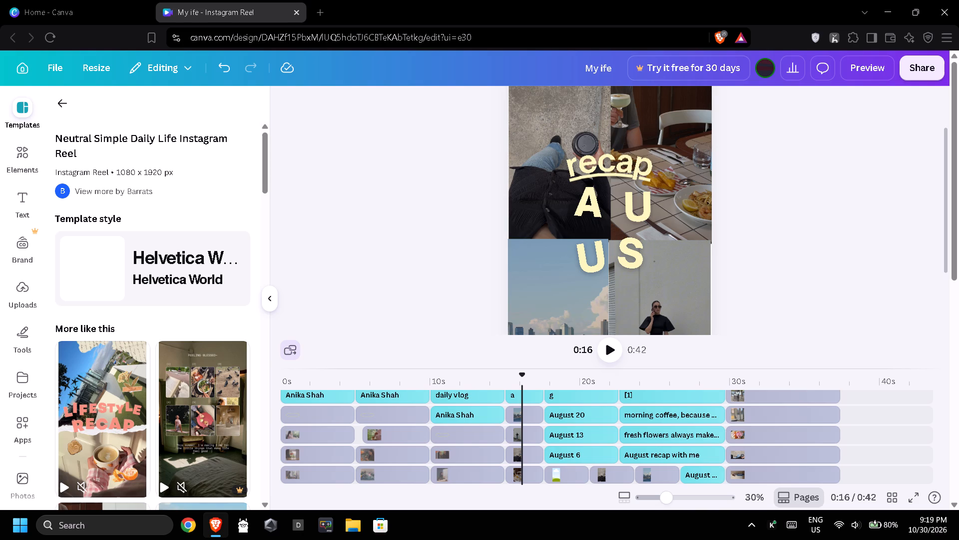
Move the name and "daily vlog" text clips from the THANKS page at 10s to the timeline's final page.
left_click_drag(453, 414, 769, 412)
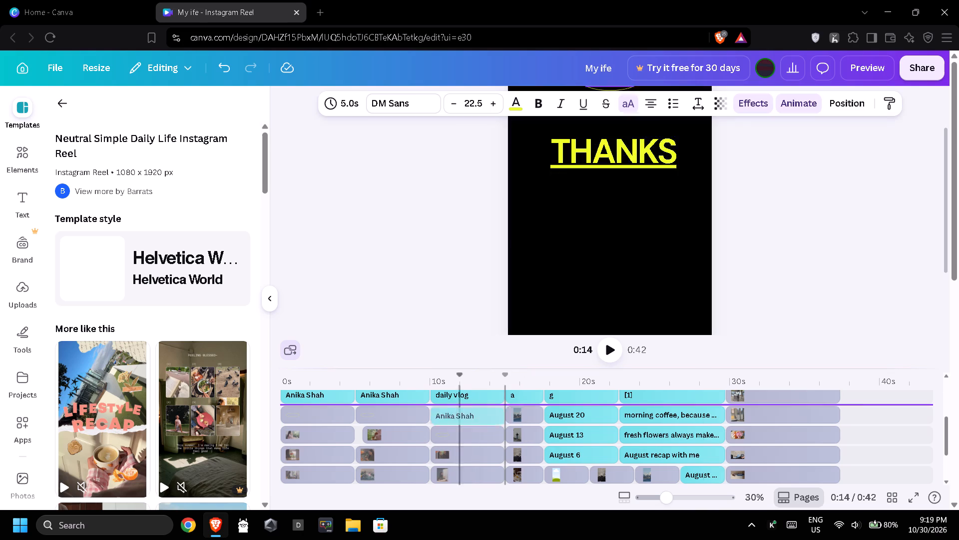
left_click_drag(769, 412, 866, 419)
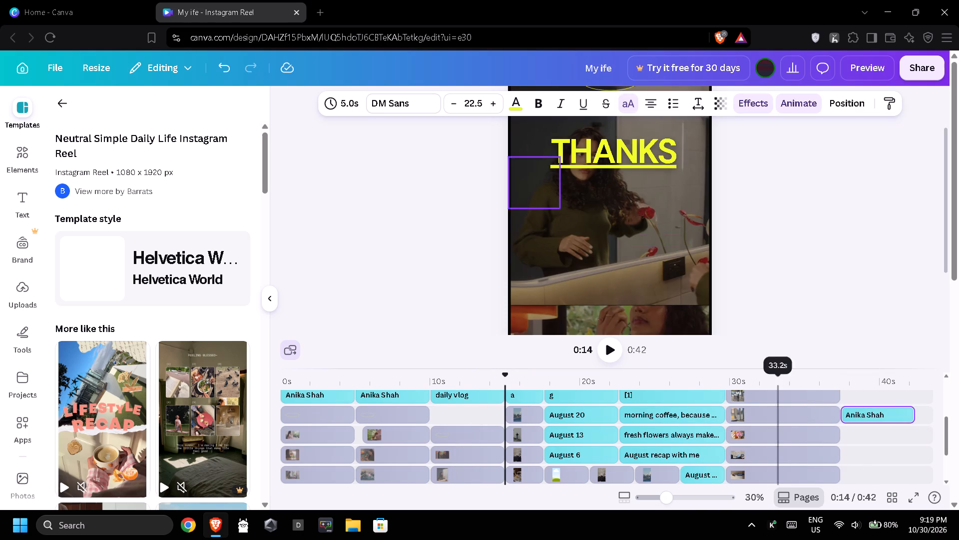
left_click_drag(465, 397, 855, 440)
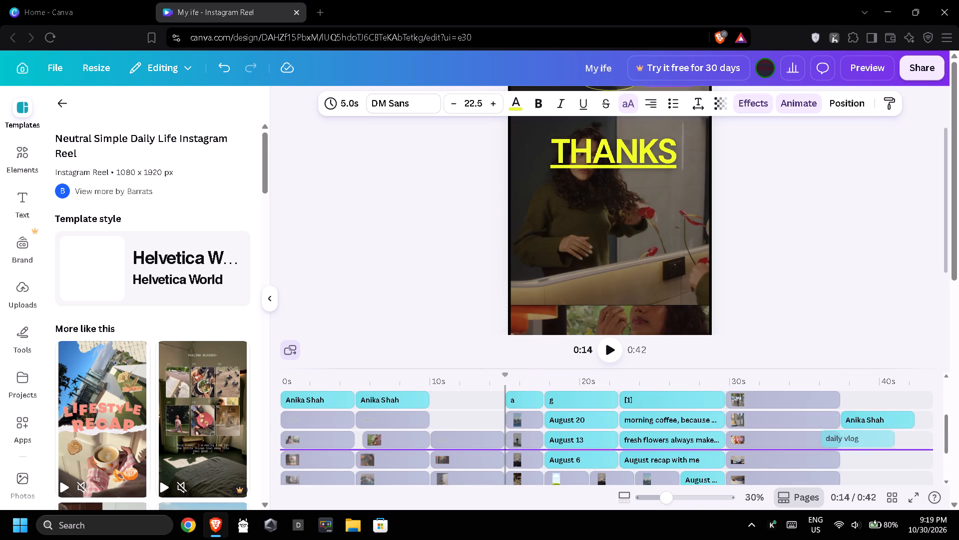
left_click_drag(855, 440, 877, 437)
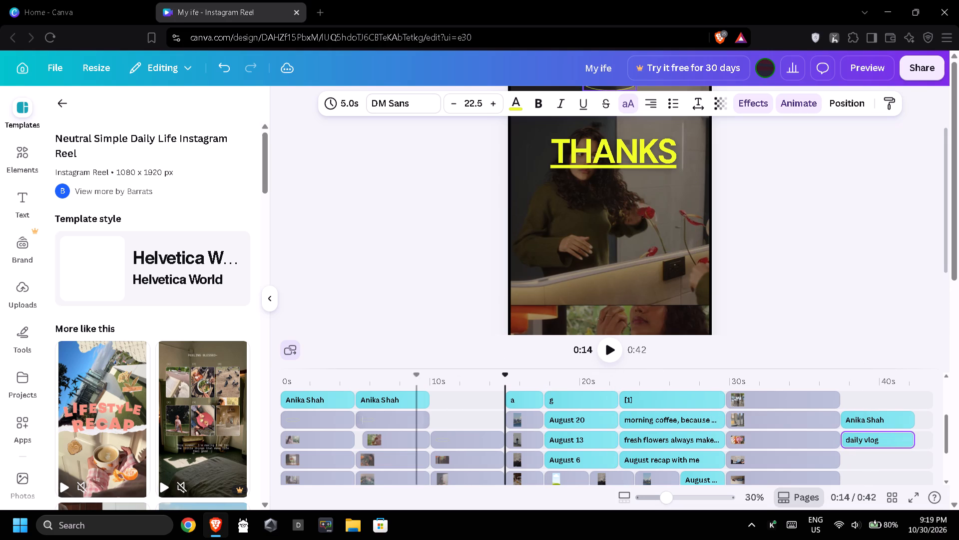
Move the second page's name text clip to the final page, directly under the "daily vlog" clip.
left_click_drag(397, 403, 858, 449)
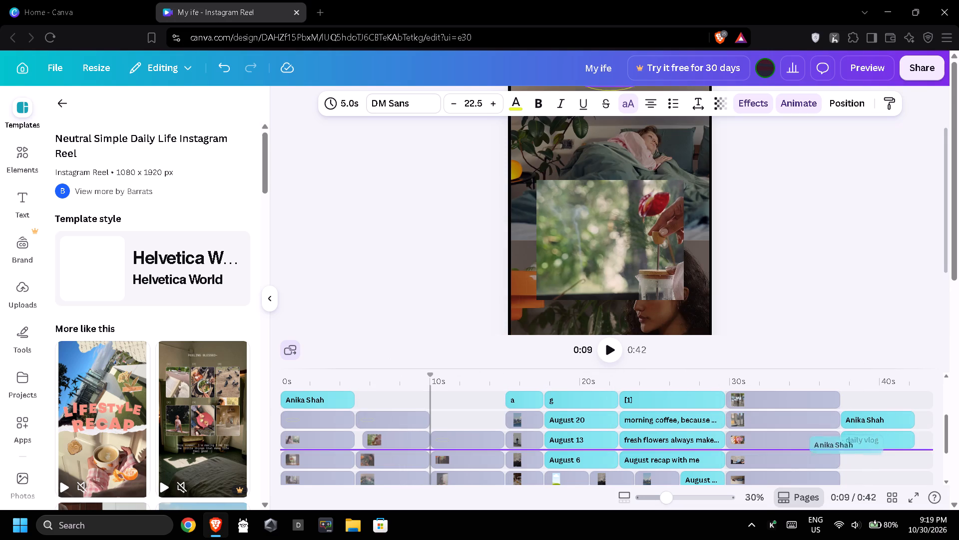
left_click_drag(858, 449, 881, 458)
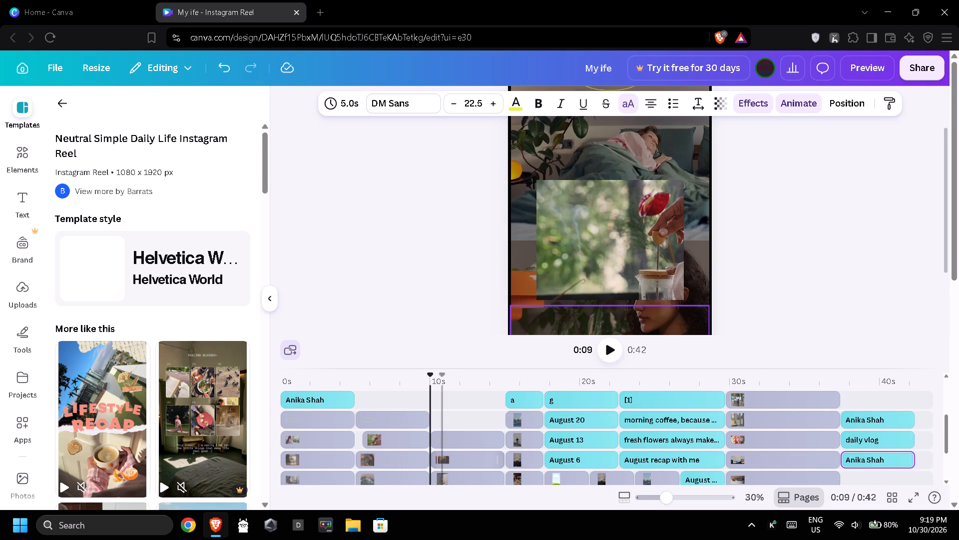
Move a shape clip from the THANKS page to the final page, in the track above the name clip.
left_click_drag(449, 442, 832, 394)
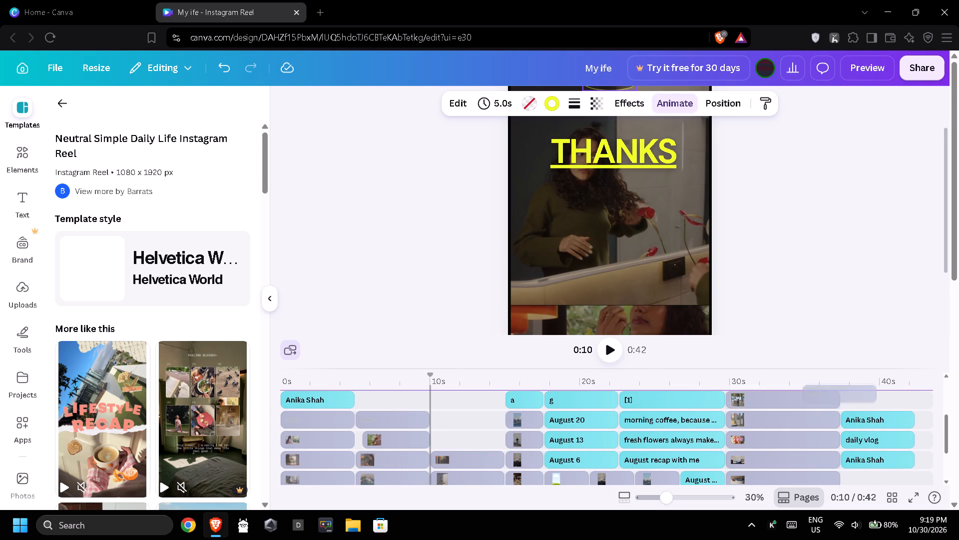
left_click_drag(832, 394, 857, 401)
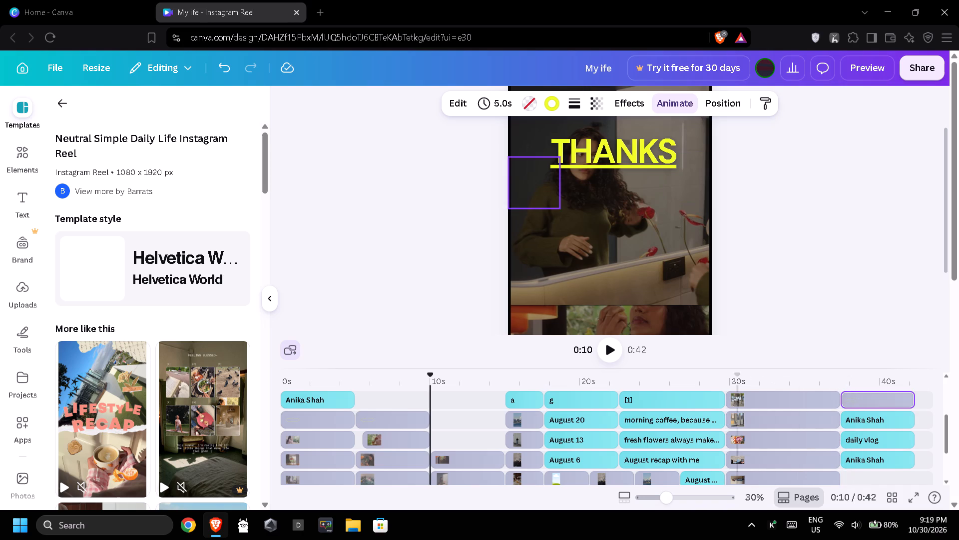
Move the first page's name text clip to the final page, below the other name clips and aligned with their start.
left_click_drag(308, 398, 784, 430)
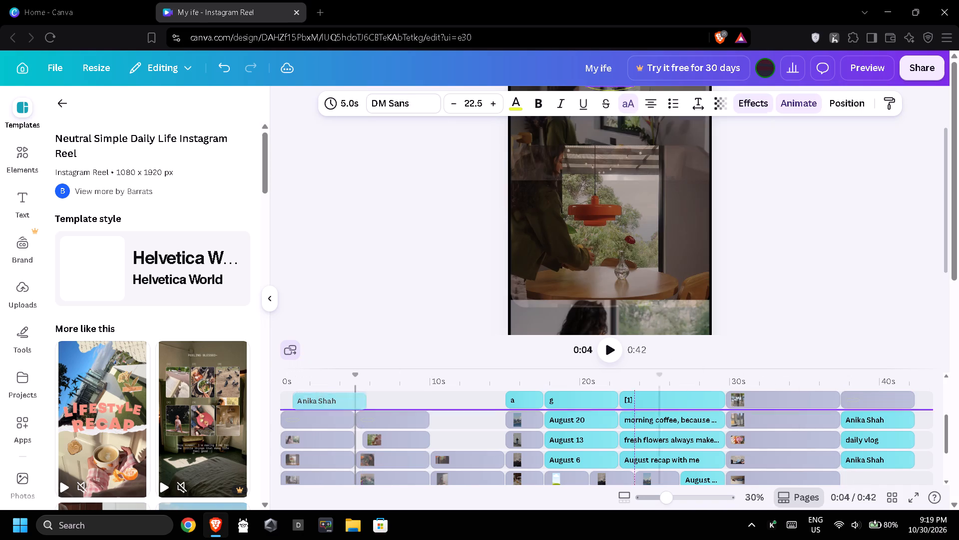
left_click_drag(784, 430, 867, 459)
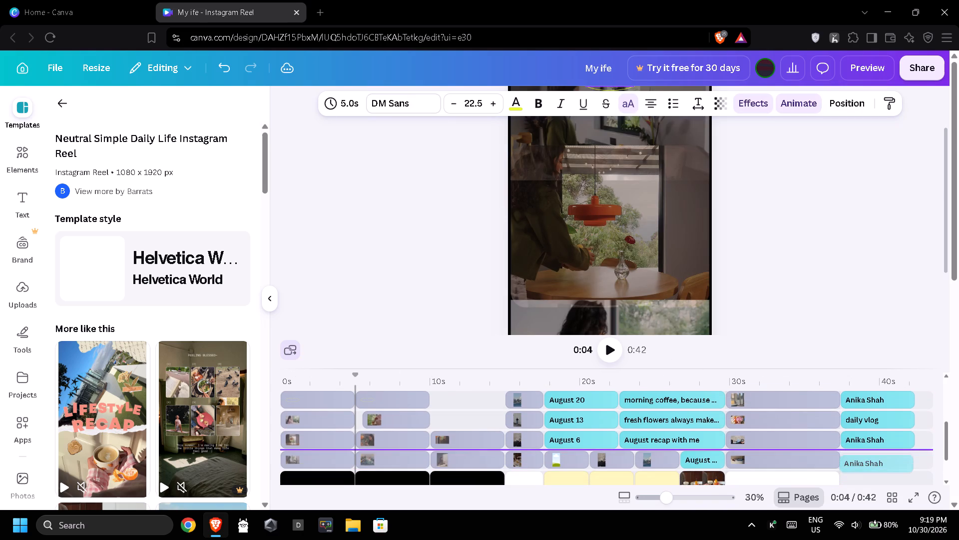
left_click_drag(867, 459, 867, 456)
left_click_drag(861, 454, 862, 454)
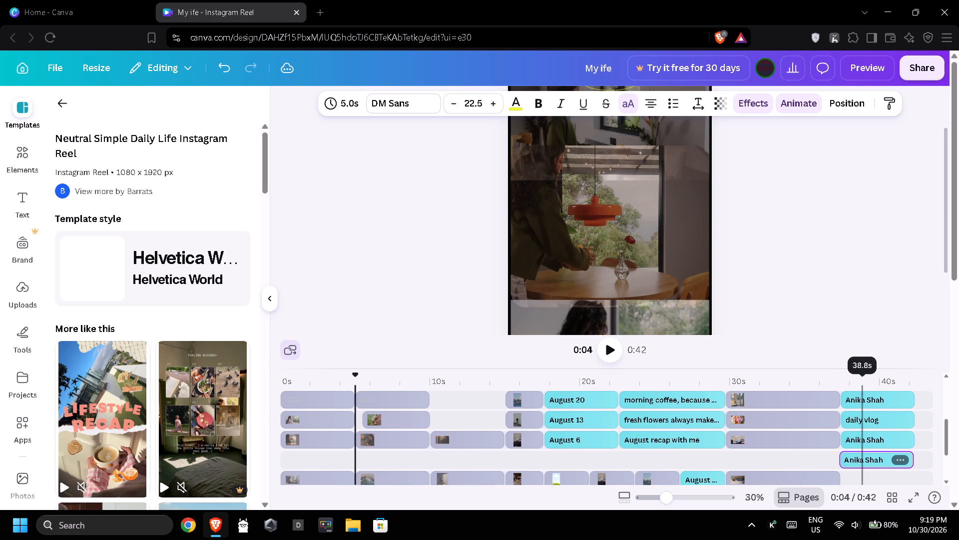
left_click_drag(862, 454, 864, 460)
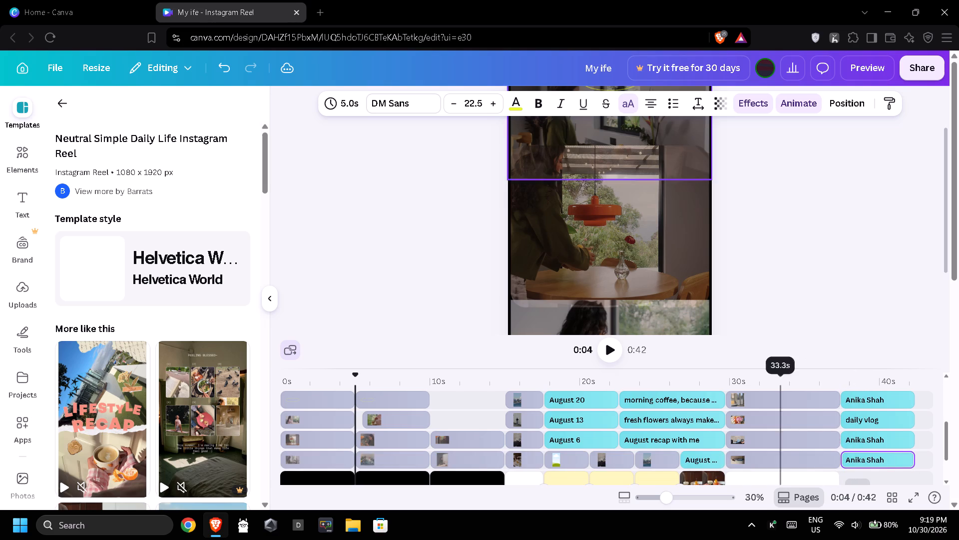
Move the shape clips from the first and second pages onto the THANKS page at 10s.
left_click_drag(322, 404, 324, 403)
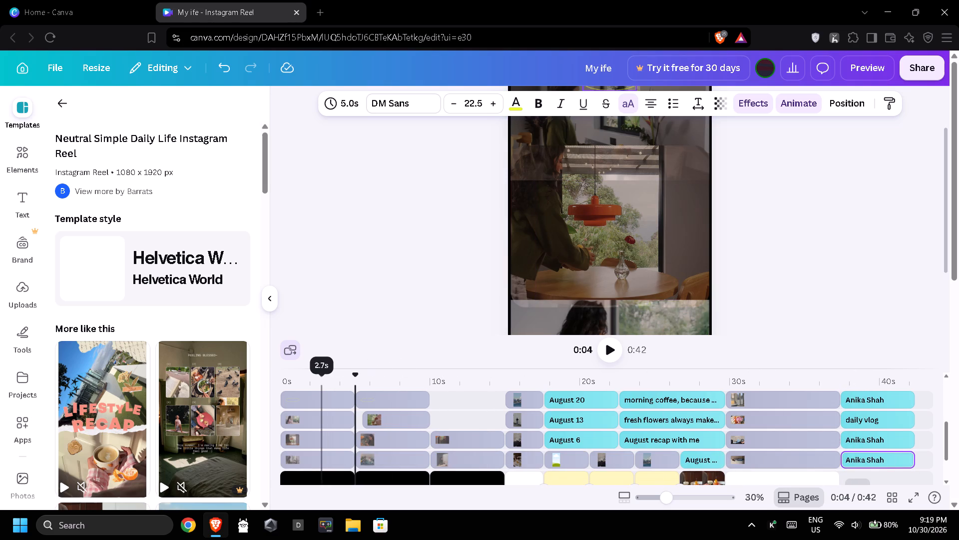
left_click_drag(324, 403, 470, 422)
left_click_drag(393, 402, 470, 403)
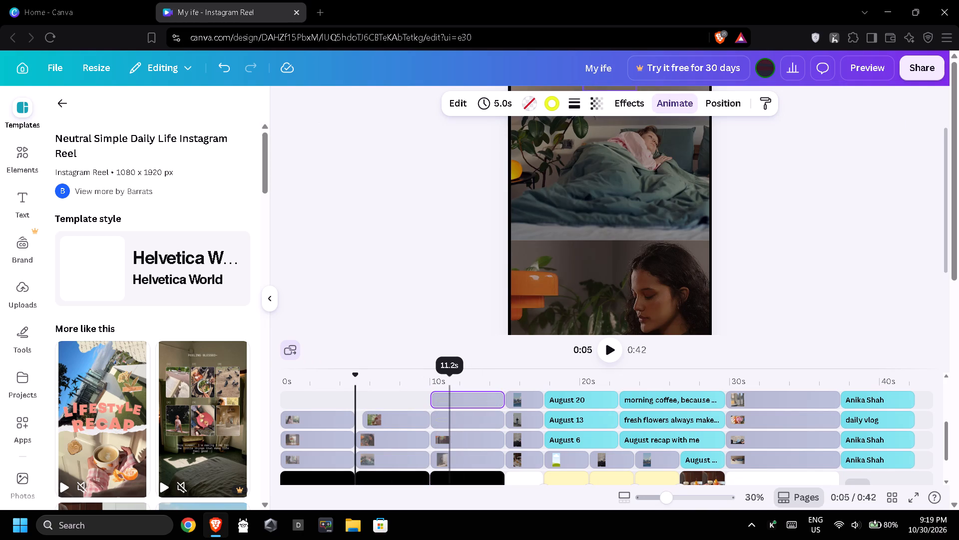
Move the "g" text clip from the "a day in My ife" page to the THANKS page, beside the "a" clip.
scroll(458, 431, "up", 1)
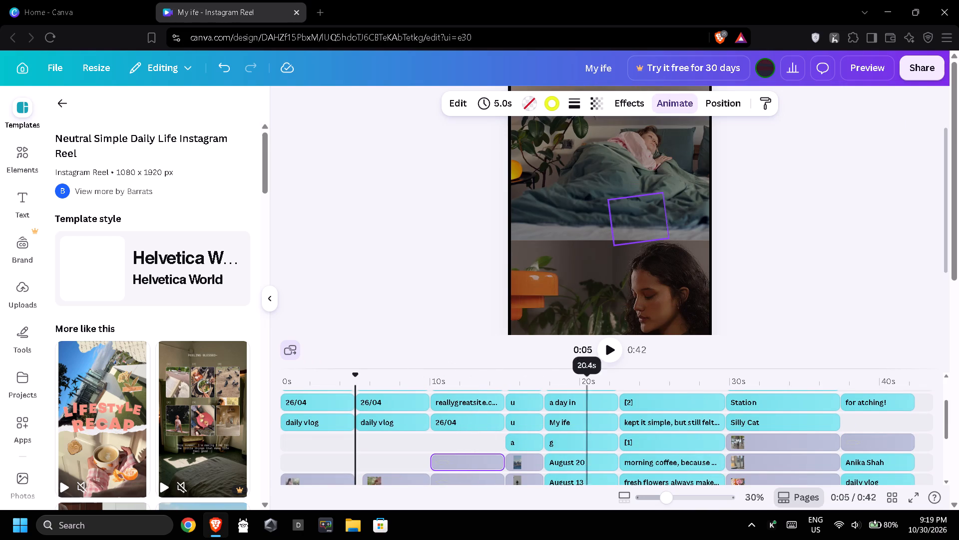
left_click_drag(595, 444, 479, 444)
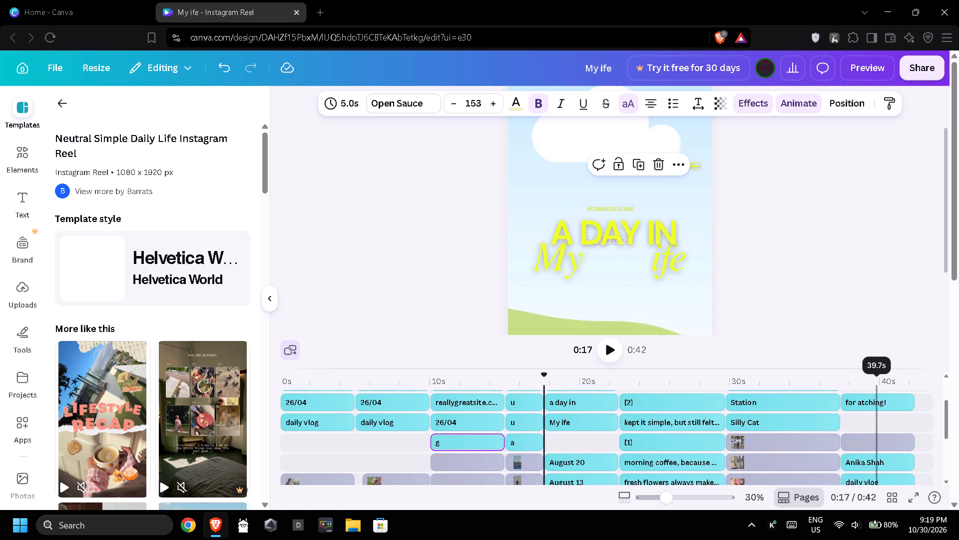
Move the "for atching!" text clip from the final page to the second page, just before the "g" clip.
left_click_drag(878, 402, 397, 442)
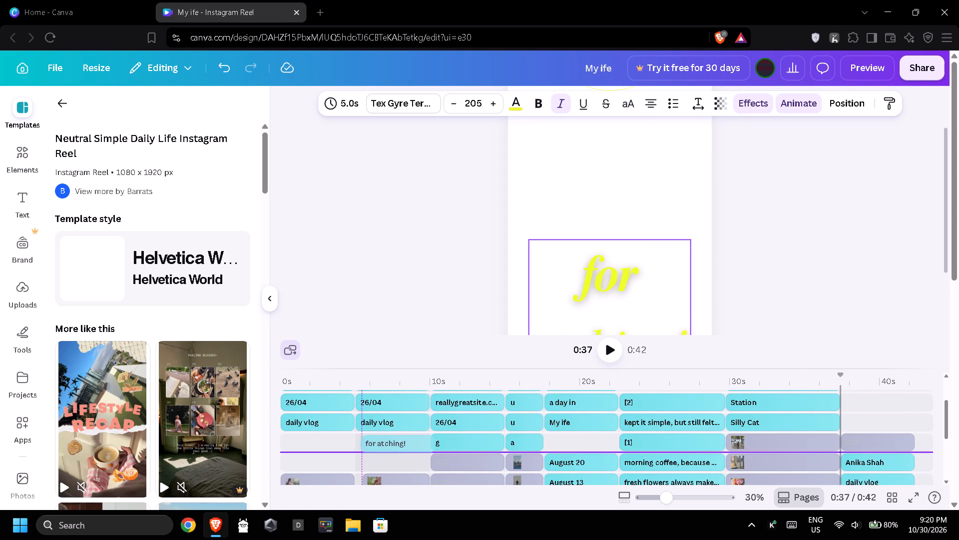
left_click_drag(397, 442, 394, 441)
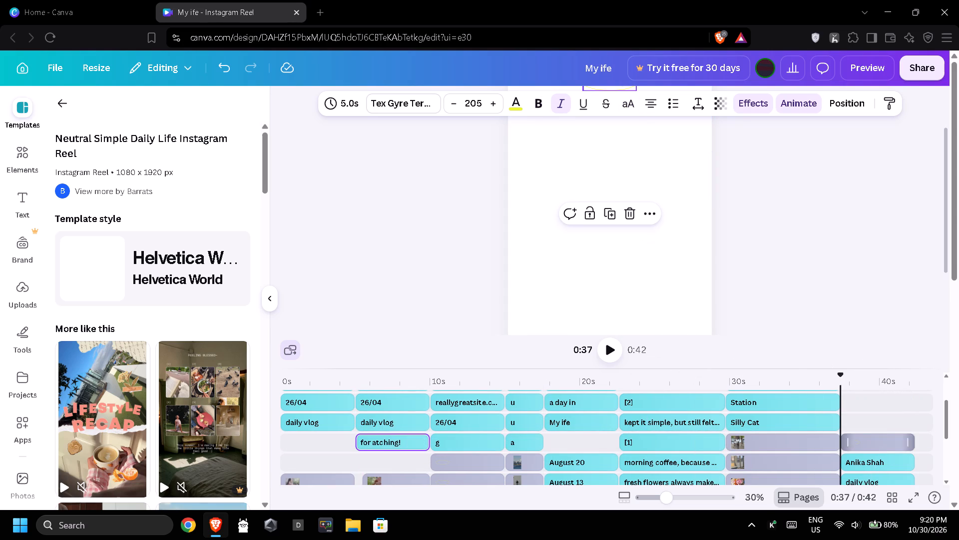
Move the upper name text clip from the final page to the first page, in the track of "for atching!".
left_click_drag(874, 458, 323, 439)
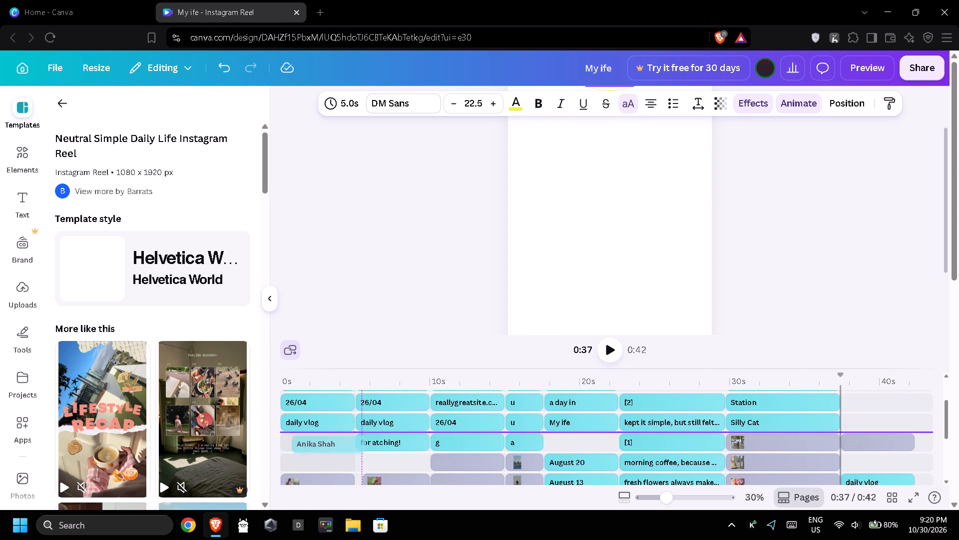
Place the upper name text clip on the first page at 0s, just before the "for atching!" clip.
left_click_drag(323, 439, 315, 439)
left_click(329, 415)
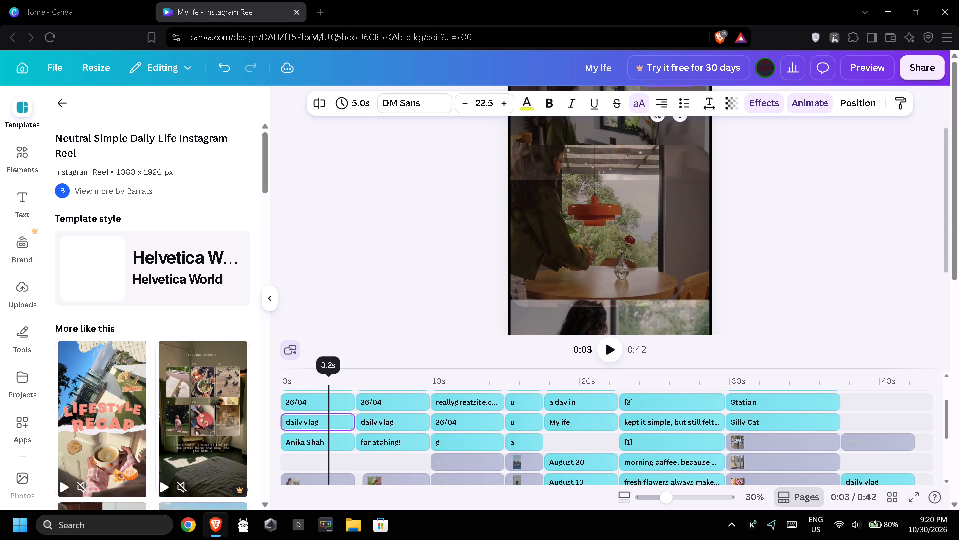
Move the shape clip from the final page to the "a day in My ife" page, between the "a" and "[1]" clips.
left_click_drag(863, 438, 574, 453)
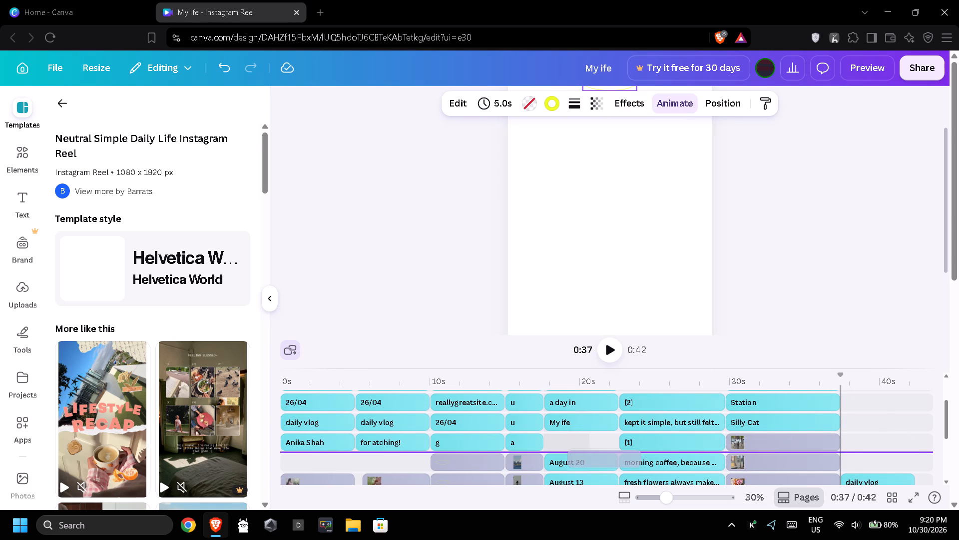
left_click_drag(574, 453, 570, 444)
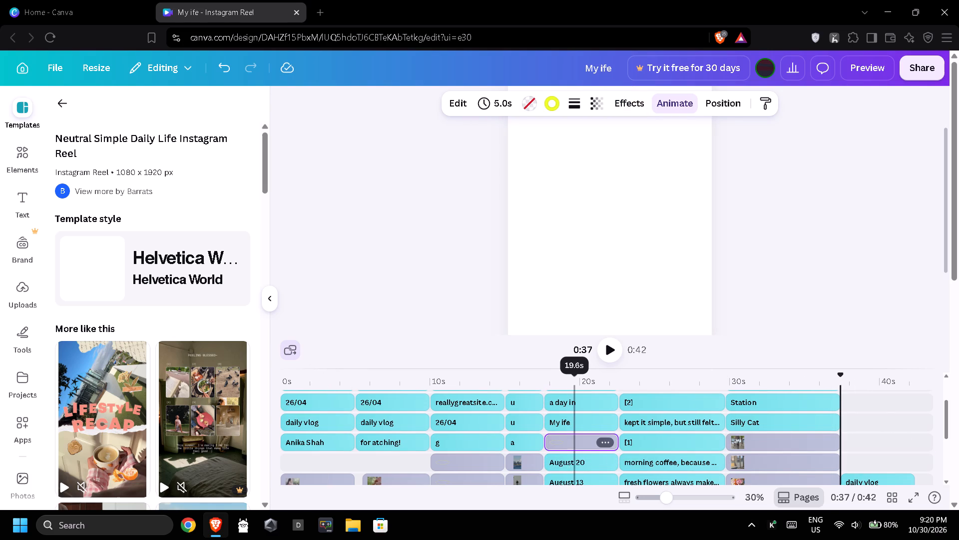
Move the "daily vlog" text clip from the final page to the second page, in the track of the "August 20" clip.
scroll(829, 462, "down", 1)
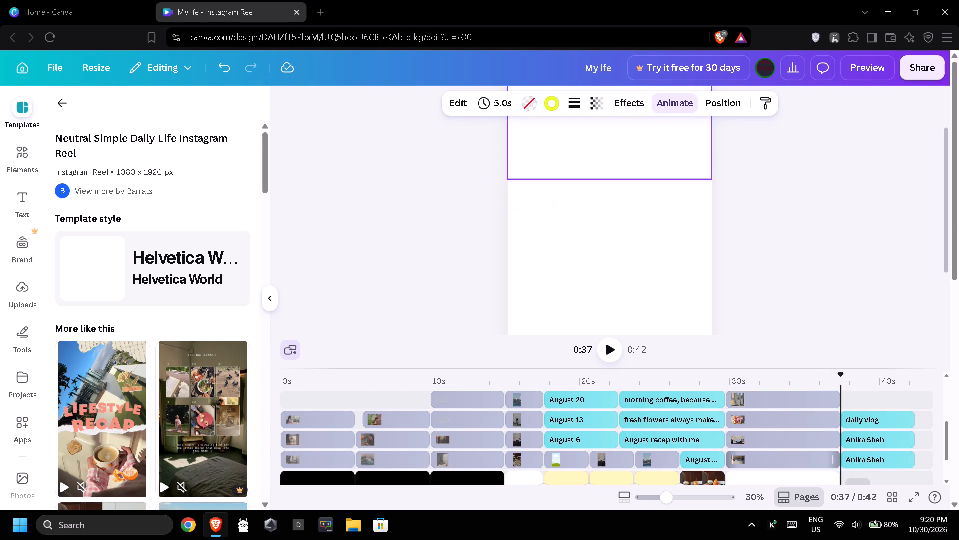
left_click_drag(885, 421, 388, 400)
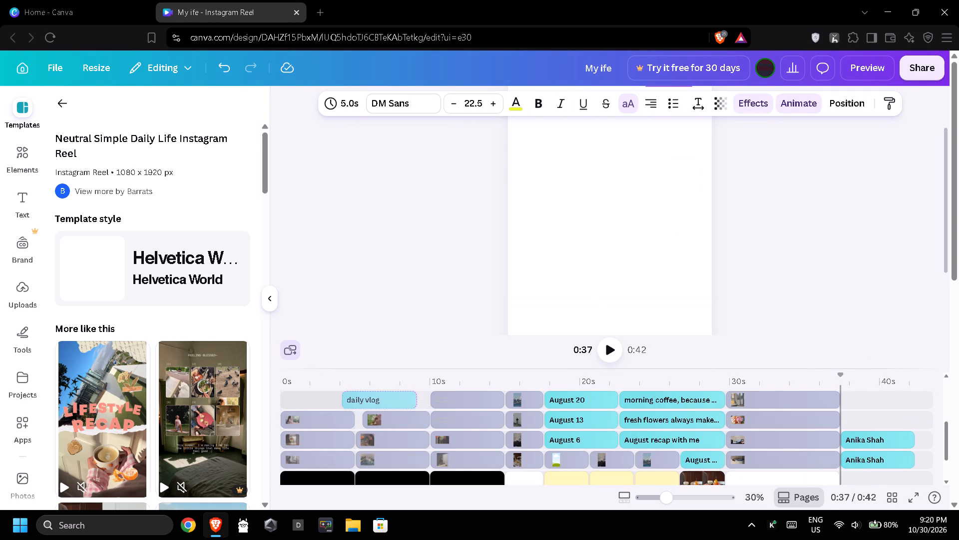
left_click_drag(388, 400, 396, 400)
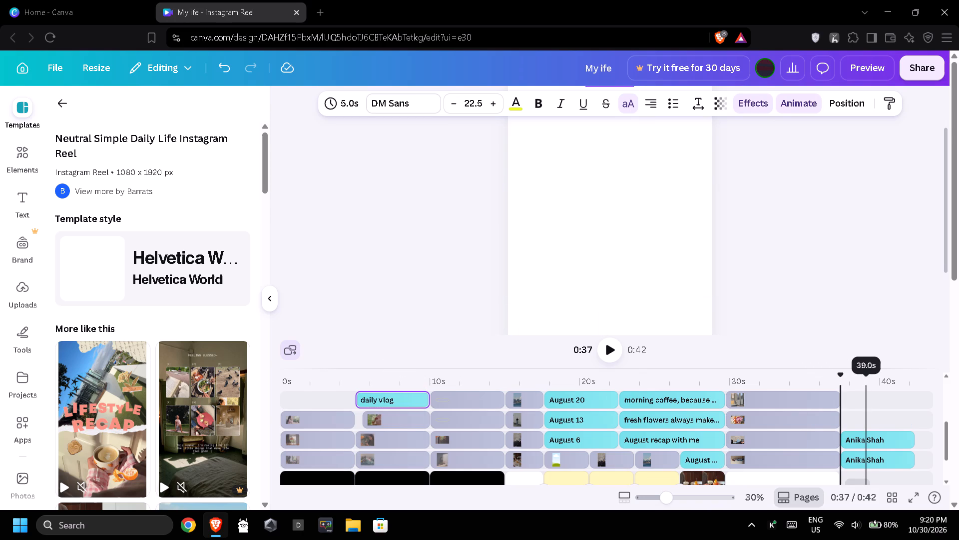
Move the upper remaining name text clip from the final page to the first page, just before the moved "daily vlog" clip.
left_click_drag(866, 442, 676, 441)
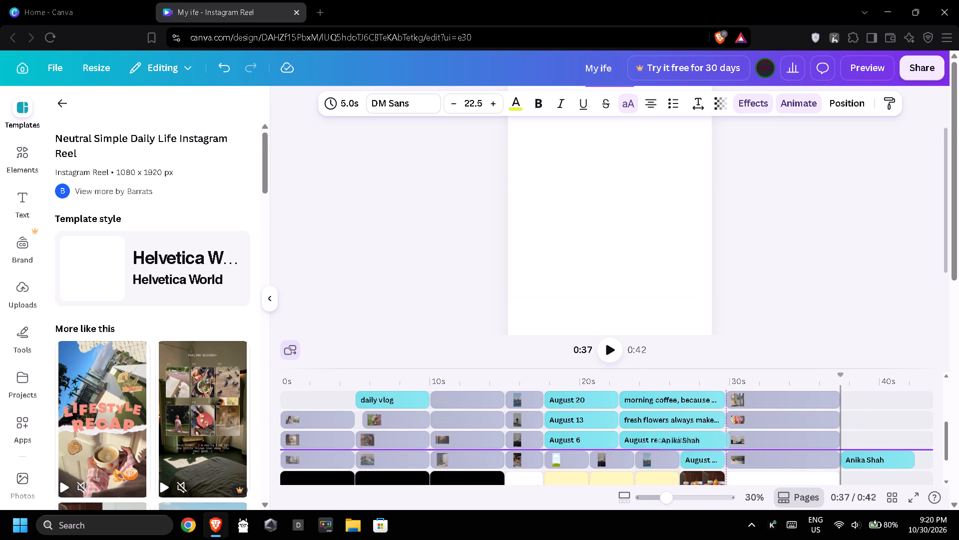
left_click_drag(676, 441, 331, 411)
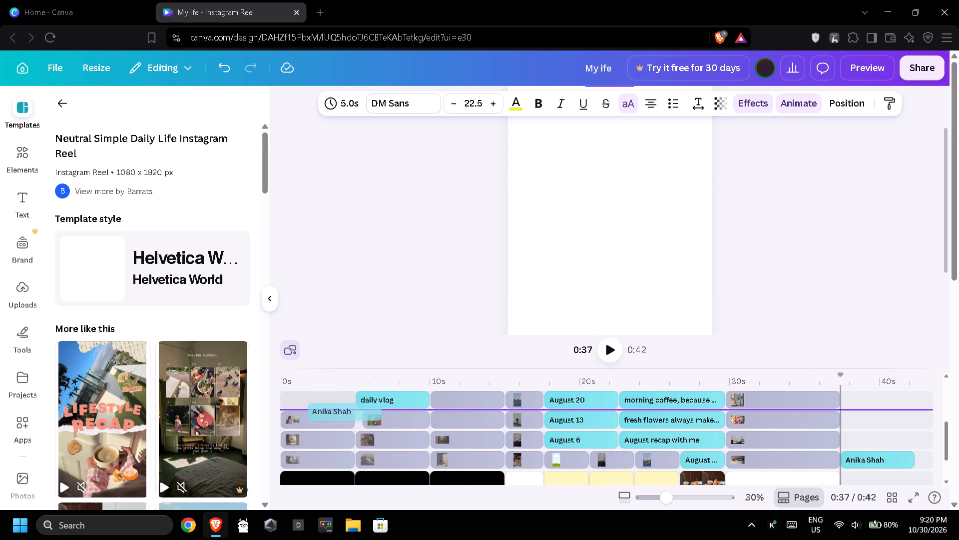
left_click_drag(331, 411, 306, 405)
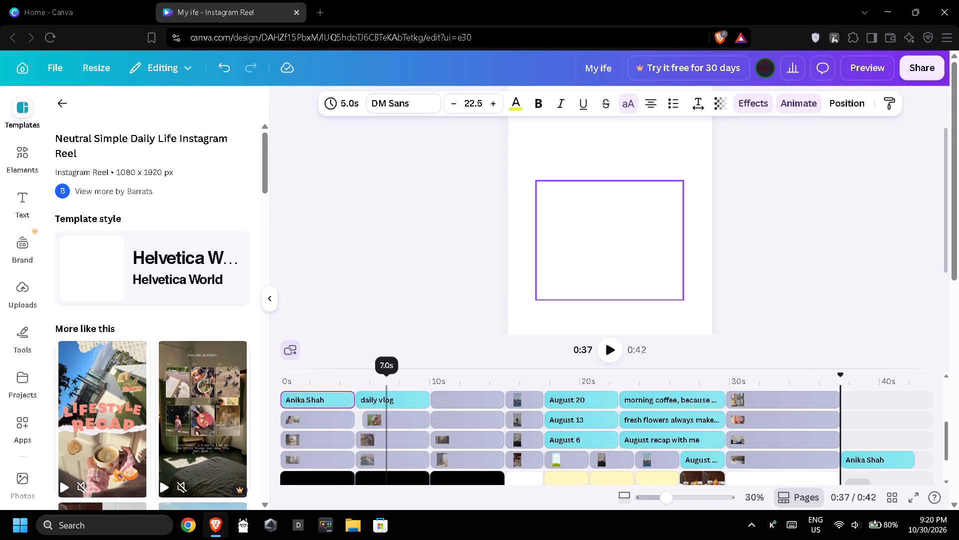
Widen the "OSLO,NORWAY" text box on the 7.6s page until the text fits on one line, nearer the middle of the coffee photo.
scroll(388, 414, "up", 1)
scroll(388, 414, "down", 3)
scroll(388, 414, "up", 1)
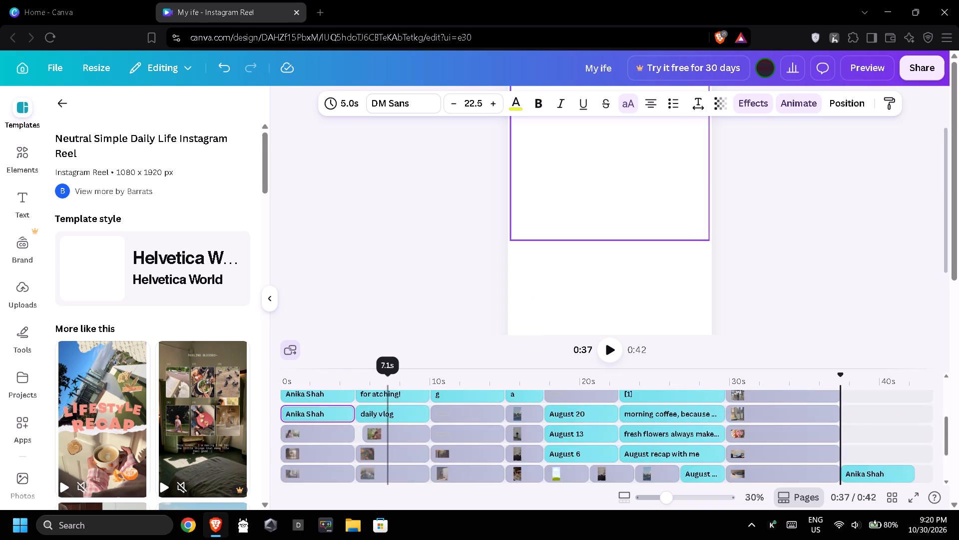
scroll(388, 414, "down", 1)
left_click(772, 443)
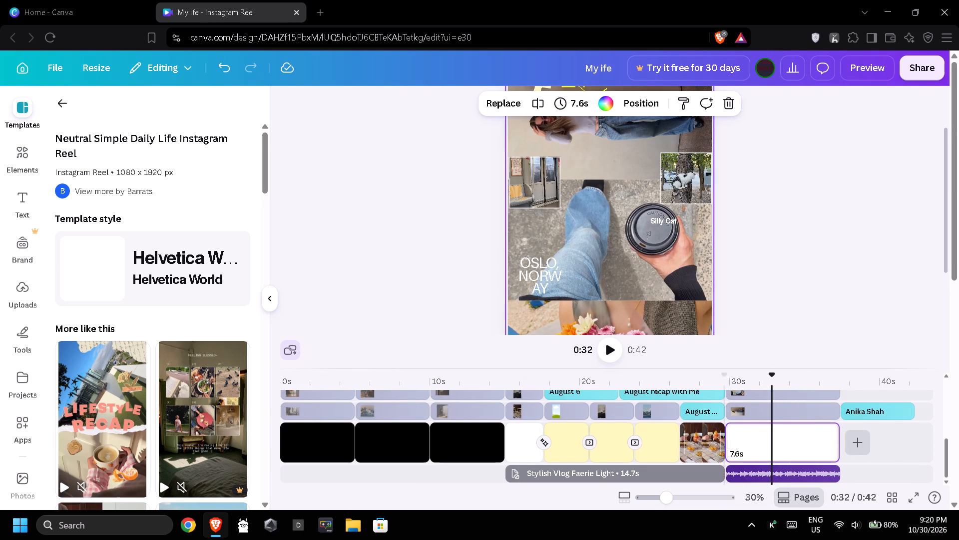
left_click(522, 445)
left_click(786, 435)
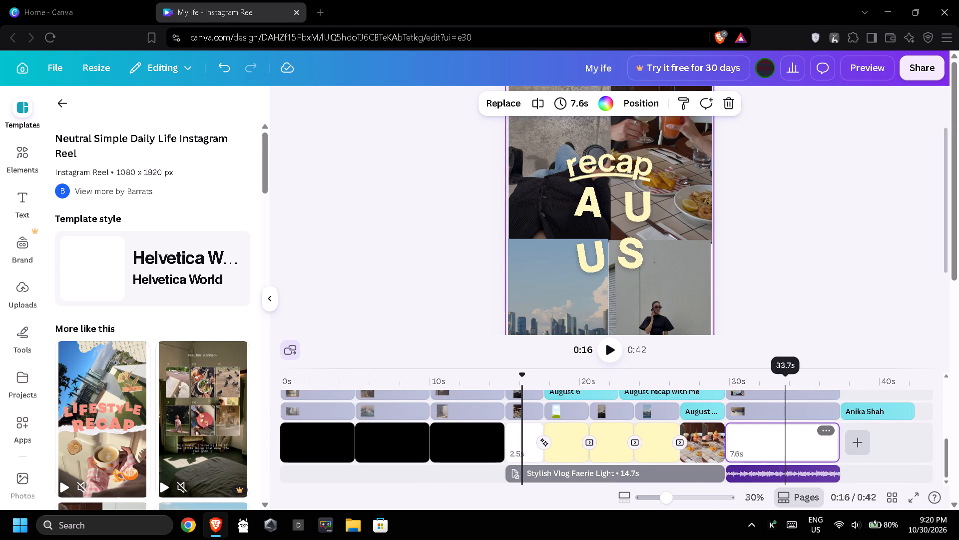
left_click(530, 277)
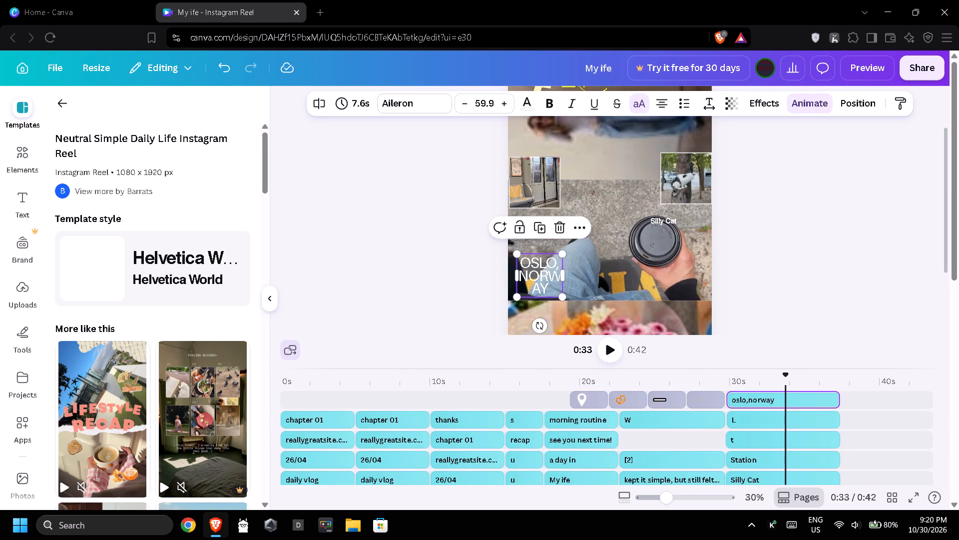
left_click_drag(564, 274, 593, 275)
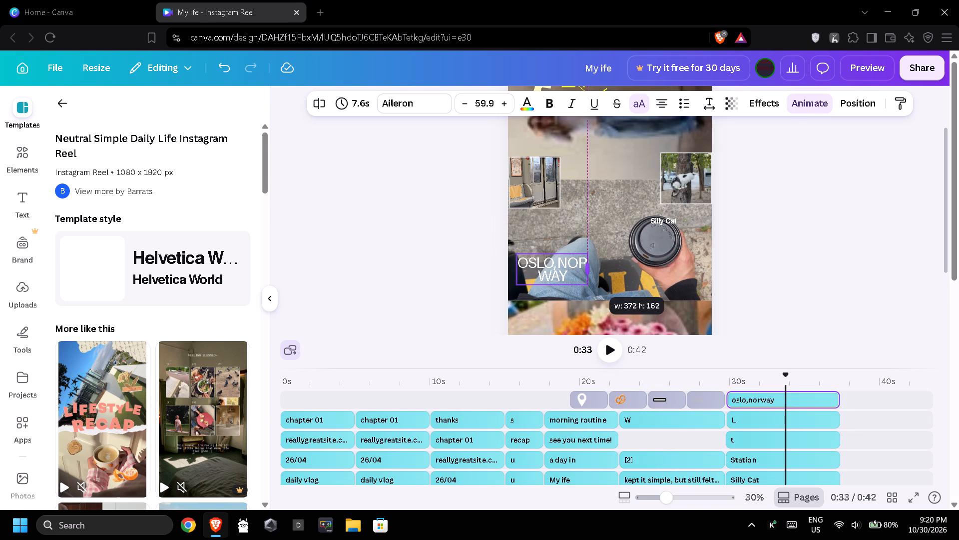
left_click_drag(593, 275, 618, 275)
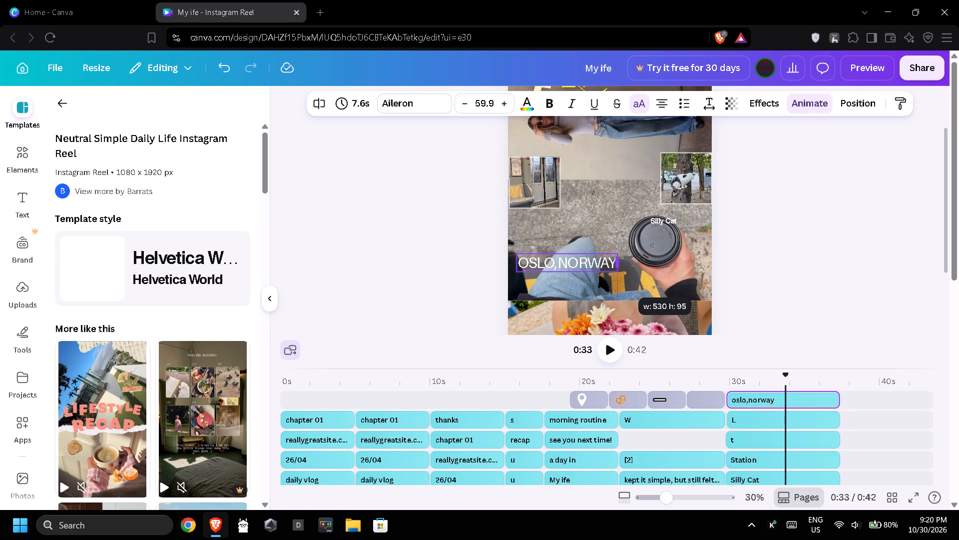
left_click_drag(618, 275, 672, 279)
left_click(814, 261)
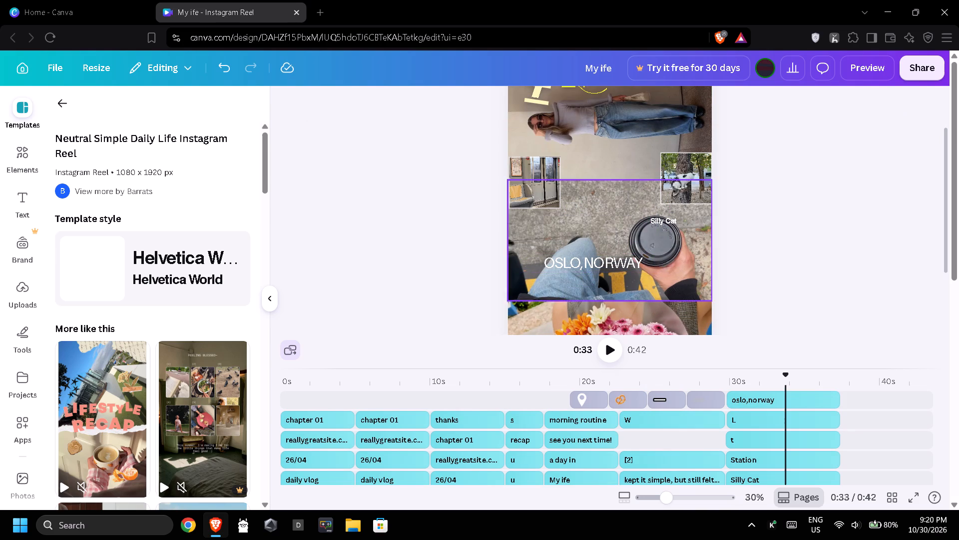
Move the "Silly Cat" text off the coffee cup onto the pavement beside it and enlarge its font to 59.
left_click(668, 221)
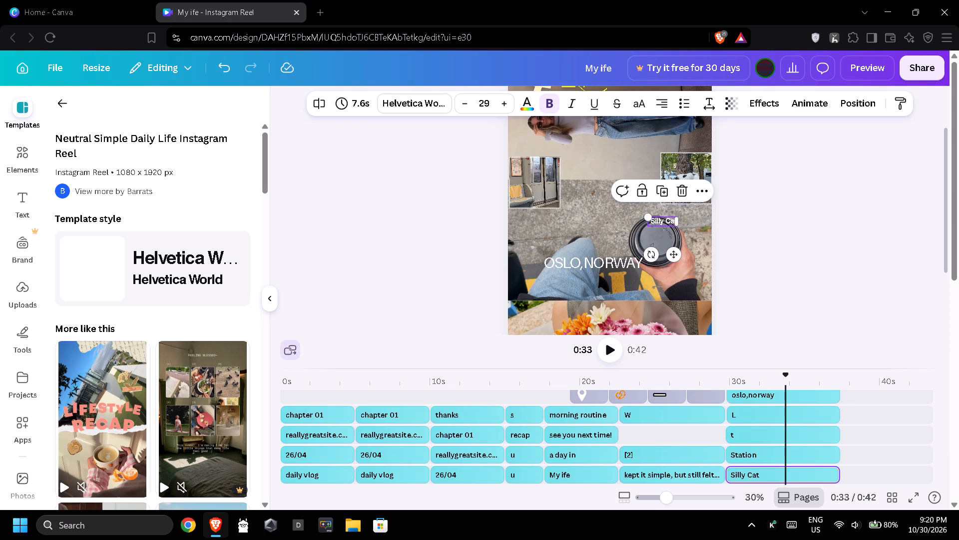
left_click_drag(677, 218, 697, 221)
left_click_drag(680, 220, 611, 224)
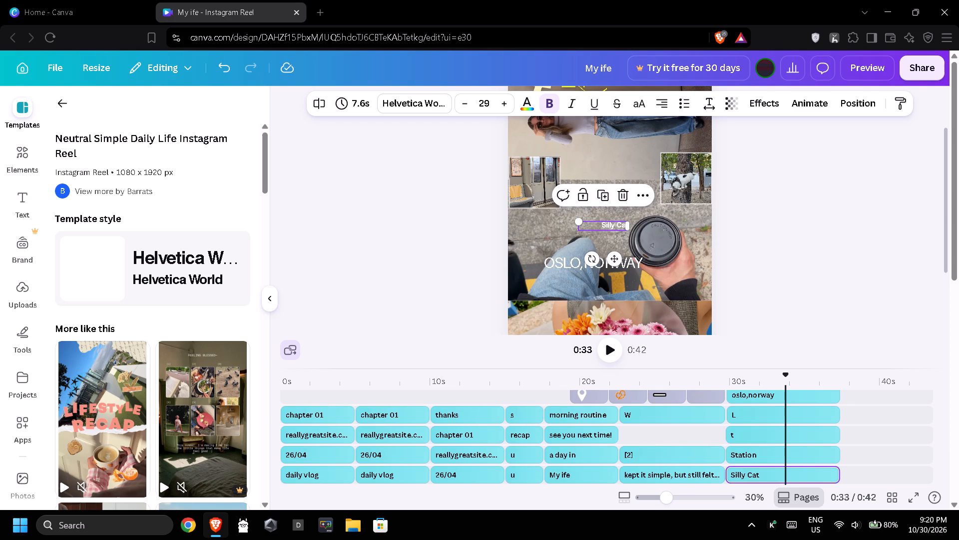
triple_click(501, 105)
triple_click(503, 104)
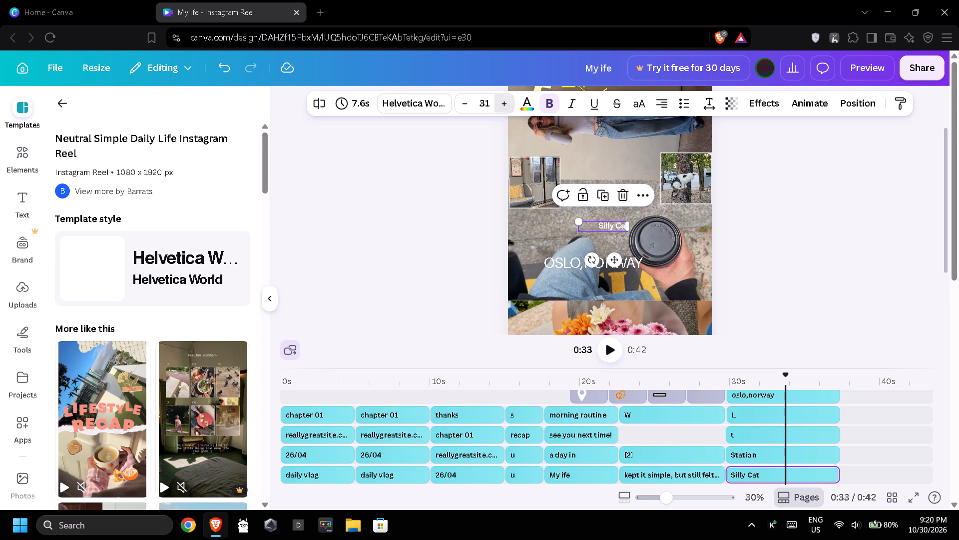
triple_click(502, 104)
triple_click(501, 103)
triple_click(498, 102)
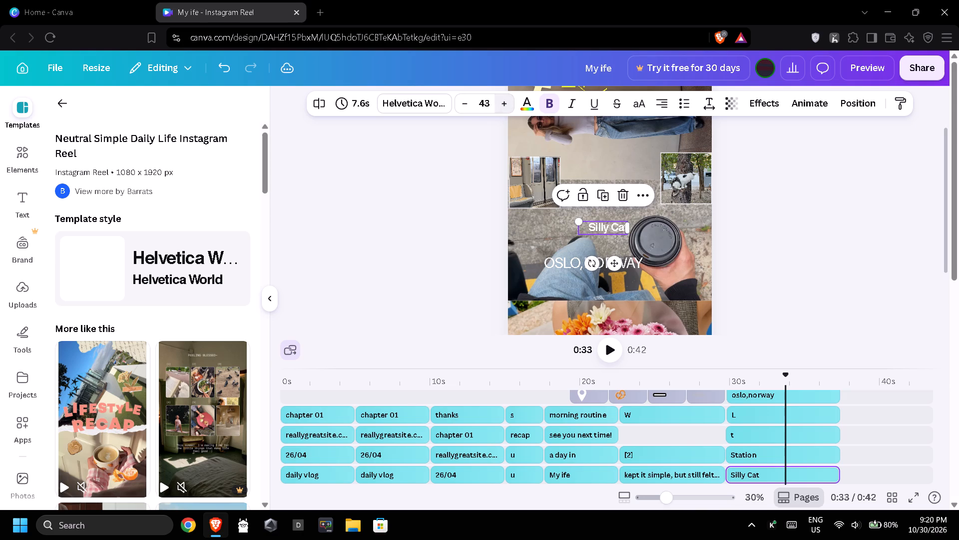
triple_click(498, 102)
triple_click(498, 102)
triple_click(498, 102)
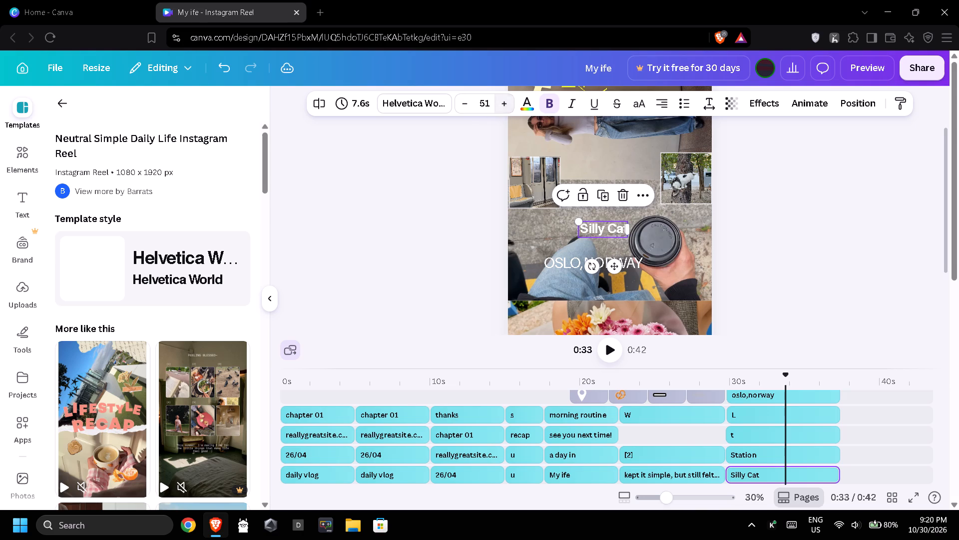
triple_click(498, 102)
triple_click(496, 102)
left_click(443, 232)
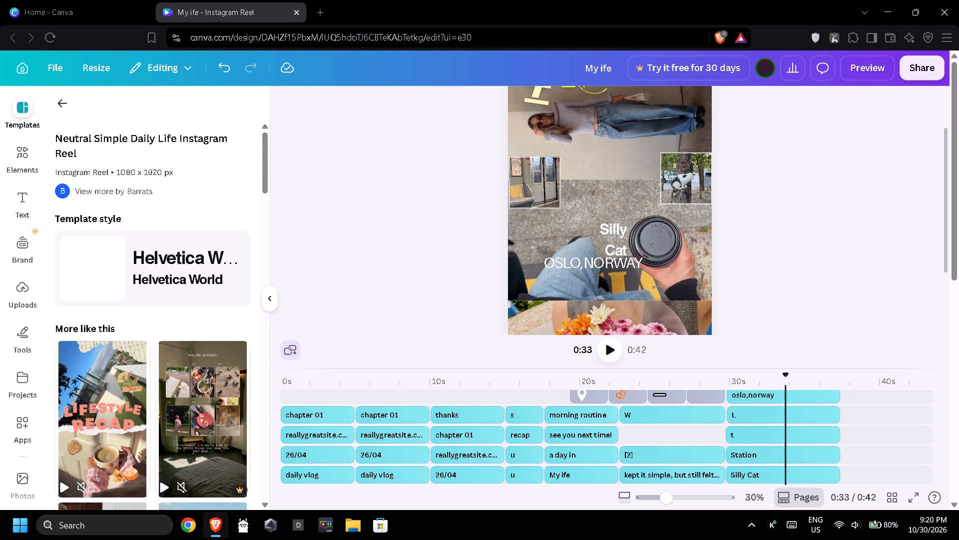
Widen the "Silly Cat" text box so it fits on one line and place it centrally above "OSLO, NORWAY".
left_click_drag(618, 237, 610, 223)
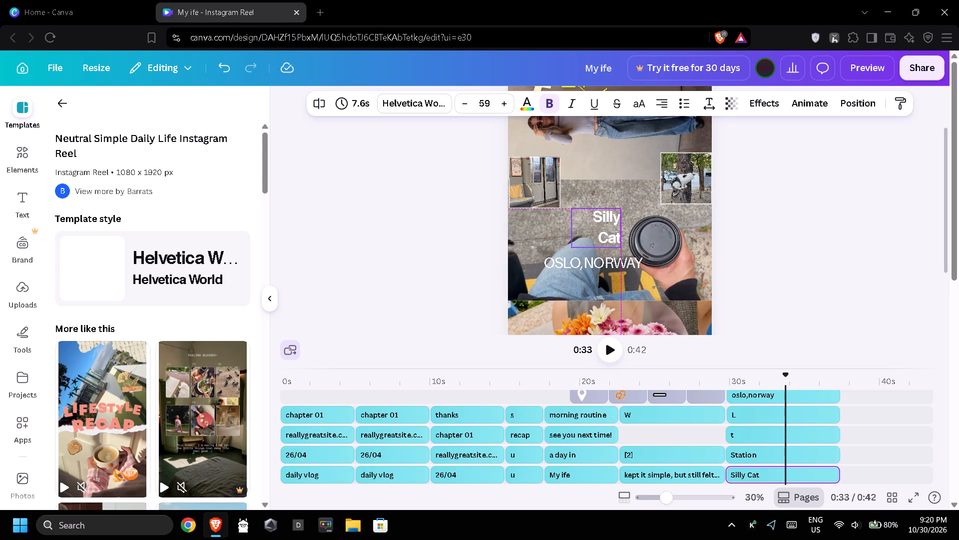
left_click_drag(610, 223, 604, 217)
left_click(612, 220)
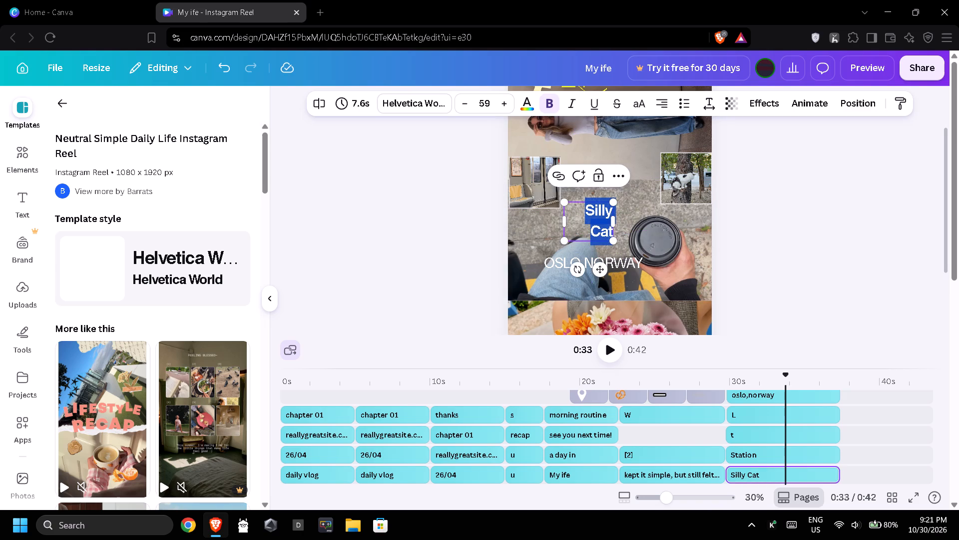
left_click_drag(615, 220, 626, 220)
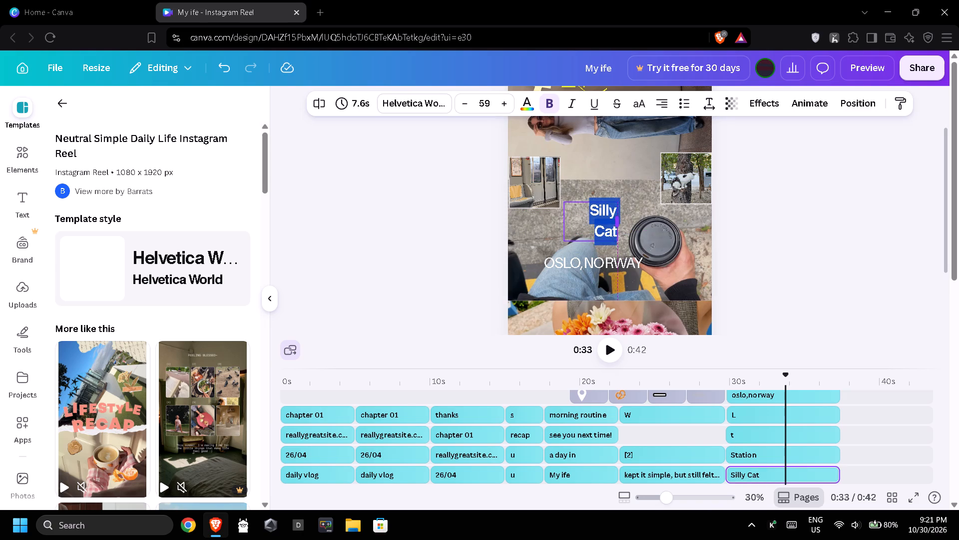
left_click_drag(626, 220, 659, 221)
left_click(780, 237)
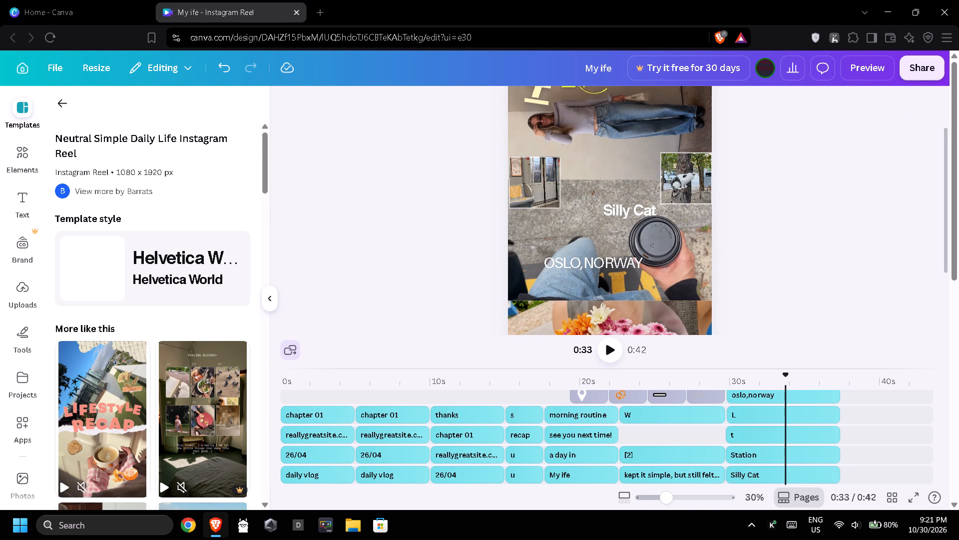
left_click_drag(629, 215, 613, 215)
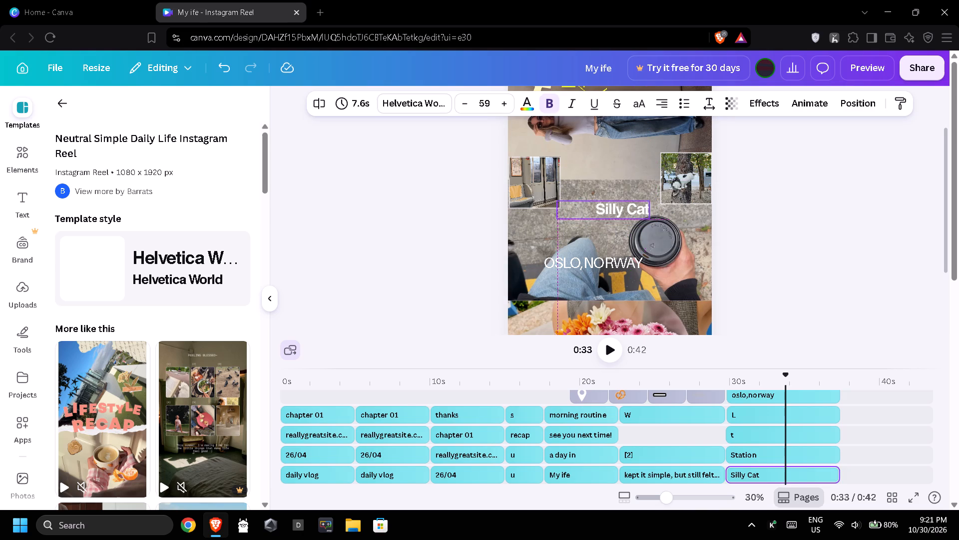
left_click_drag(613, 215, 605, 216)
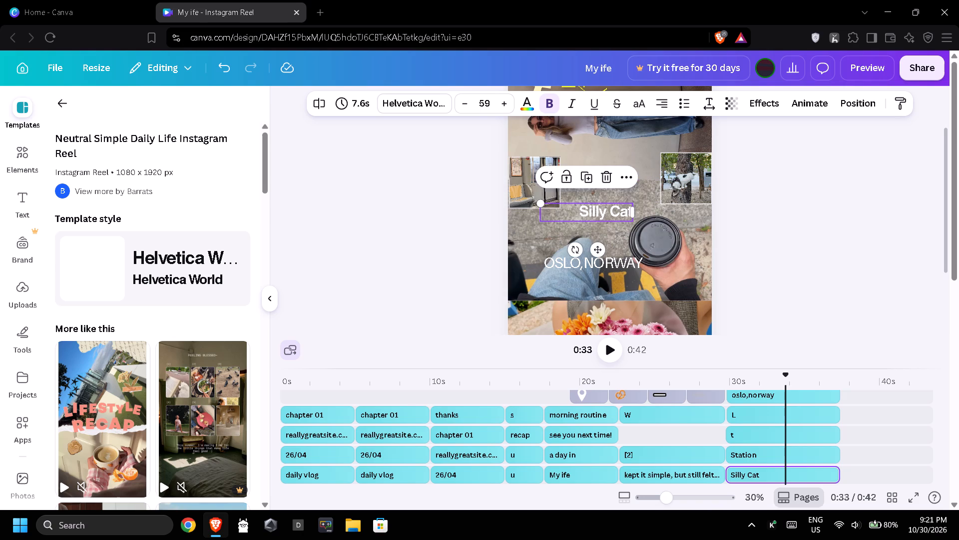
left_click(468, 238)
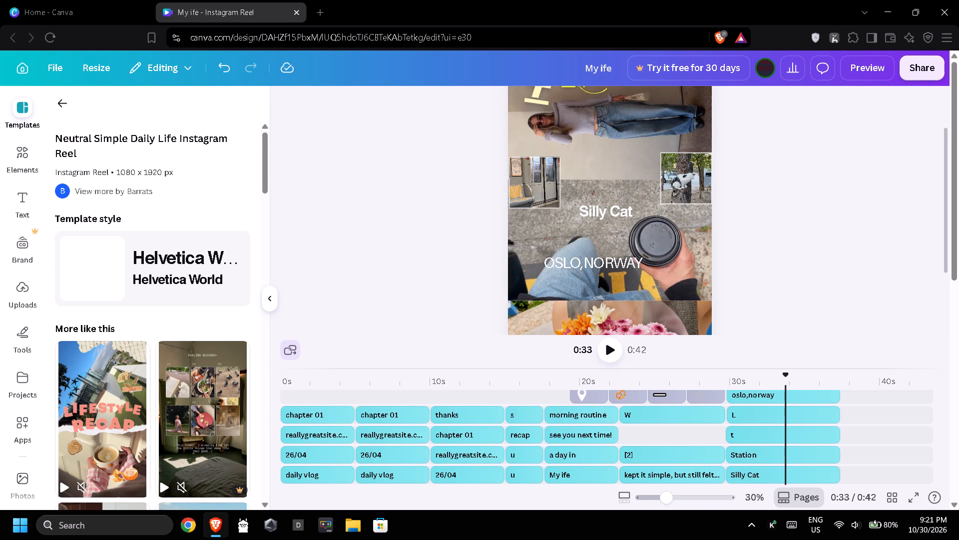
left_click(855, 261)
Shift the "Station" text closer to the page's upper right corner and increase its font size to 43.
scroll(651, 254, "up", 2)
left_click_drag(675, 137, 670, 136)
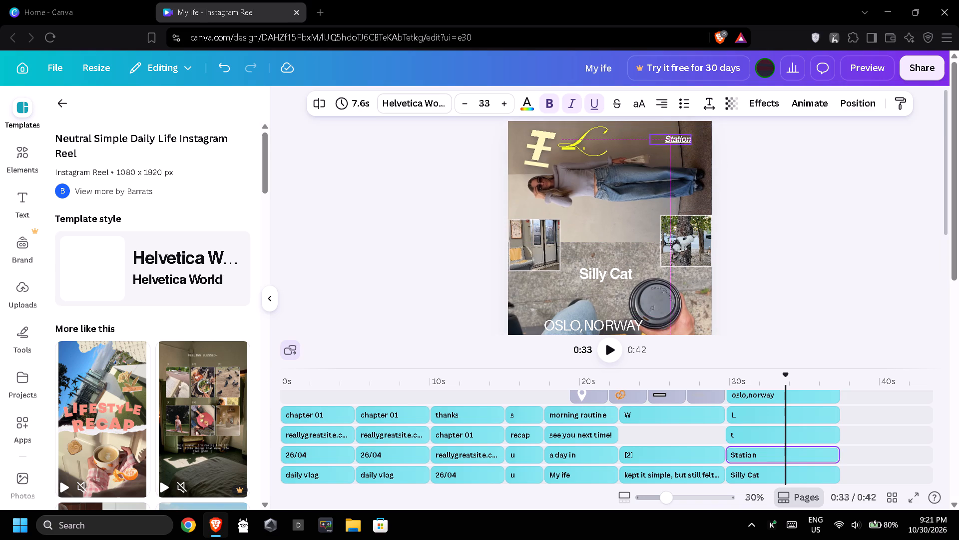
left_click_drag(670, 136, 675, 131)
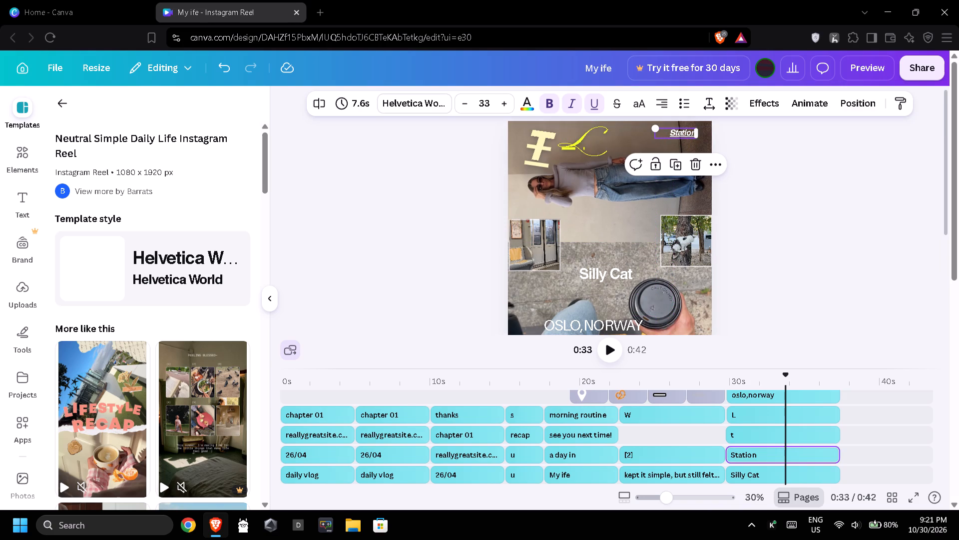
left_click_drag(694, 133, 706, 134)
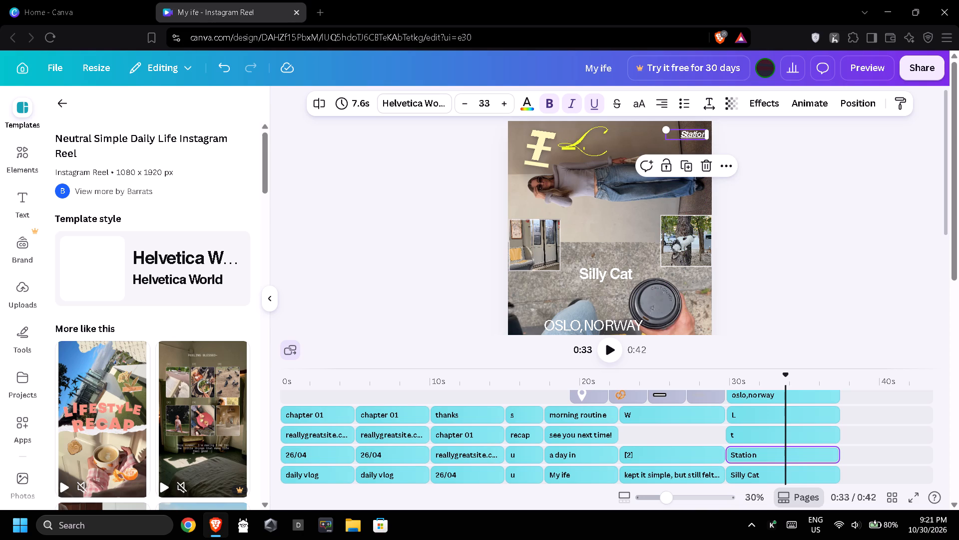
left_click_drag(690, 134, 685, 134)
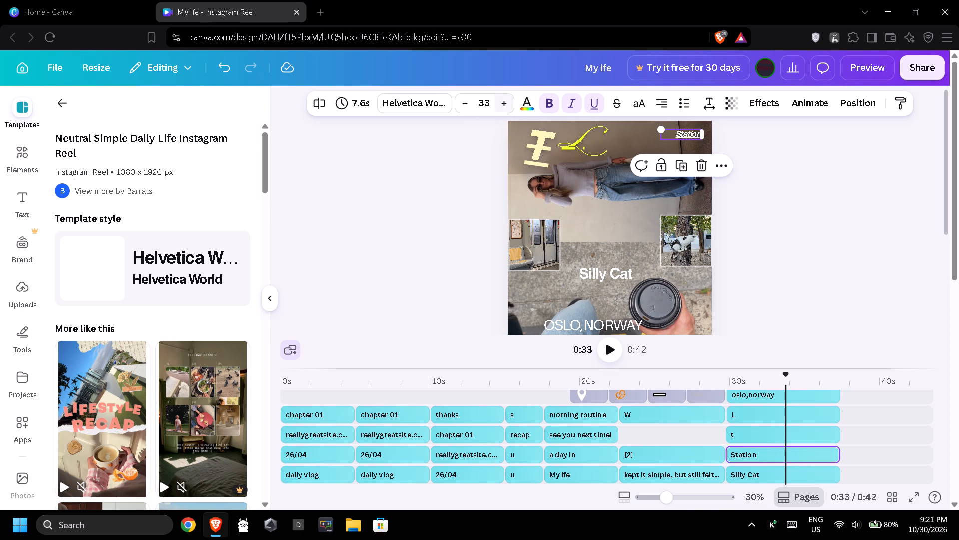
triple_click(502, 103)
triple_click(502, 103)
triple_click(502, 103)
left_click(502, 103)
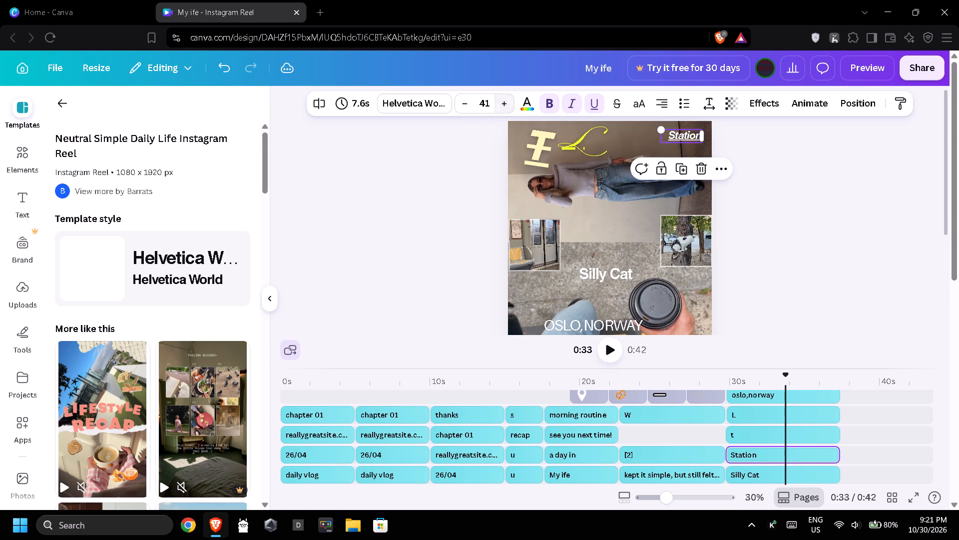
Widen the "Station" text box, reposition it beside the yellow "L" and enlarge its font to 70.
left_click_drag(685, 136, 644, 138)
left_click_drag(662, 135, 680, 136)
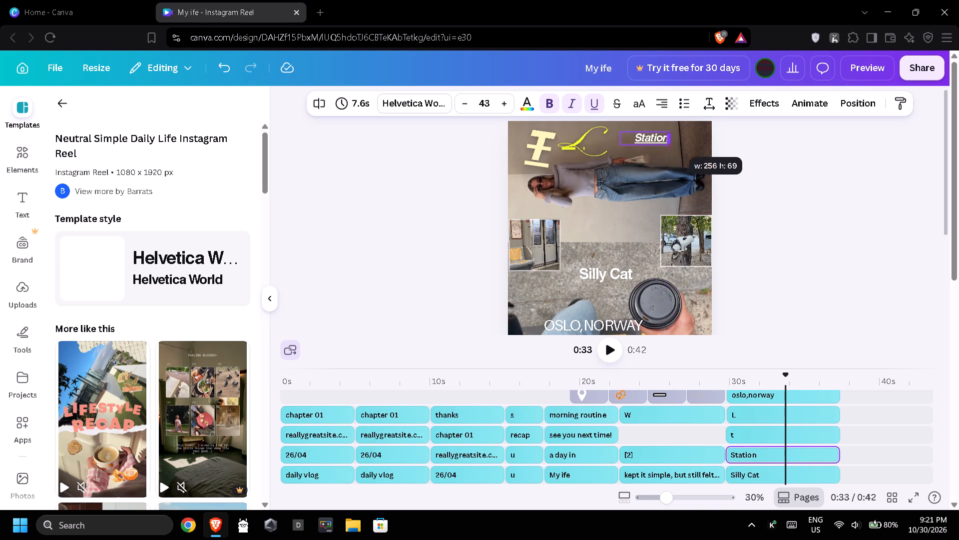
left_click_drag(680, 136, 692, 139)
left_click_drag(665, 138, 675, 133)
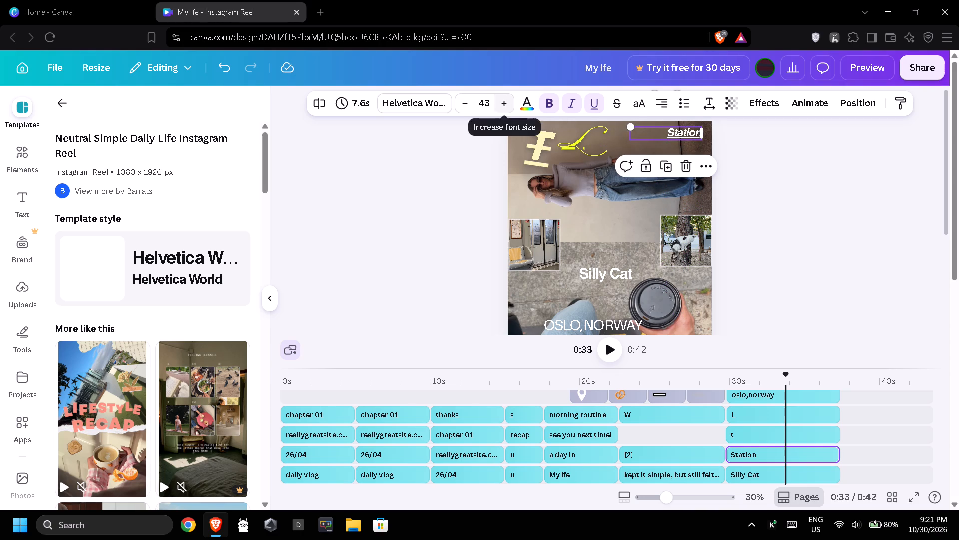
left_click(507, 101)
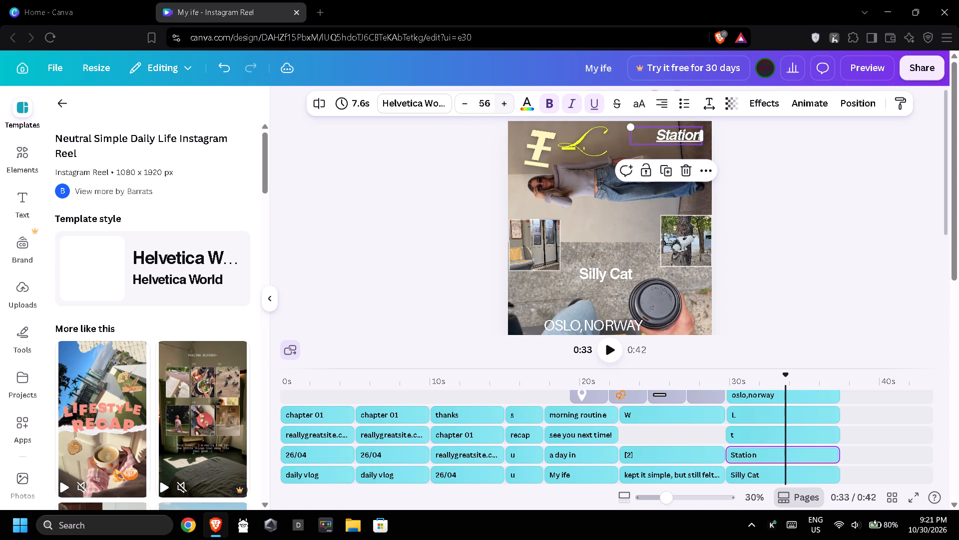
left_click(450, 281)
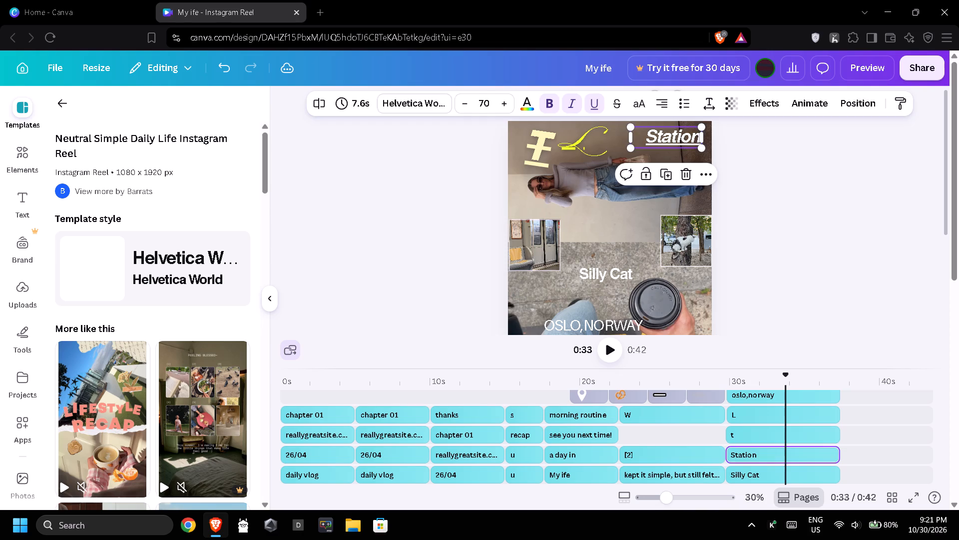
On the page at 0:18, raise "A DAY IN" over the top of the cloud and "My ife" to just below the cloud.
left_click(552, 437)
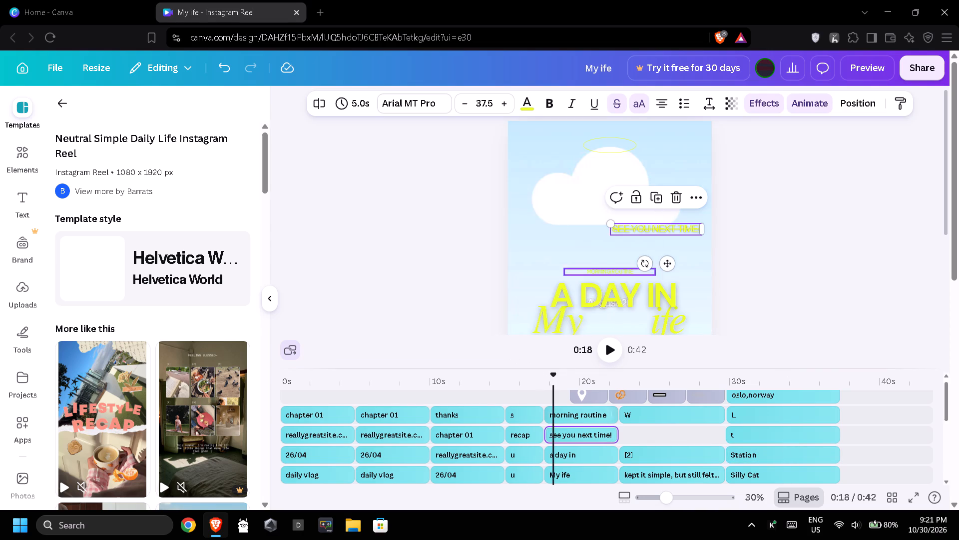
left_click_drag(629, 297, 627, 205)
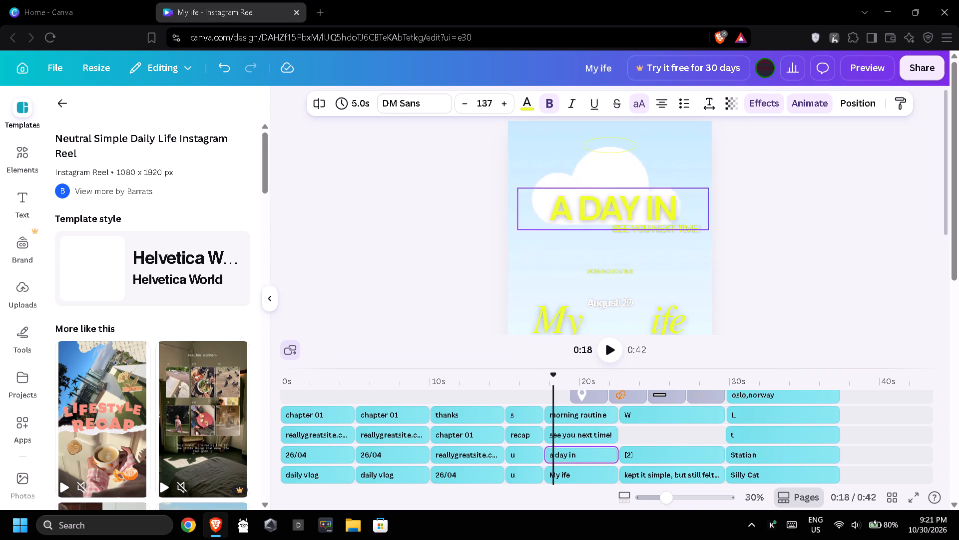
left_click_drag(627, 205, 630, 155)
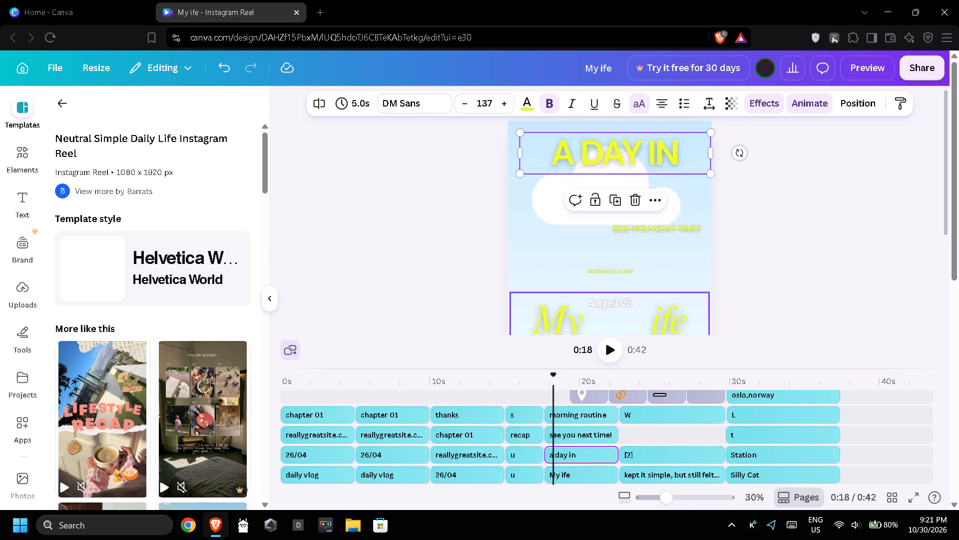
left_click_drag(619, 301, 621, 250)
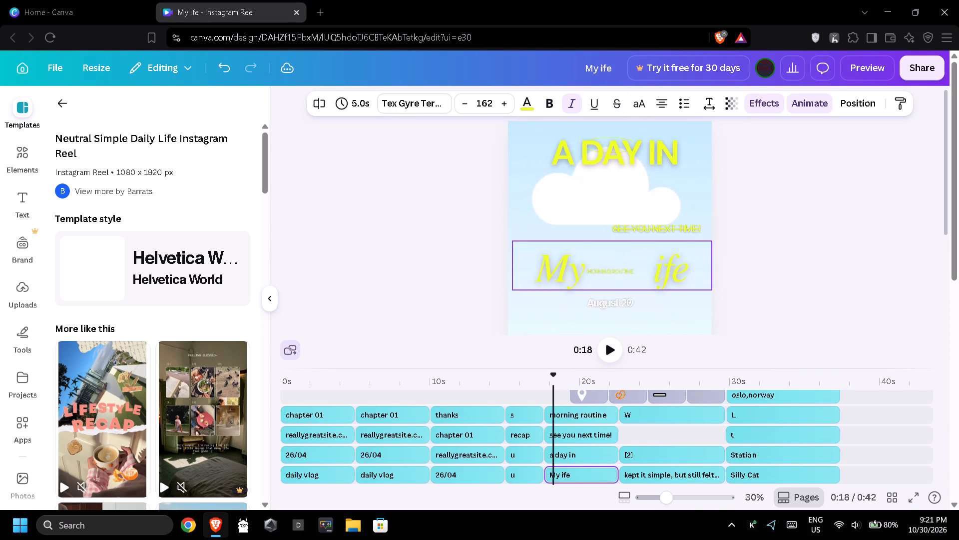
left_click_drag(621, 250, 617, 250)
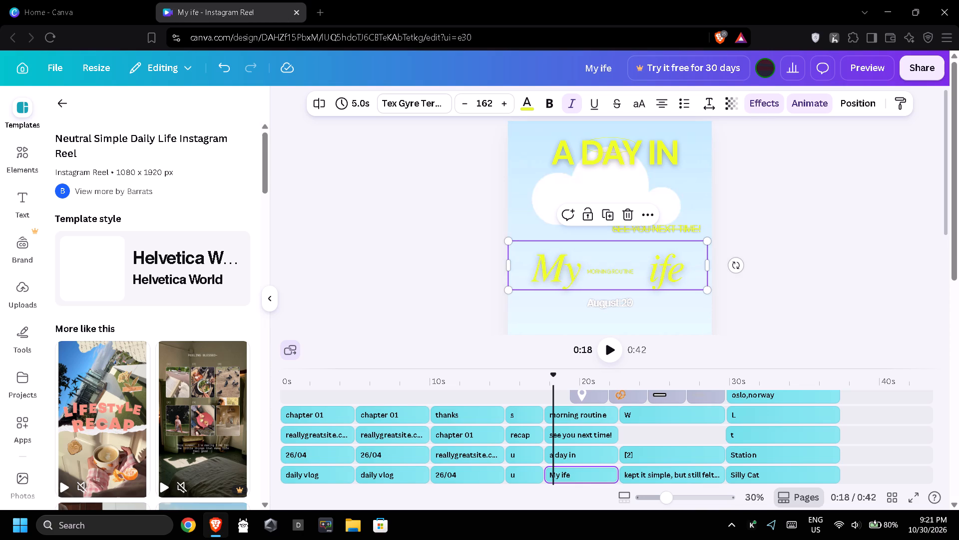
Move the "MORNING ROUTINE" text up just above "My ife" and enlarge its font.
left_click_drag(617, 270, 617, 250)
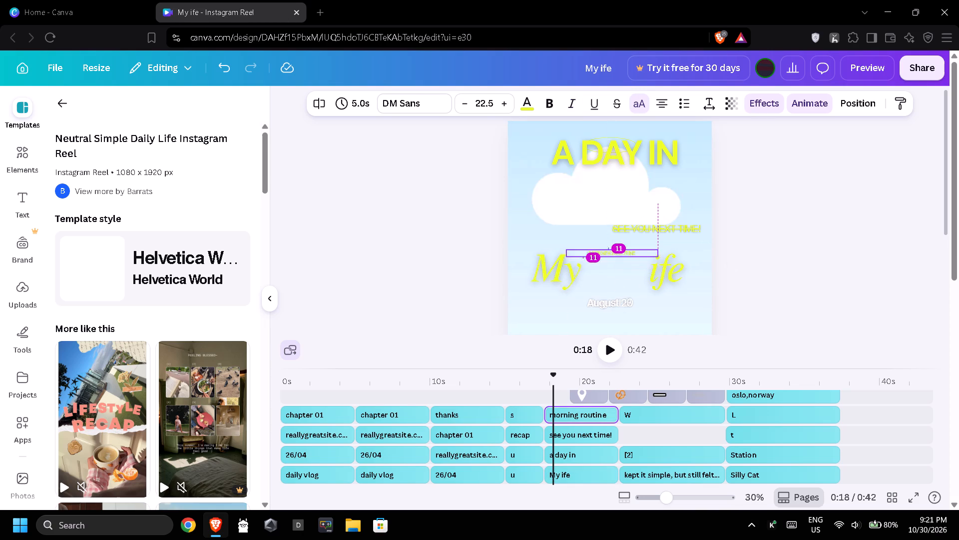
left_click_drag(617, 250, 616, 244)
left_click(503, 100)
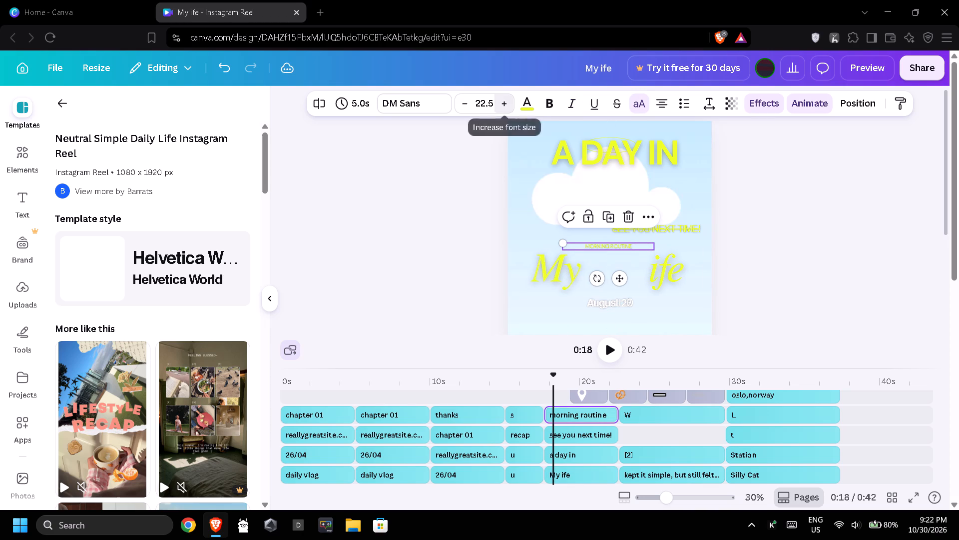
left_click(503, 100)
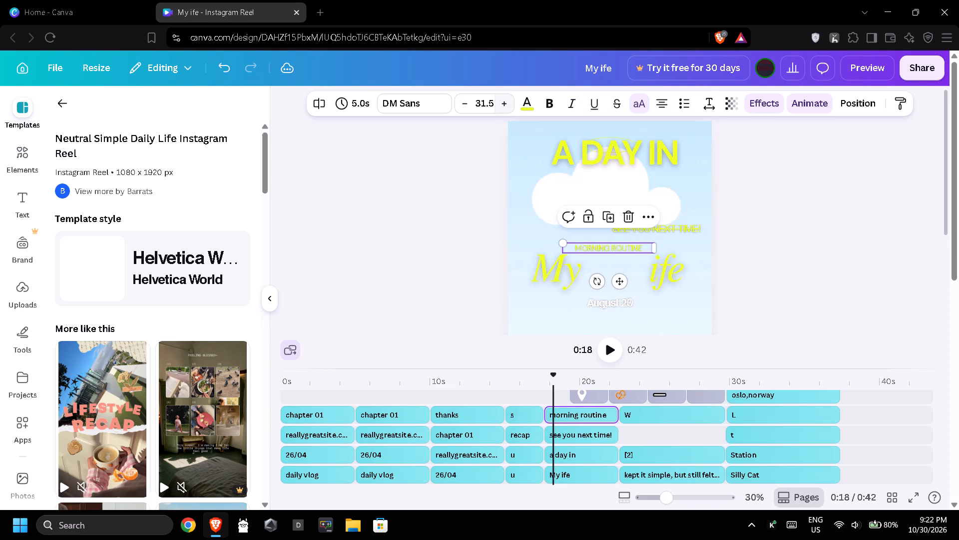
left_click(503, 100)
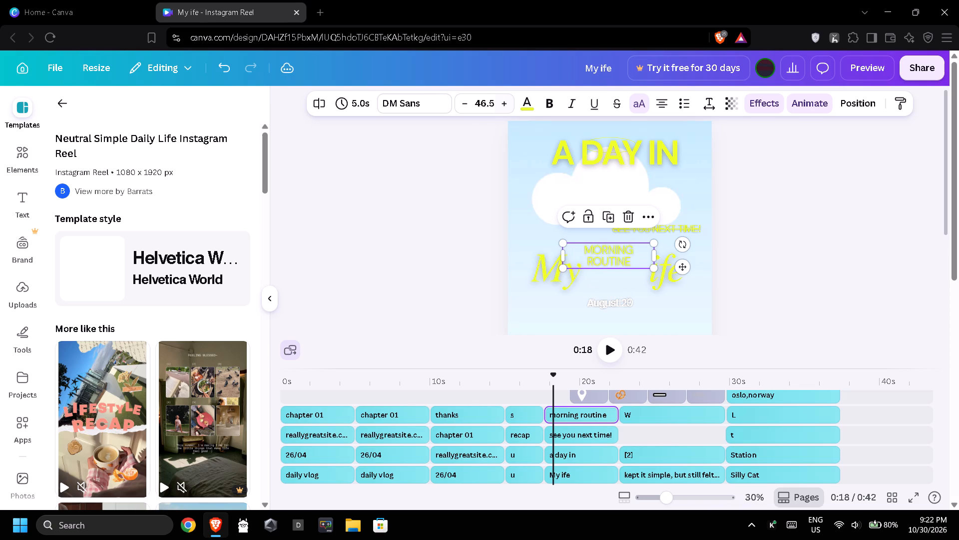
Reduce the "MORNING ROUTINE" text's font size to 42.5 so it fits on a single line.
triple_click(466, 104)
double_click(466, 104)
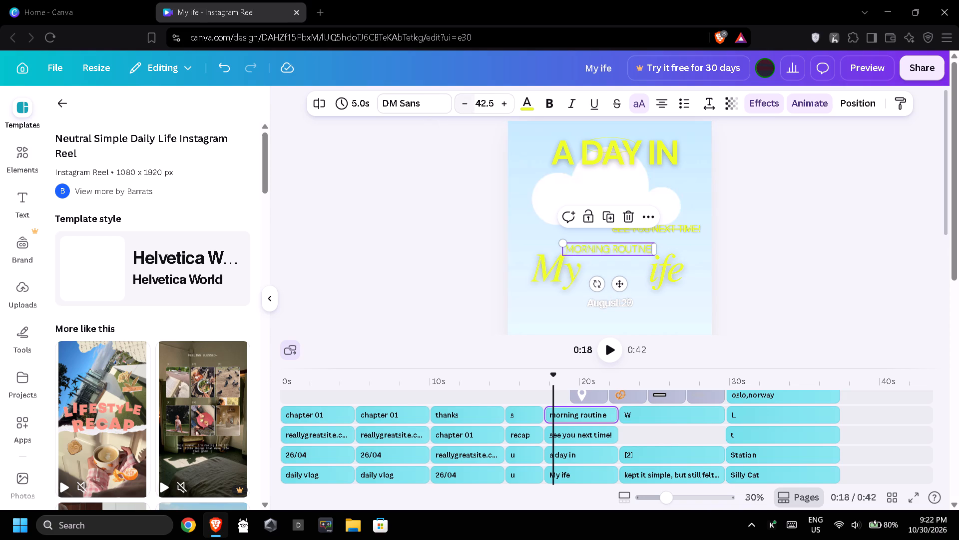
left_click(450, 225)
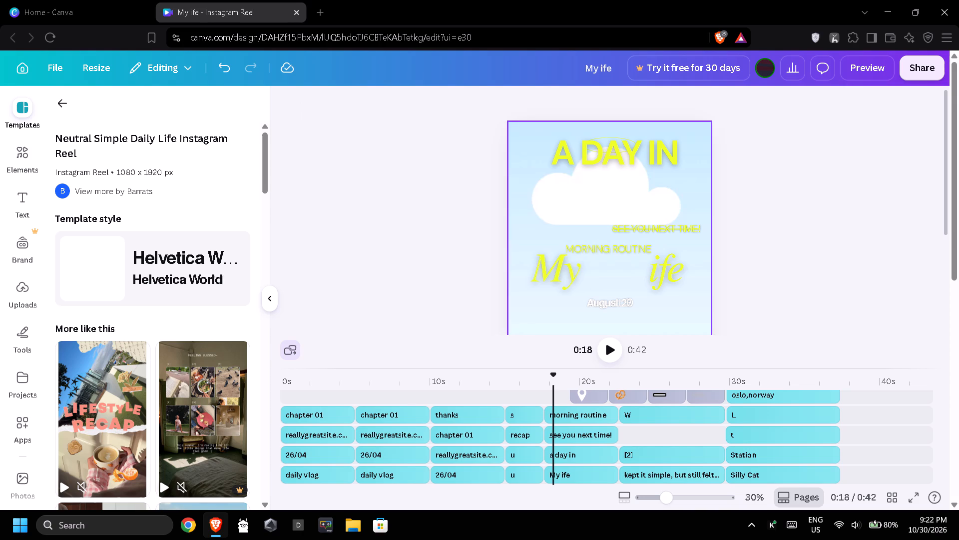
Centre "SEE YOU NEXT TIME!" just above "MORNING ROUTINE" and replace its strikethrough with bold italic styling.
left_click_drag(662, 228, 611, 233)
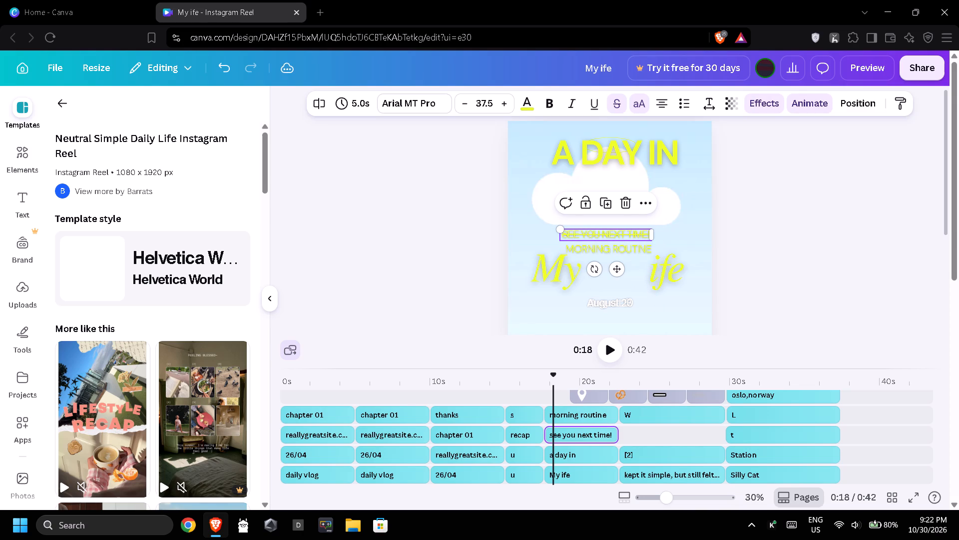
left_click(621, 102)
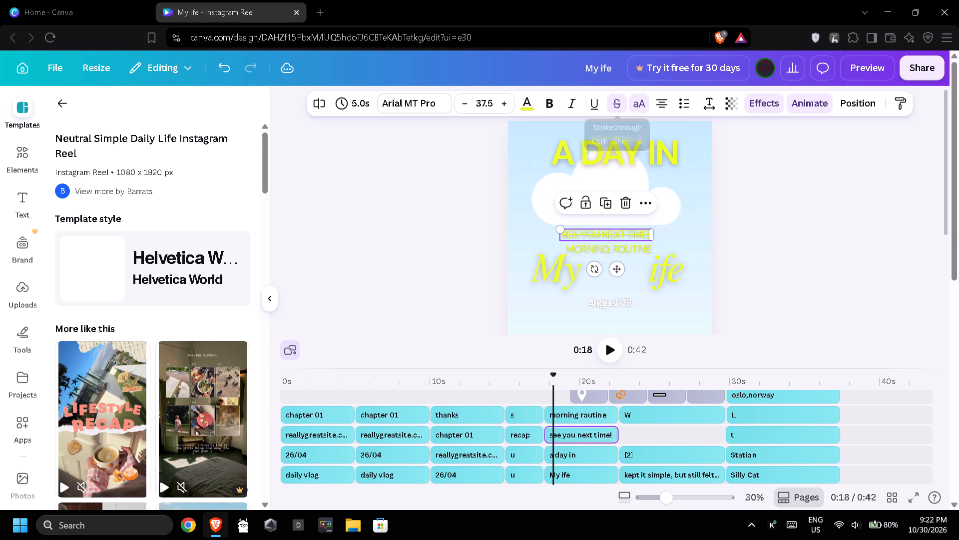
left_click(595, 106)
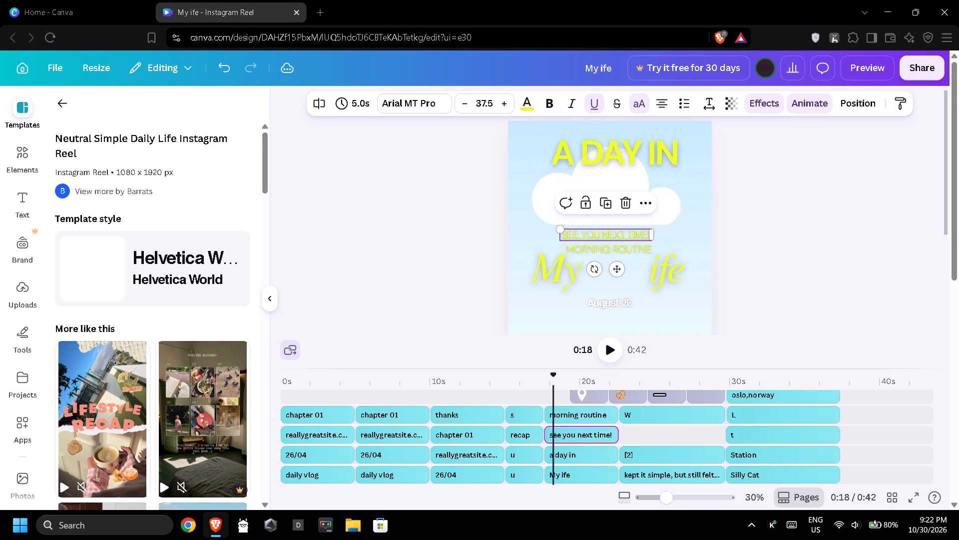
left_click(594, 106)
left_click(577, 106)
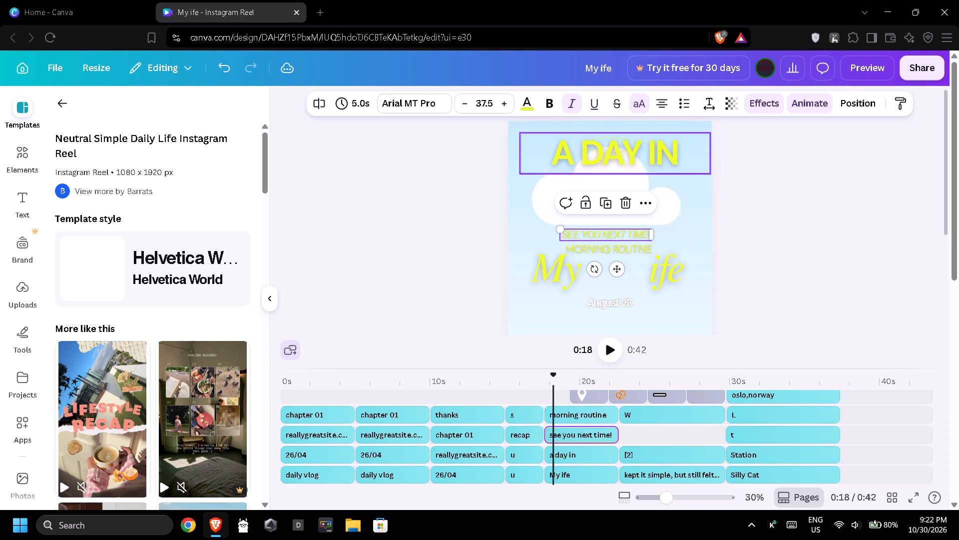
left_click(509, 280)
left_click(604, 234)
left_click(552, 102)
left_click(469, 265)
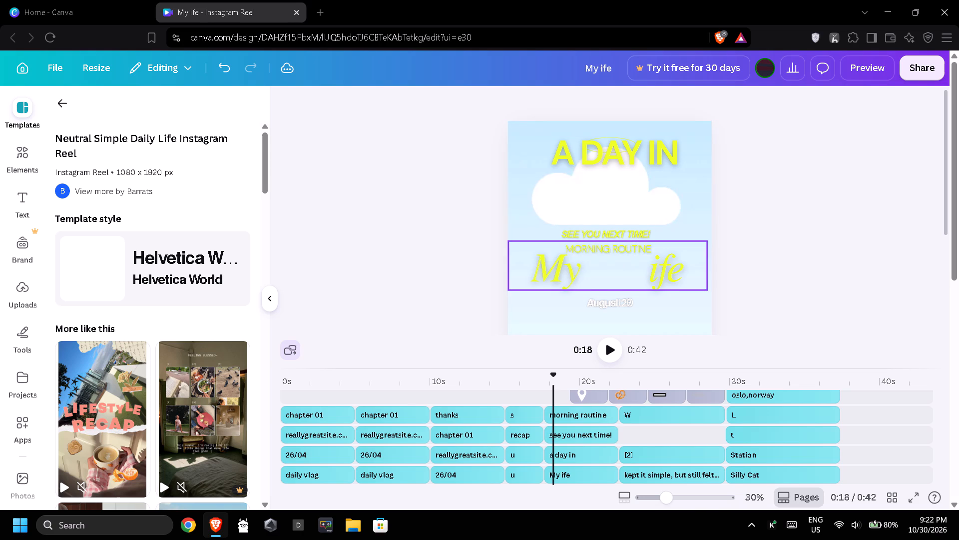
Increase the font size of the "August 20" text below "My ife" to 46.
left_click(620, 305)
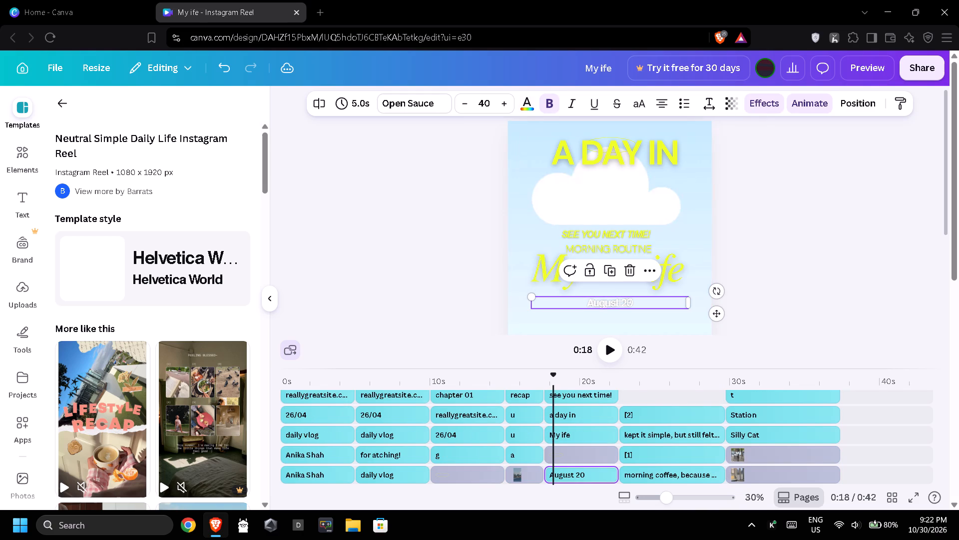
triple_click(507, 105)
triple_click(507, 104)
triple_click(507, 104)
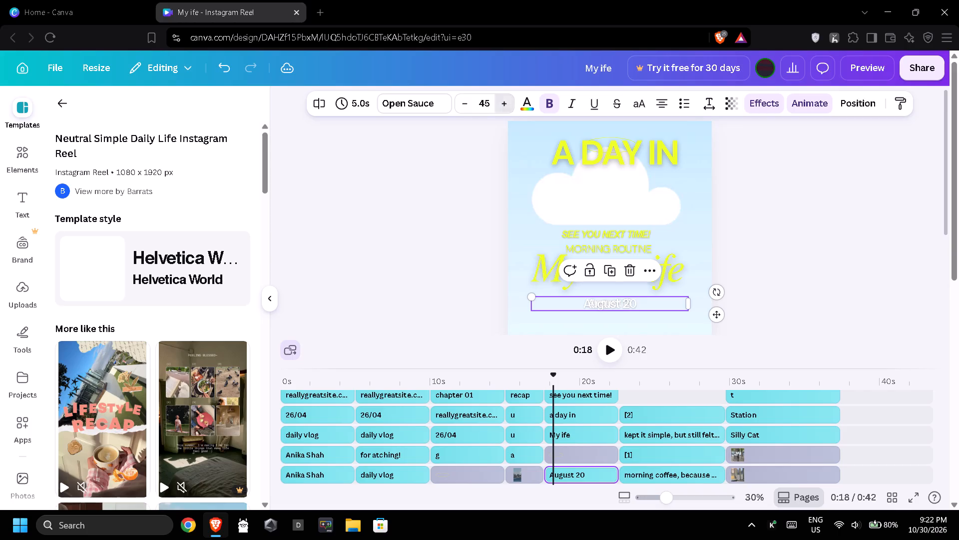
triple_click(507, 103)
triple_click(507, 103)
double_click(507, 103)
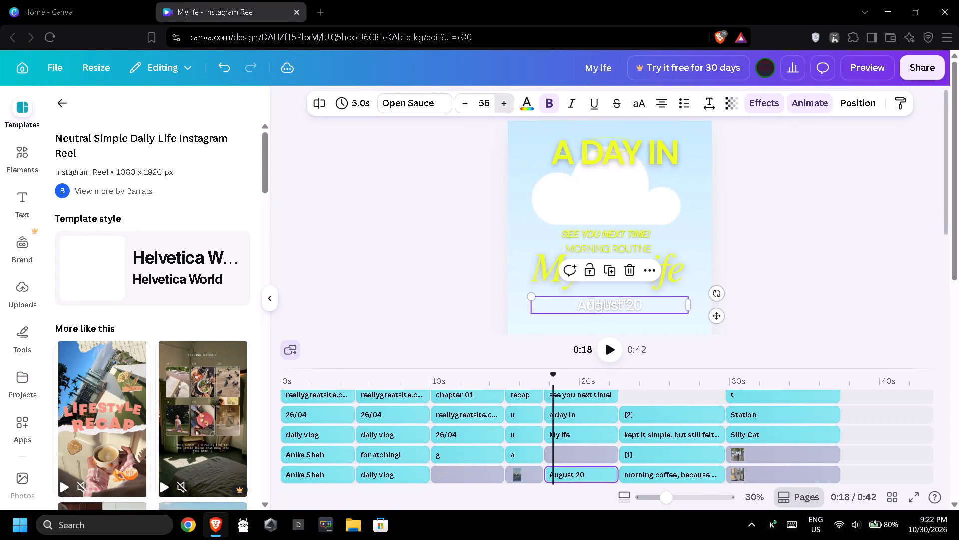
triple_click(462, 105)
triple_click(462, 105)
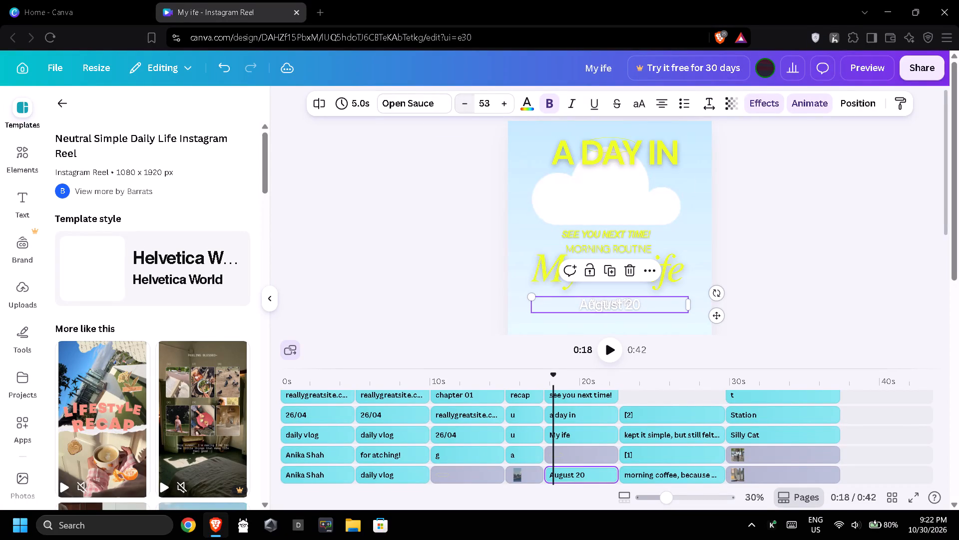
triple_click(462, 104)
double_click(465, 104)
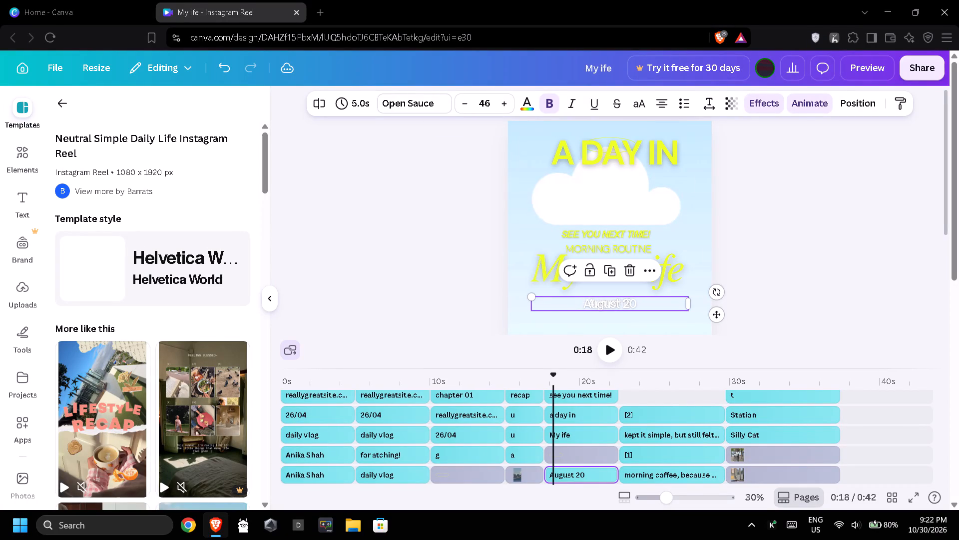
Separate the overlapping dates by moving "August 20" just below "August 6" and "August 13" just above it.
left_click_drag(620, 303, 620, 319)
left_click_drag(618, 304, 618, 289)
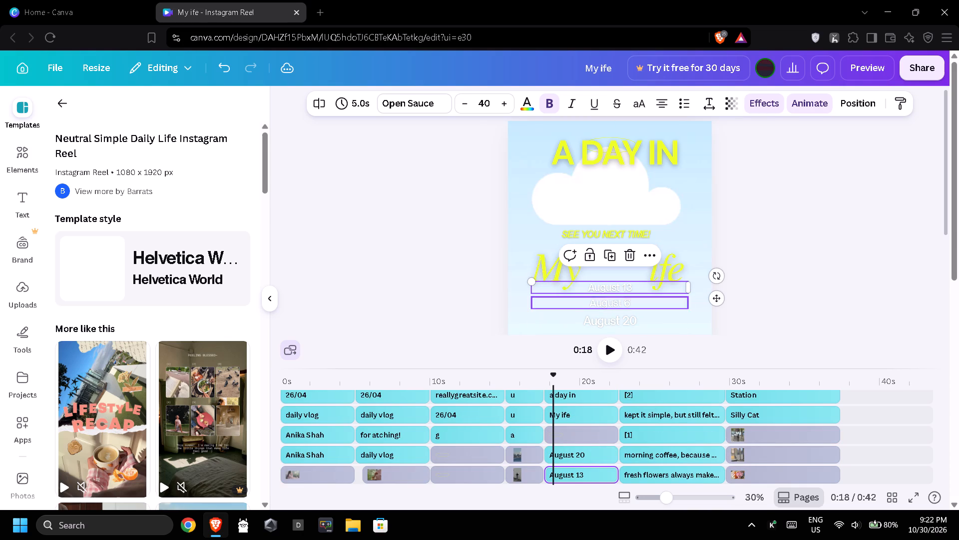
Select the "August 6" text between the other two dates.
left_click(612, 302)
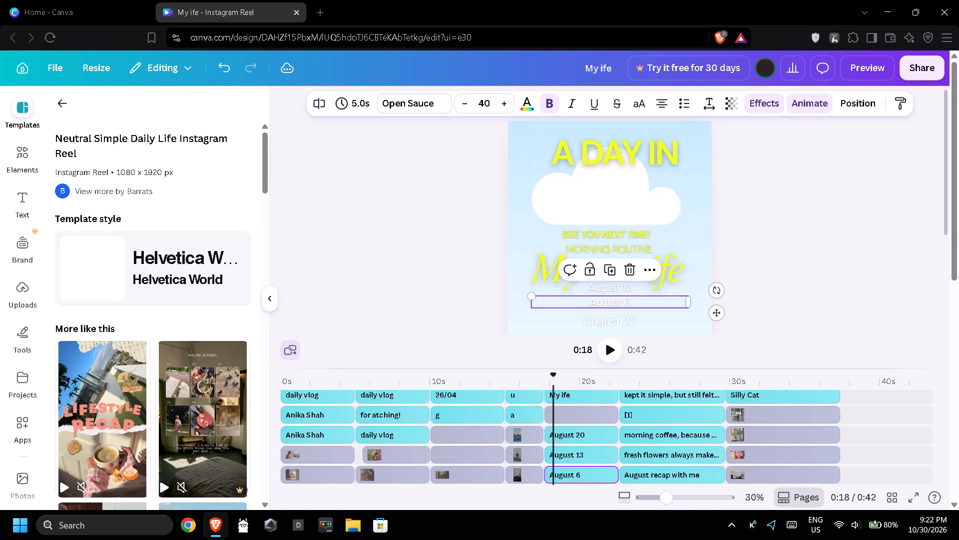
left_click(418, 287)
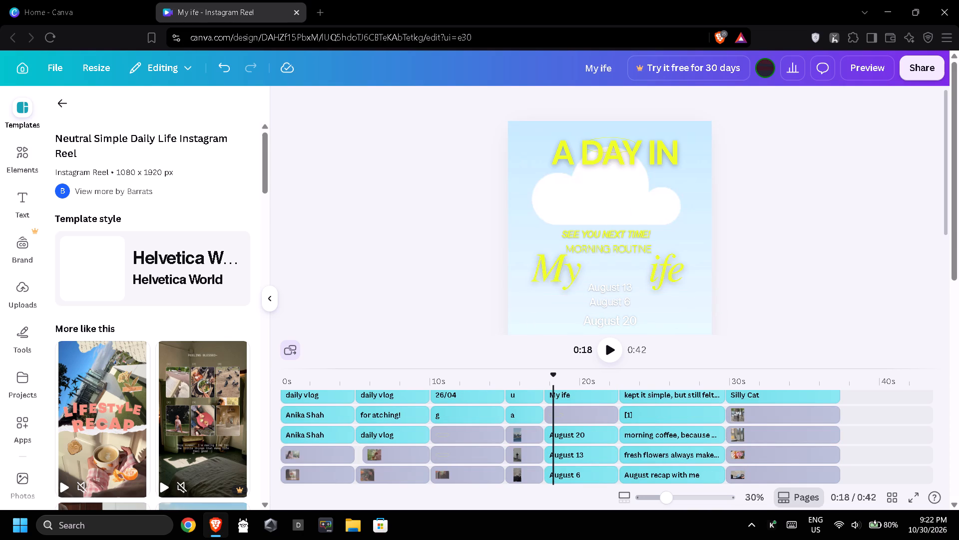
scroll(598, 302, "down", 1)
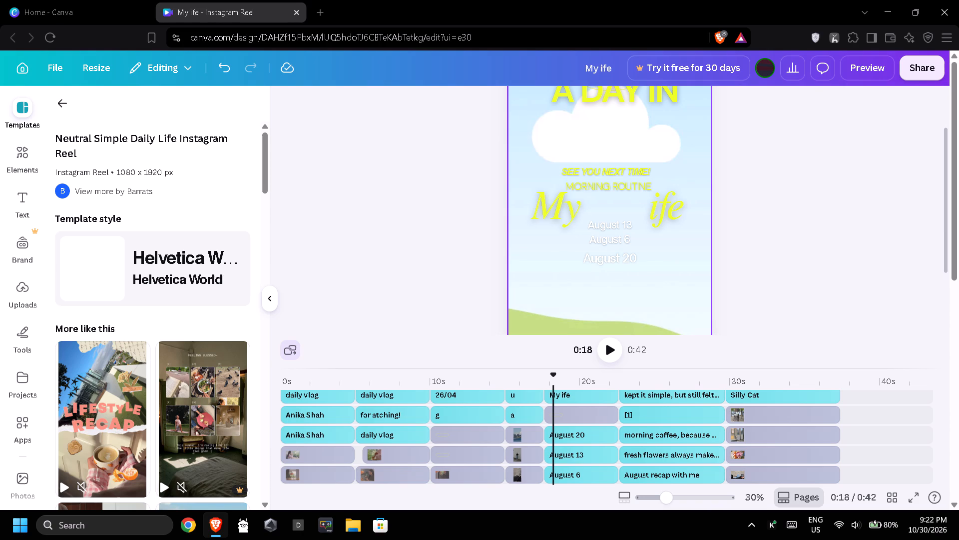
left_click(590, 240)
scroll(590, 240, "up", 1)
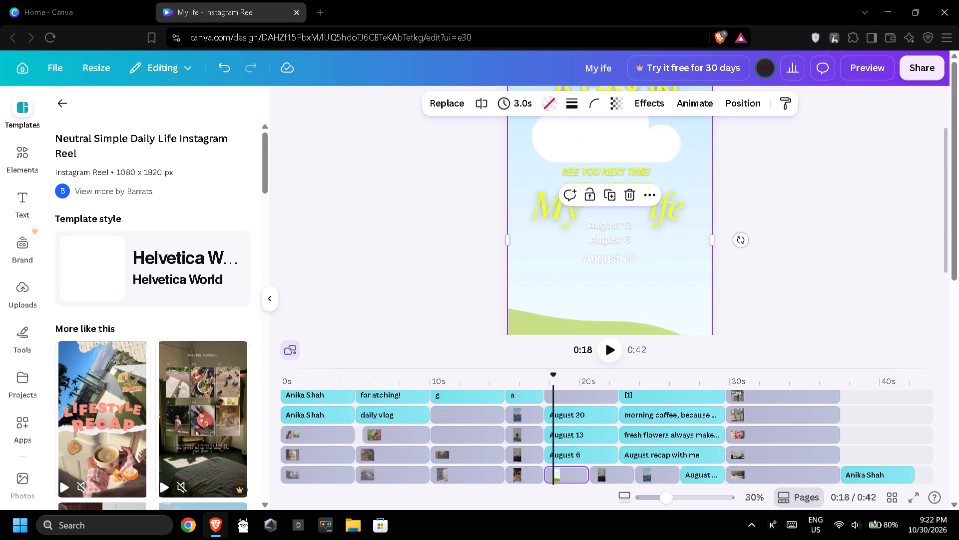
Lower the "A DAY IN" text on the 0:18 page onto the bottom of the cloud, just above "SEE YOU NEXT TIME!".
scroll(590, 240, "up", 1)
left_click(846, 257)
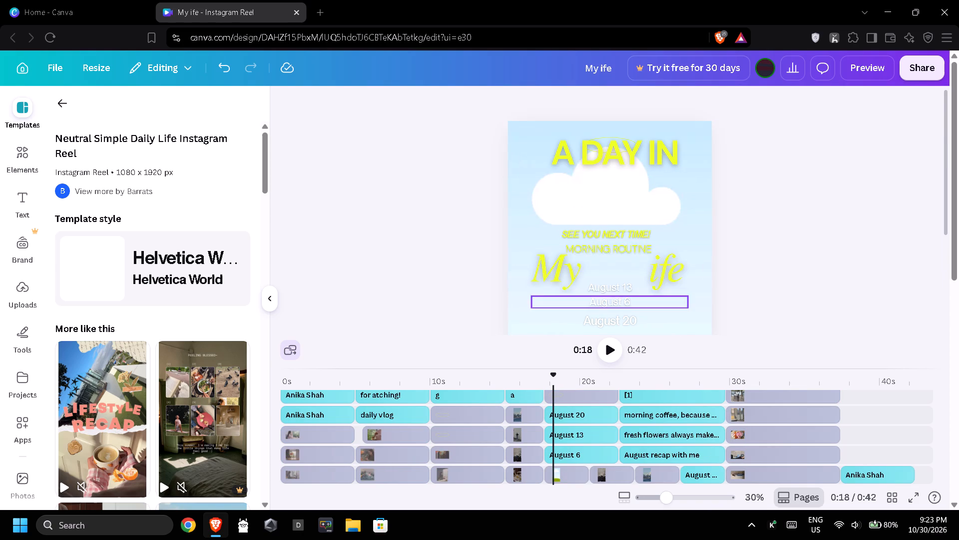
scroll(620, 319, "down", 1)
scroll(620, 319, "up", 1)
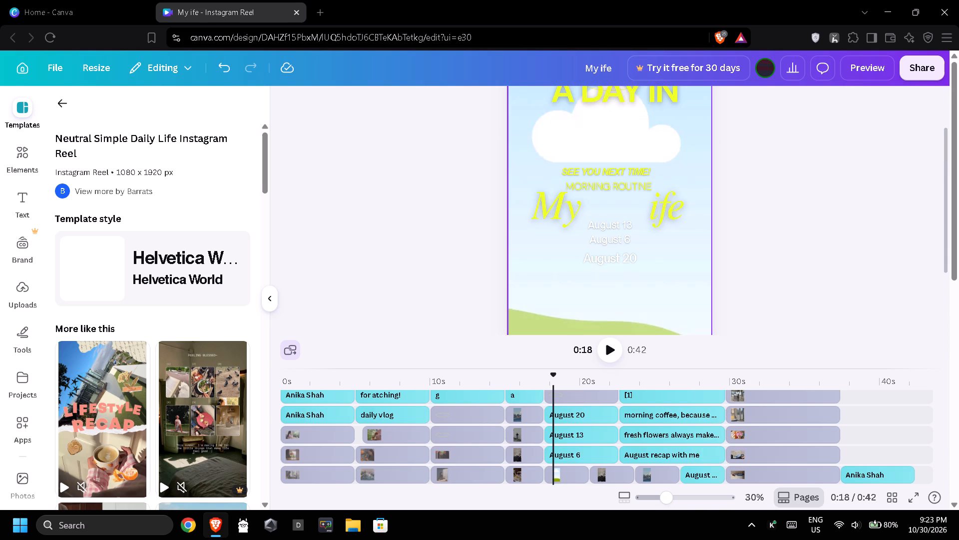
scroll(620, 319, "up", 1)
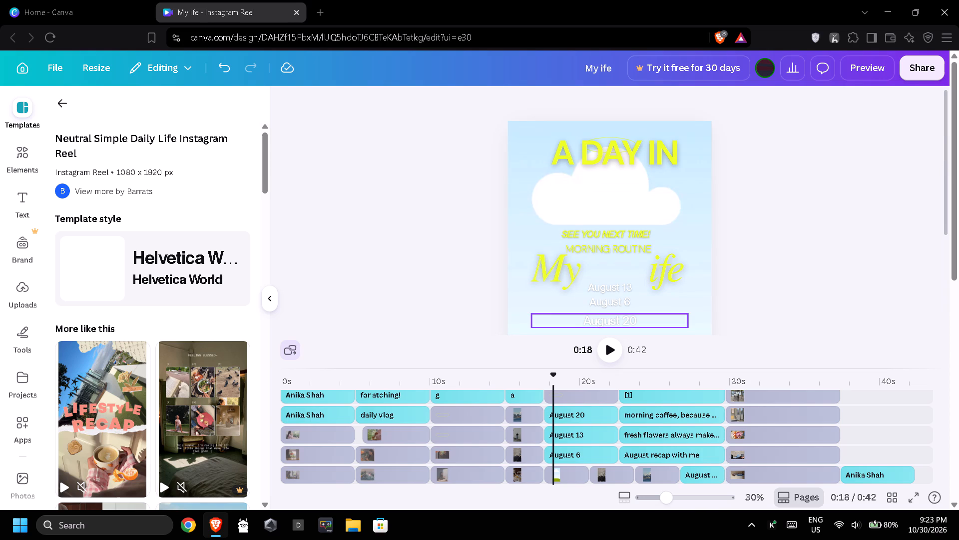
left_click_drag(606, 162, 604, 186)
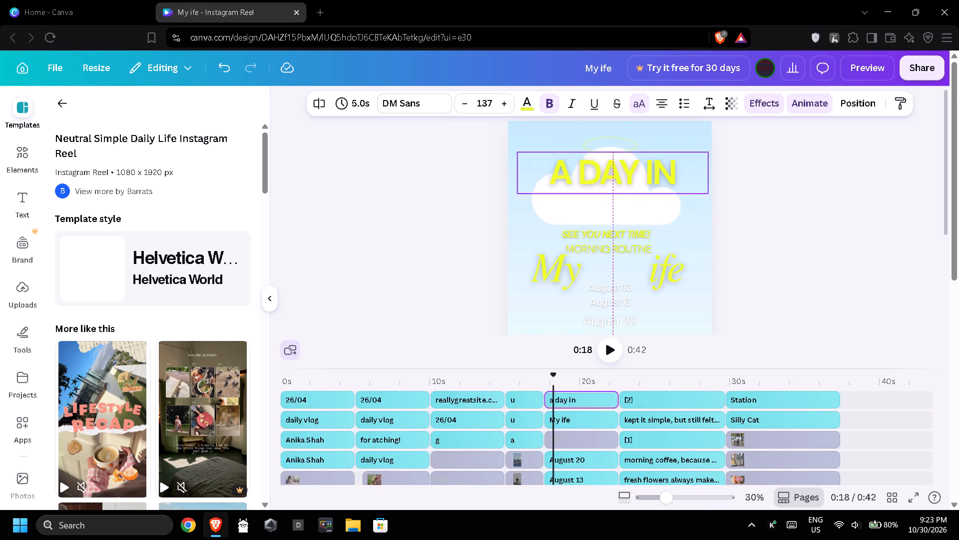
left_click_drag(604, 186, 599, 216)
left_click(823, 233)
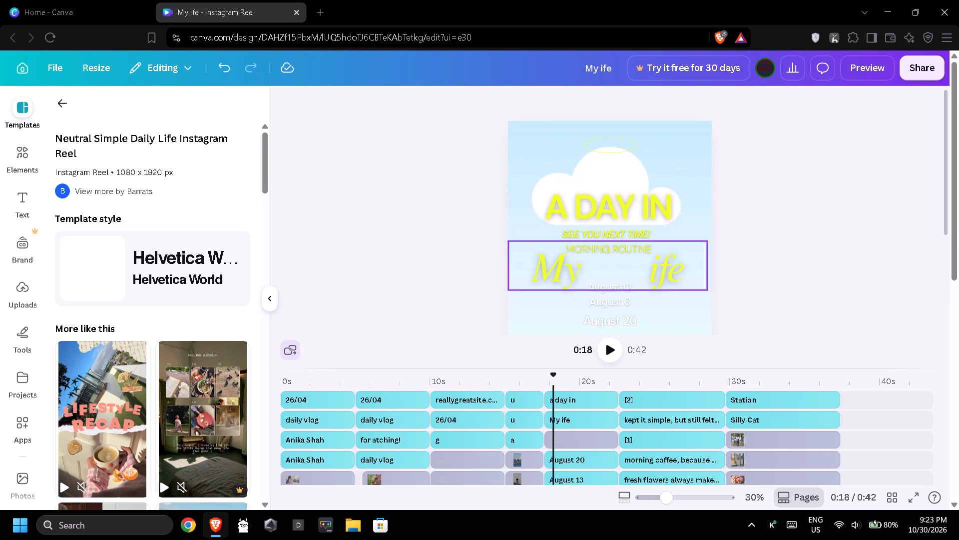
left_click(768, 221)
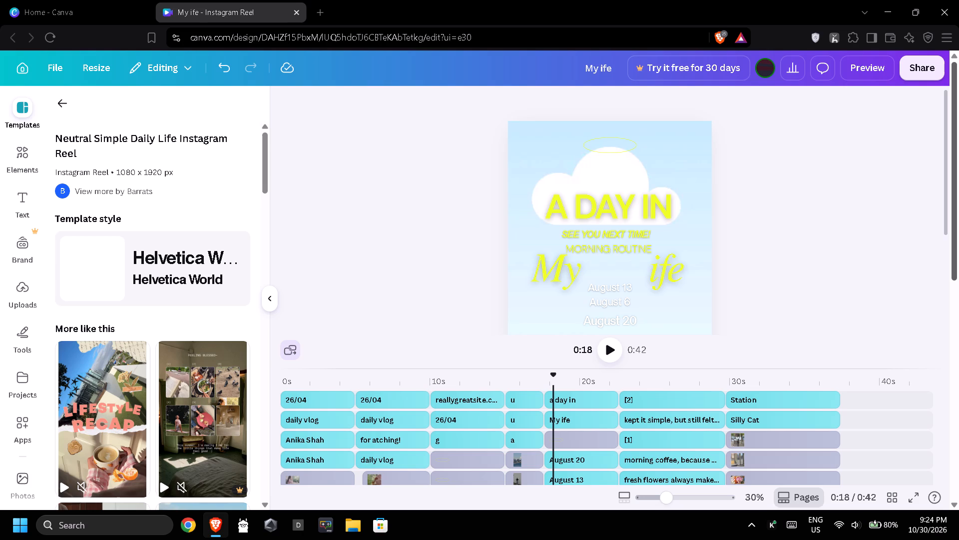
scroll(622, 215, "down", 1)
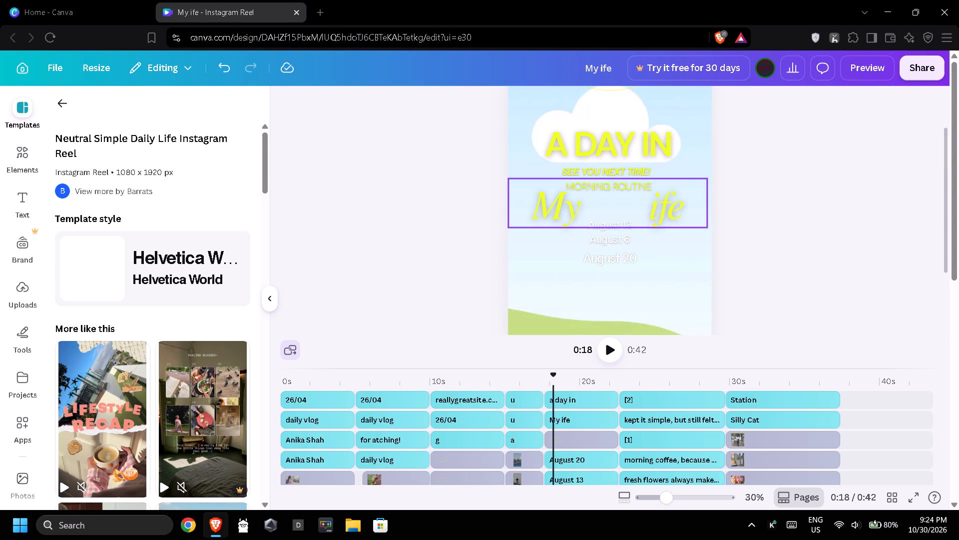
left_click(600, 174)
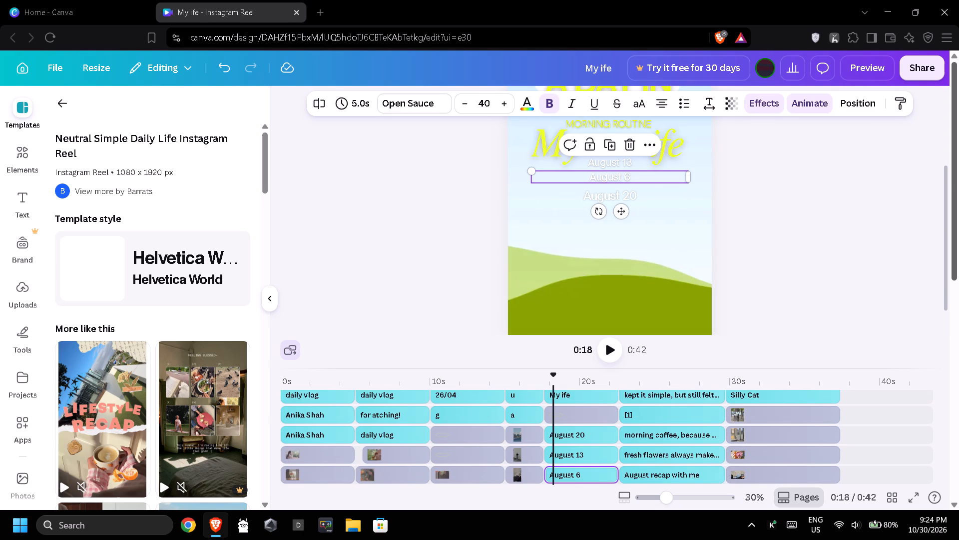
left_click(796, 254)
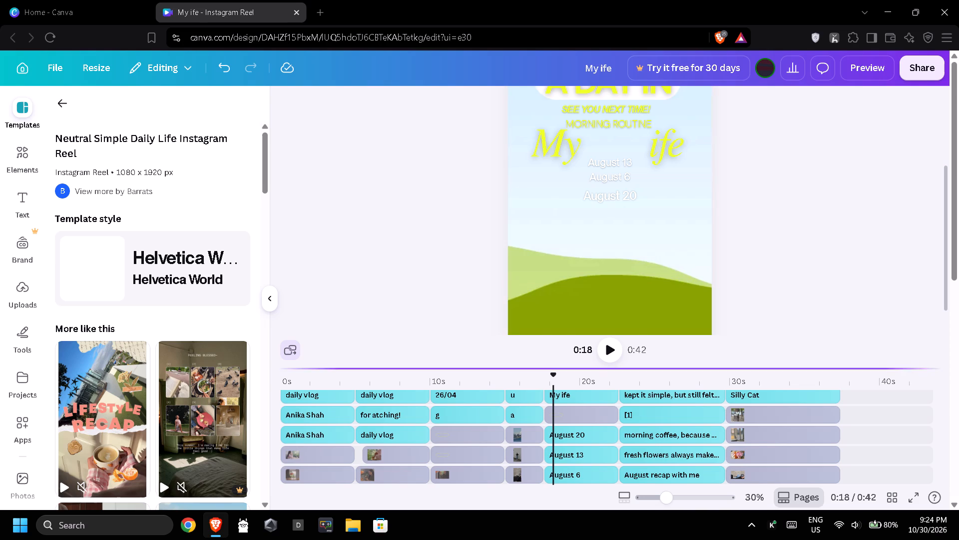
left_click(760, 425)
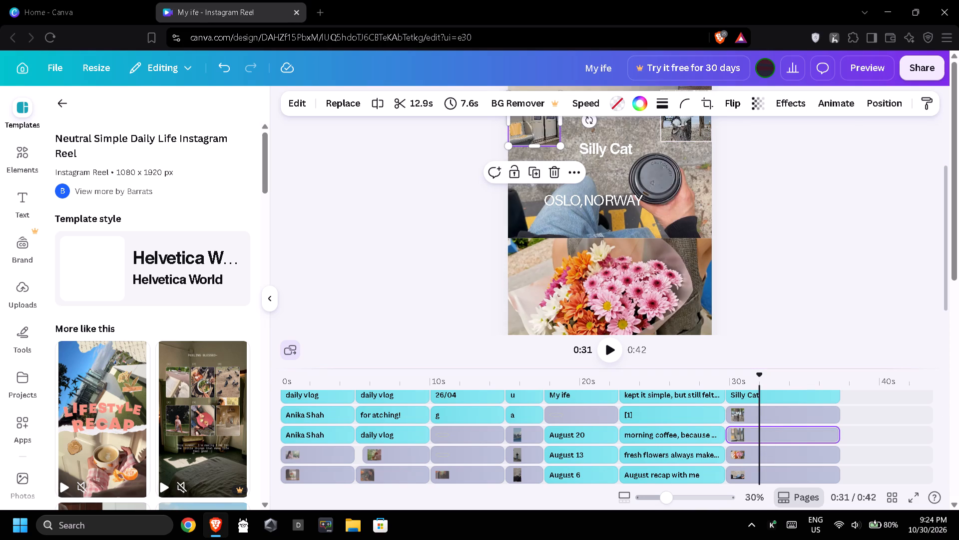
On the page at 0:25, reduce the stroke weight of the white rounded rectangle's black outline to well under half.
left_click(661, 400)
scroll(627, 285, "down", 3)
scroll(627, 285, "up", 1)
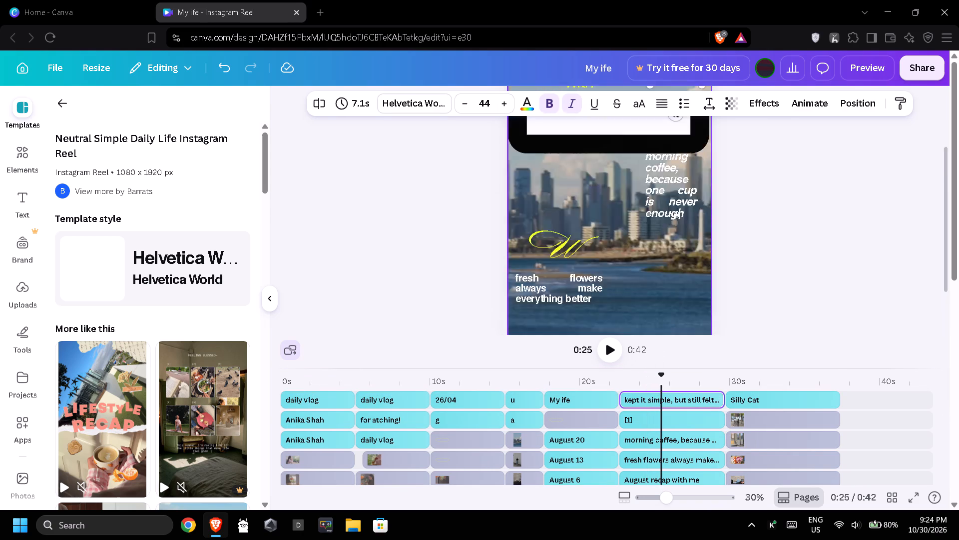
scroll(627, 284, "up", 3)
left_click(590, 221)
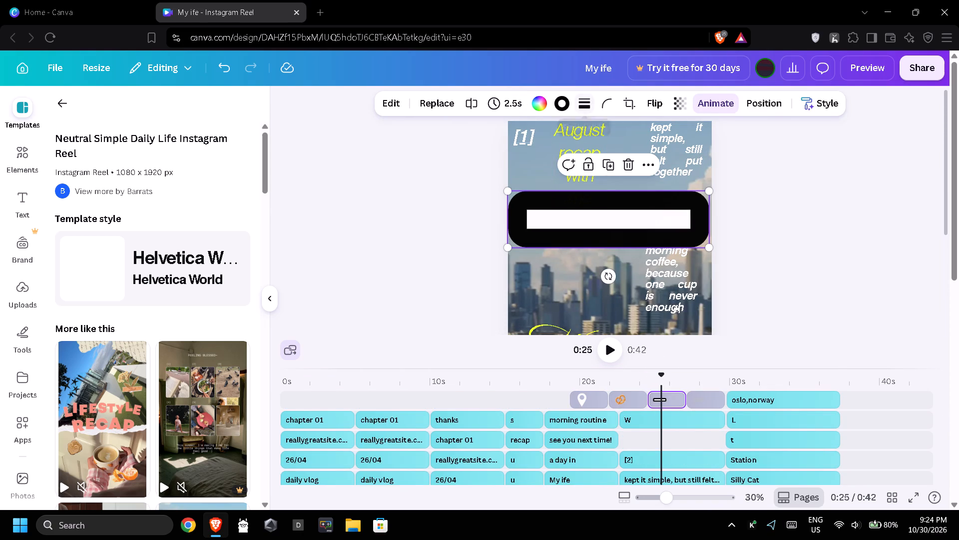
left_click(581, 106)
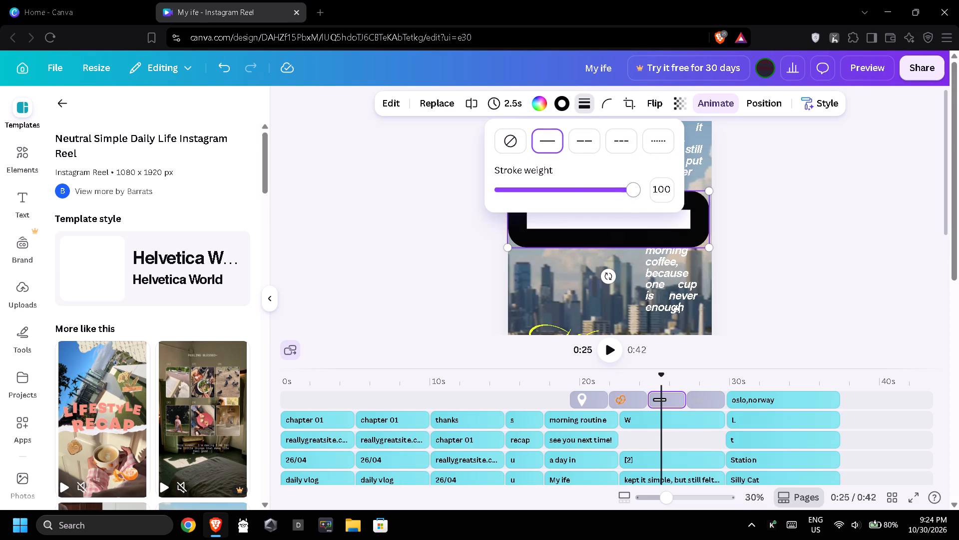
left_click(591, 183)
left_click(567, 187)
left_click(550, 187)
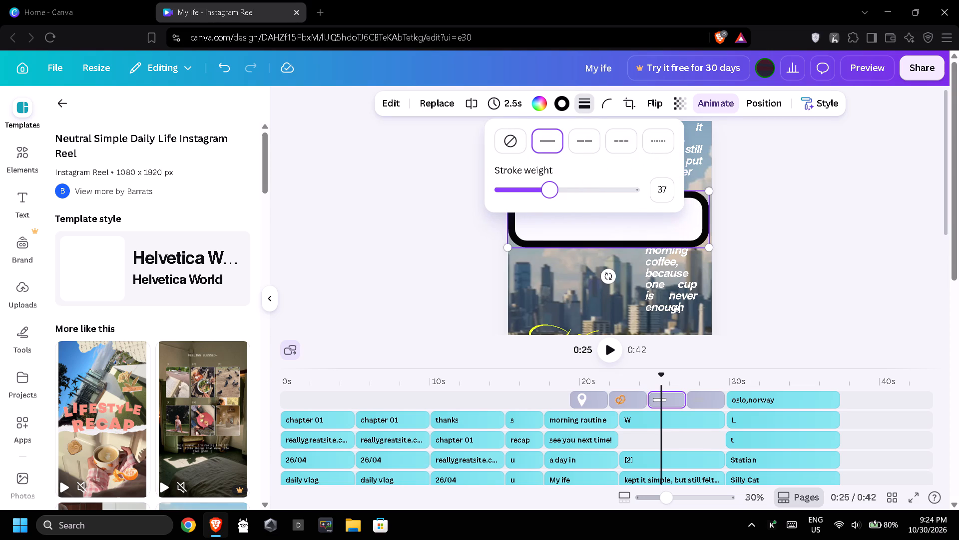
left_click(536, 187)
left_click(451, 222)
left_click(435, 246)
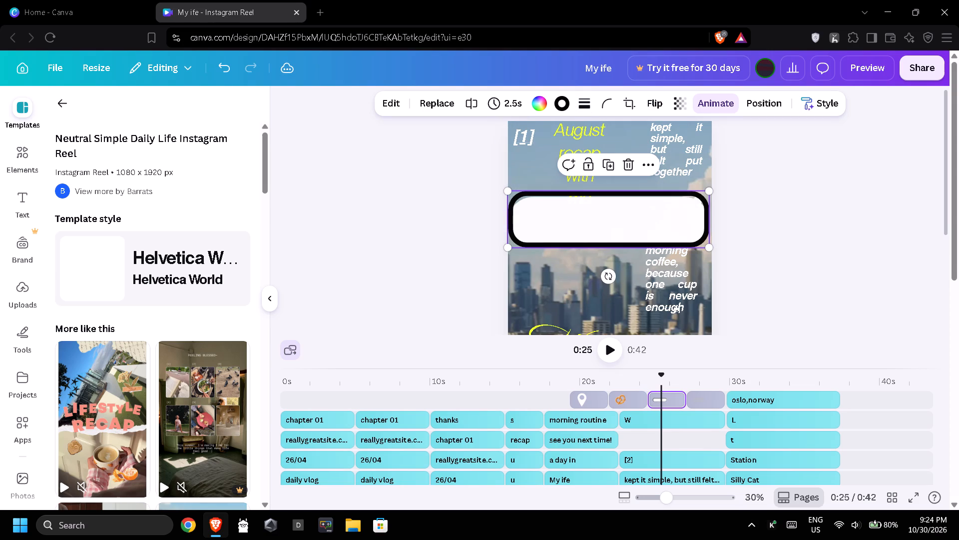
left_click(549, 226)
left_click(450, 257)
Shrink the rounded rectangle to about half its width and place it between the "kept it simple" and "morning coffee" texts.
left_click_drag(609, 213, 614, 257)
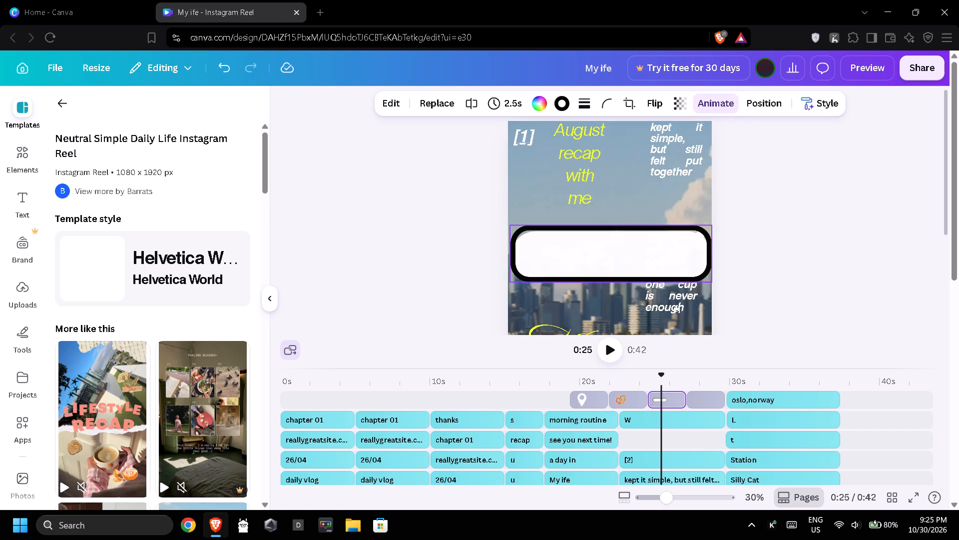
left_click_drag(614, 257, 610, 197)
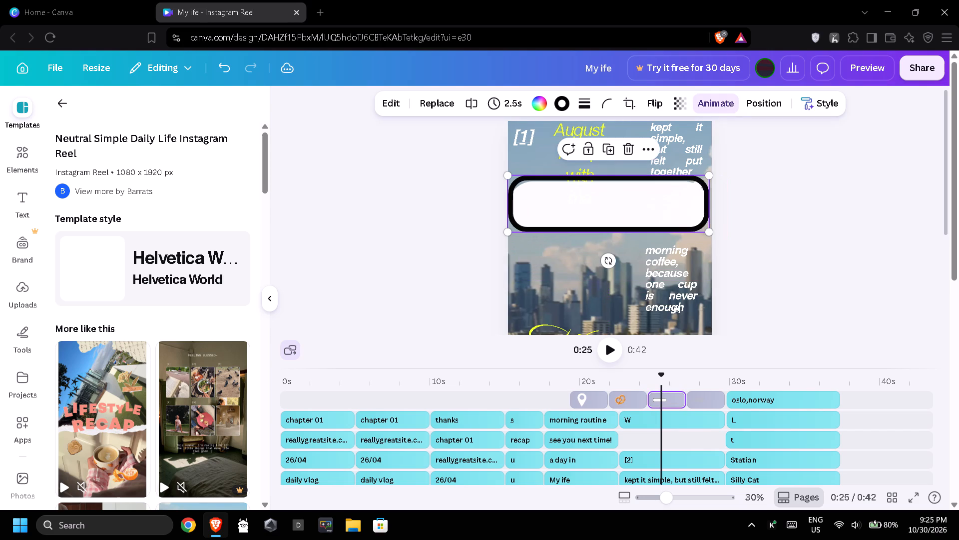
left_click_drag(506, 233, 517, 225)
left_click_drag(517, 225, 578, 214)
left_click_drag(617, 191, 624, 201)
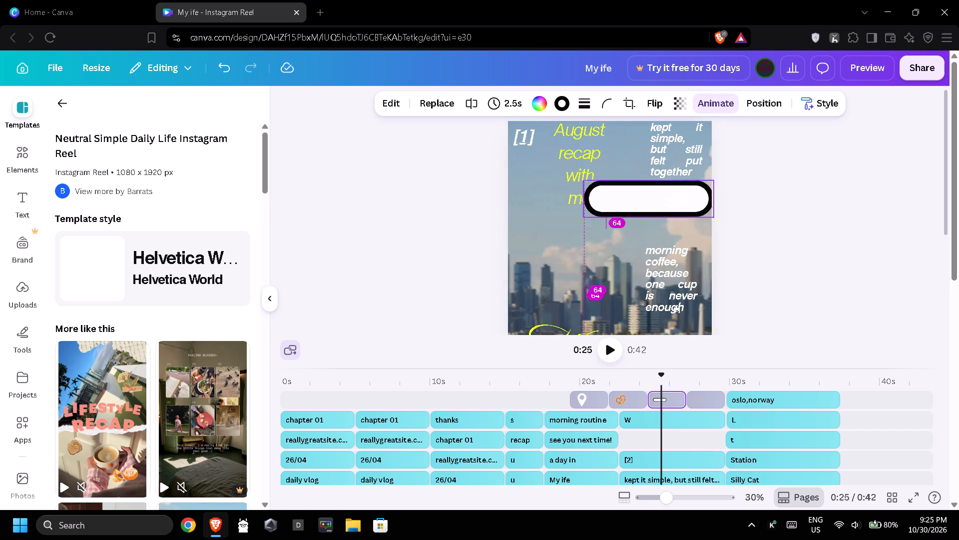
left_click_drag(624, 201, 624, 206)
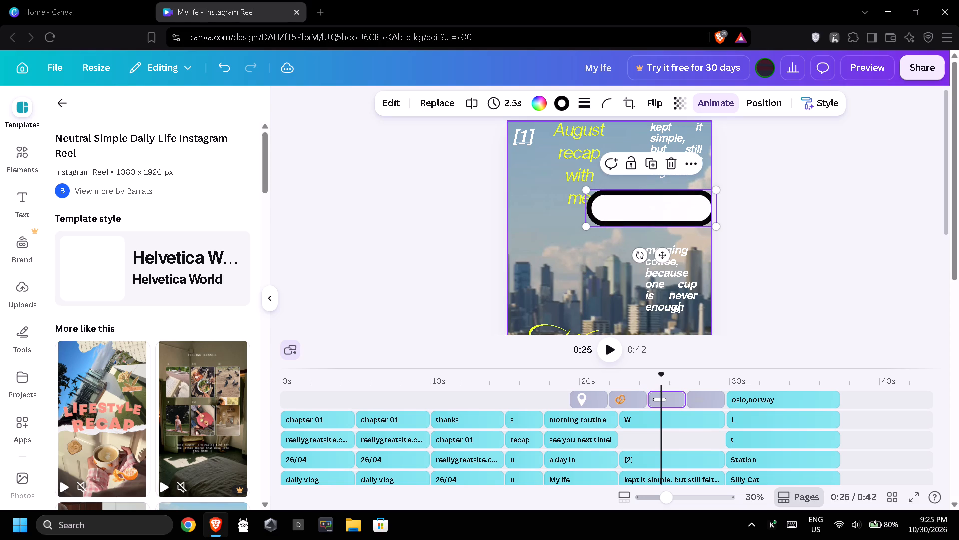
left_click_drag(585, 224, 619, 215)
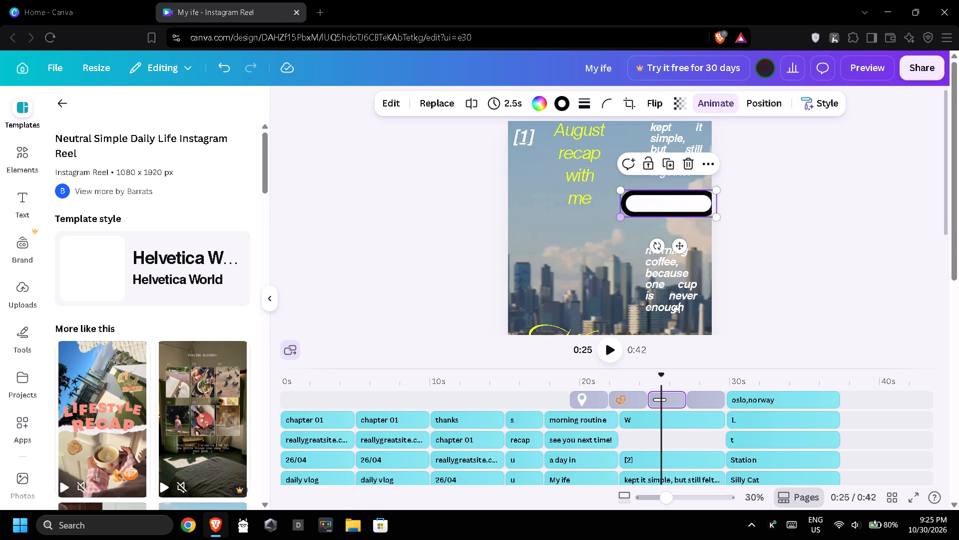
left_click_drag(658, 206, 645, 214)
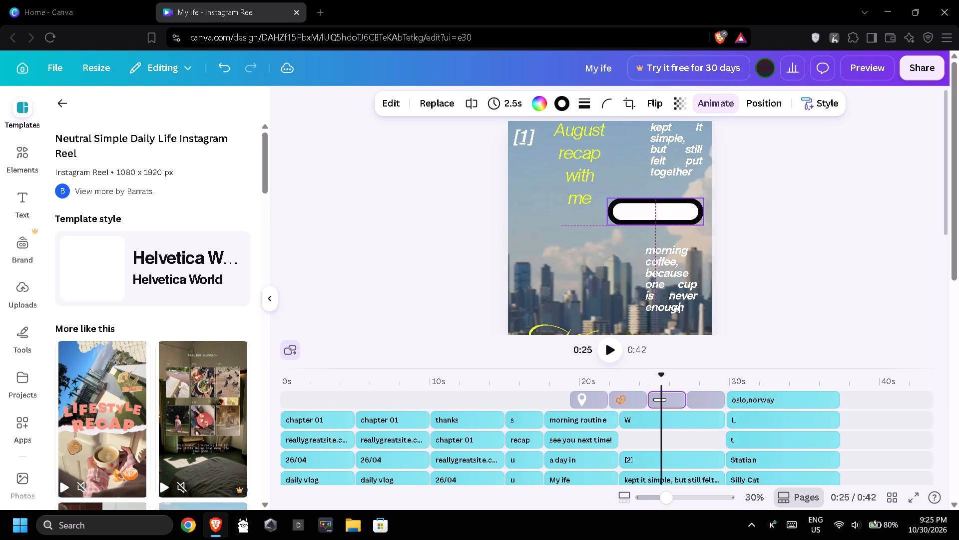
left_click_drag(645, 214, 650, 210)
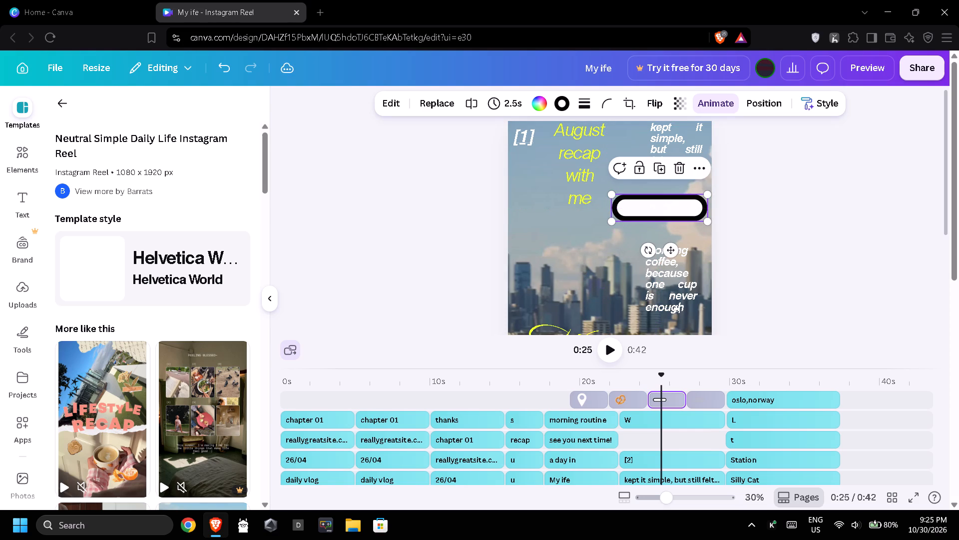
Rotate the rounded rectangle a quarter turn so it stands vertically.
left_click_drag(649, 251, 642, 235)
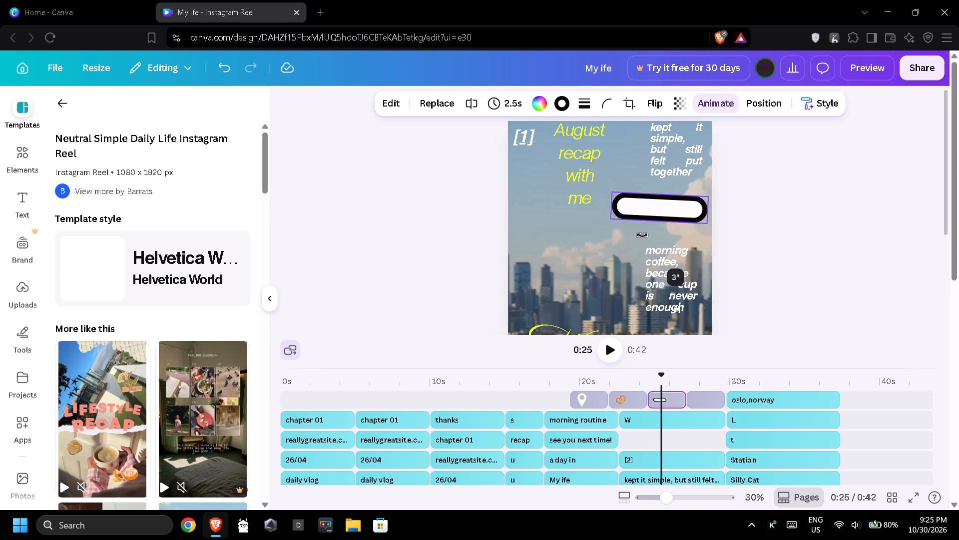
left_click_drag(642, 235, 646, 207)
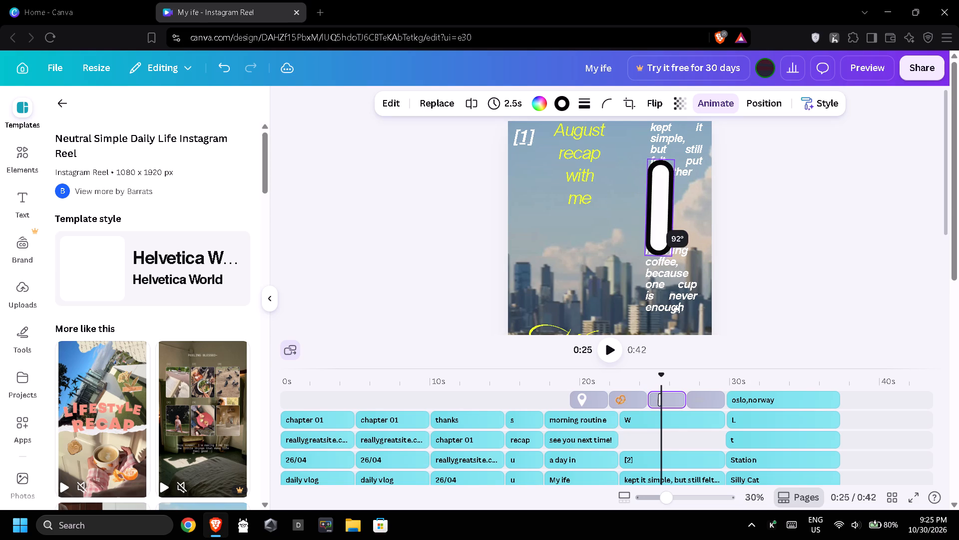
left_click_drag(646, 207, 645, 208)
left_click_drag(645, 208, 645, 208)
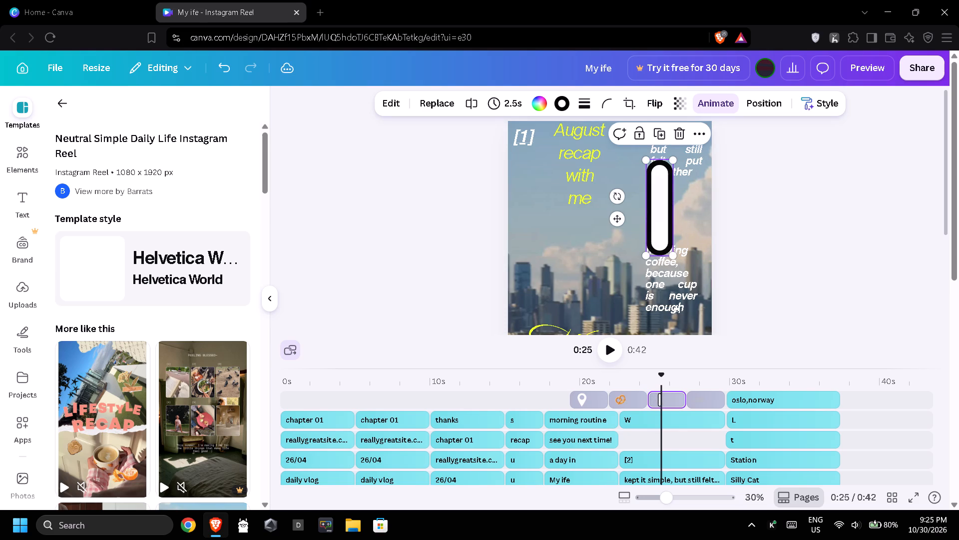
Move the vertical rounded rectangle to the page's left edge, directly below the "[1]" text.
left_click_drag(663, 201, 522, 198)
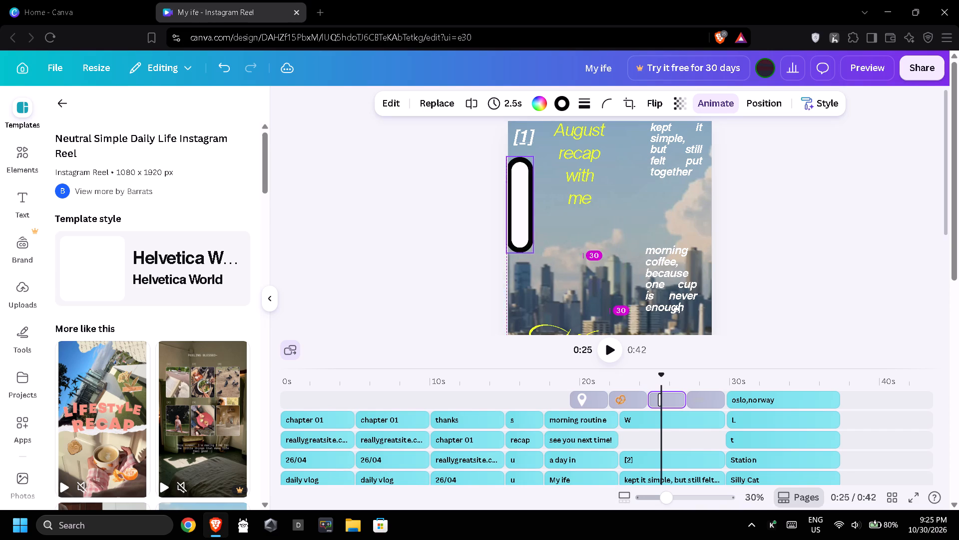
left_click_drag(522, 198, 527, 191)
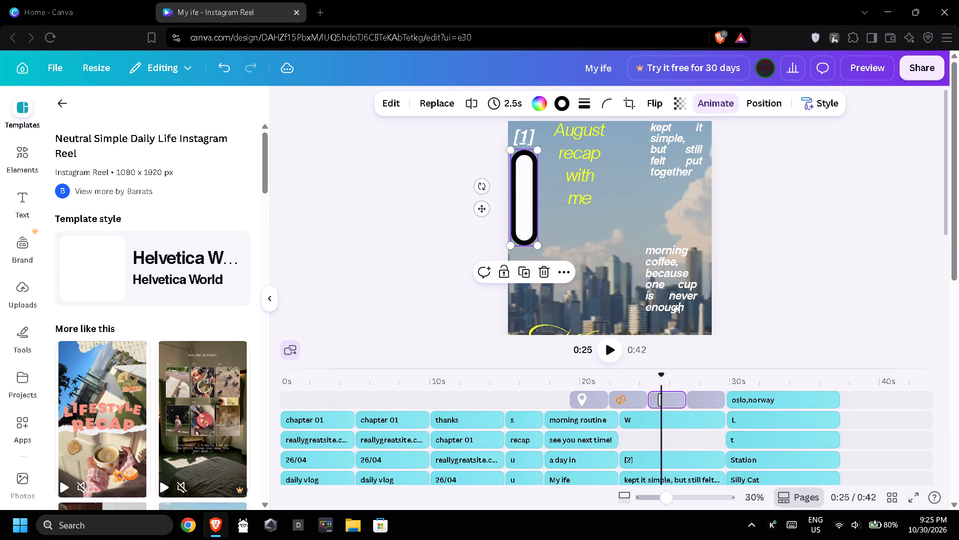
left_click(775, 234)
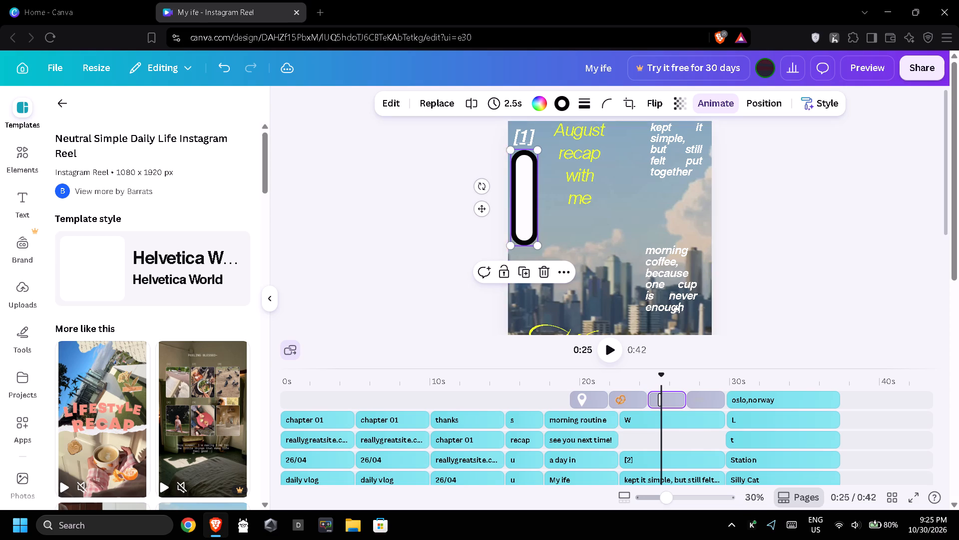
scroll(613, 218, "up", 1)
scroll(613, 218, "down", 1)
scroll(613, 218, "up", 2)
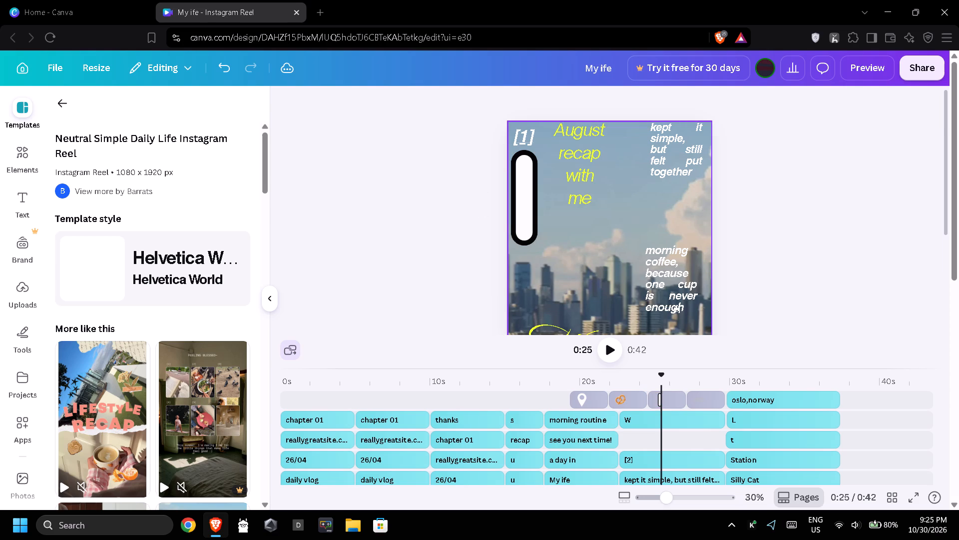
left_click_drag(523, 205, 524, 211)
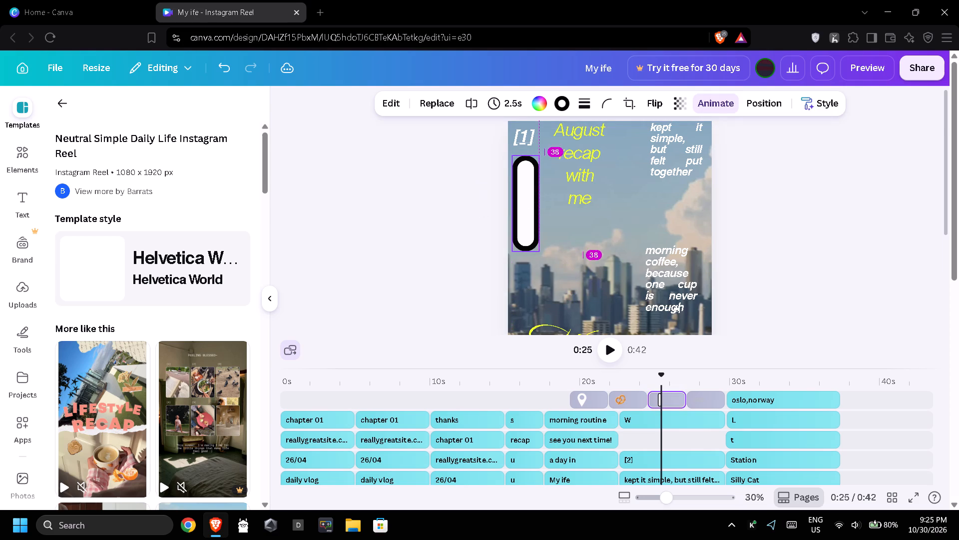
left_click_drag(524, 211, 524, 211)
left_click(474, 249)
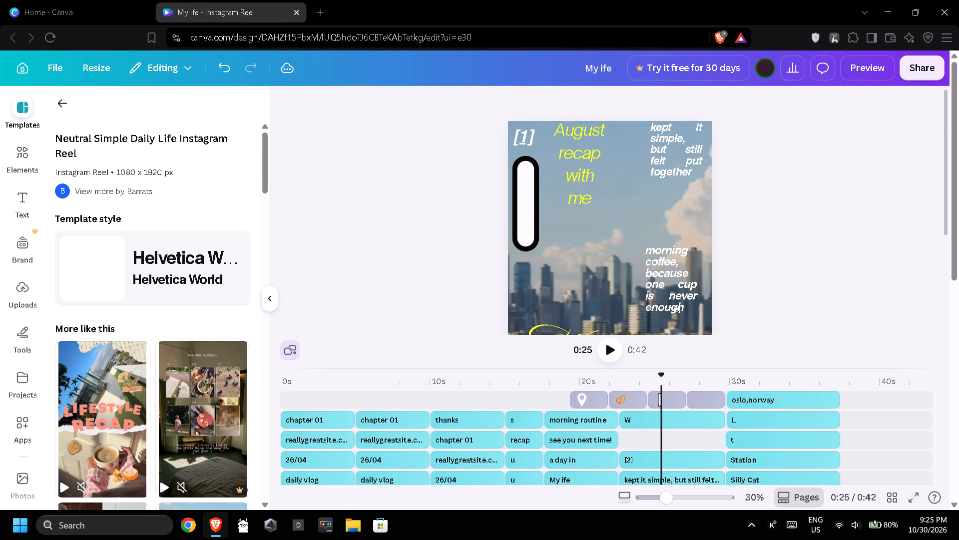
left_click(534, 203)
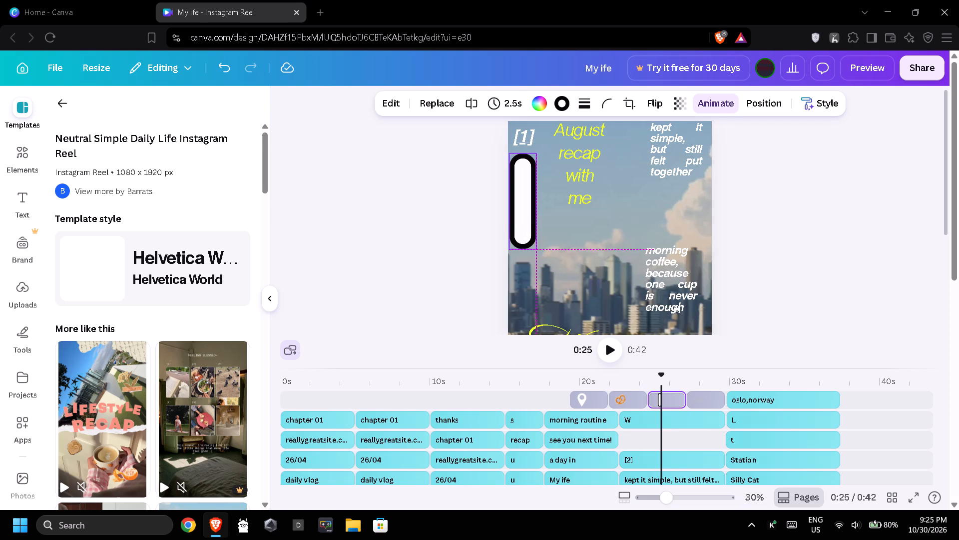
left_click(448, 276)
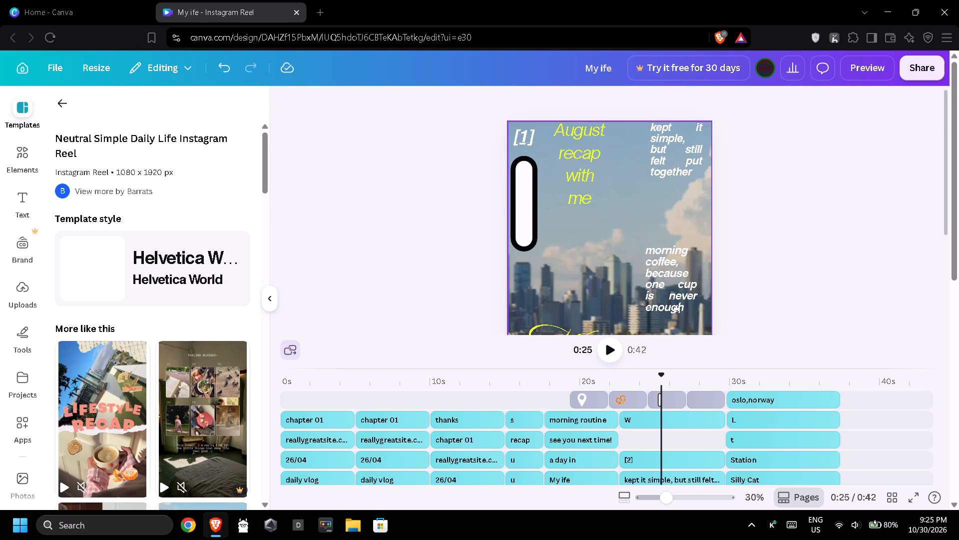
On the page at 0:25, move the yellow script "W" up to sit directly below the "August recap with me" text.
scroll(644, 217, "down", 6)
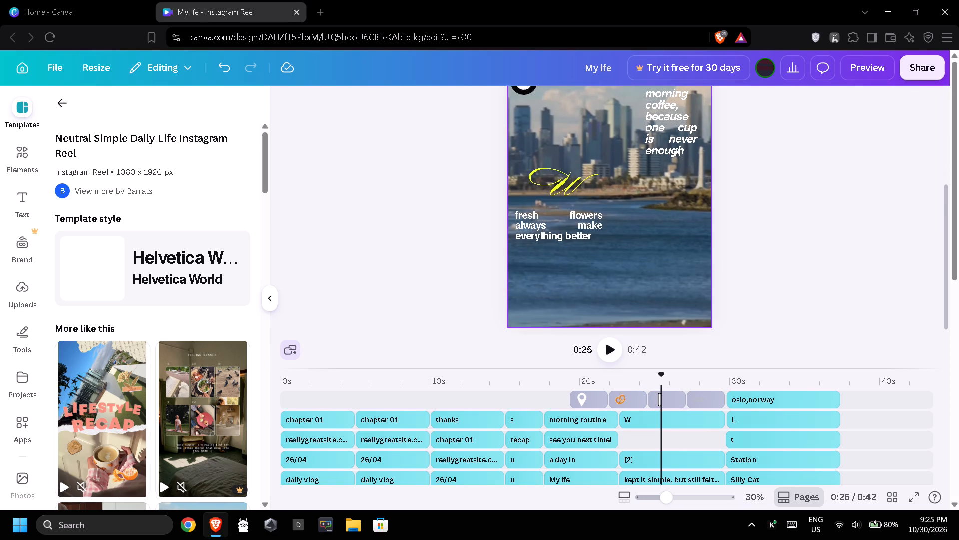
scroll(614, 221, "up", 3)
scroll(614, 221, "down", 3)
scroll(614, 221, "up", 3)
scroll(614, 221, "down", 4)
scroll(614, 221, "up", 4)
scroll(614, 221, "down", 4)
scroll(614, 221, "up", 1)
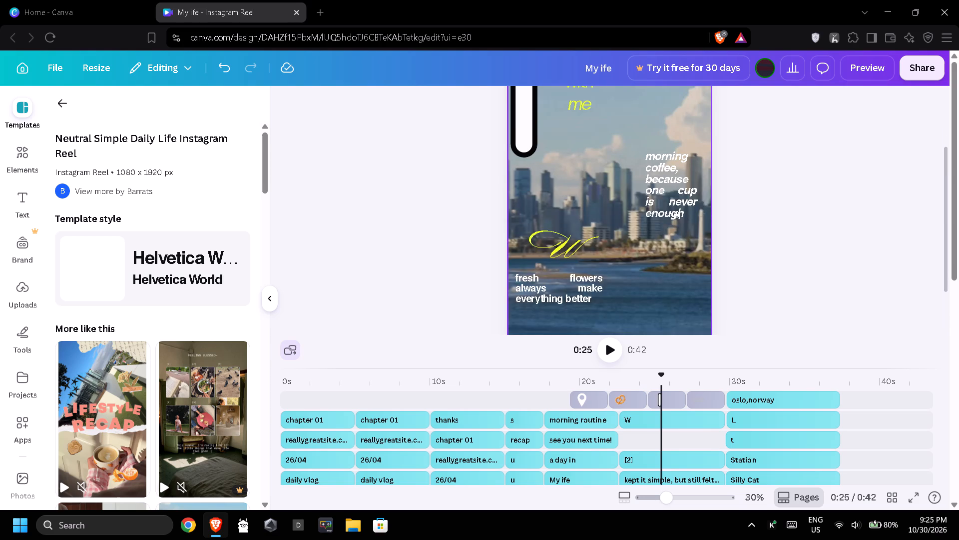
scroll(600, 238, "up", 1)
scroll(600, 238, "down", 1)
left_click_drag(563, 219, 571, 196)
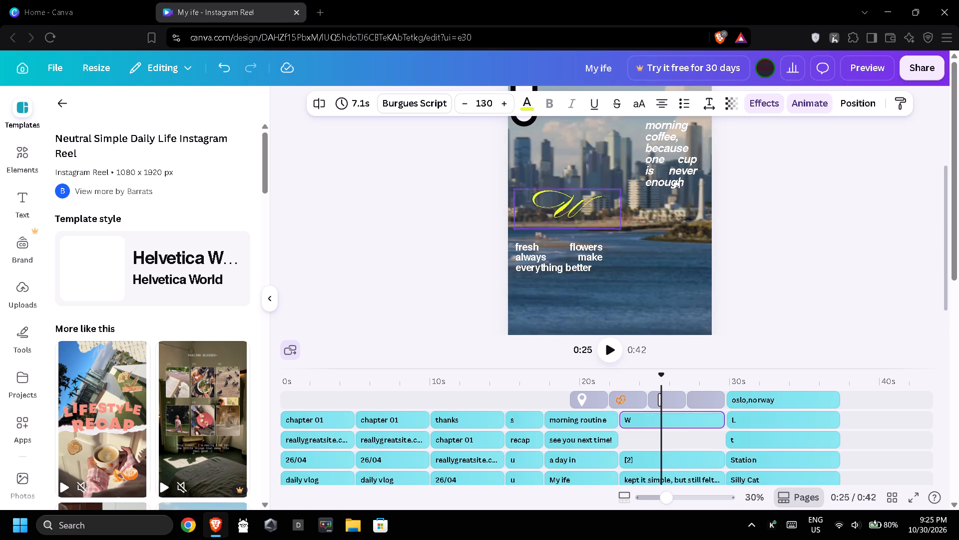
left_click_drag(571, 196, 571, 162)
scroll(571, 162, "up", 1)
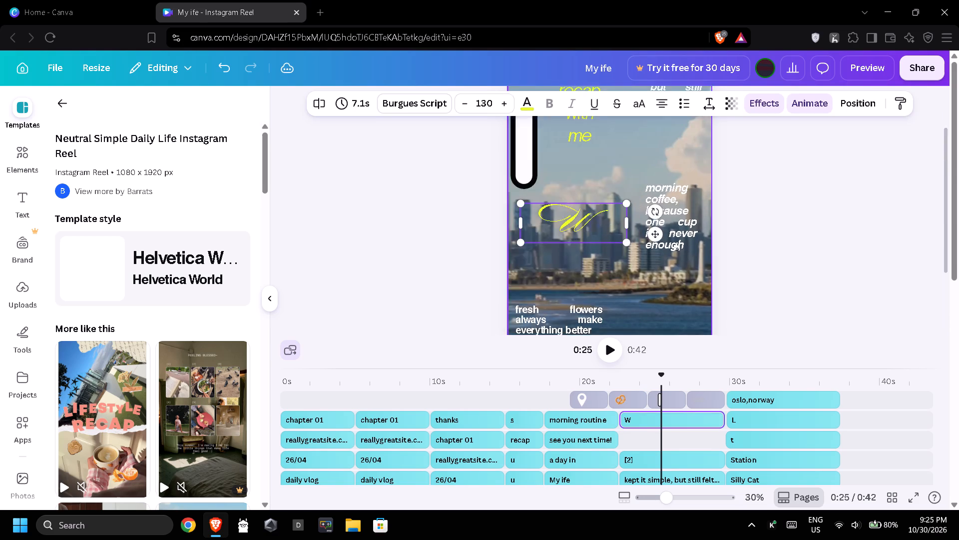
left_click_drag(581, 278, 592, 223)
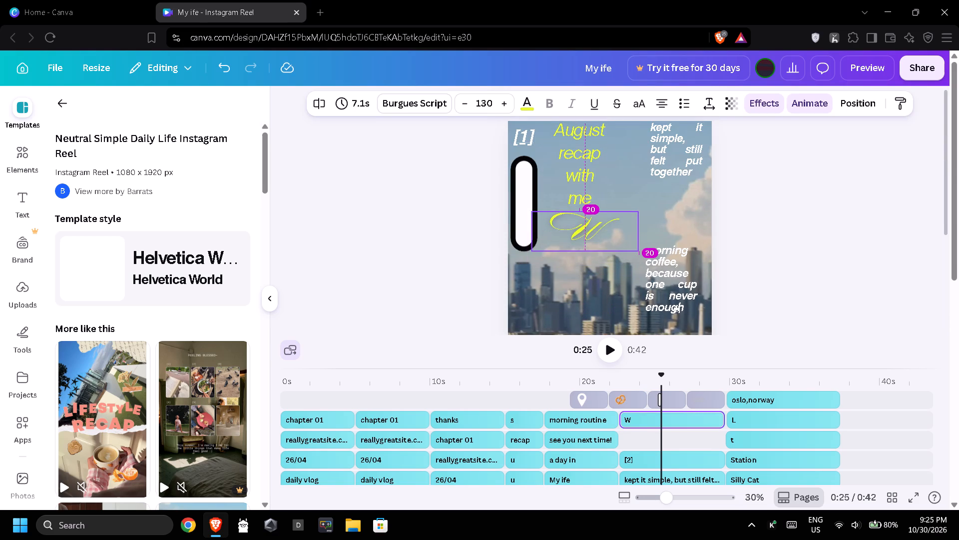
left_click_drag(592, 223, 588, 221)
left_click(462, 255)
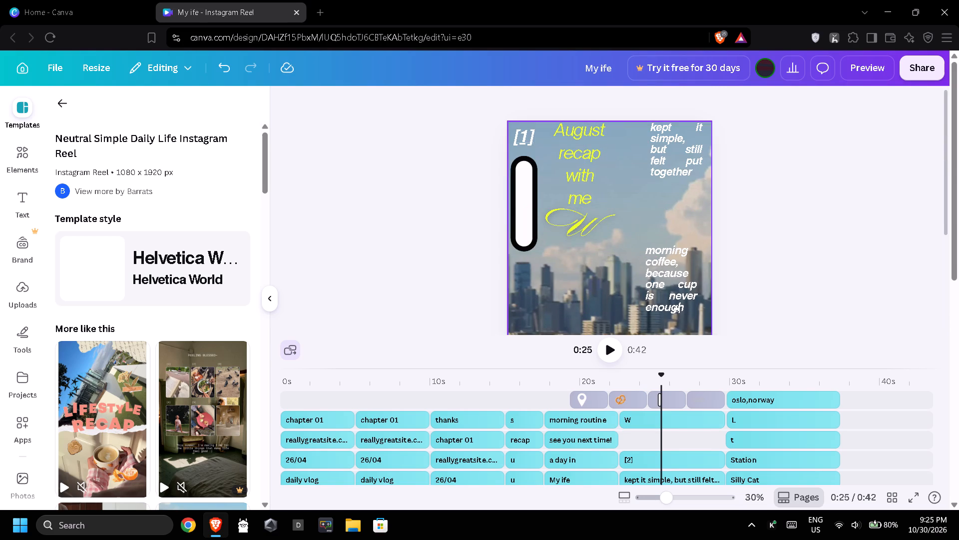
left_click_drag(588, 232, 670, 210)
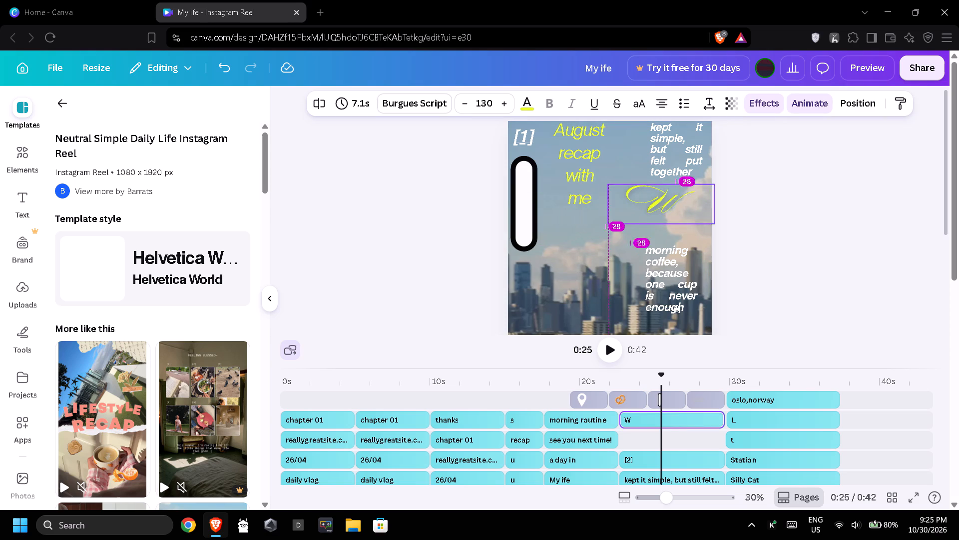
left_click_drag(670, 210, 606, 222)
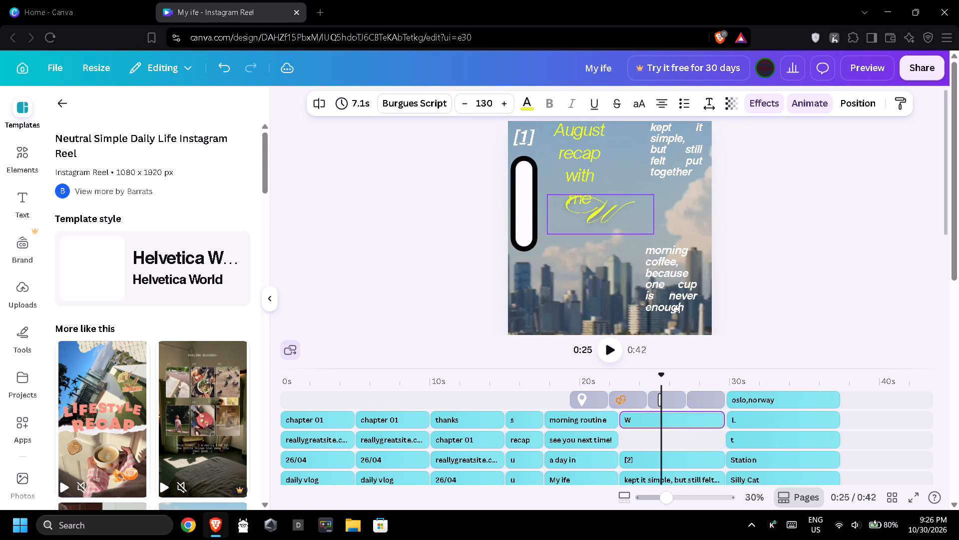
left_click_drag(606, 222, 581, 239)
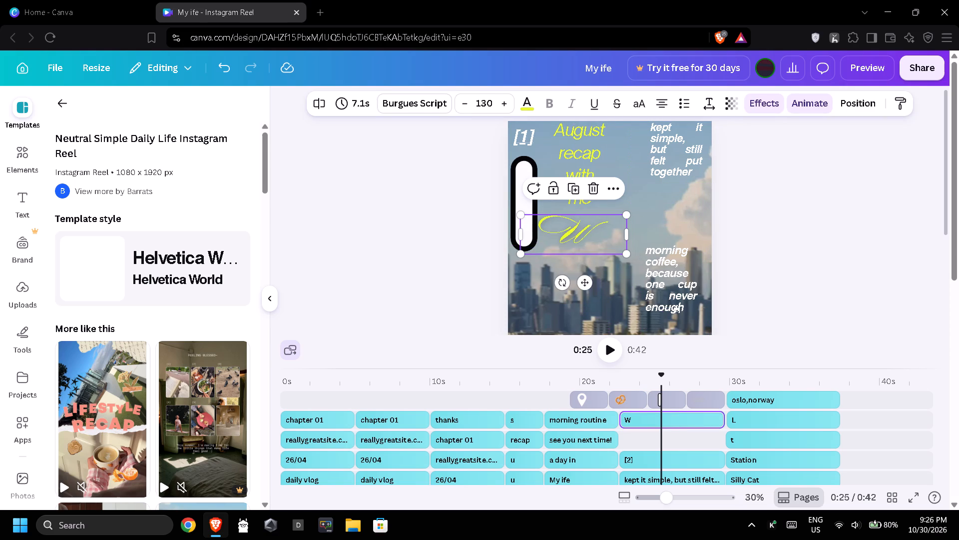
left_click(452, 274)
left_click_drag(575, 238, 582, 236)
Move the "fresh flowers always make everything better" text up below the "W" and enlarge it to font size 42.9.
scroll(611, 250, "down", 1)
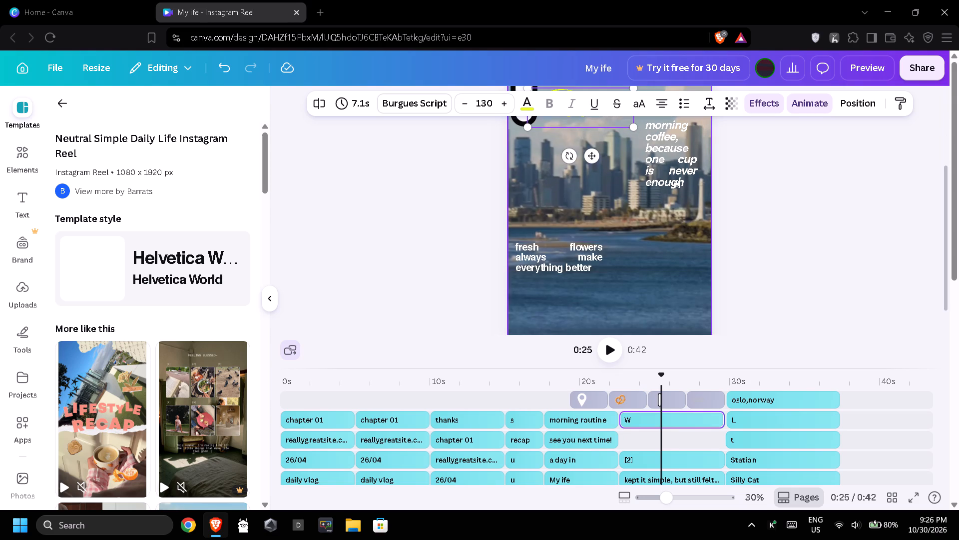
left_click_drag(556, 255, 562, 166)
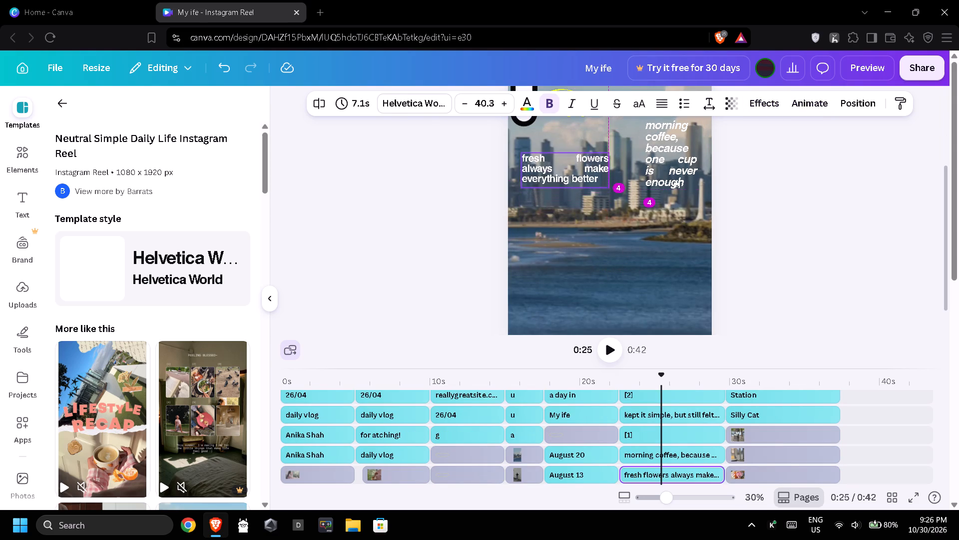
left_click_drag(562, 166, 562, 157)
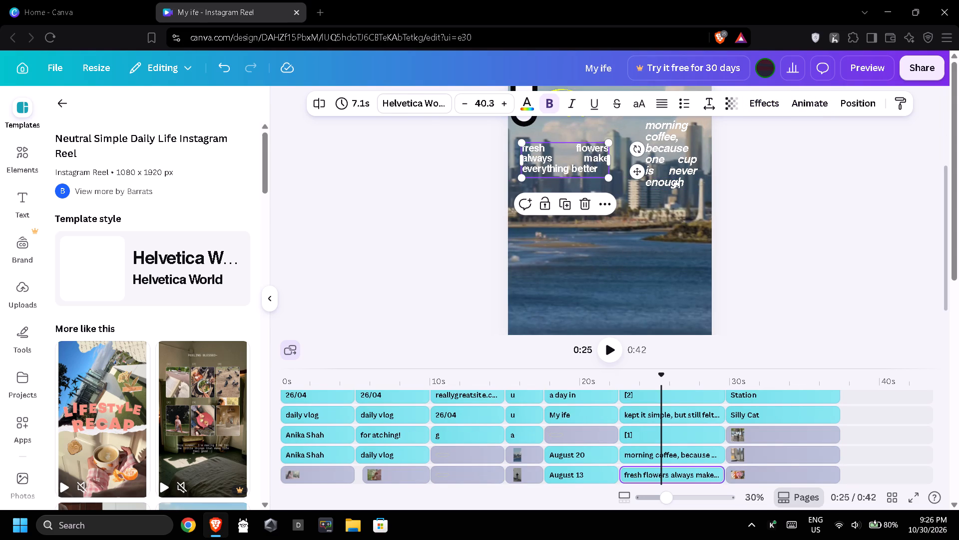
left_click_drag(606, 174, 608, 189)
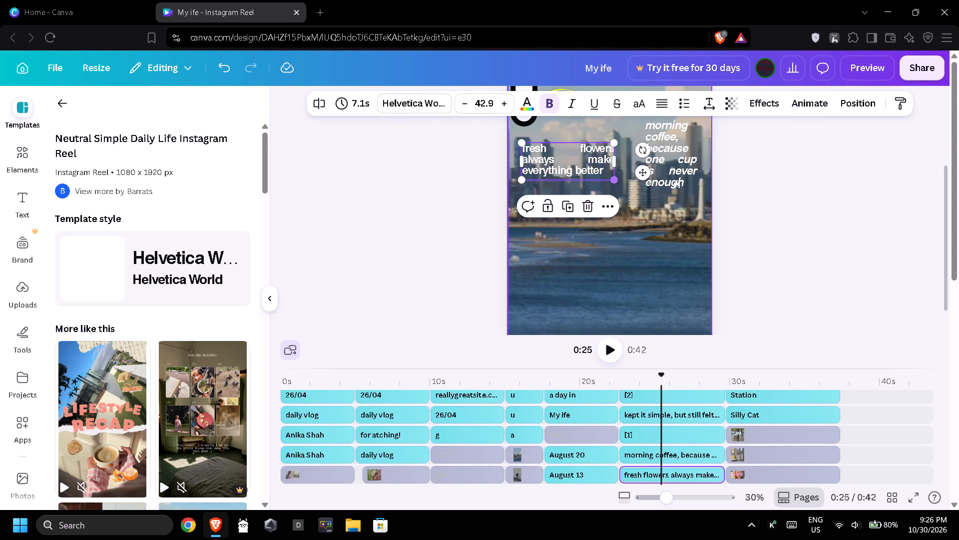
left_click(436, 221)
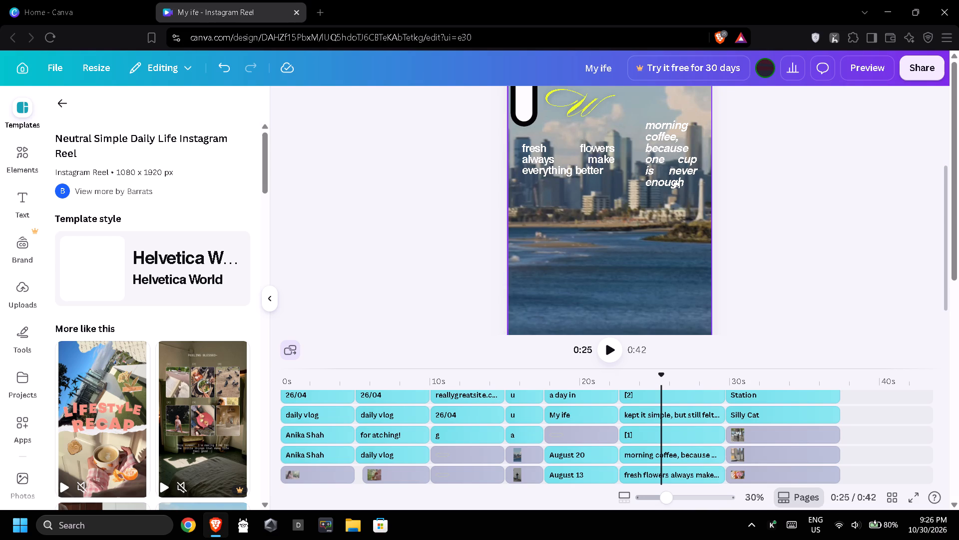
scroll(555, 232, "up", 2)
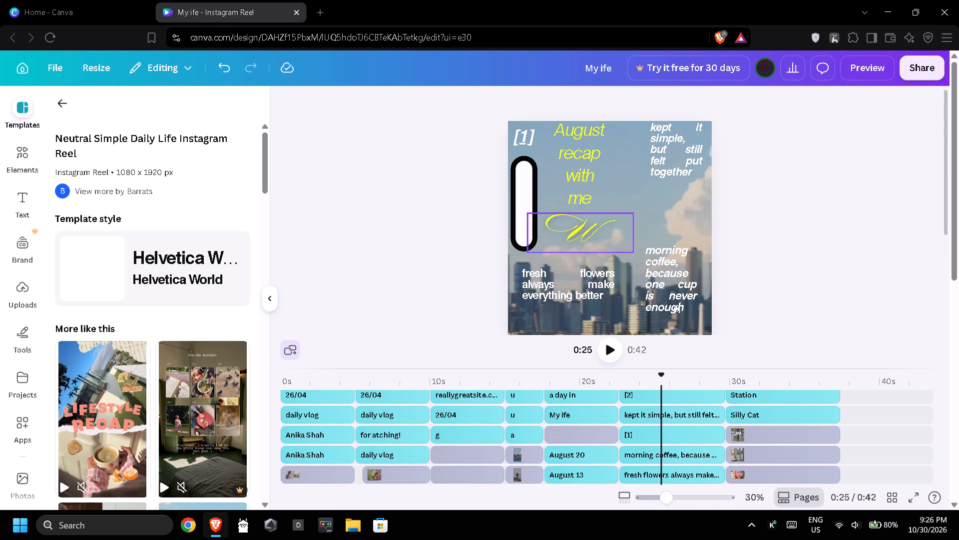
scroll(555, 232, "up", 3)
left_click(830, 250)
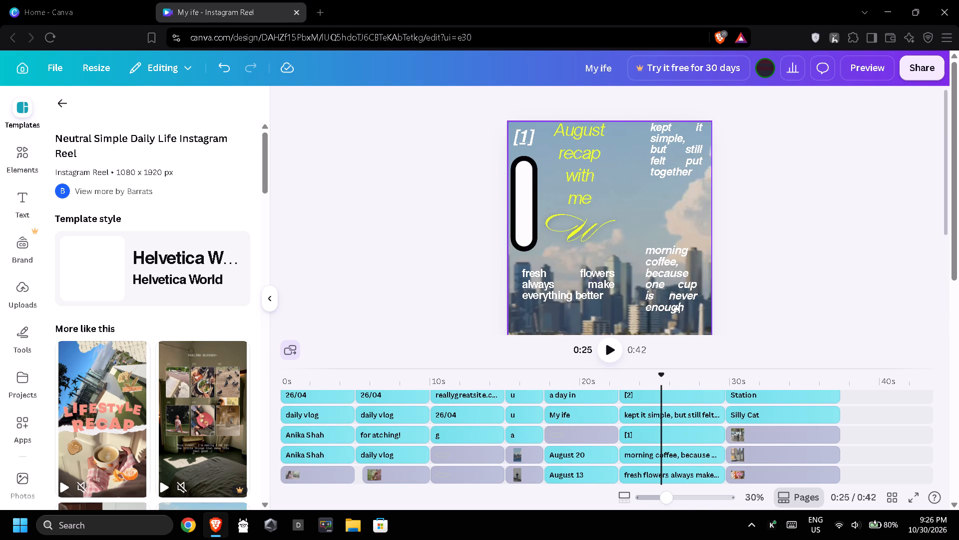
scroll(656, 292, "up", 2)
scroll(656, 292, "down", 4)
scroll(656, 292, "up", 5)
On the "recap" collage page at 0:17, move the "A" to the page's top-left corner and the upper "U" to its top-right corner.
left_click(539, 420)
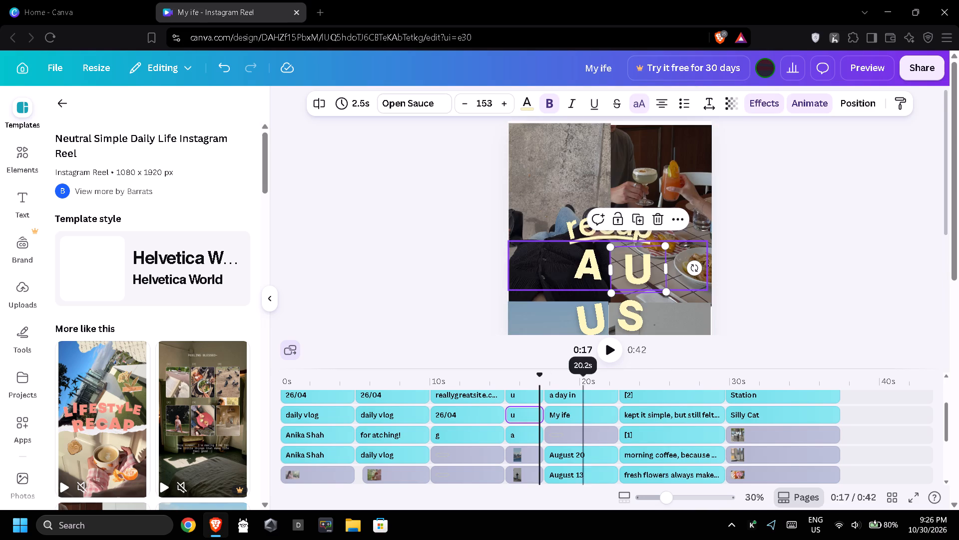
left_click_drag(581, 265, 545, 208)
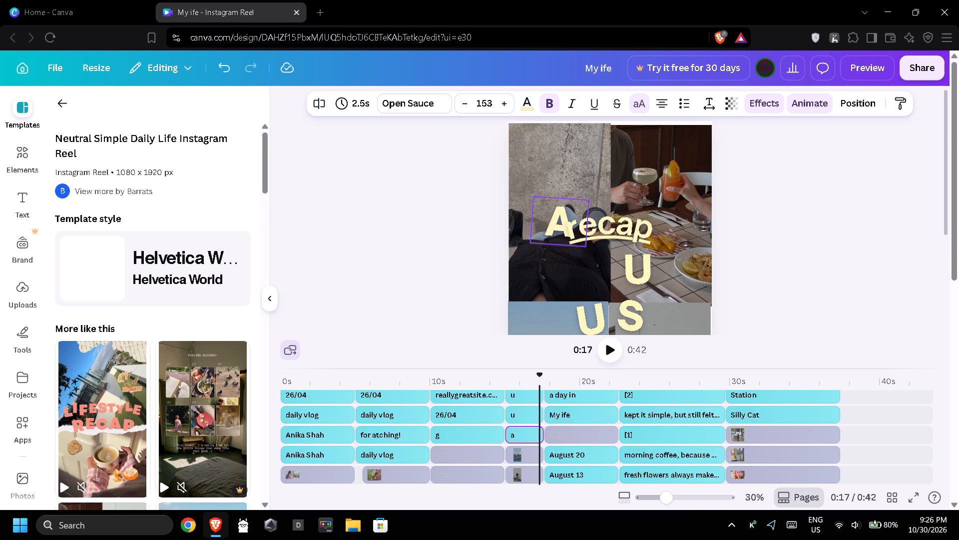
left_click_drag(545, 208, 531, 149)
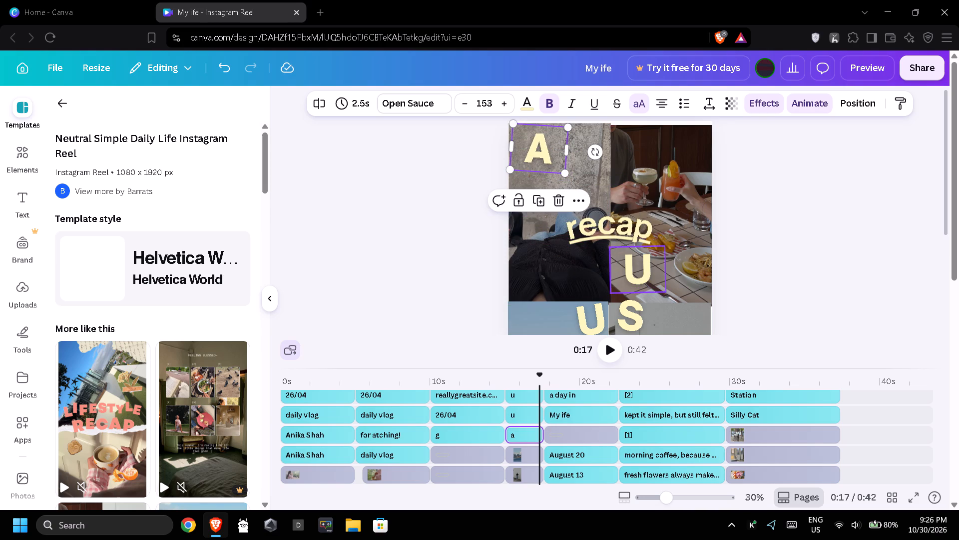
left_click_drag(636, 268, 669, 175)
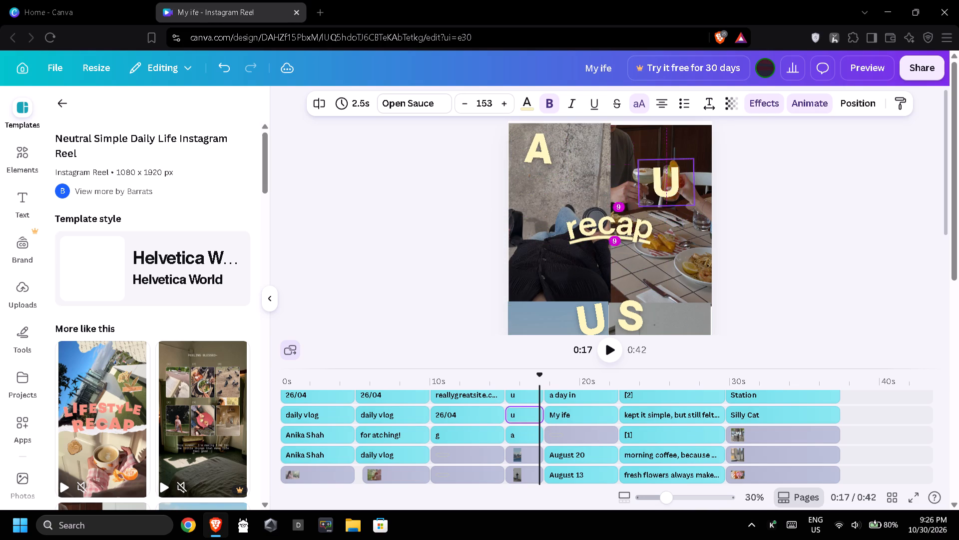
left_click_drag(669, 175, 686, 152)
Move the lower "U" to the page's bottom-left corner and the "S" to its bottom-right corner.
scroll(616, 235, "down", 1)
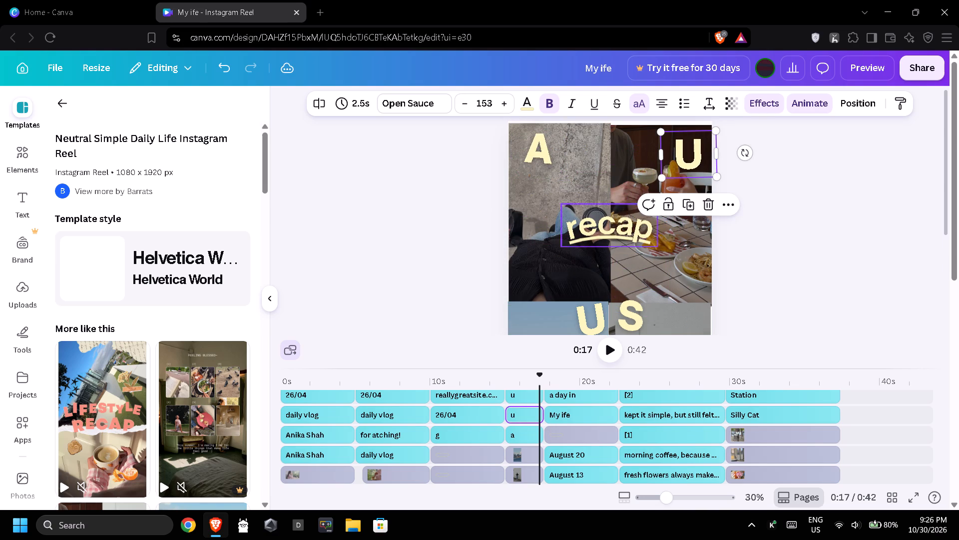
scroll(616, 235, "down", 1)
left_click_drag(582, 172, 546, 268)
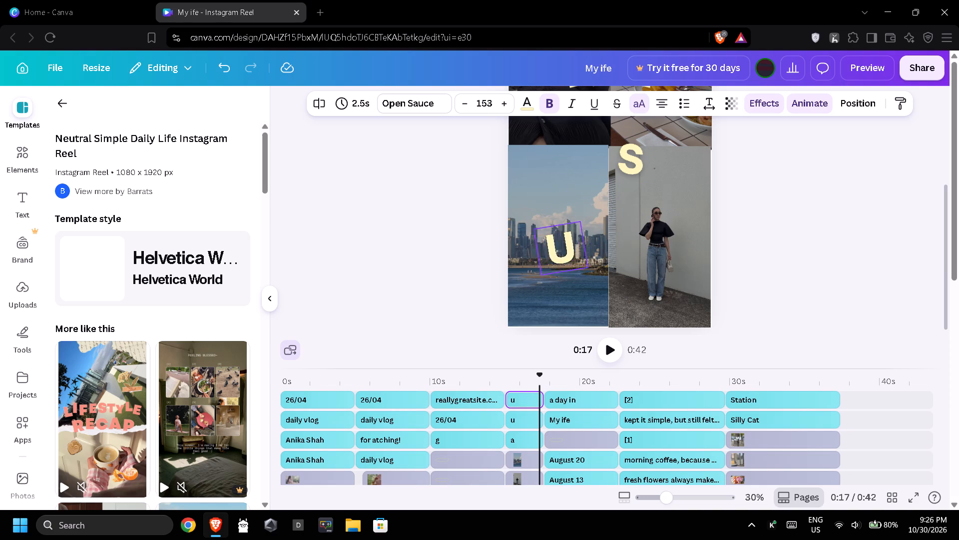
left_click_drag(546, 268, 528, 310)
left_click_drag(628, 166, 651, 203)
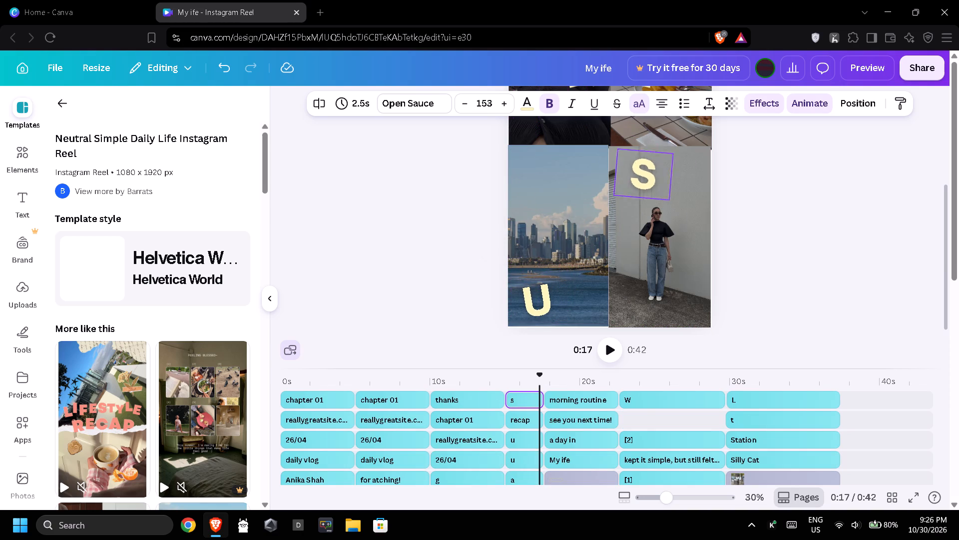
left_click_drag(651, 203, 684, 314)
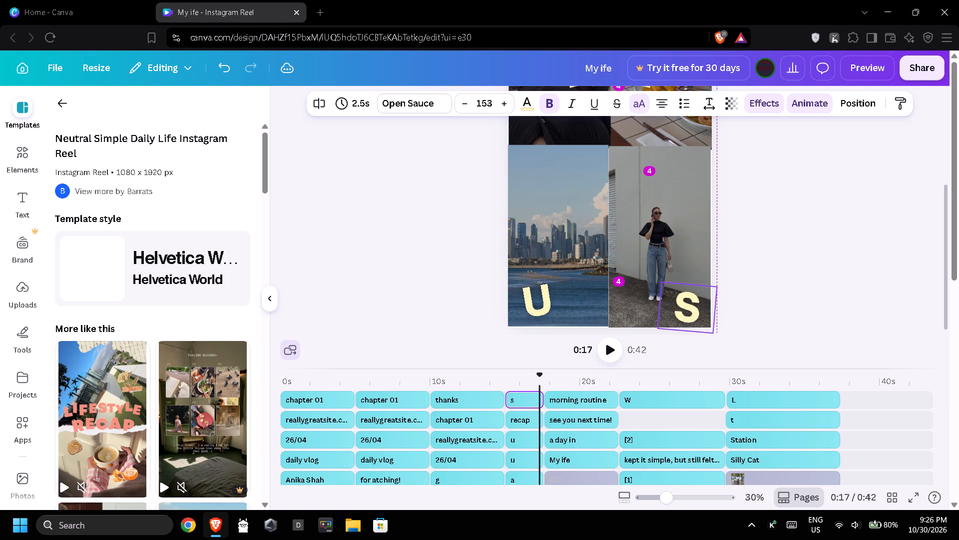
left_click_drag(684, 314, 682, 309)
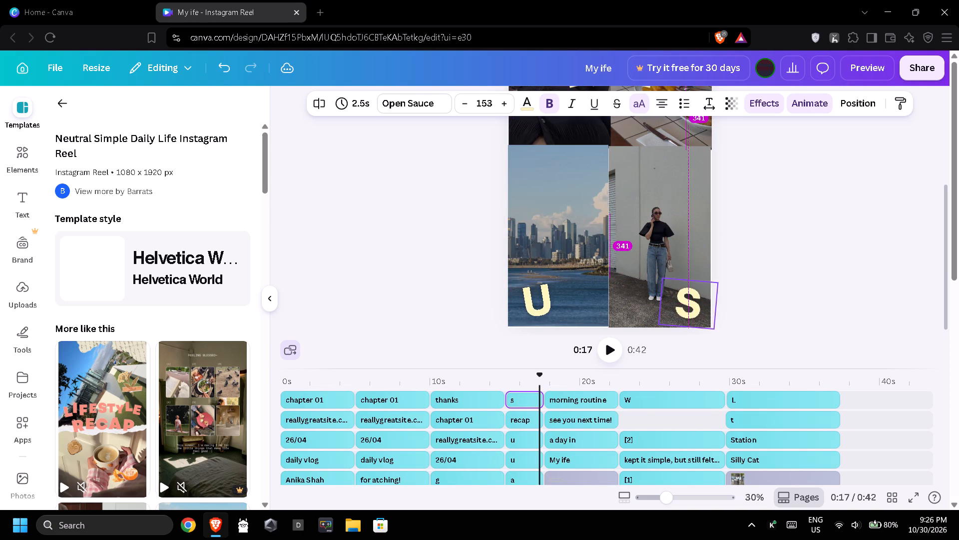
left_click_drag(682, 309, 684, 309)
Move the "recap" text down to just above the seam between the upper and lower photos, keeping its rotation at 0°.
scroll(520, 262, "up", 1)
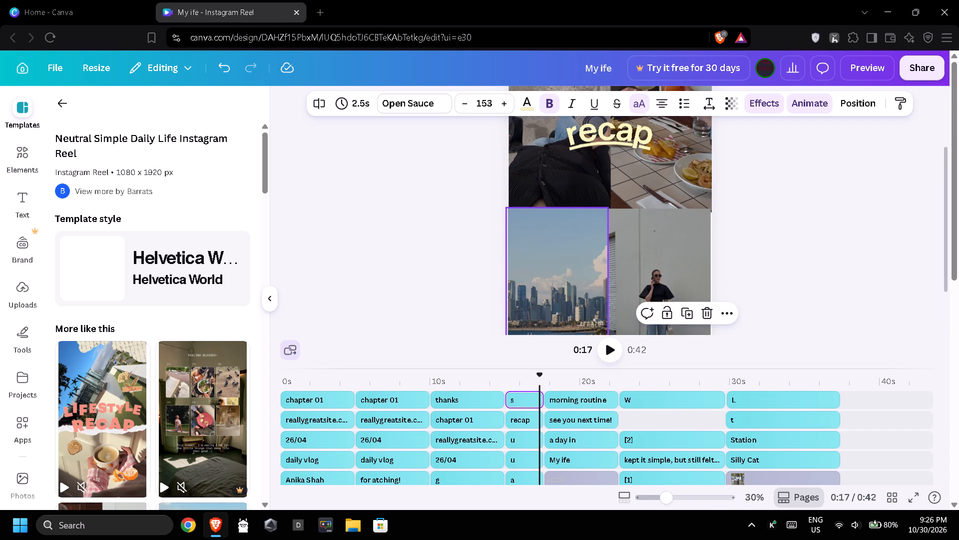
scroll(579, 235, "up", 1)
left_click_drag(603, 196, 606, 241)
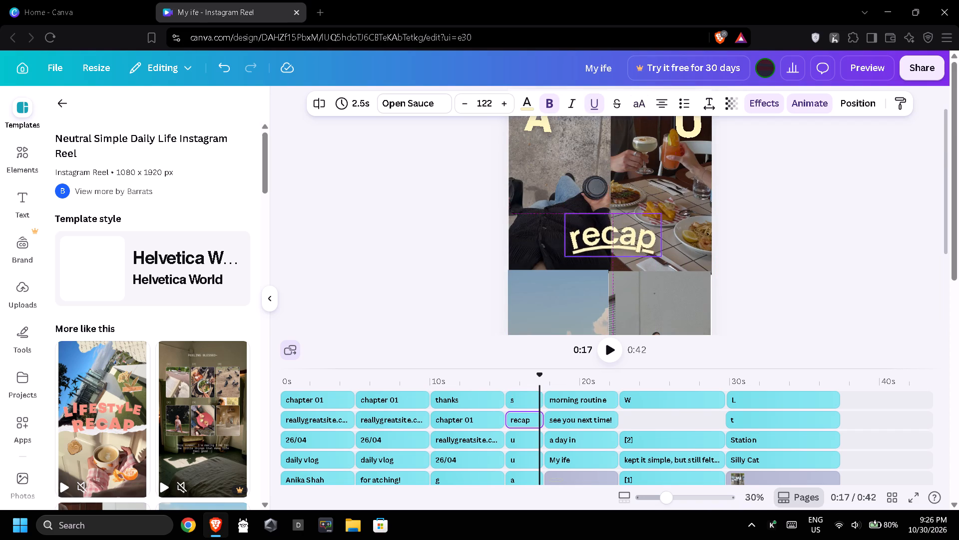
left_click_drag(606, 241, 606, 252)
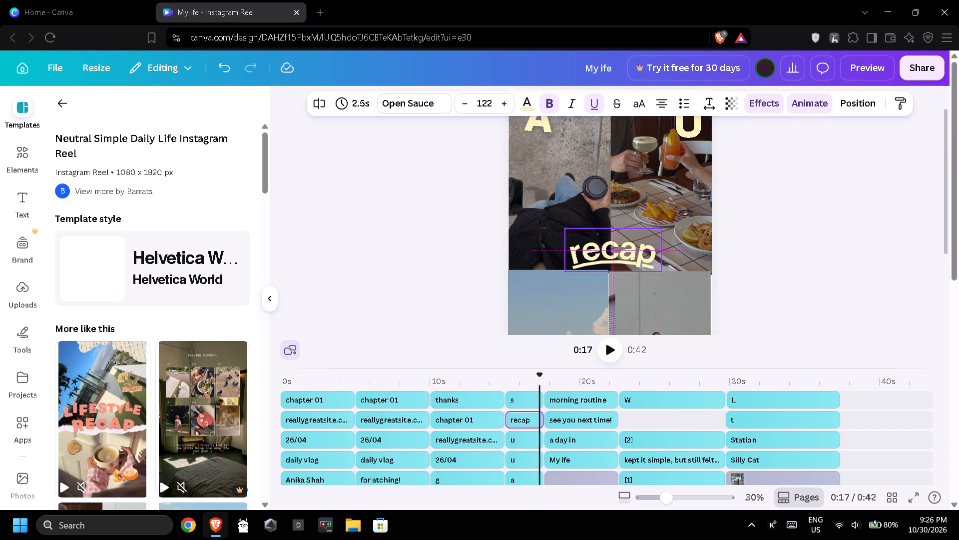
left_click_drag(606, 252, 607, 250)
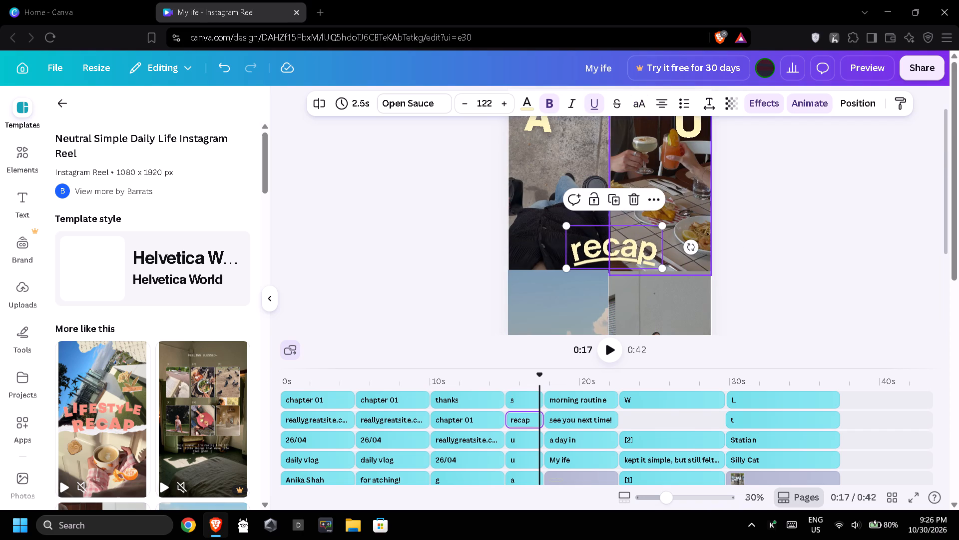
left_click(692, 244)
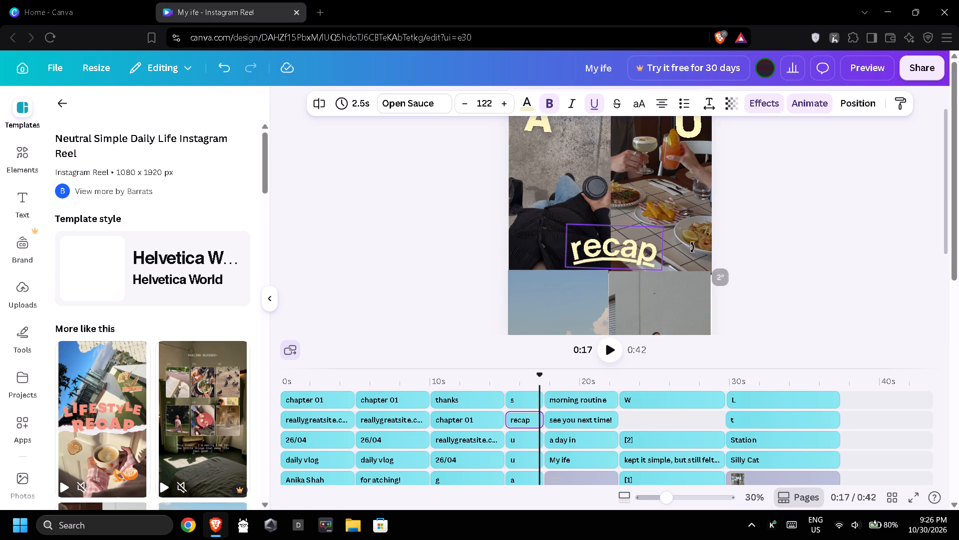
left_click(692, 251)
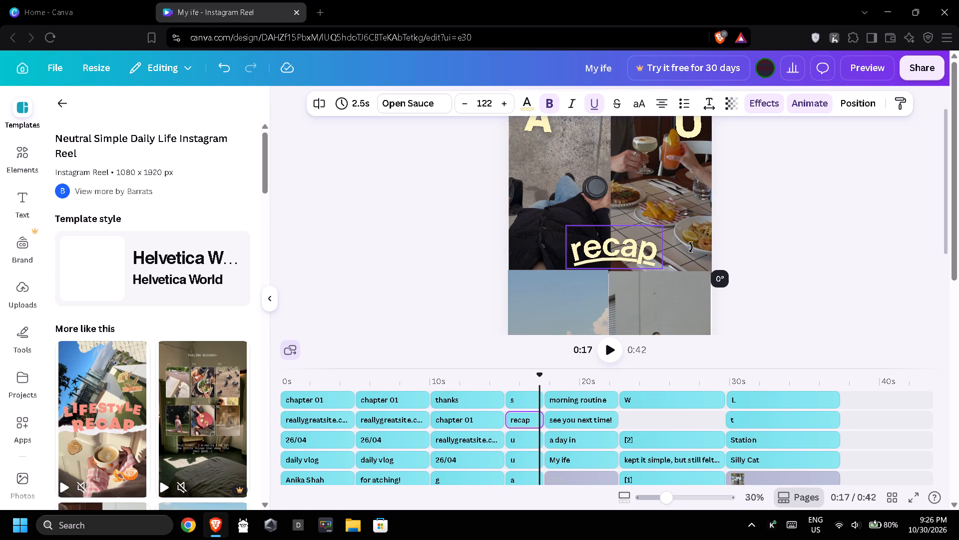
left_click(783, 246)
Examine the "recap" collage page and the "THANKS" page from top to bottom to compare their layouts.
scroll(645, 252, "up", 2)
scroll(645, 252, "down", 4)
left_click(562, 211)
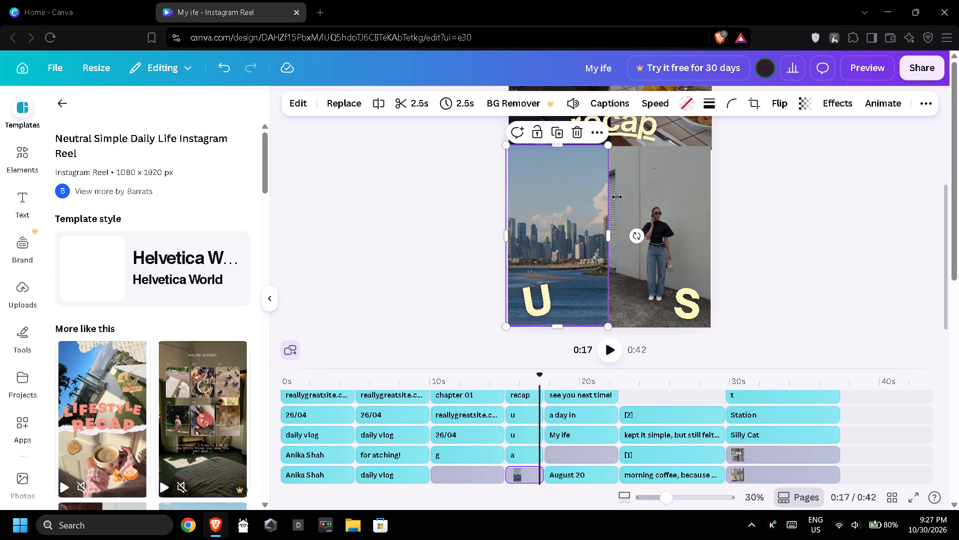
left_click(644, 201)
scroll(645, 203, "up", 1)
left_click(567, 169)
left_click(787, 227)
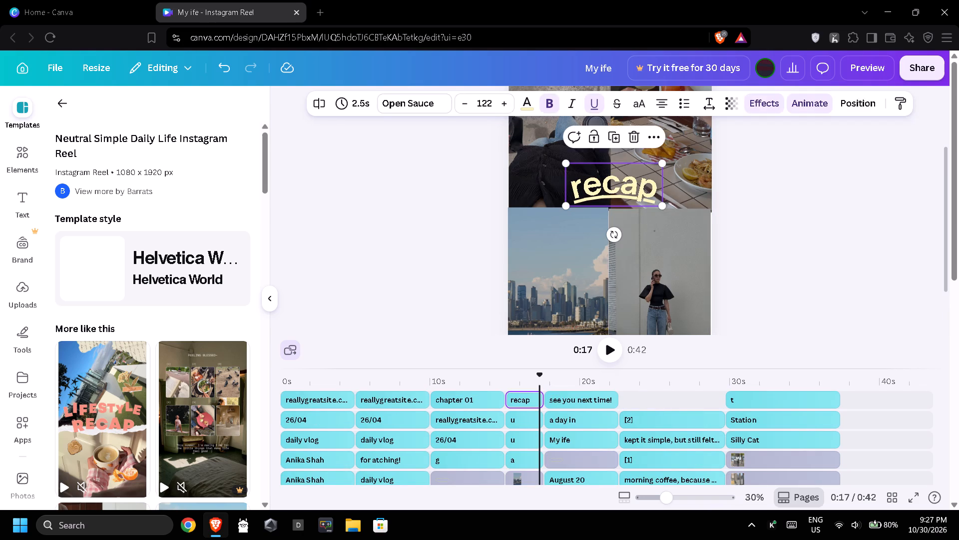
left_click(499, 392)
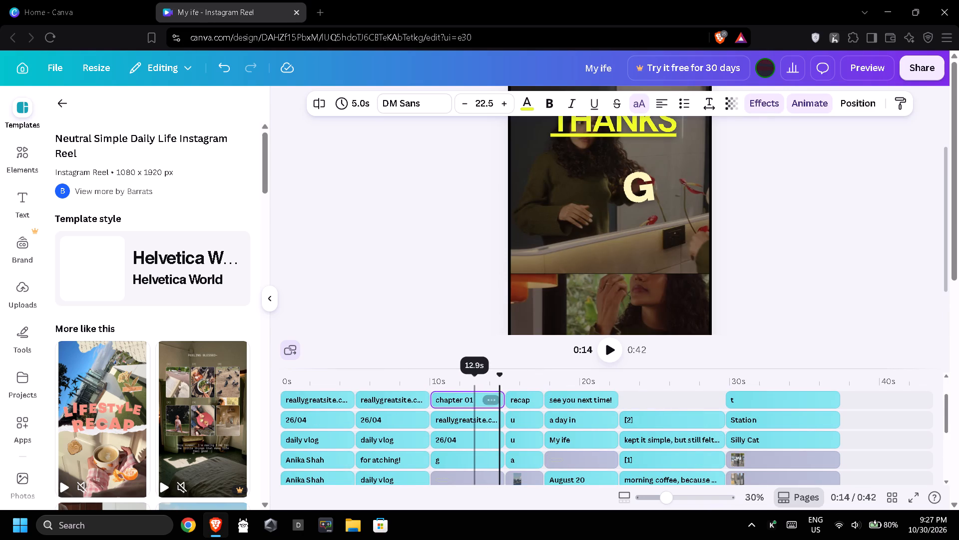
left_click(470, 388)
scroll(587, 236, "up", 2)
scroll(587, 236, "down", 4)
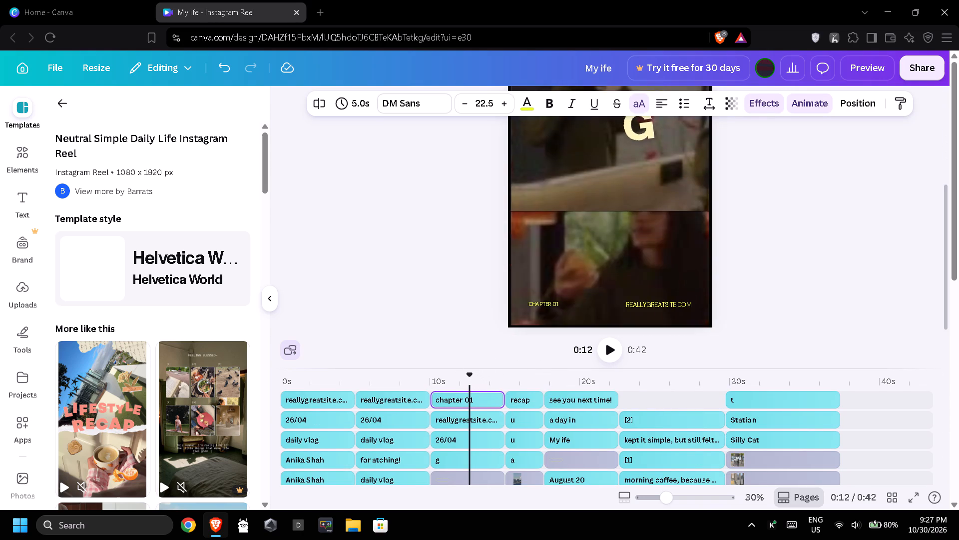
scroll(588, 236, "up", 3)
left_click(525, 373)
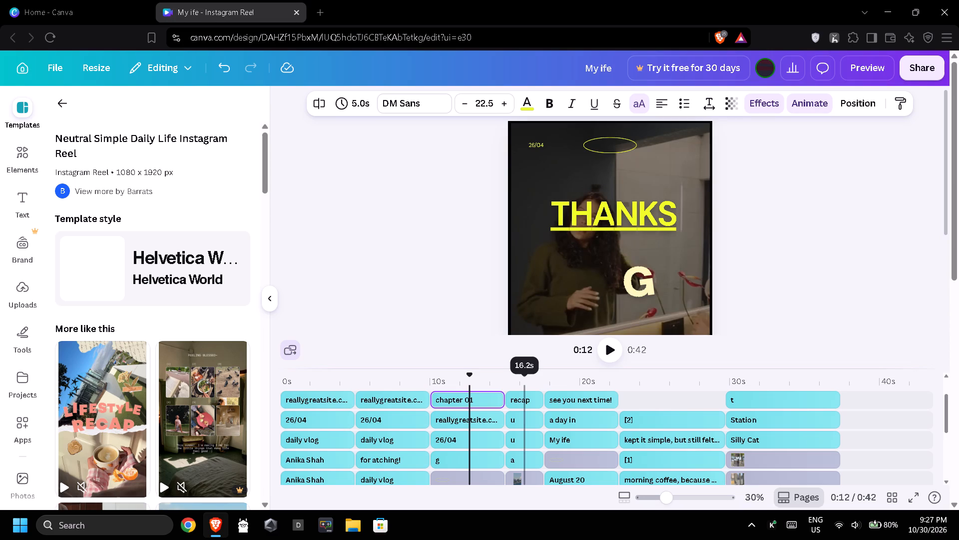
scroll(631, 244, "down", 2)
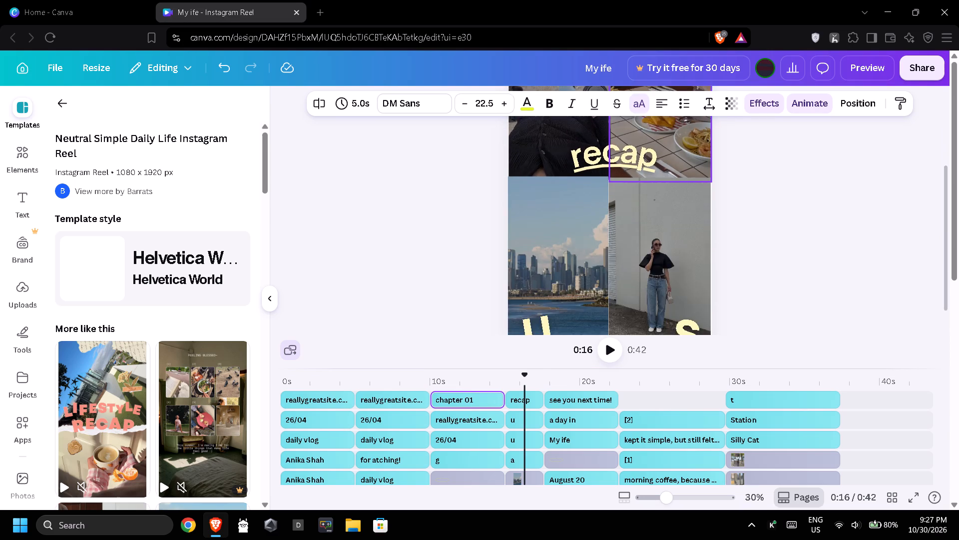
scroll(631, 244, "up", 1)
scroll(631, 244, "down", 1)
scroll(631, 244, "up", 1)
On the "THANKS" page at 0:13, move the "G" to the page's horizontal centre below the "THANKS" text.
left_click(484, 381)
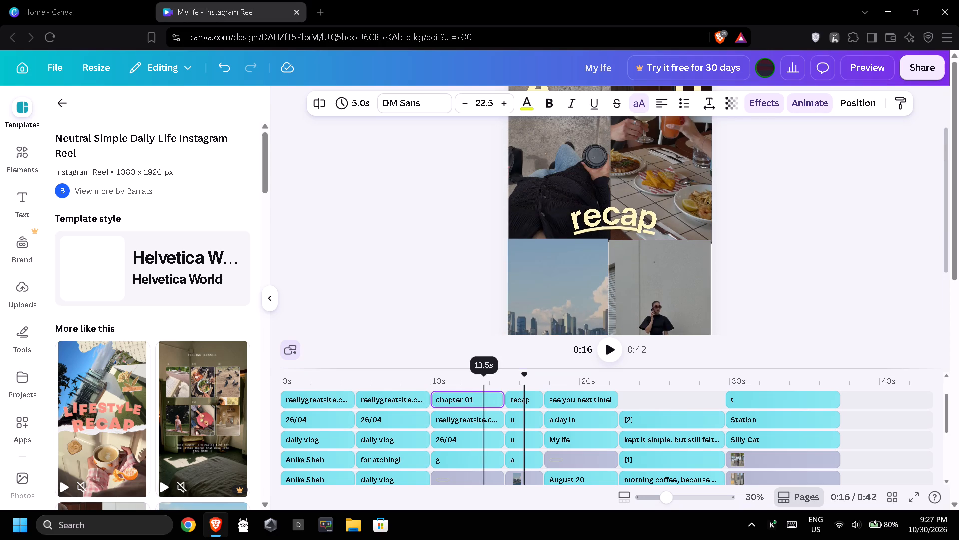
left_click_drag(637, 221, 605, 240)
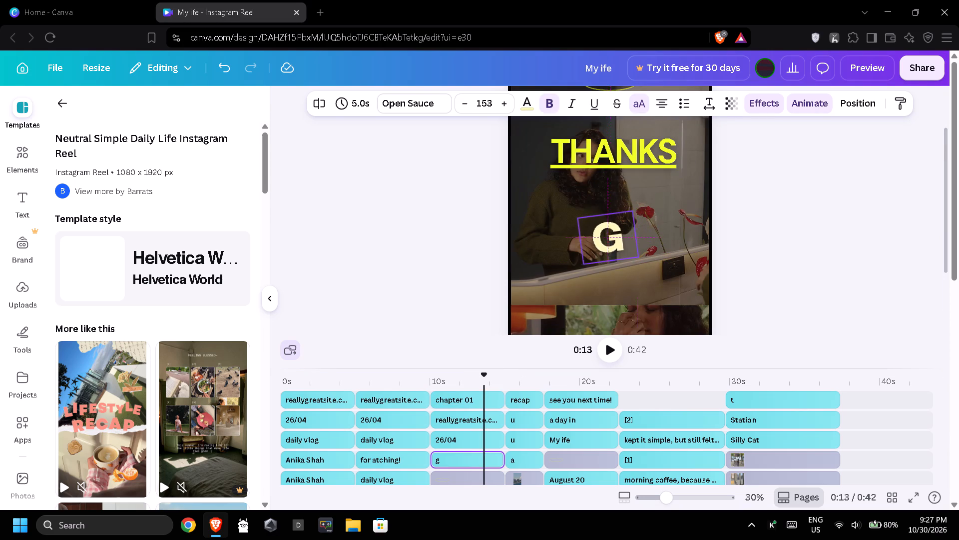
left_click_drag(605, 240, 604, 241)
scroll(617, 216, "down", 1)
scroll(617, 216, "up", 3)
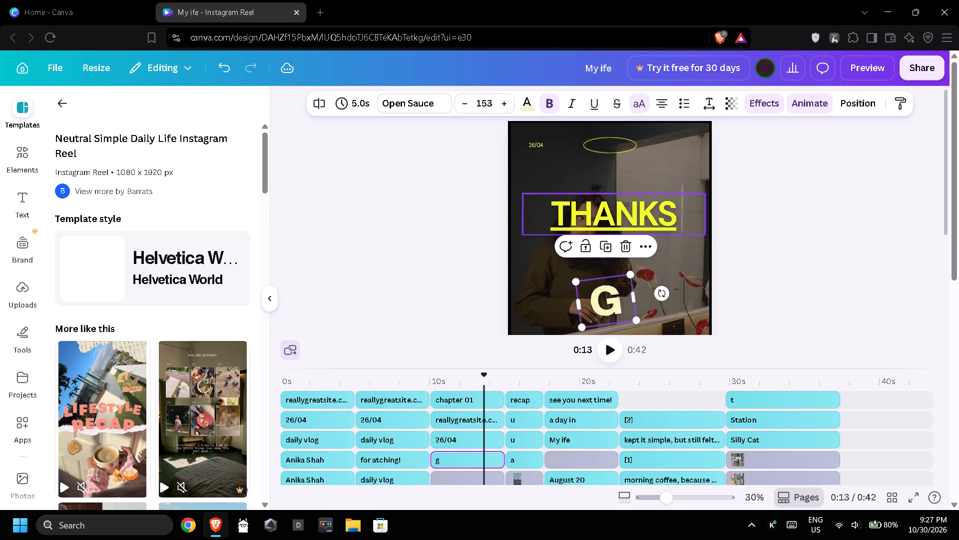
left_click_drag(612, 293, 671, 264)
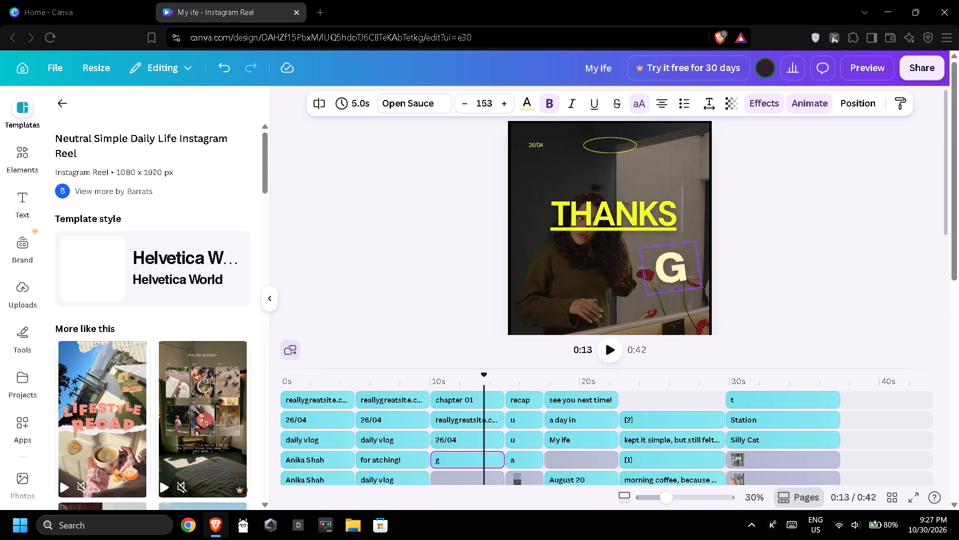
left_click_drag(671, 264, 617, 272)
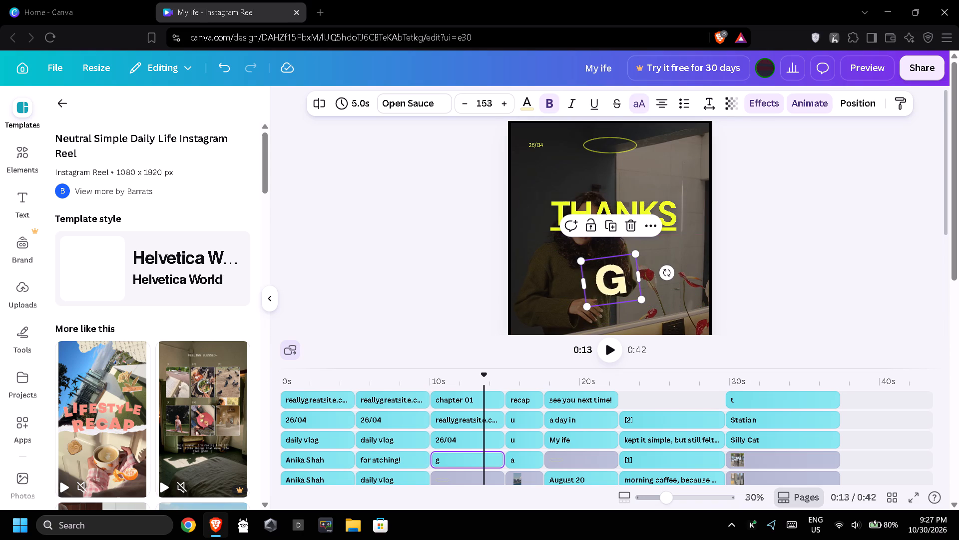
On the "THANKS" page at 0:13, enlarge one yellow ellipse outline to about twice its size and centre it just above "THANKS".
left_click(621, 143)
left_click_drag(634, 154, 660, 161)
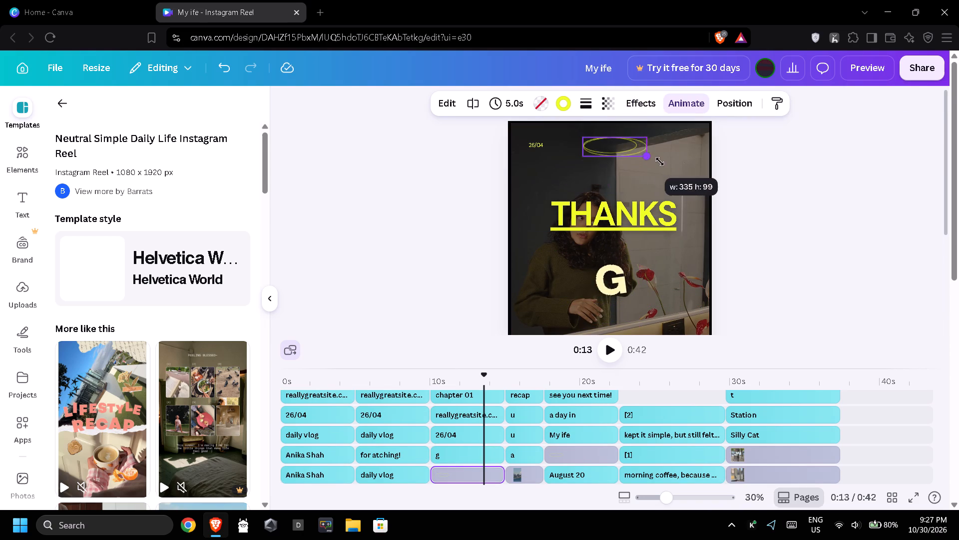
left_click_drag(660, 161, 681, 177)
left_click_drag(637, 156, 630, 160)
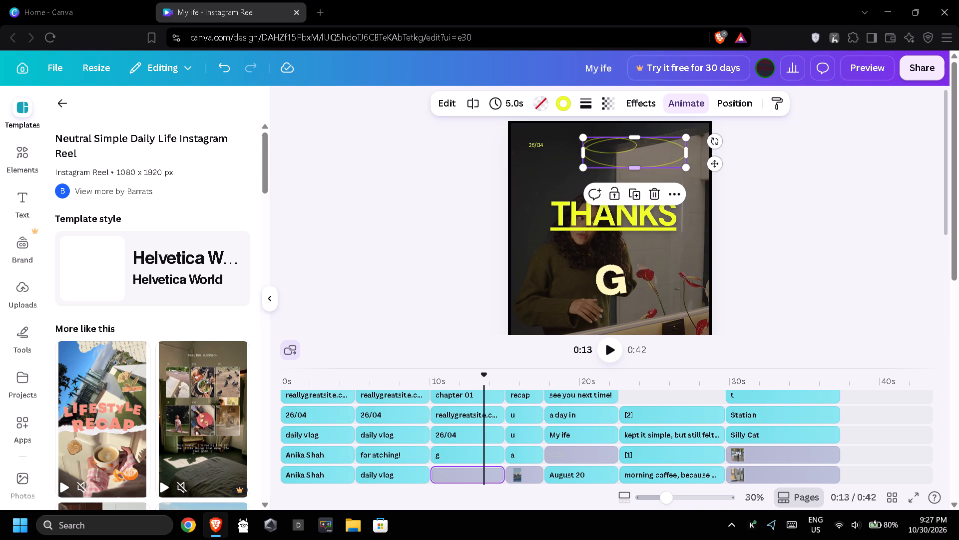
left_click_drag(630, 160, 615, 180)
Move the small yellow ellipse outline down so it sits centred directly above the large ellipse.
left_click_drag(615, 147, 627, 150)
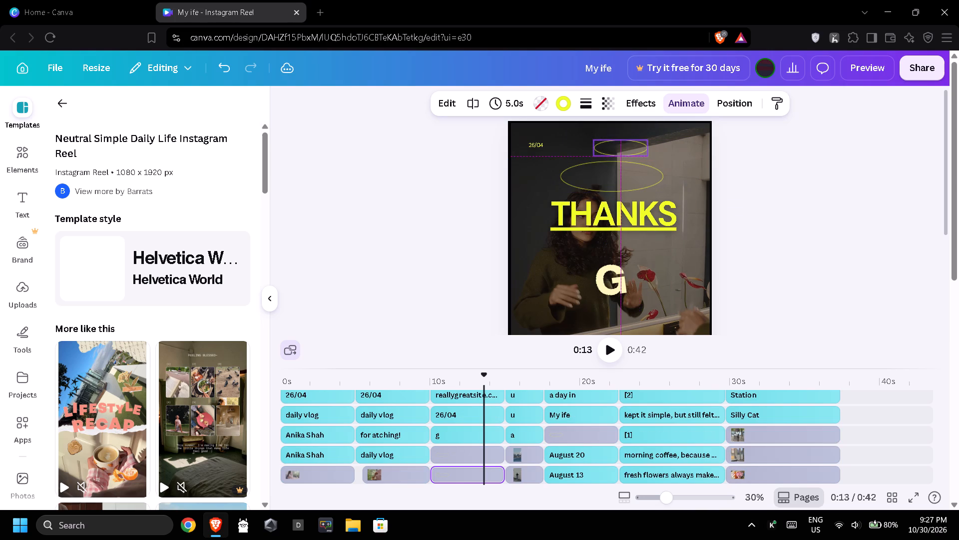
left_click_drag(627, 150, 619, 155)
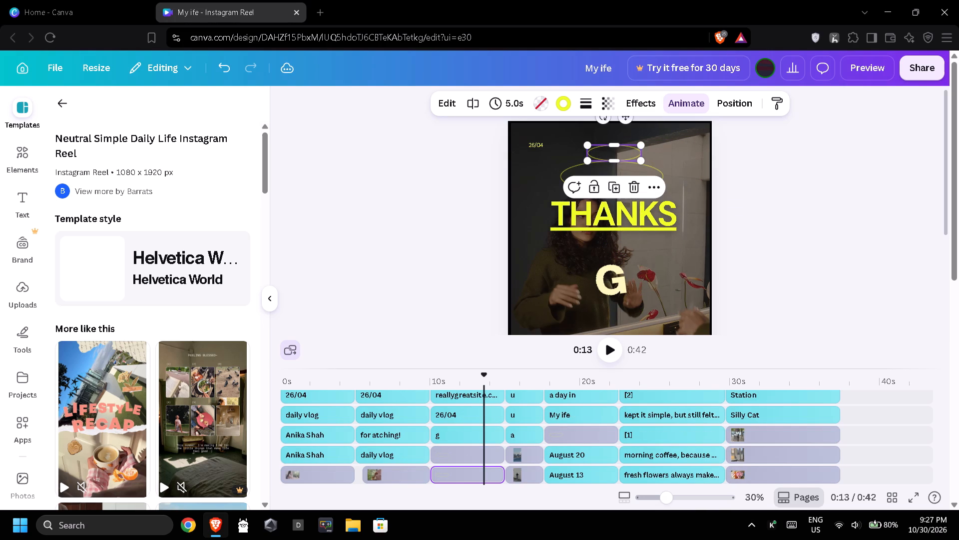
left_click(743, 172)
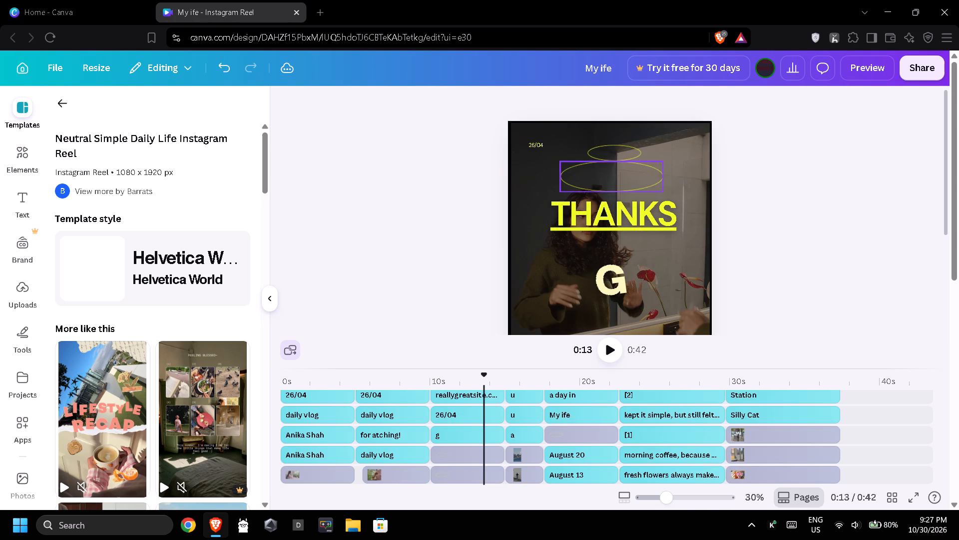
Enlarge the "26/04" date text in the page's top-left corner.
left_click(540, 144)
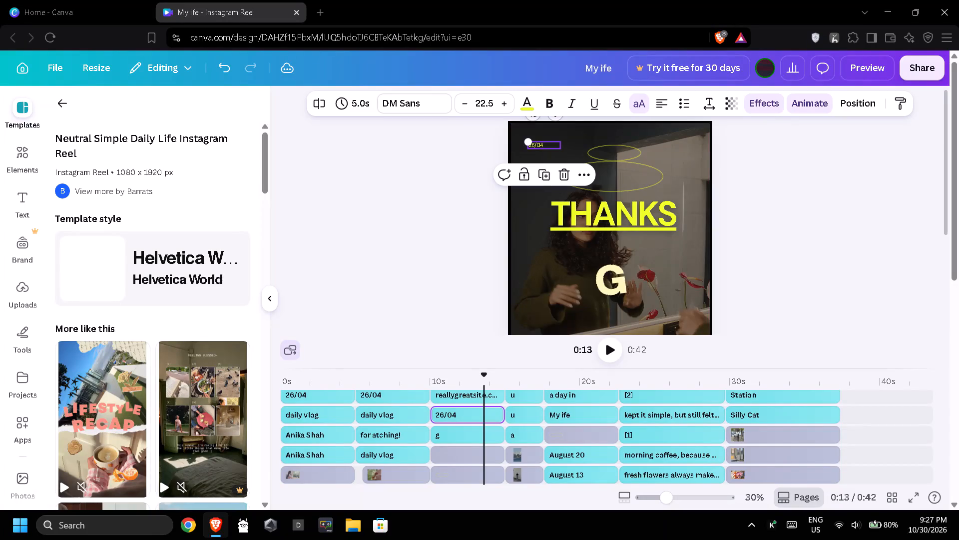
Increase the font size of the "26/04" date text on the "THANKS" page further, to nearly twice its size, and deselect it.
left_click(506, 103)
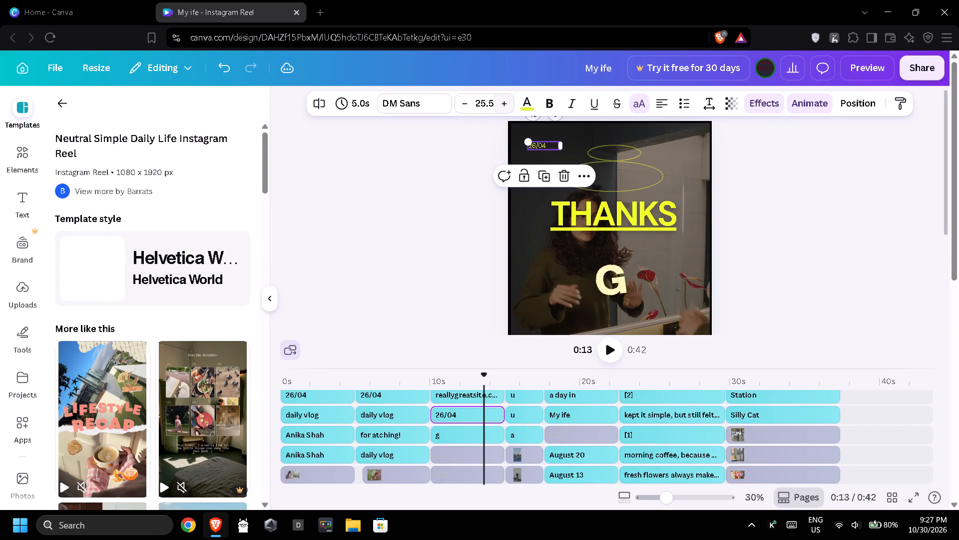
left_click(506, 103)
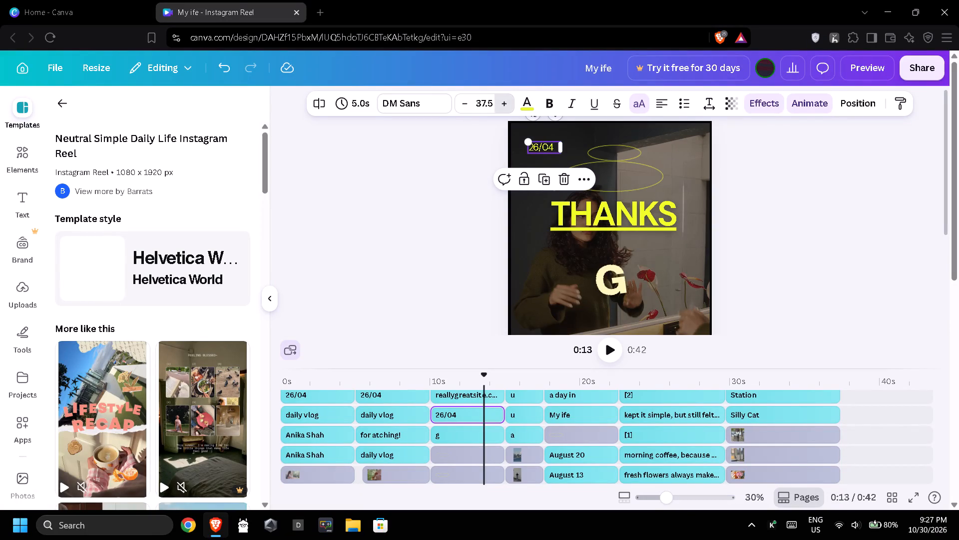
left_click(446, 211)
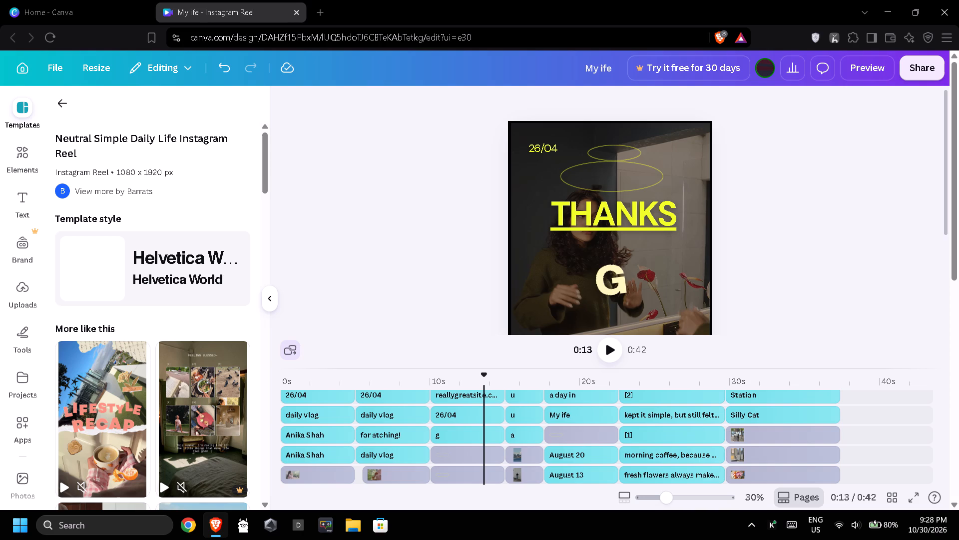
Straighten the tilted "G" upright and move it above "THANKS", over the large ellipse.
left_click(601, 291)
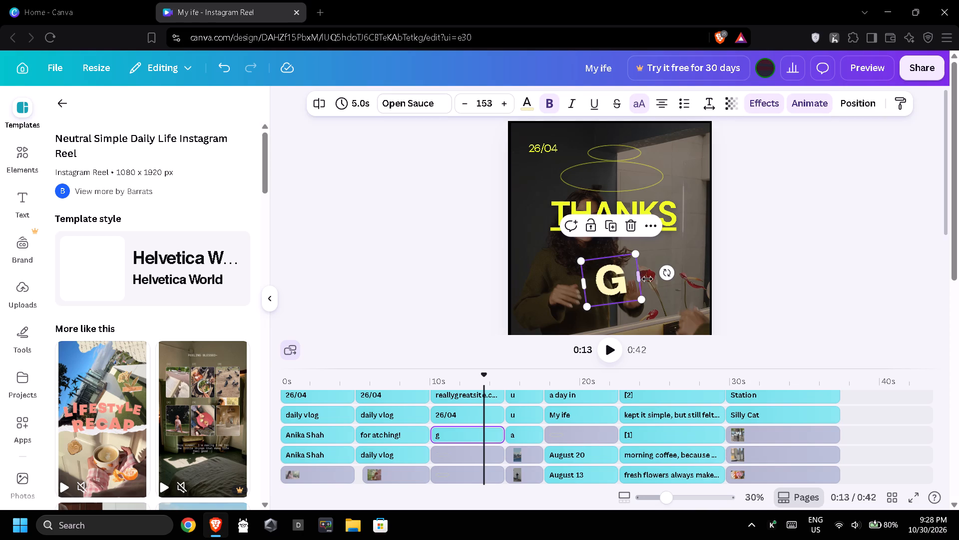
left_click_drag(667, 275, 668, 283)
left_click_drag(615, 285, 614, 245)
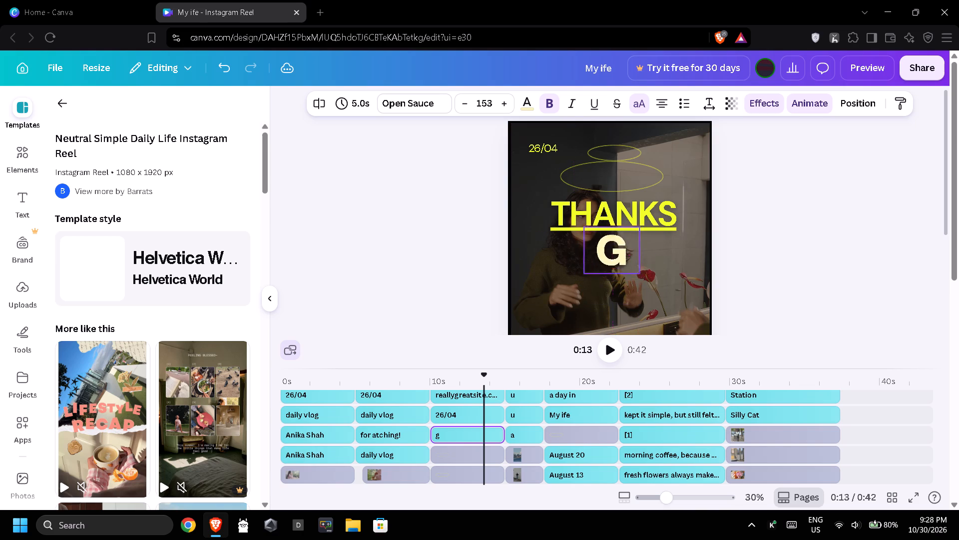
left_click_drag(614, 245, 617, 179)
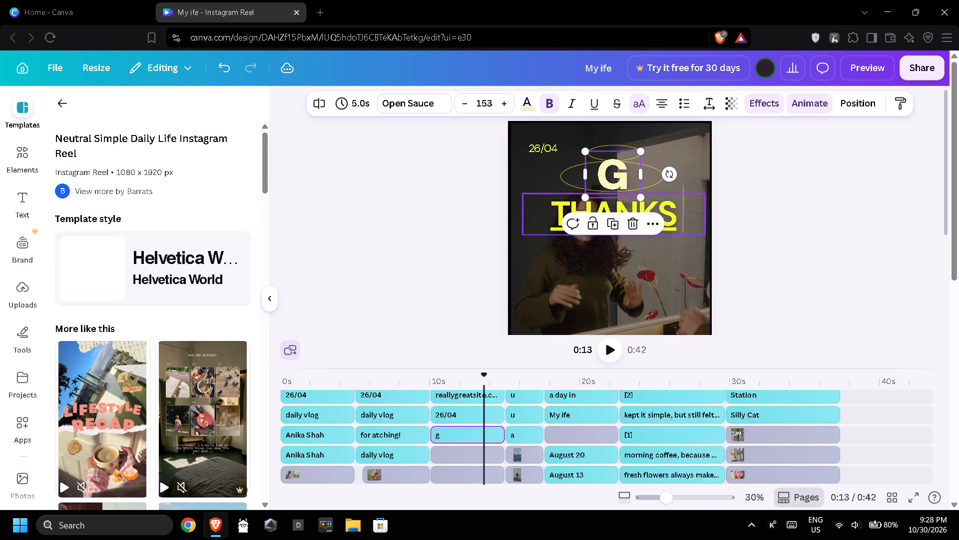
Shrink the "G" to font size 120 and centre it inside the large ellipse.
left_click_drag(640, 149, 629, 162)
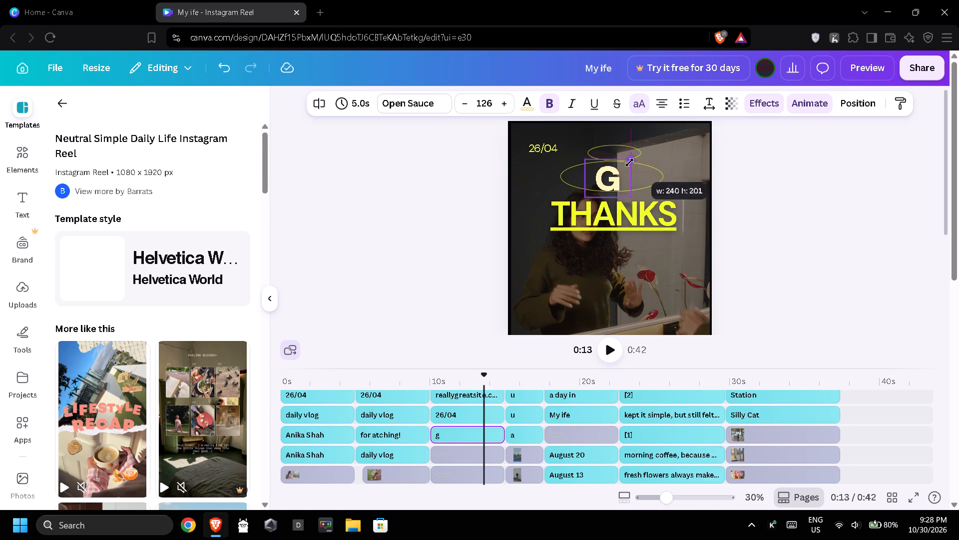
left_click_drag(629, 162, 629, 165)
left_click_drag(606, 179, 607, 178)
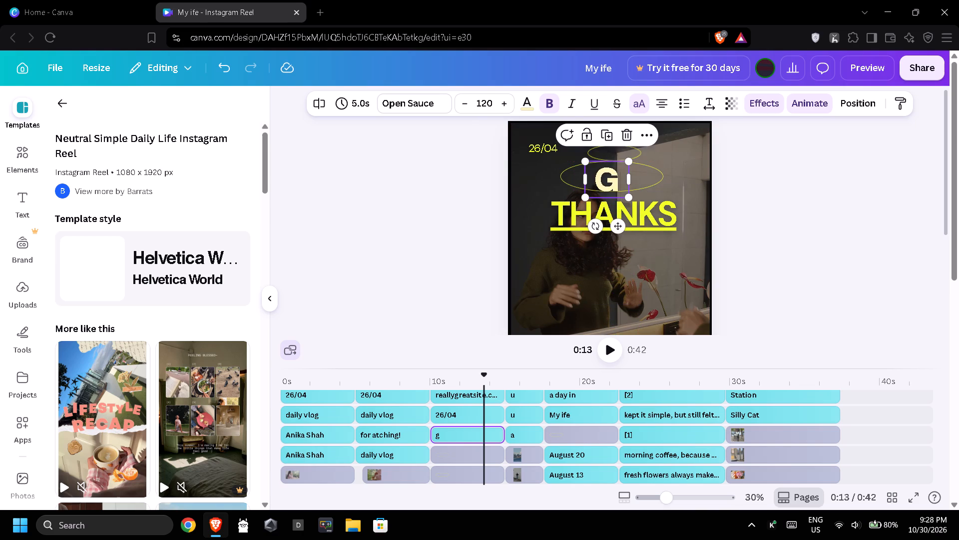
left_click_drag(607, 178, 614, 177)
left_click(807, 240)
left_click(618, 177)
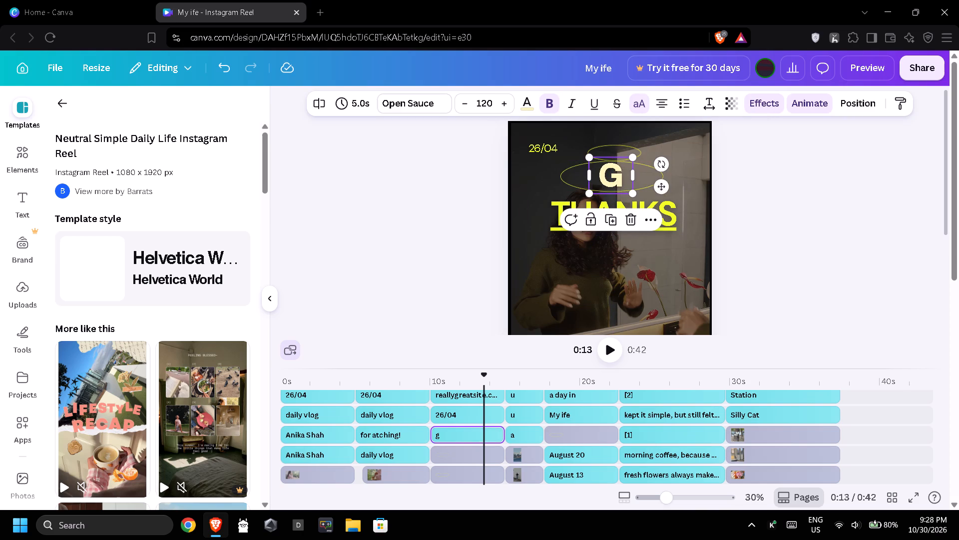
left_click(865, 227)
left_click(613, 176)
left_click(876, 220)
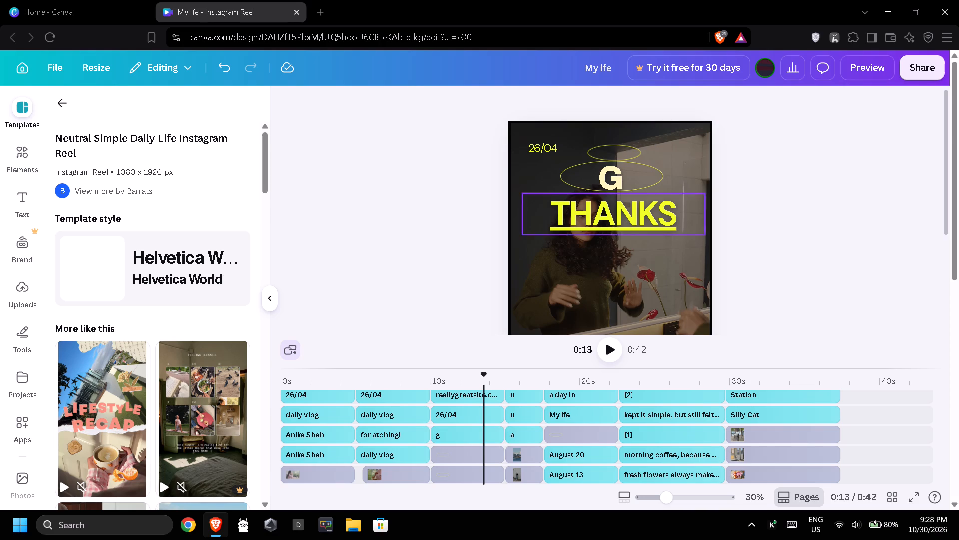
left_click(612, 180)
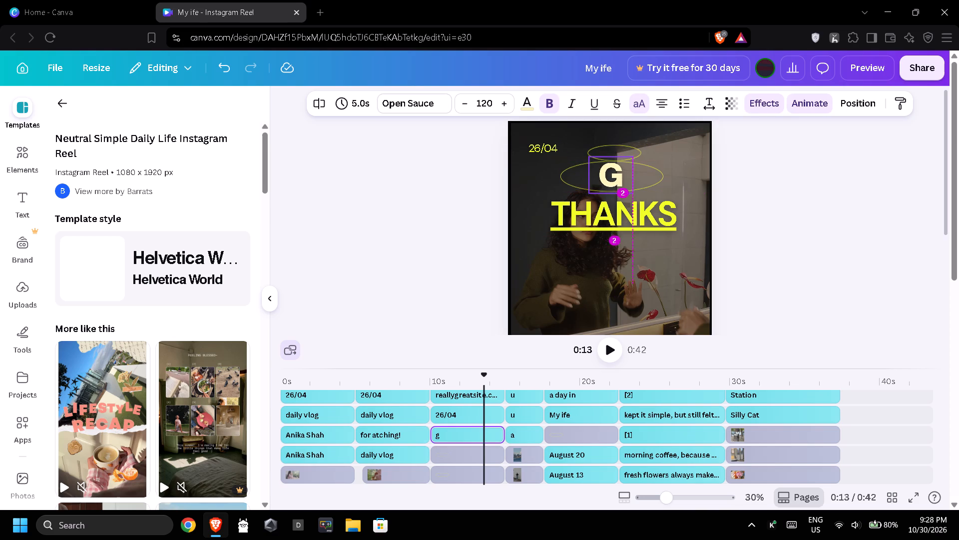
left_click(861, 208)
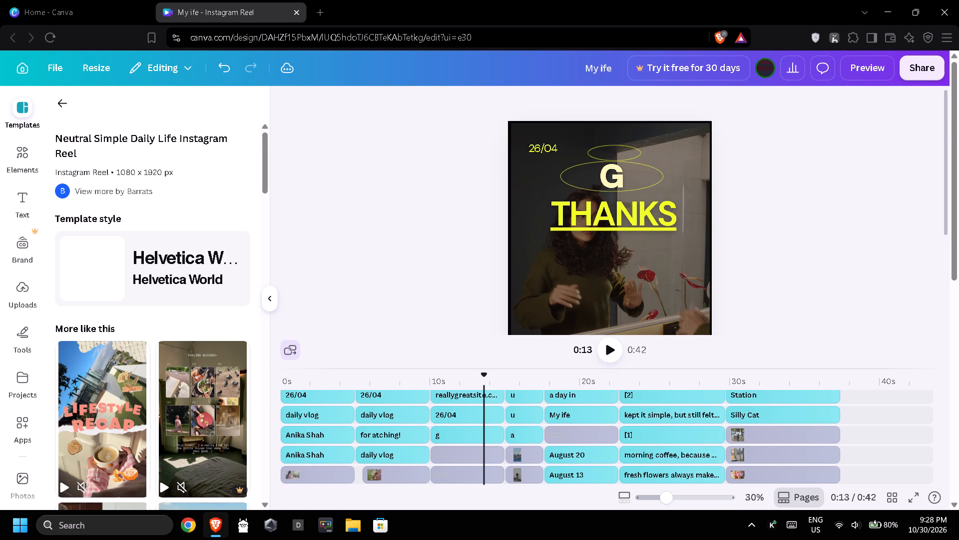
Remove the bold formatting from the "G" inside the large ellipse.
left_click(612, 182)
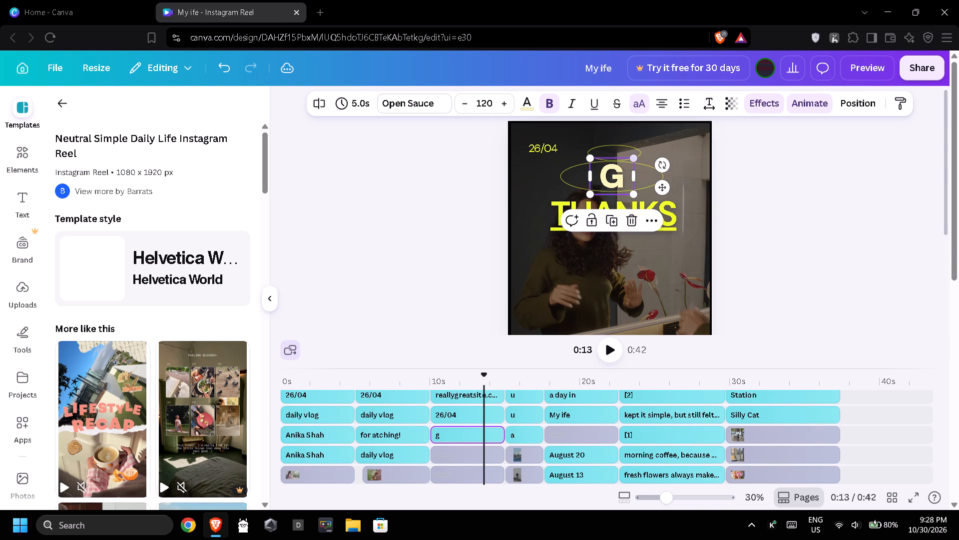
left_click(547, 102)
left_click(481, 215)
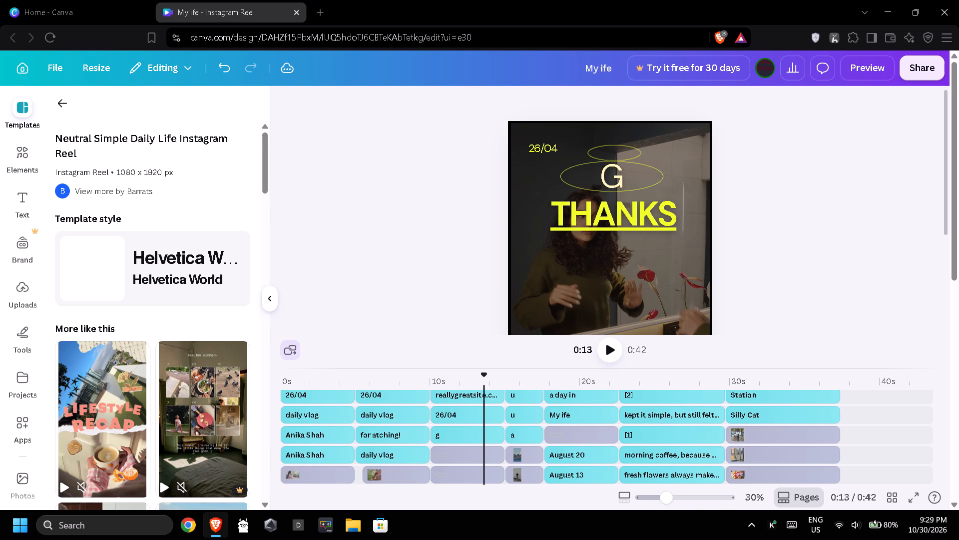
left_click(450, 246)
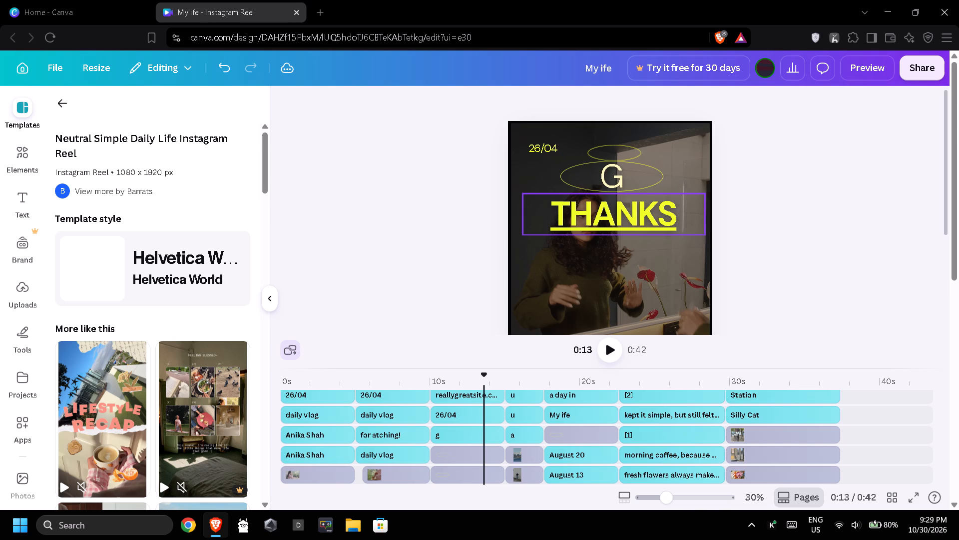
Enlarge the "CHAPTER 01" text at the bottom of the page to font size 37.5.
scroll(633, 228, "down", 2)
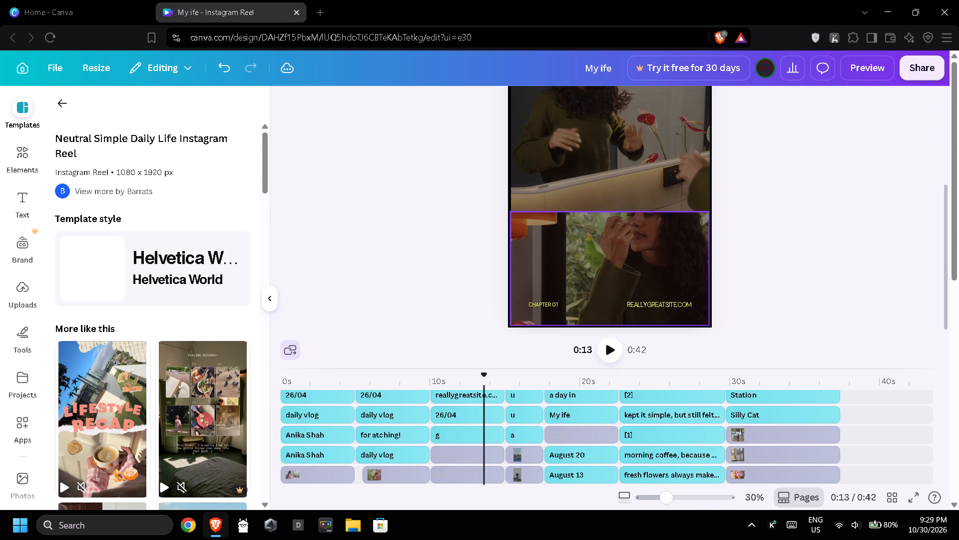
left_click(663, 271)
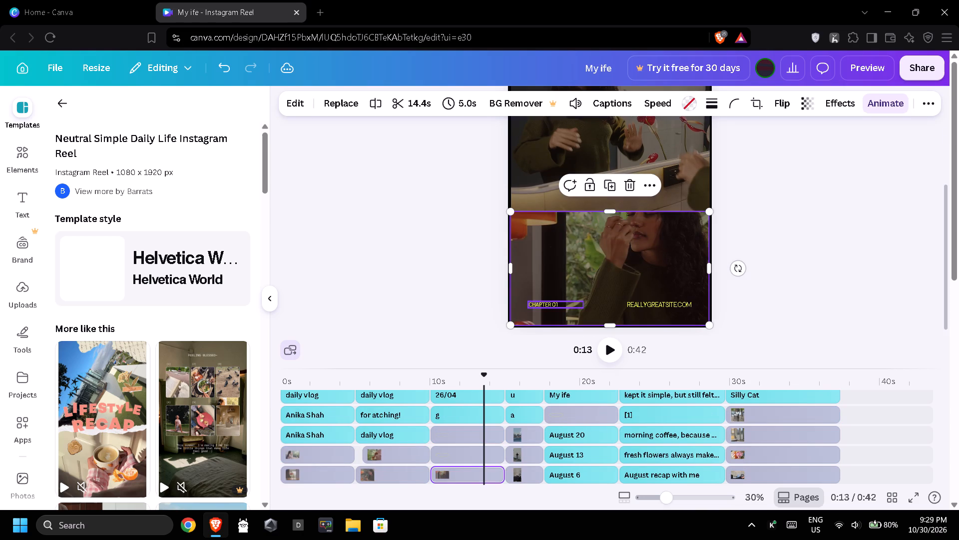
left_click(543, 303)
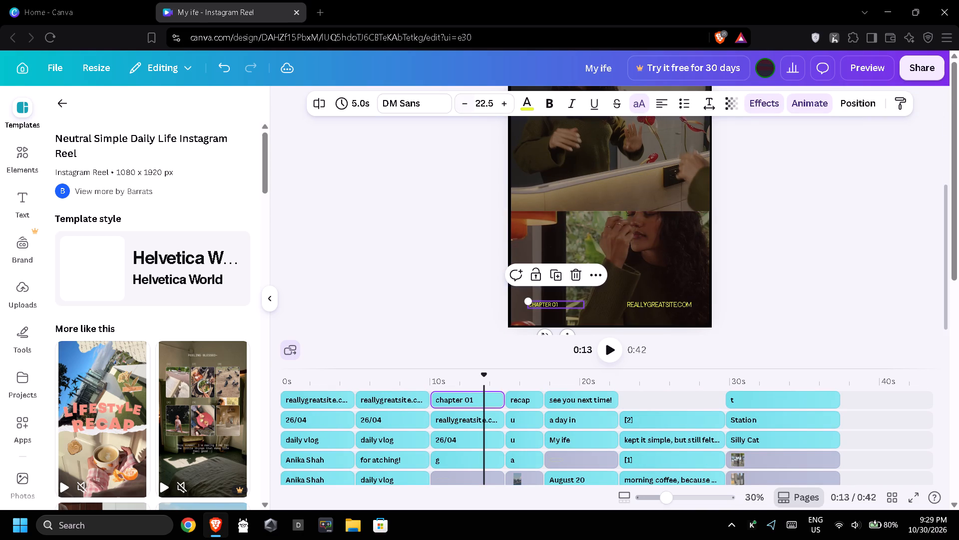
double_click(500, 109)
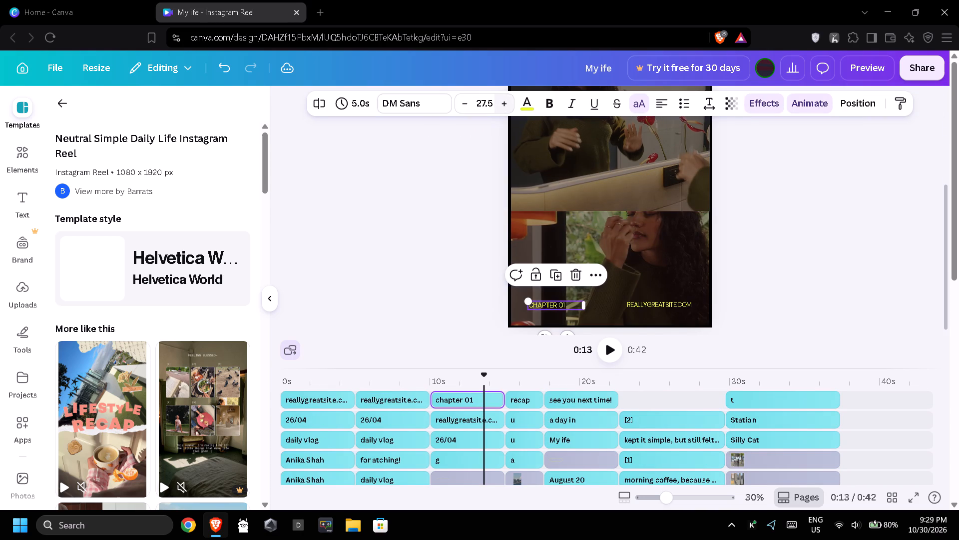
triple_click(500, 108)
triple_click(500, 108)
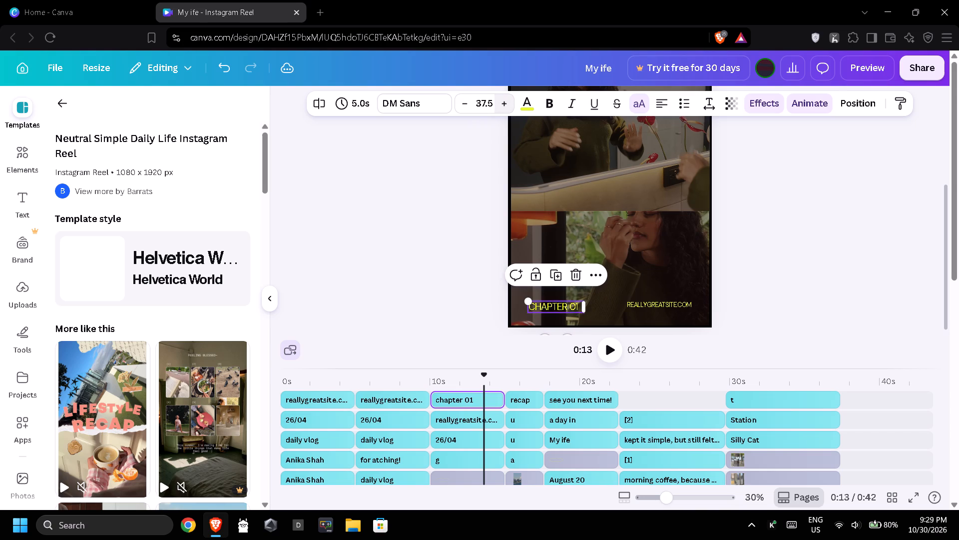
Widen the "REALLYGREATSITE.COM" text box toward the page's right edge and set its font size to 29.5.
left_click(658, 306)
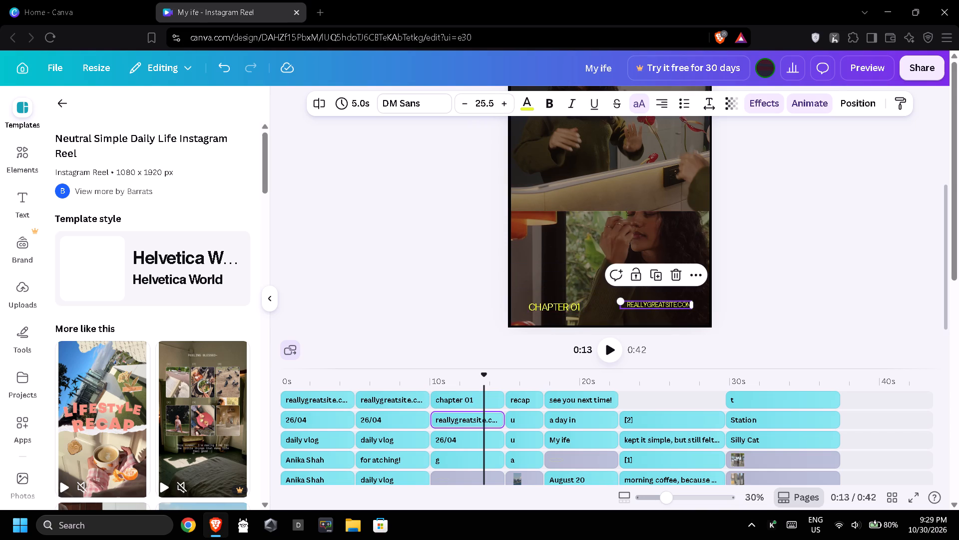
left_click_drag(693, 304, 698, 304)
left_click_drag(698, 304, 703, 305)
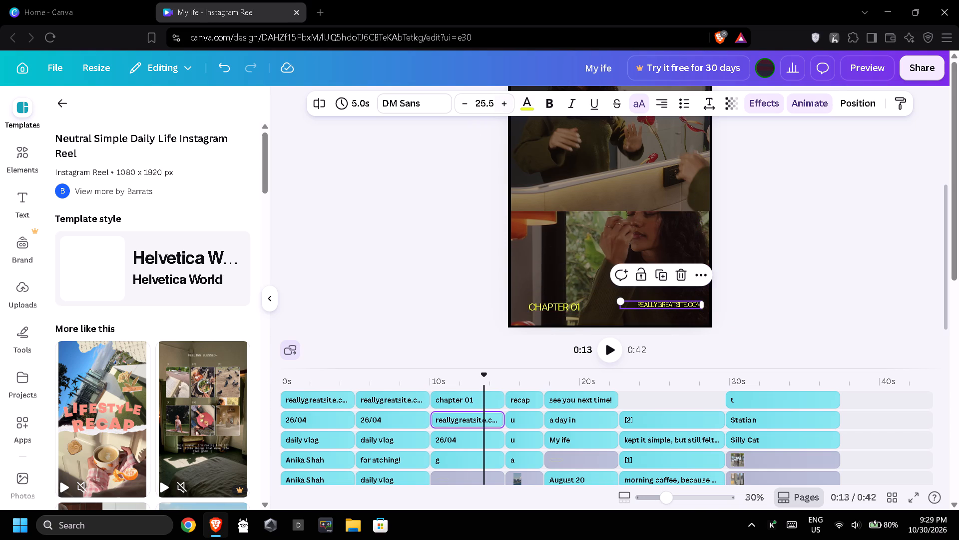
left_click(509, 100)
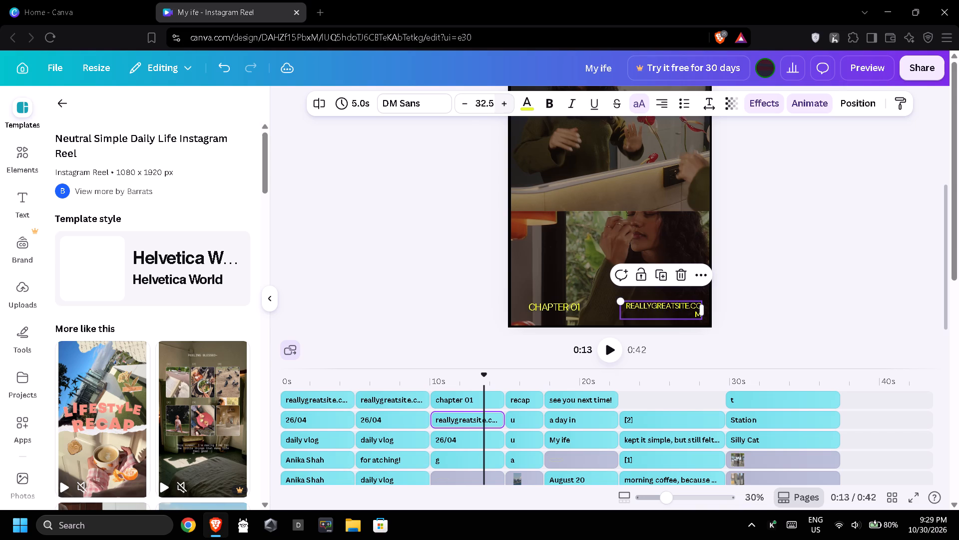
triple_click(467, 100)
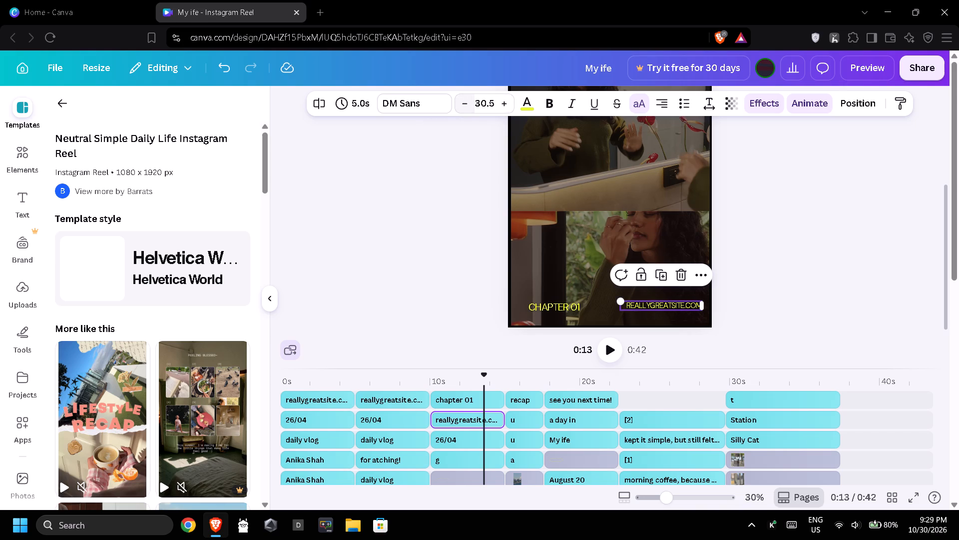
Move "REALLYGREATSITE.COM" slightly left and down, level with "CHAPTER 01".
left_click_drag(685, 304, 684, 304)
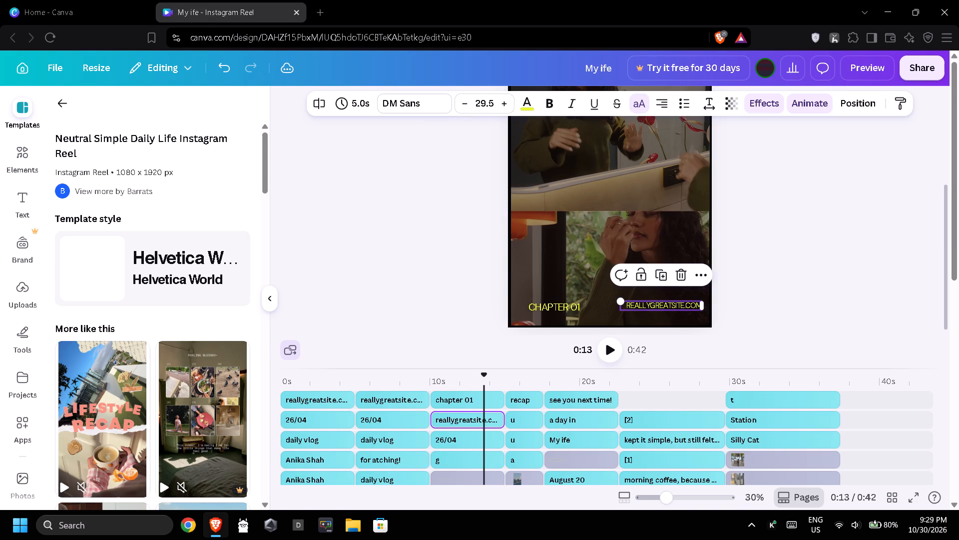
left_click_drag(684, 304, 677, 306)
left_click(677, 306)
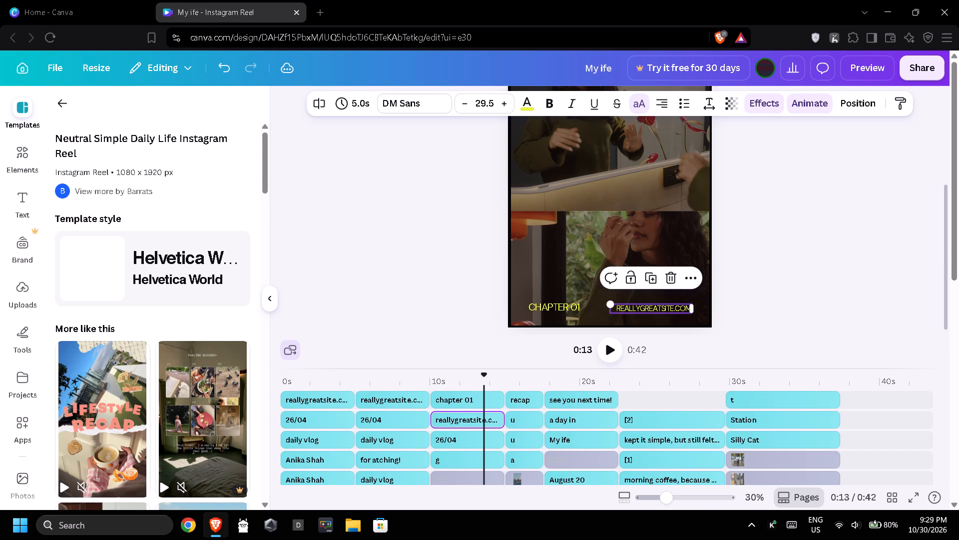
Widen the "REALLYGREATSITE.COM" text box further and enlarge its text to font size 35.5.
left_click_drag(693, 305, 702, 306)
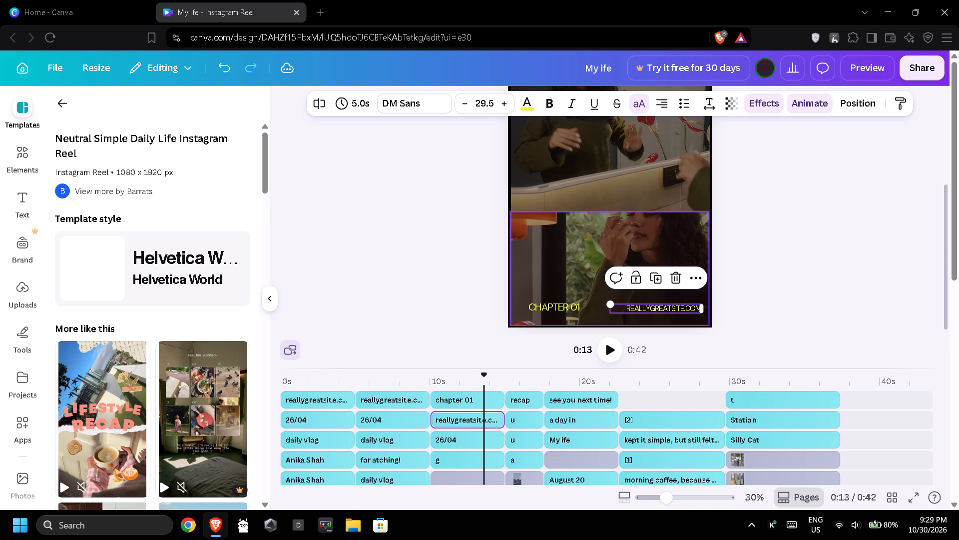
triple_click(467, 102)
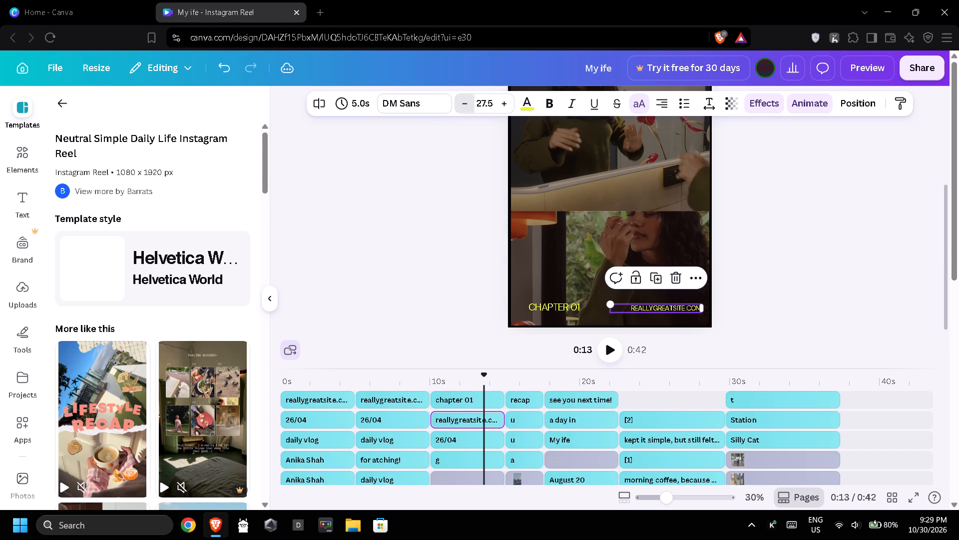
left_click(503, 108)
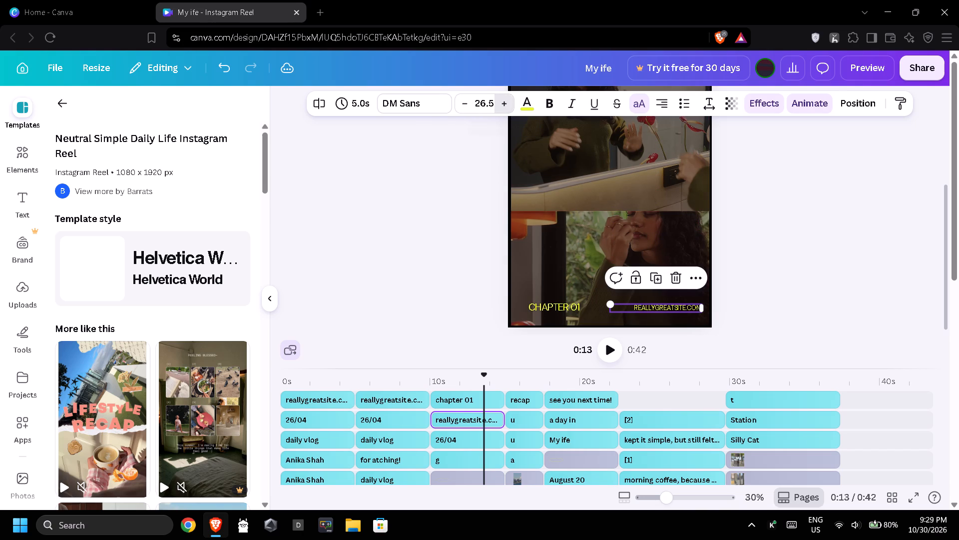
double_click(503, 107)
triple_click(503, 107)
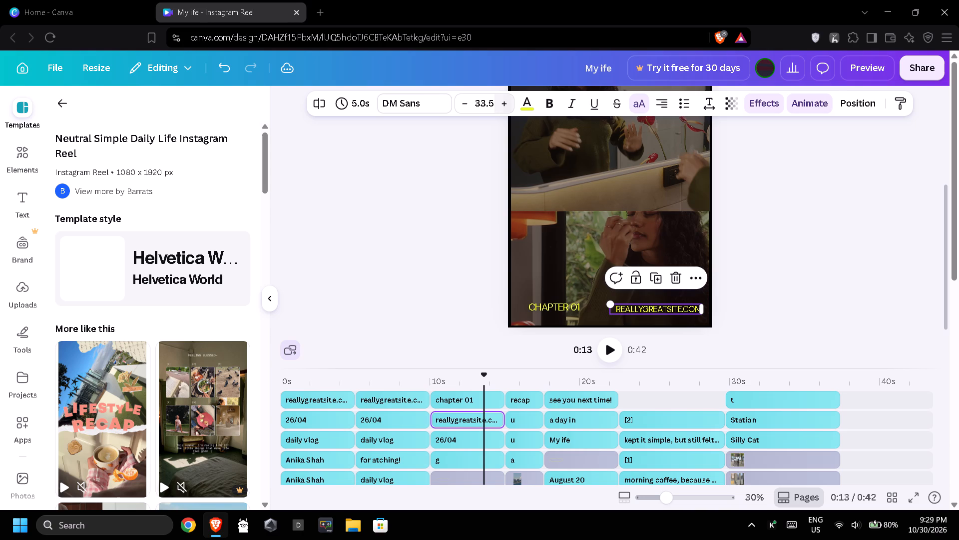
left_click(546, 107)
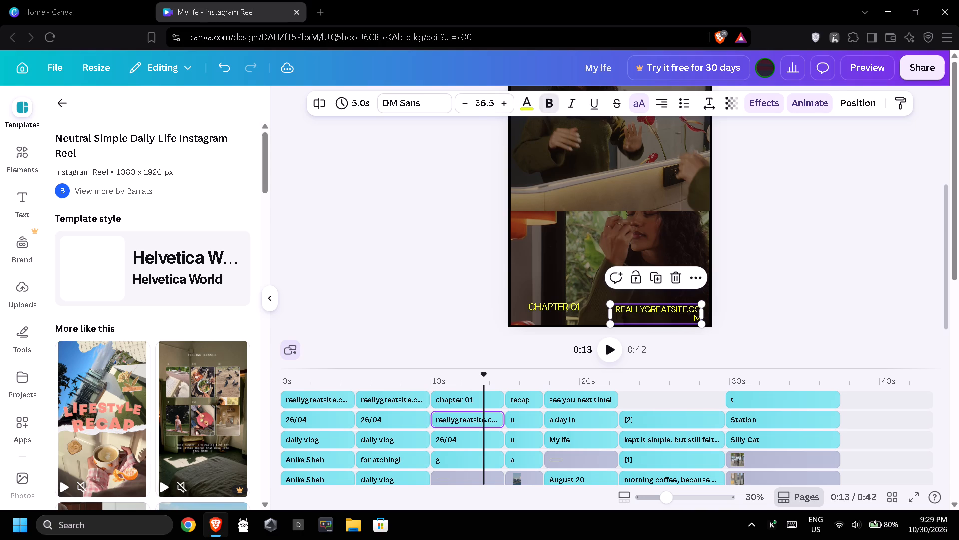
left_click(554, 103)
left_click(468, 102)
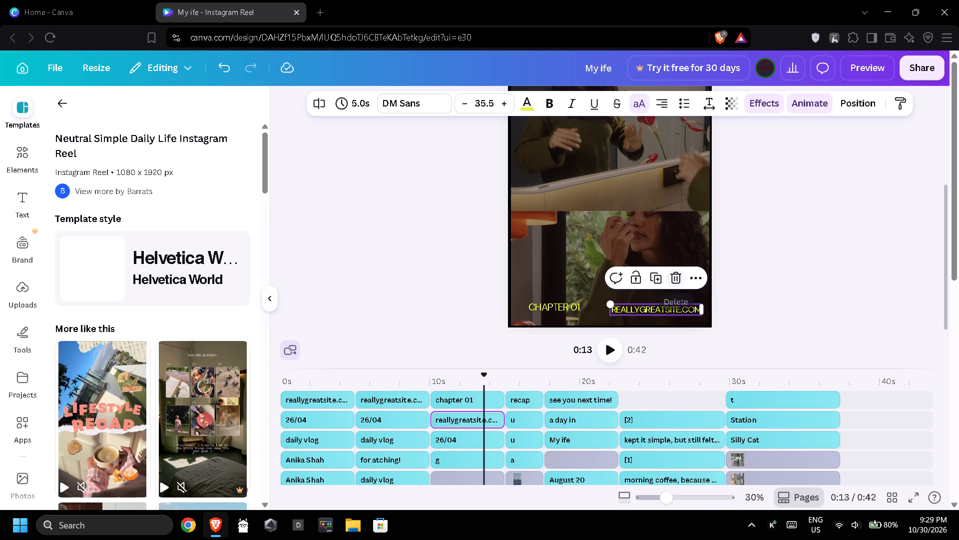
Make "REALLYGREATSITE.COM" bold at font size 33.5 and nudge it into line with "CHAPTER 01".
left_click(665, 306)
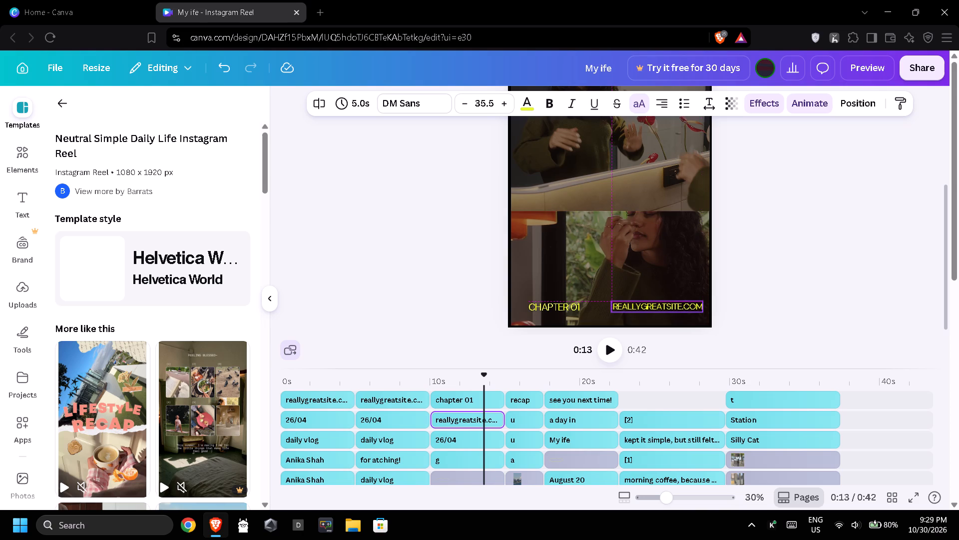
left_click(545, 106)
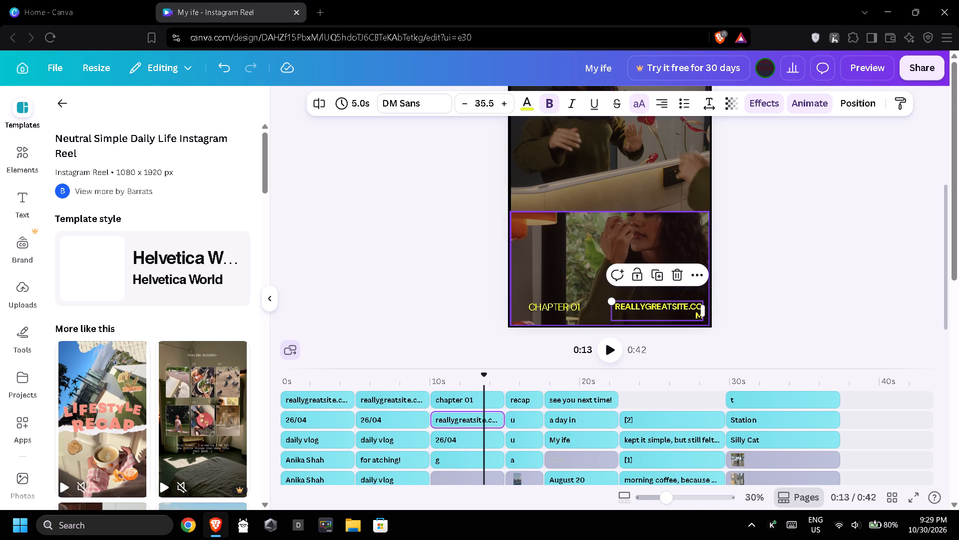
left_click(460, 103)
left_click(460, 103)
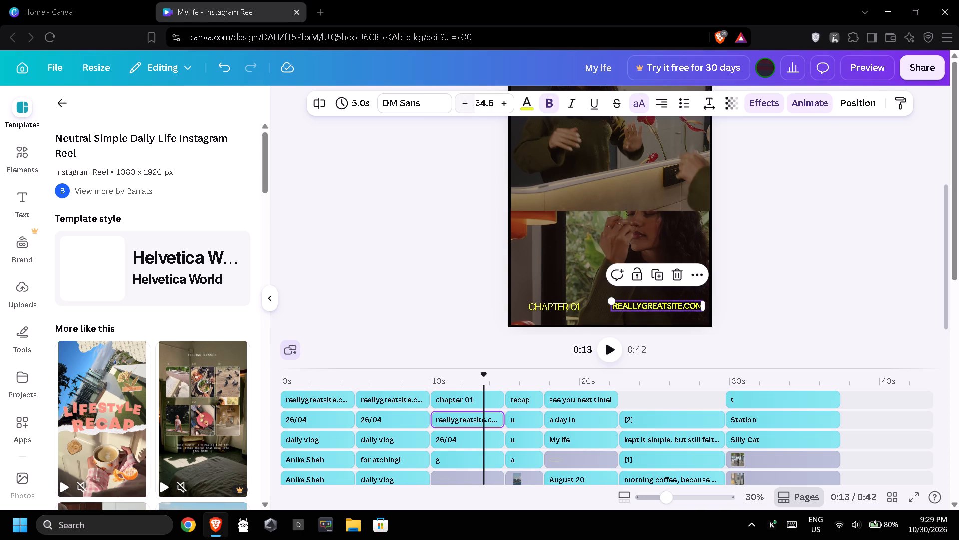
left_click(428, 269)
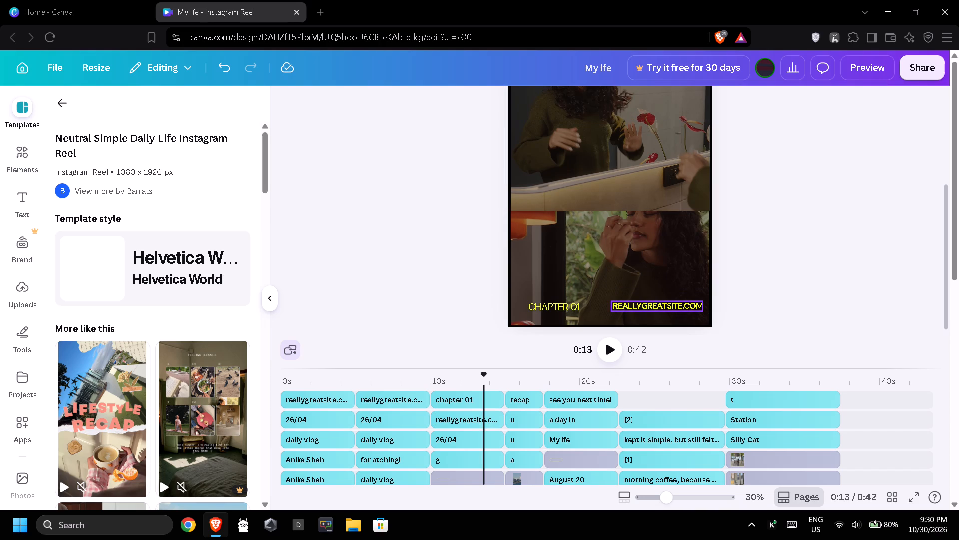
left_click(652, 306)
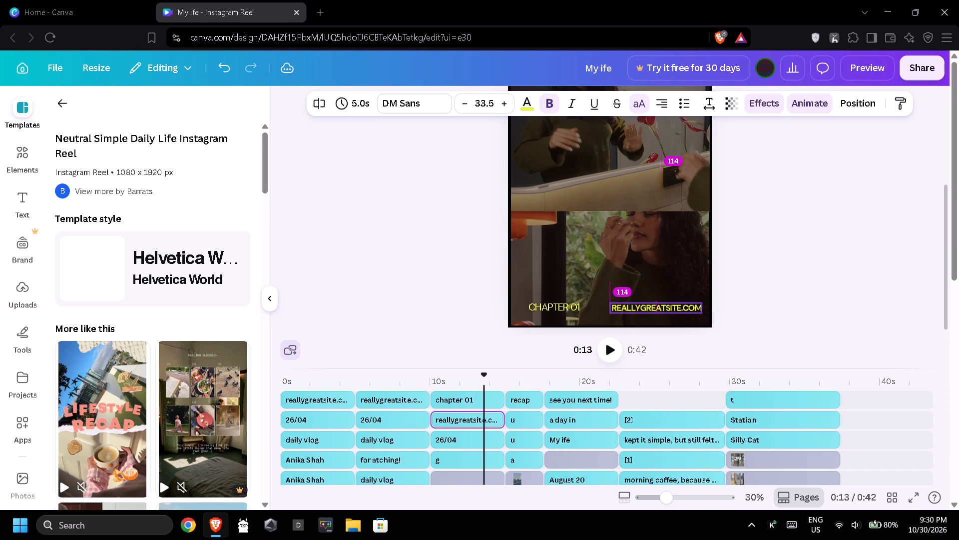
left_click(480, 288)
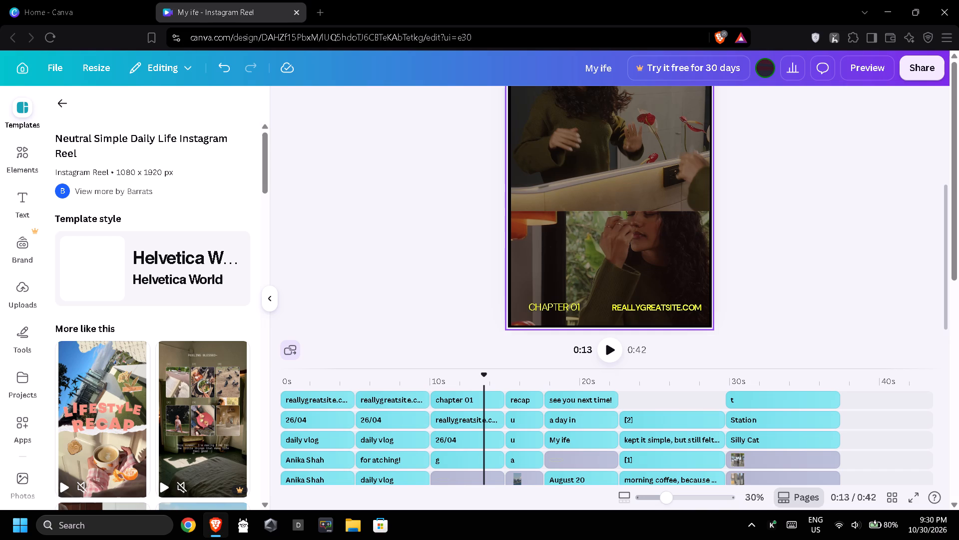
left_click(451, 258)
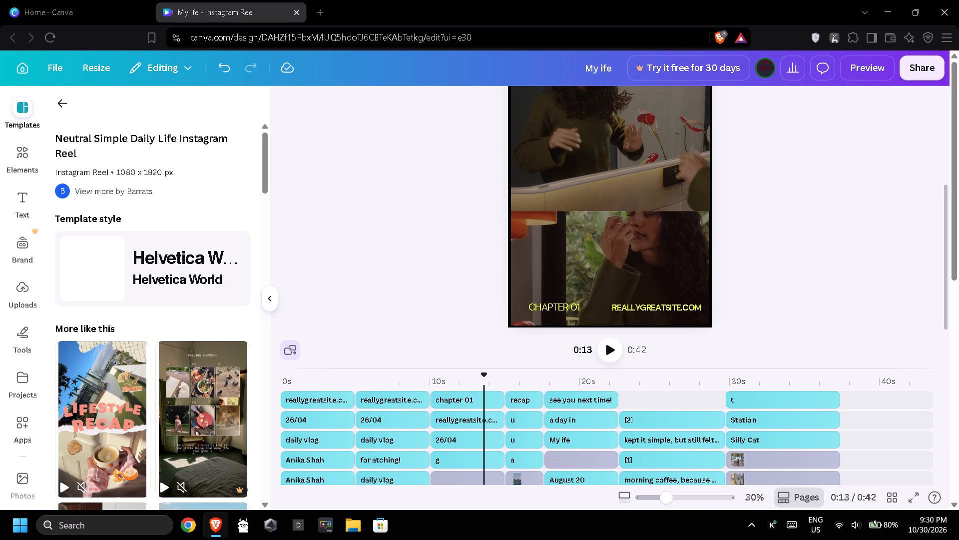
Move the "THANKS" heading down, well below the "G" ellipse and over the woman's torso.
scroll(451, 257, "up", 2)
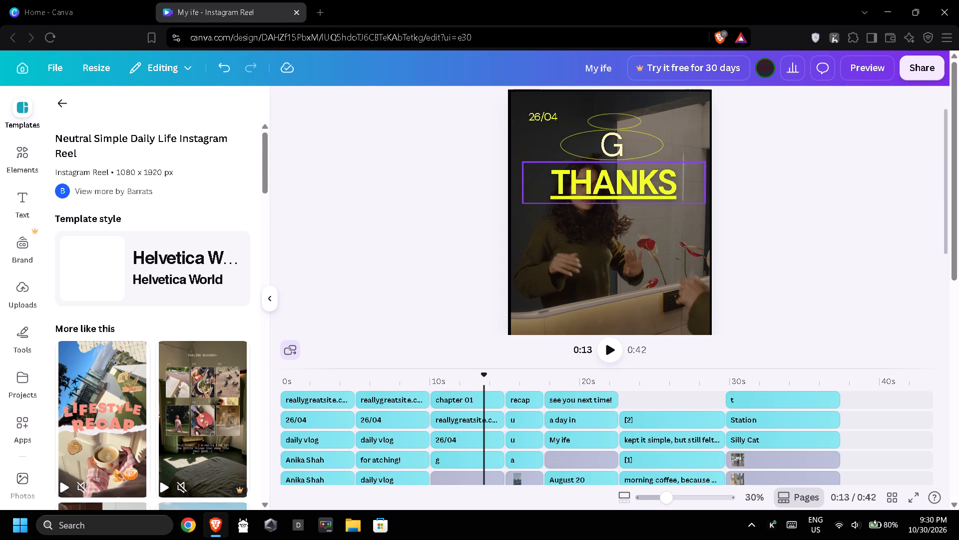
left_click_drag(615, 173, 608, 224)
Widen the "26/04" date text box and enlarge the date to font size 62.5.
scroll(608, 224, "up", 2)
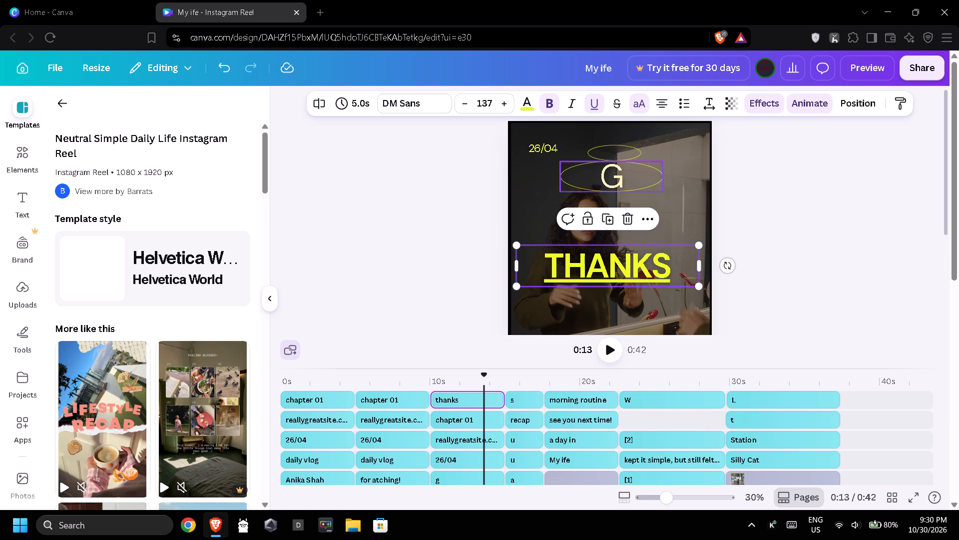
left_click(545, 150)
left_click(559, 146)
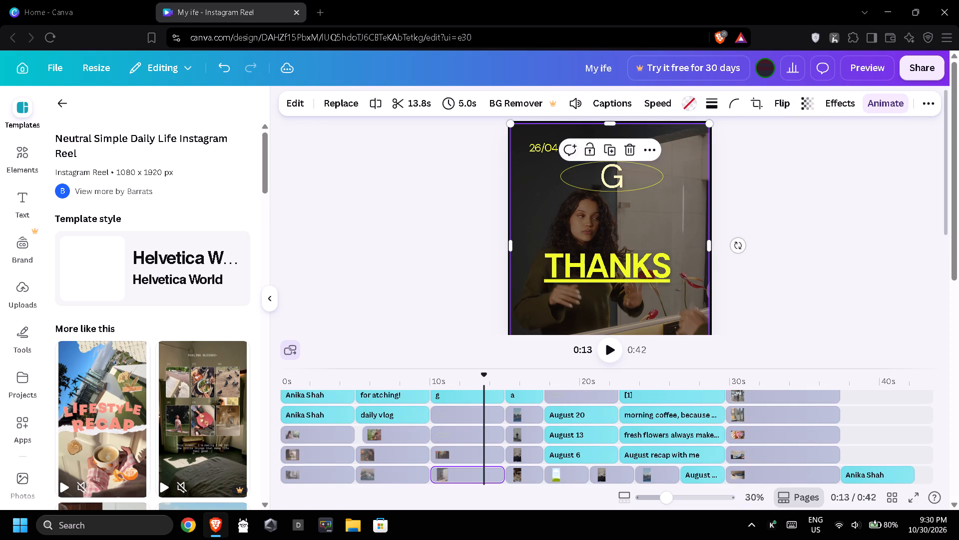
left_click(546, 173)
left_click(548, 148)
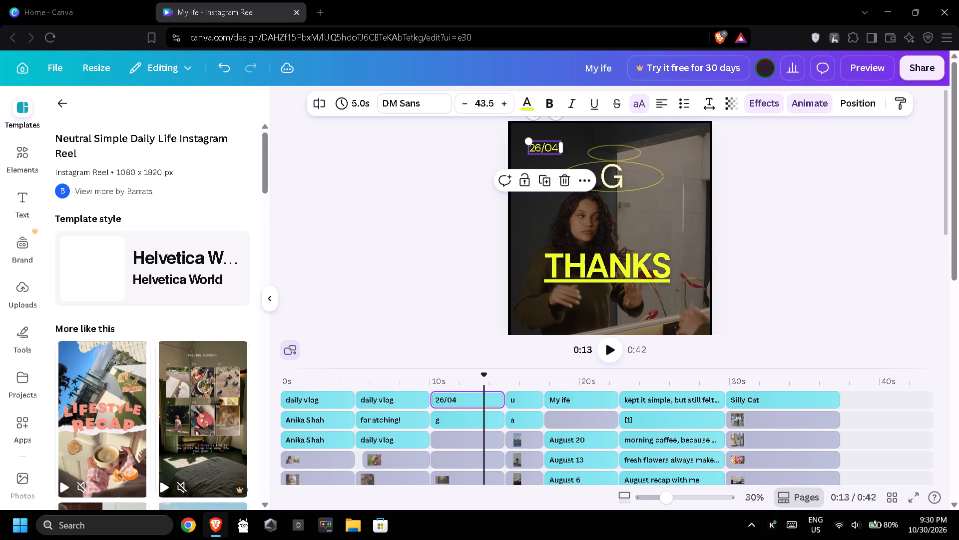
left_click_drag(562, 145, 576, 146)
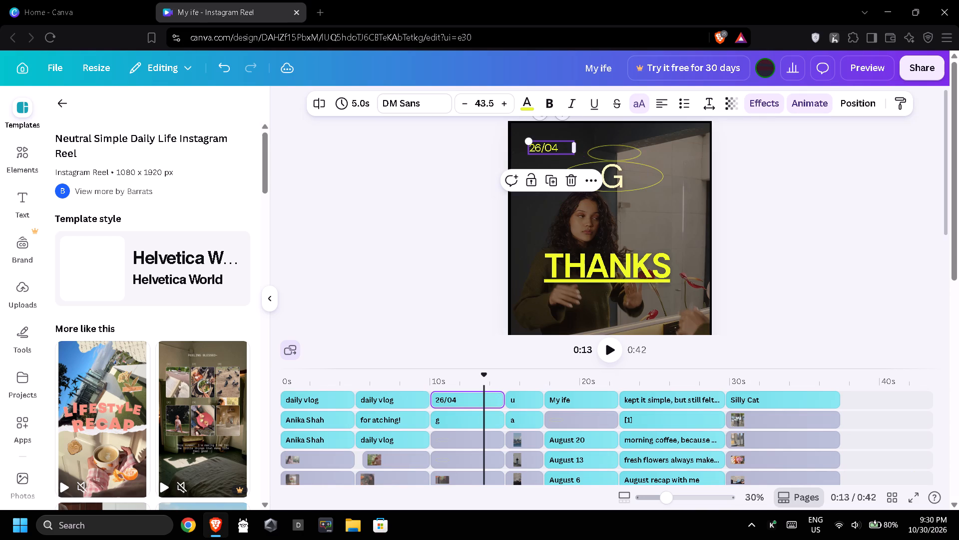
triple_click(510, 101)
triple_click(510, 100)
triple_click(510, 100)
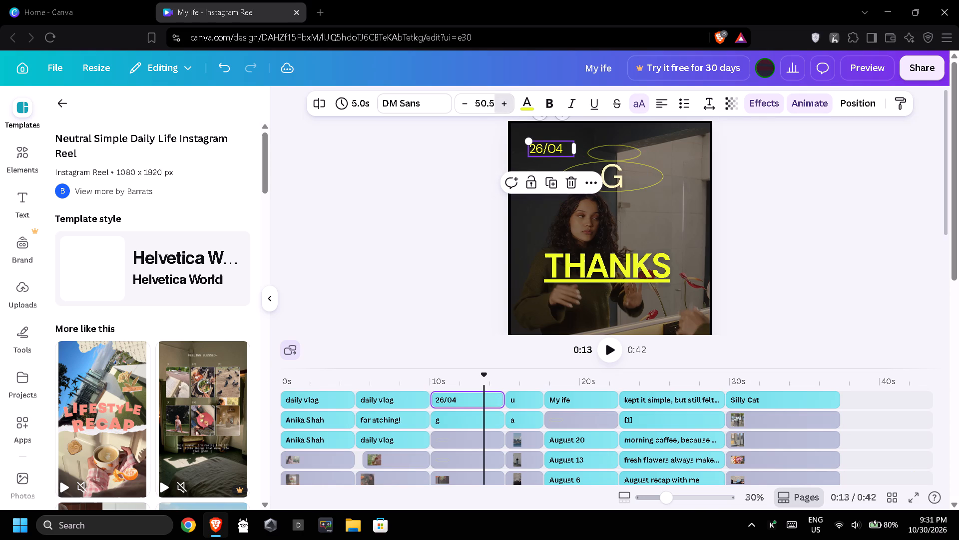
triple_click(510, 100)
triple_click(510, 100)
triple_click(510, 100)
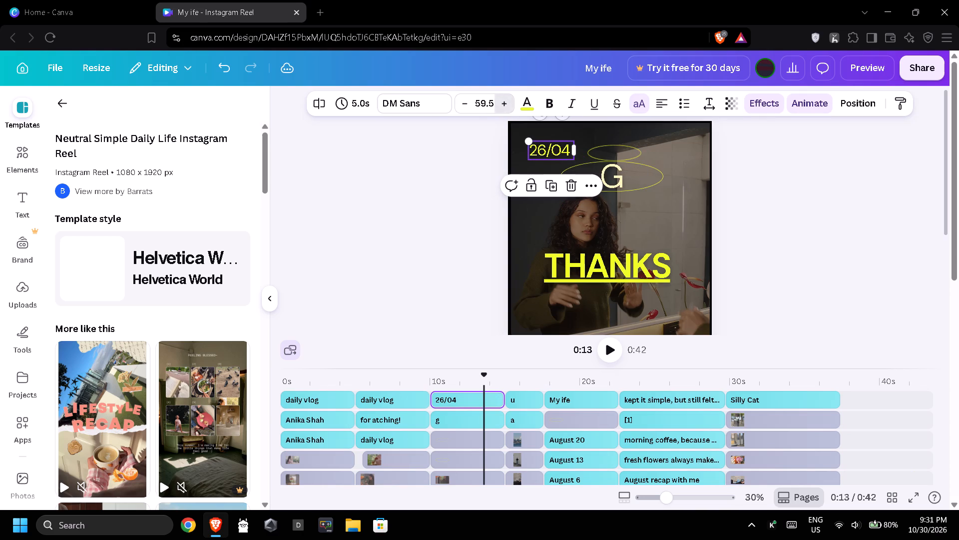
left_click(510, 100)
left_click(489, 185)
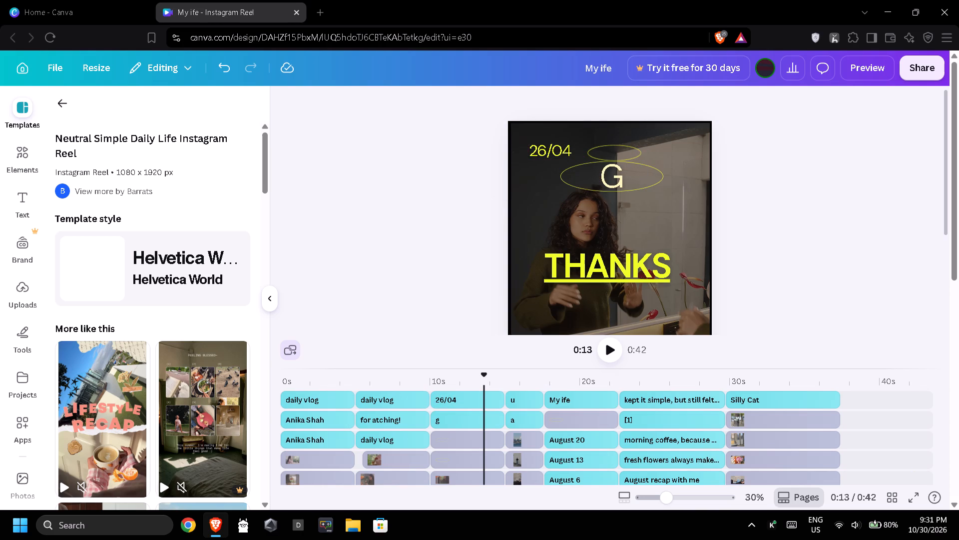
Move the "26/04" date slightly up and left, closer to the page's top-left corner.
left_click_drag(550, 149, 544, 142)
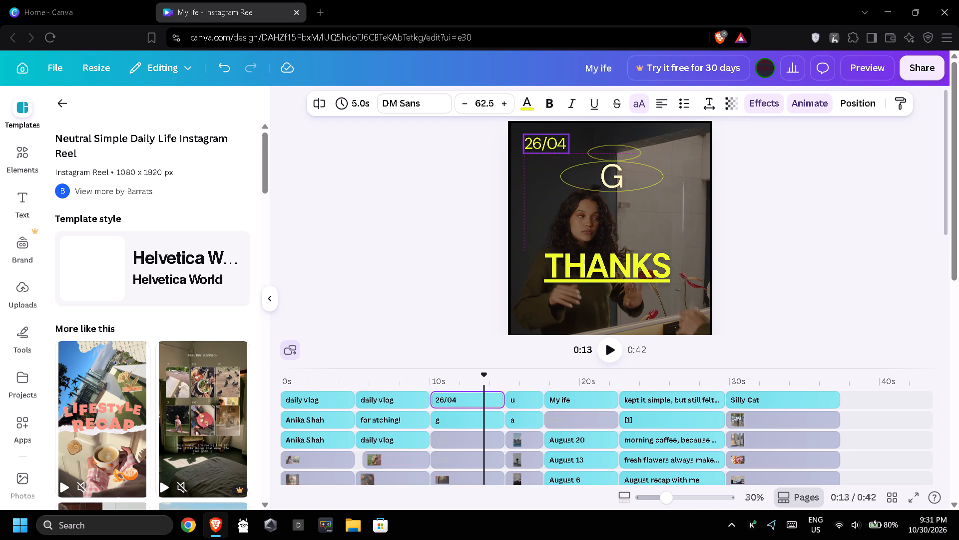
Nudge the "26/04" date slightly further up toward the page's top edge.
left_click_drag(544, 142, 543, 141)
left_click(440, 211)
Widen the "CHAPTER 01" text box to about 343 px or slightly more and move it down and left toward the page's bottom-left corner.
scroll(654, 176, "down", 4)
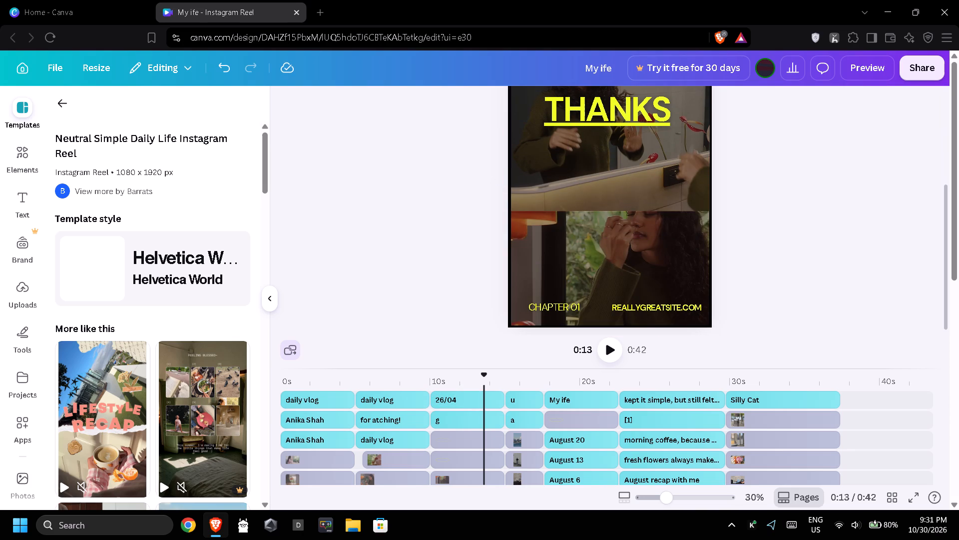
left_click(560, 308)
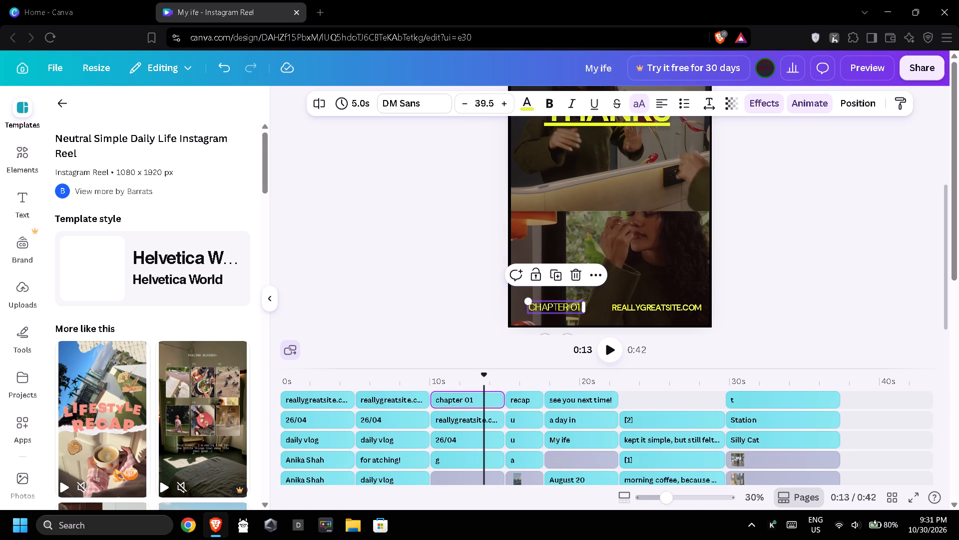
left_click_drag(584, 304, 596, 304)
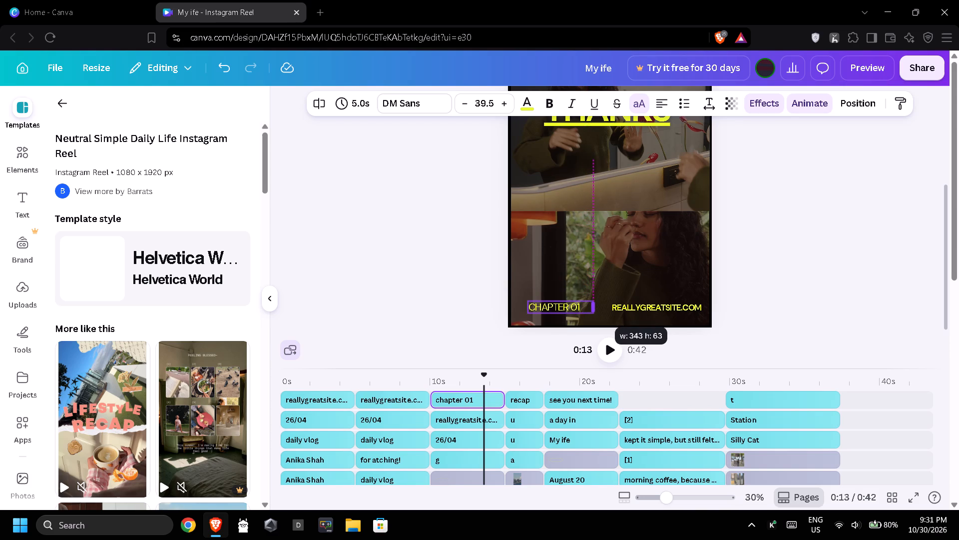
left_click_drag(596, 304, 600, 305)
left_click_drag(564, 305, 558, 310)
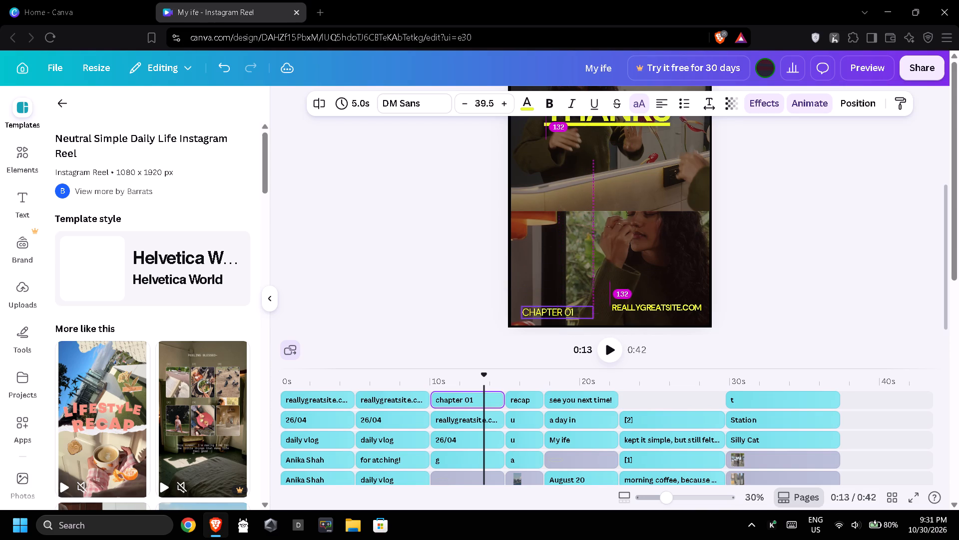
left_click_drag(558, 310, 556, 312)
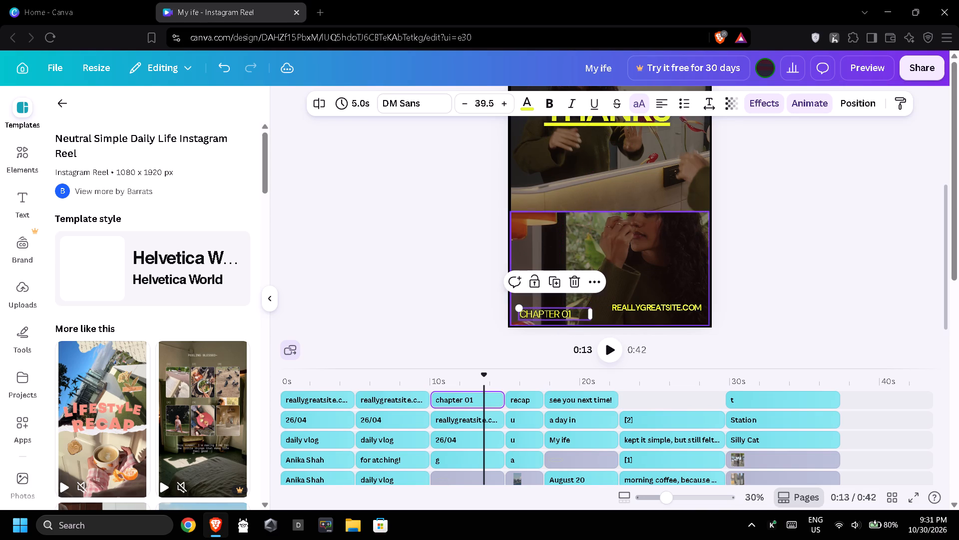
Make "CHAPTER 01" bold and enlarge its font size to slightly above 46.5.
triple_click(502, 104)
triple_click(502, 104)
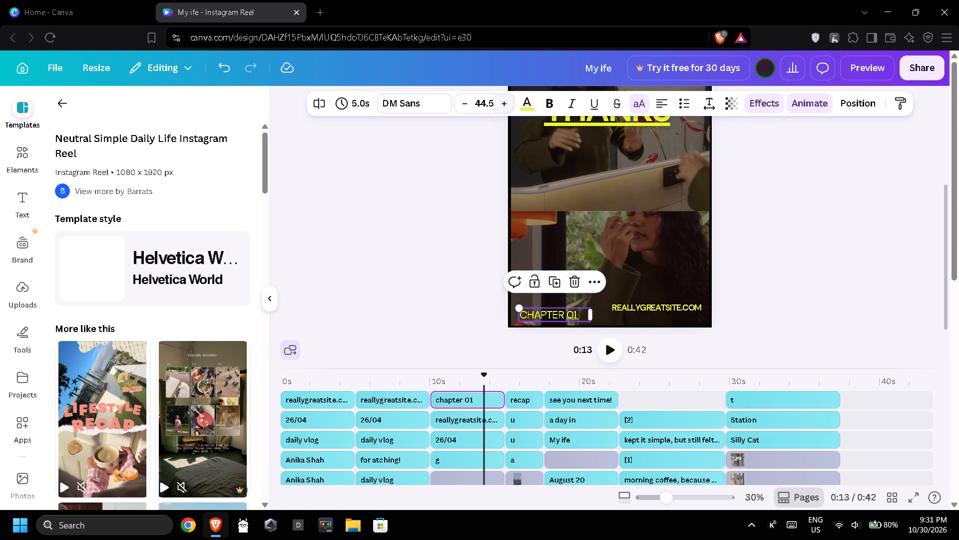
left_click(502, 104)
left_click(551, 103)
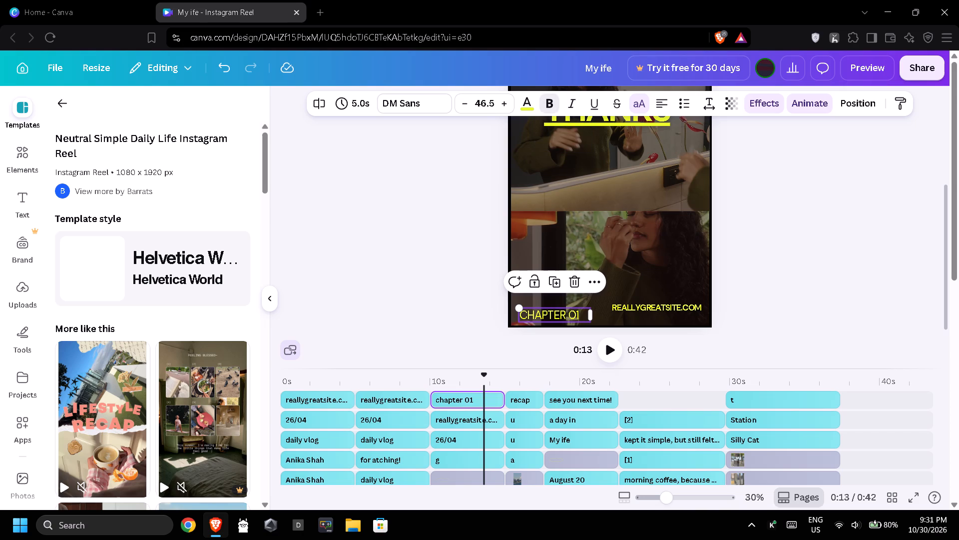
double_click(502, 103)
left_click(437, 192)
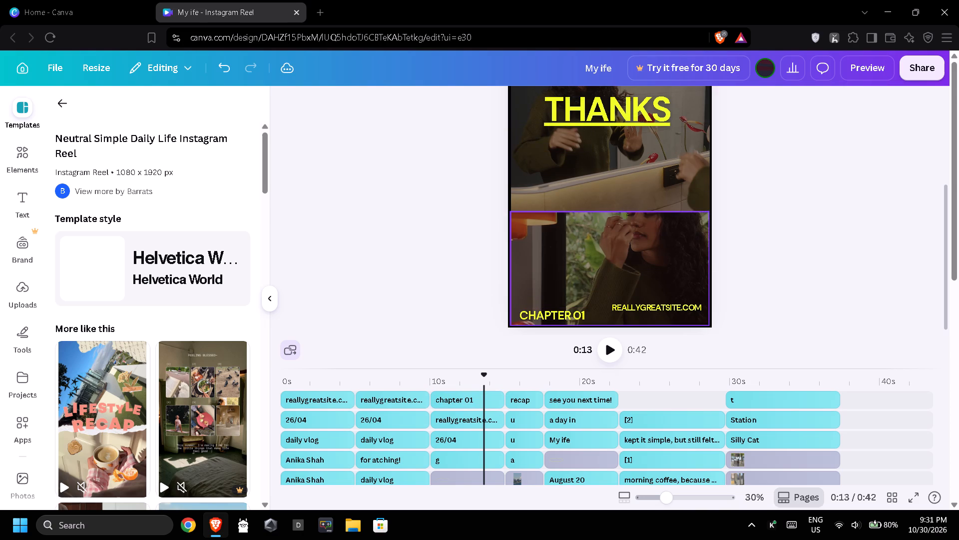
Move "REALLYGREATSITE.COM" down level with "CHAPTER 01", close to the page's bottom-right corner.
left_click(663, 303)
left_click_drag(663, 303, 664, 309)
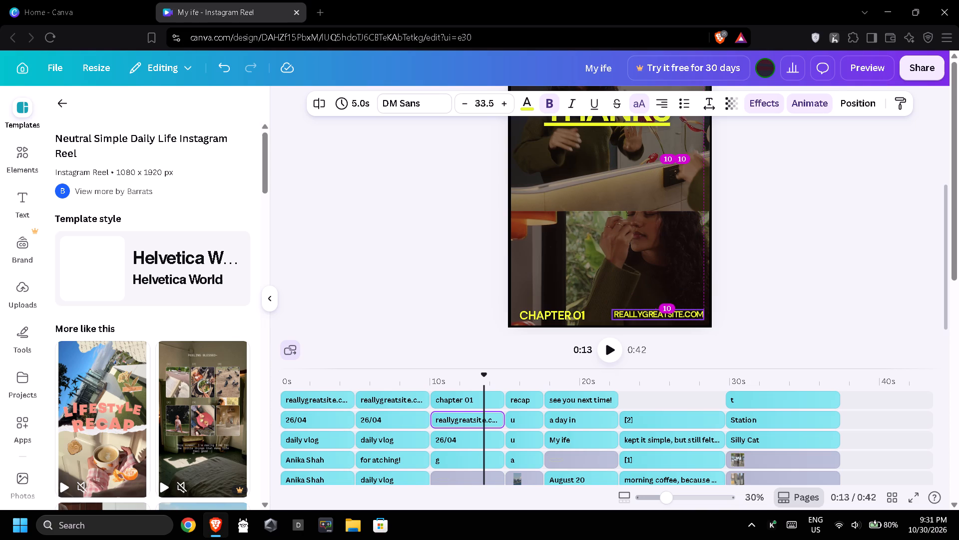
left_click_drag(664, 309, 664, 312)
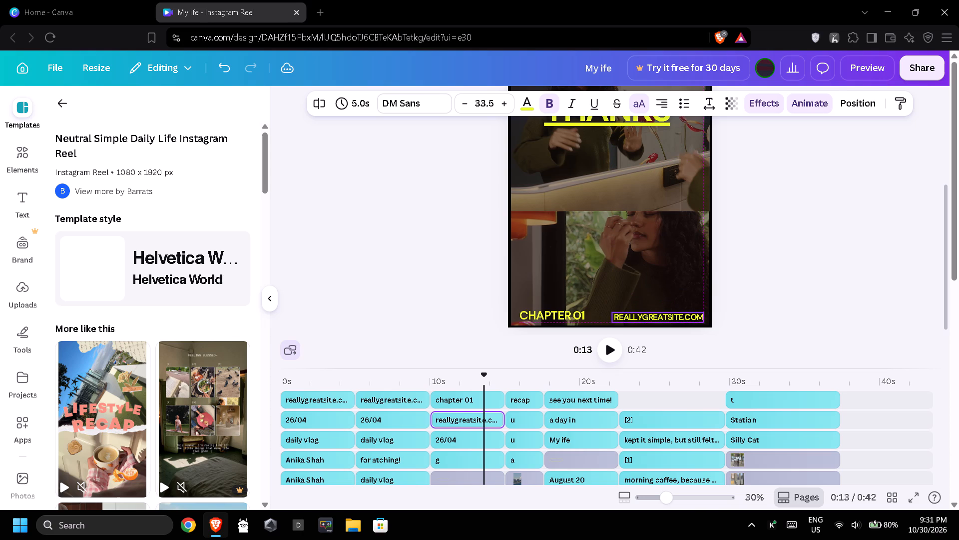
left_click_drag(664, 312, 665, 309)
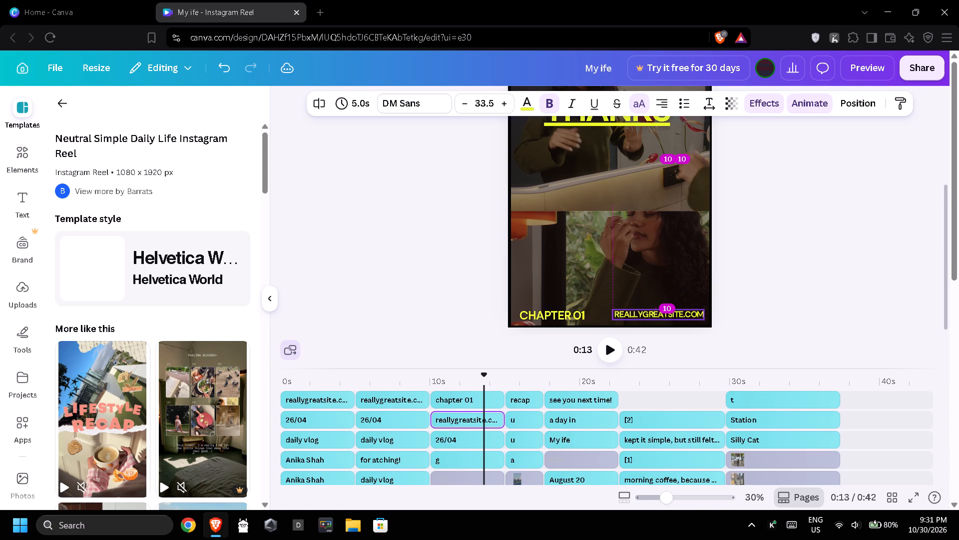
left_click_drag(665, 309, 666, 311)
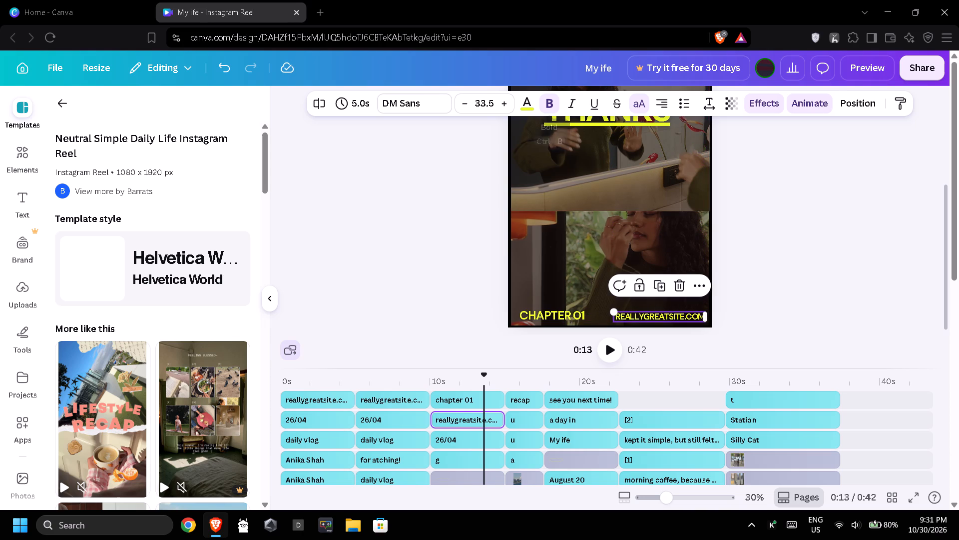
Enlarge "REALLYGREATSITE.COM" to font size 44.5.
triple_click(504, 103)
triple_click(504, 103)
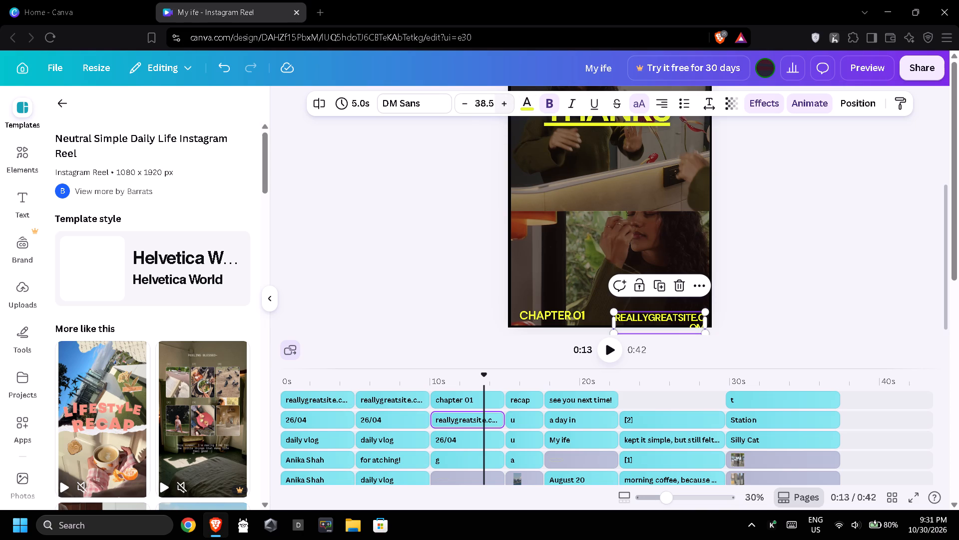
left_click(504, 102)
left_click(504, 102)
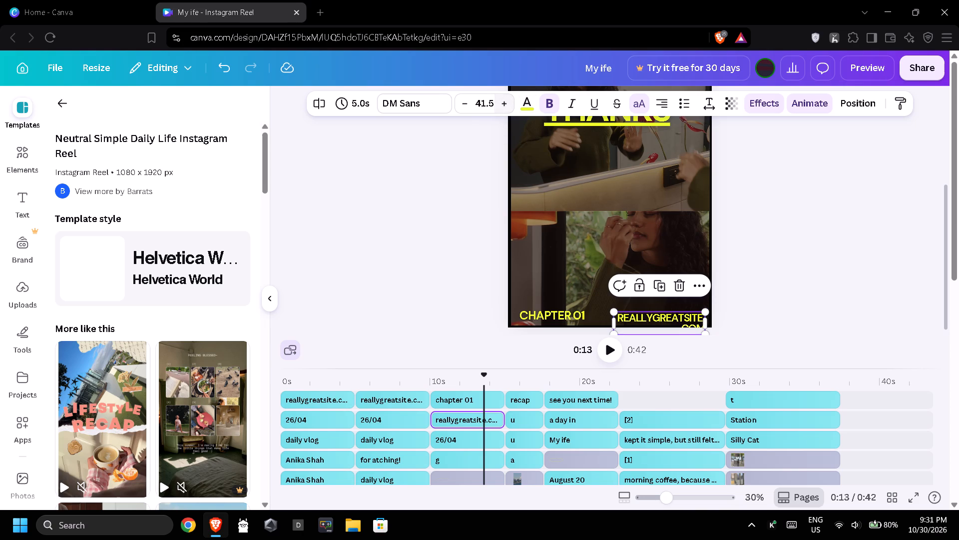
double_click(504, 102)
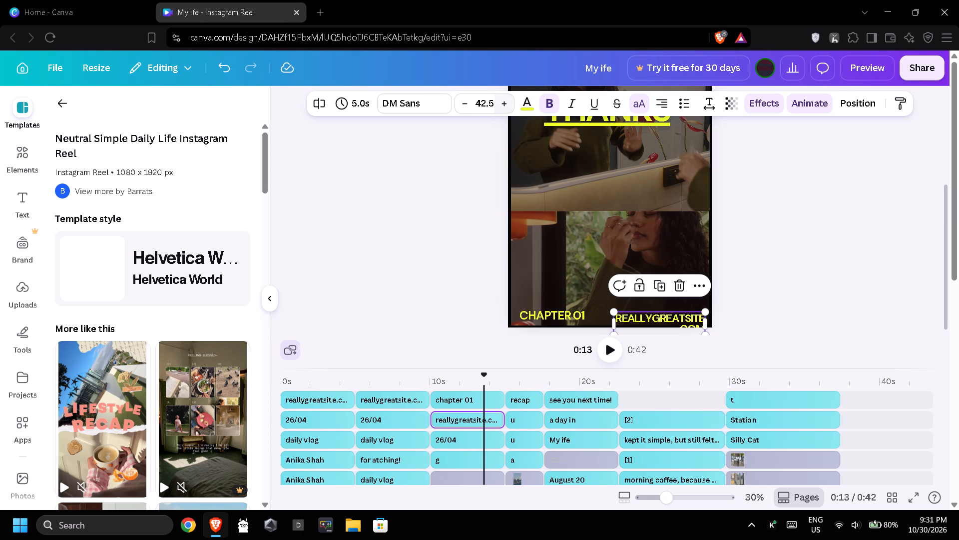
left_click(504, 102)
left_click(504, 102)
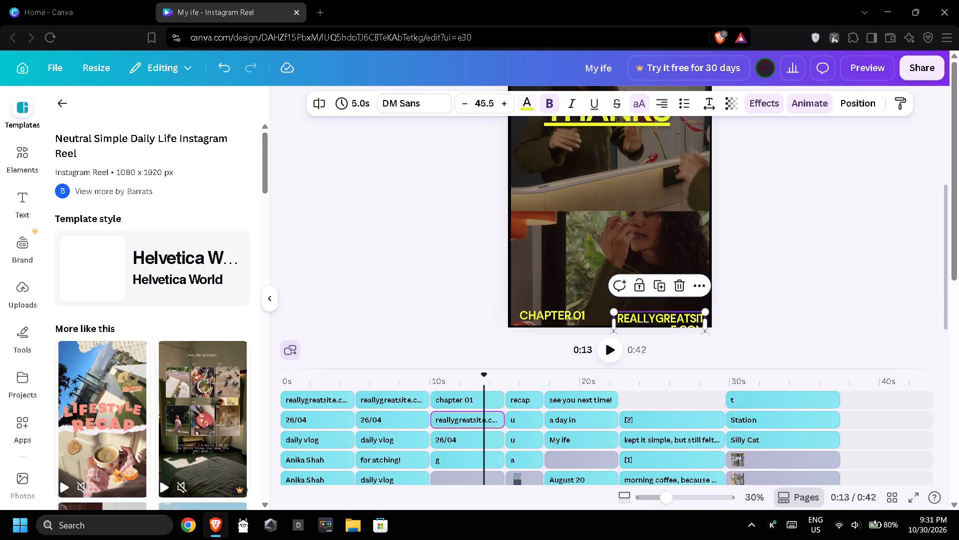
left_click(467, 105)
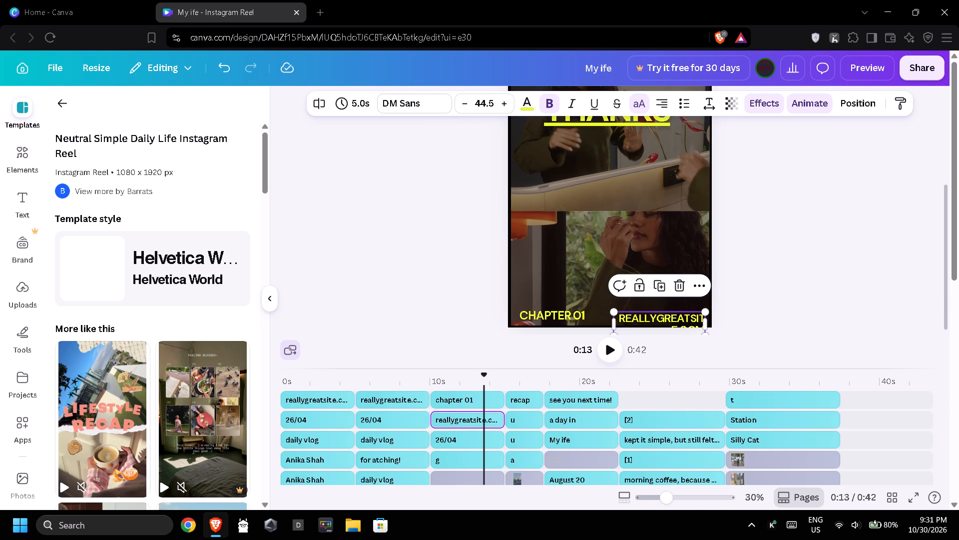
Reposition the "REALLYGREATSITE.COM" text box and widen it to about 666 px so the address fits on one line.
left_click_drag(660, 316, 650, 303)
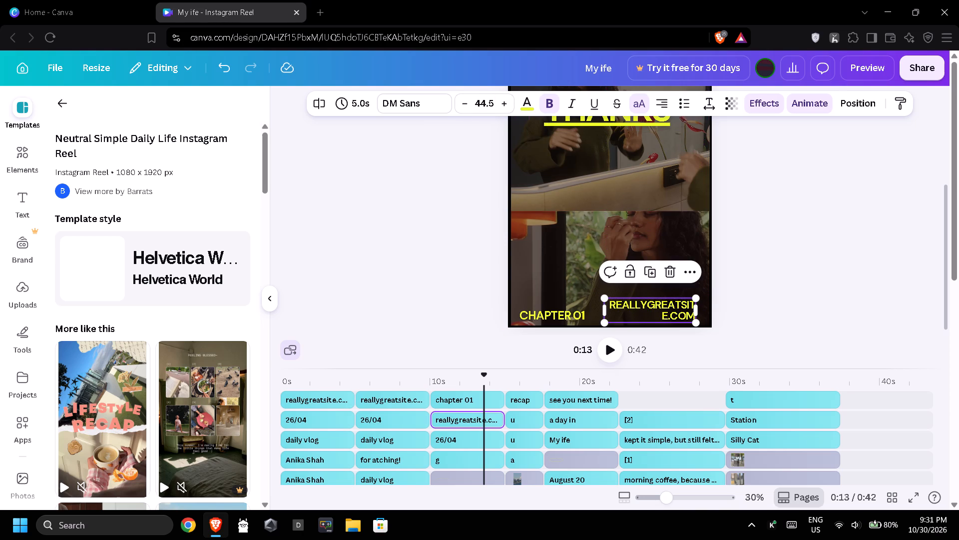
left_click_drag(696, 310, 701, 309)
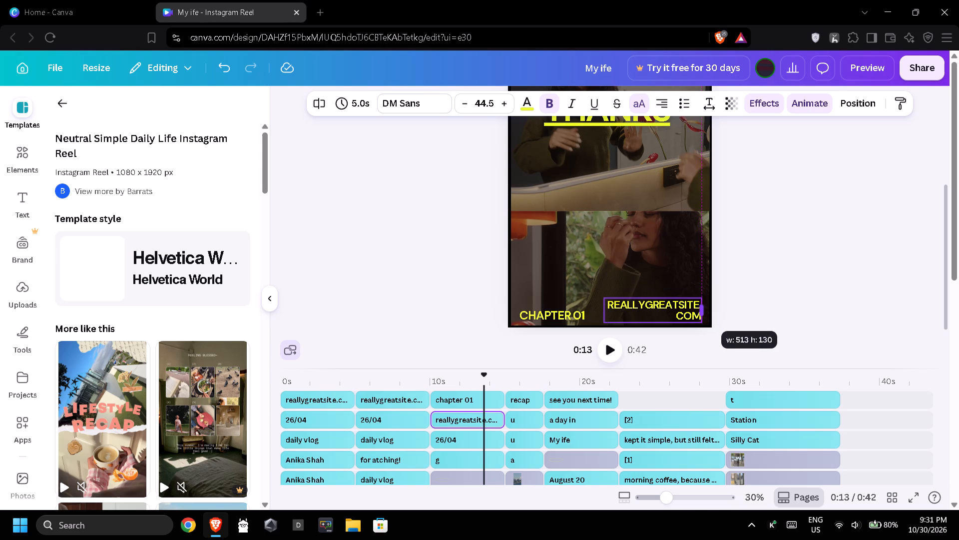
left_click_drag(701, 309, 709, 309)
left_click_drag(672, 304, 666, 303)
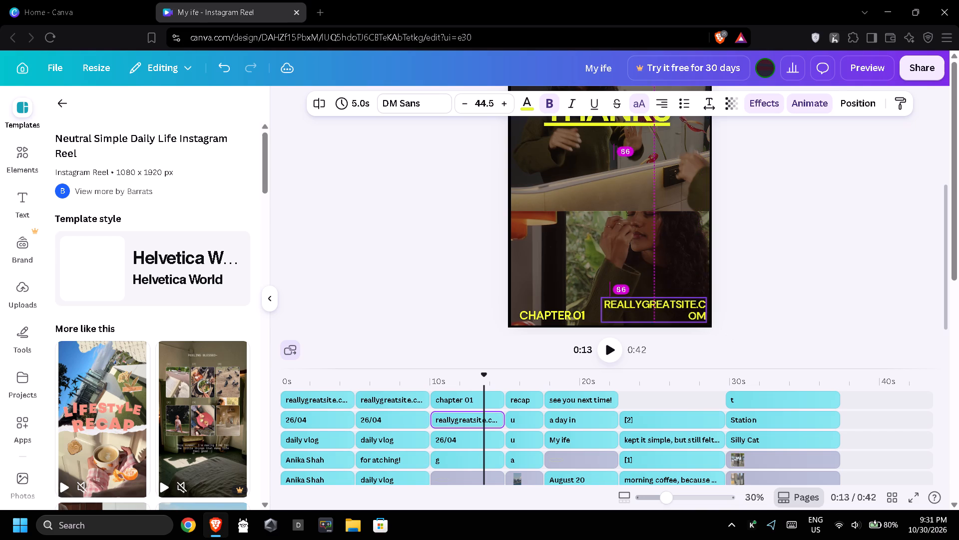
left_click_drag(666, 303, 657, 310)
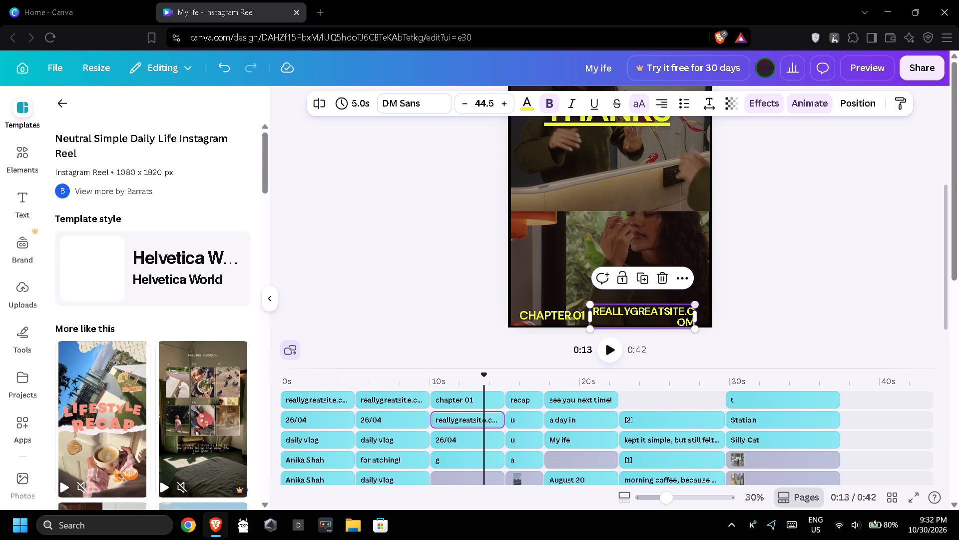
left_click_drag(697, 315, 707, 313)
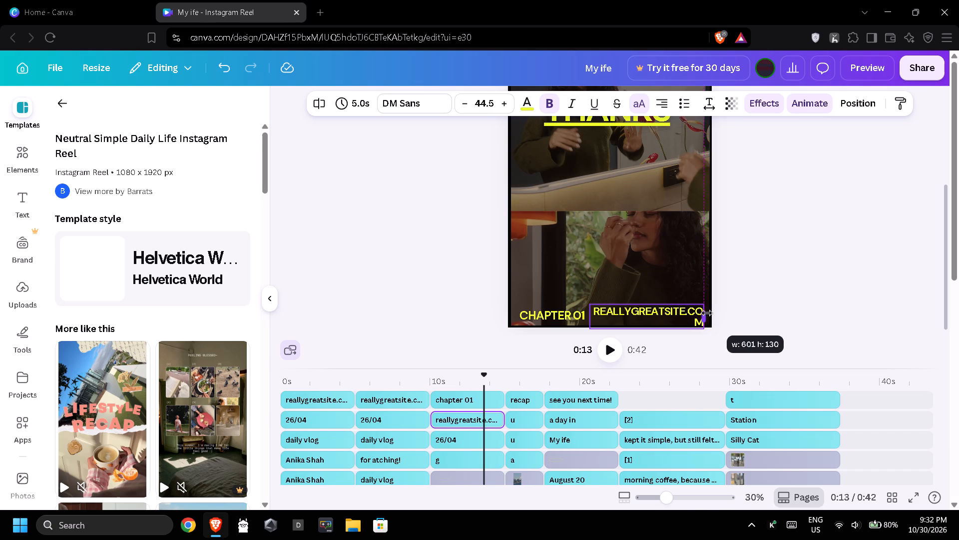
left_click_drag(663, 306, 661, 310)
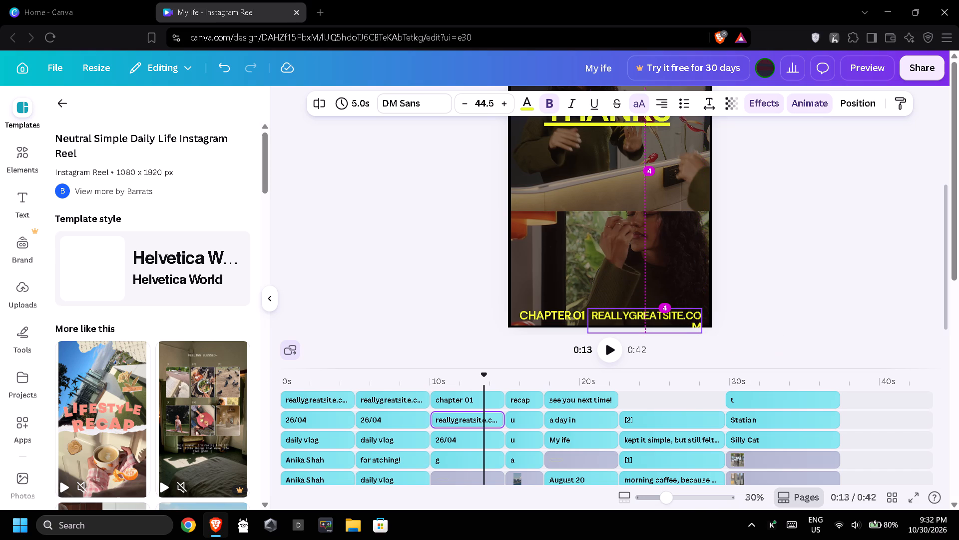
left_click_drag(661, 310, 670, 303)
left_click_drag(680, 306, 680, 305)
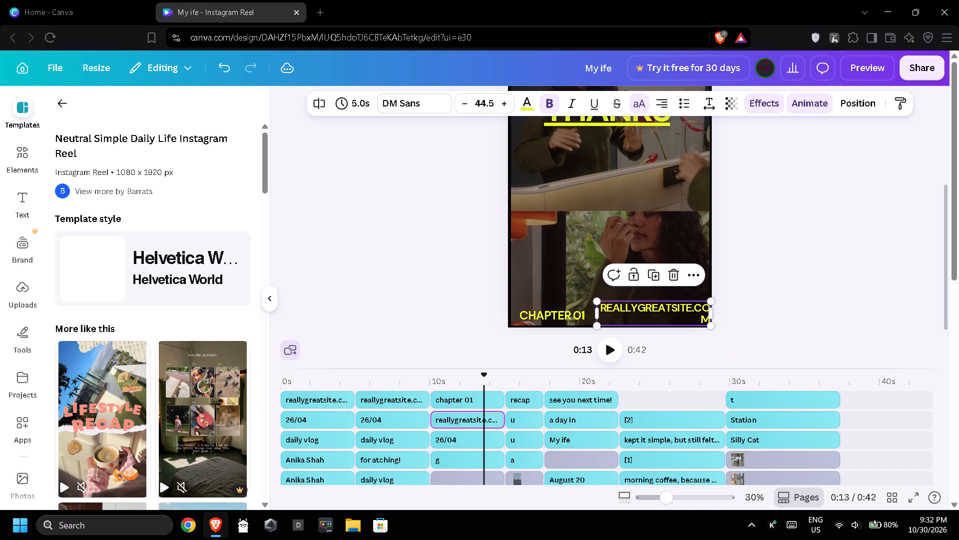
left_click_drag(680, 305, 633, 273)
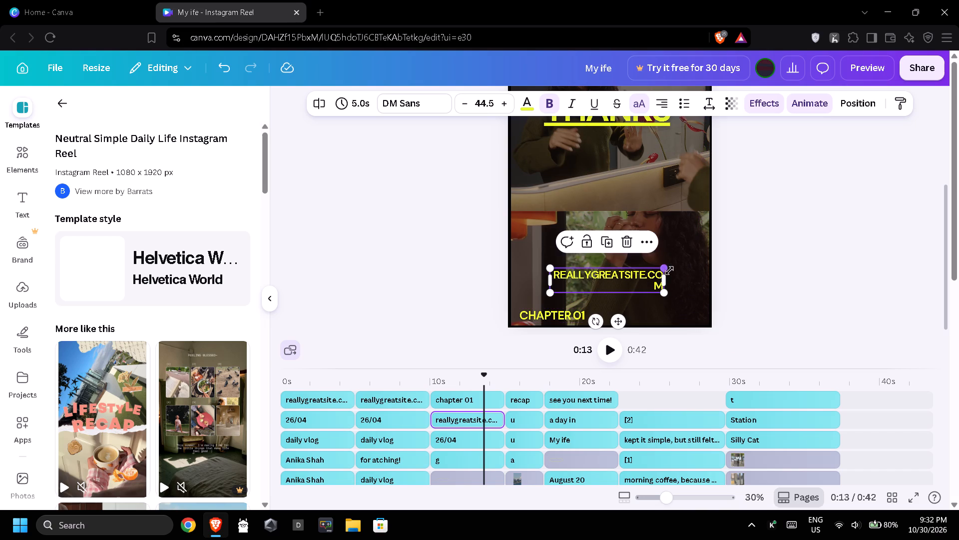
left_click_drag(666, 282, 679, 282)
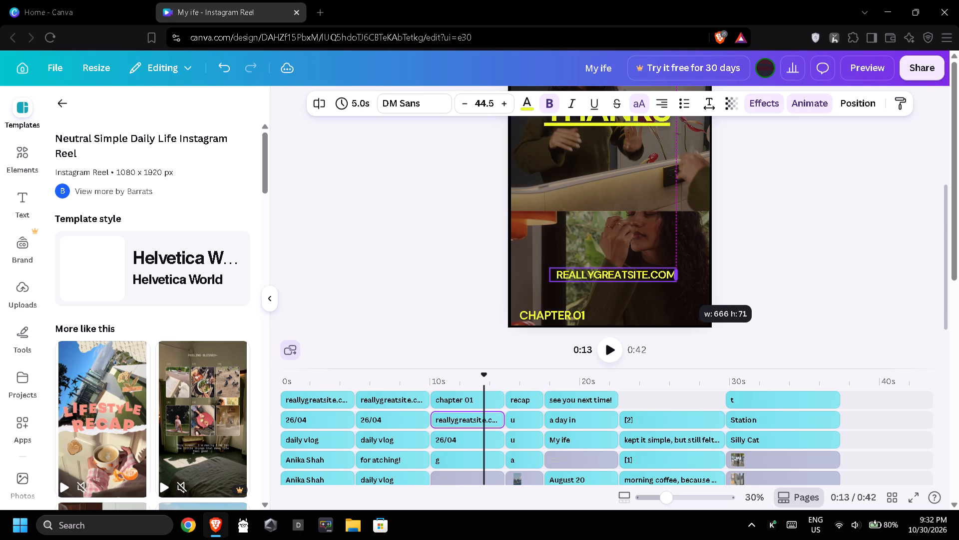
left_click_drag(679, 282, 677, 282)
Move "REALLYGREATSITE.COM" directly above "CHAPTER 01", lining up the left edges of both texts.
left_click_drag(627, 273, 658, 295)
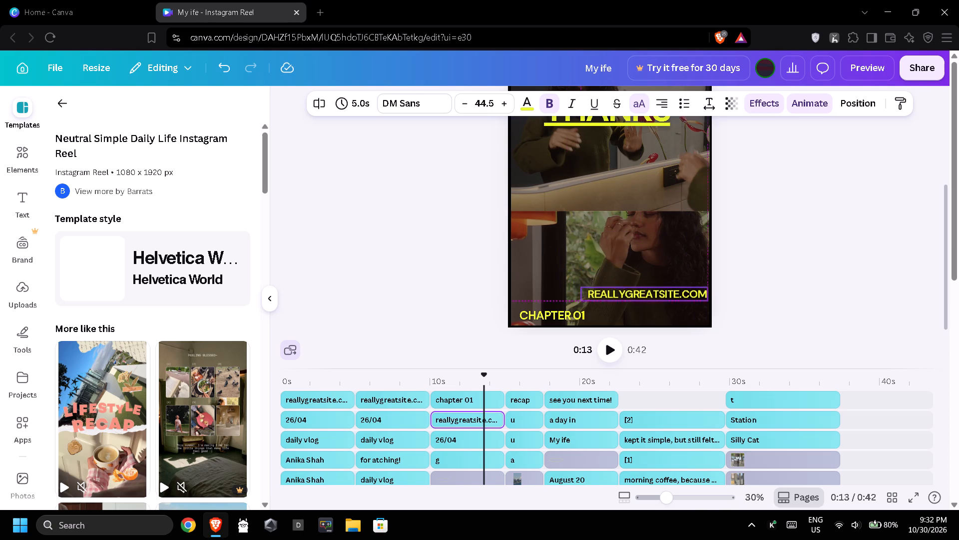
left_click_drag(658, 295, 603, 289)
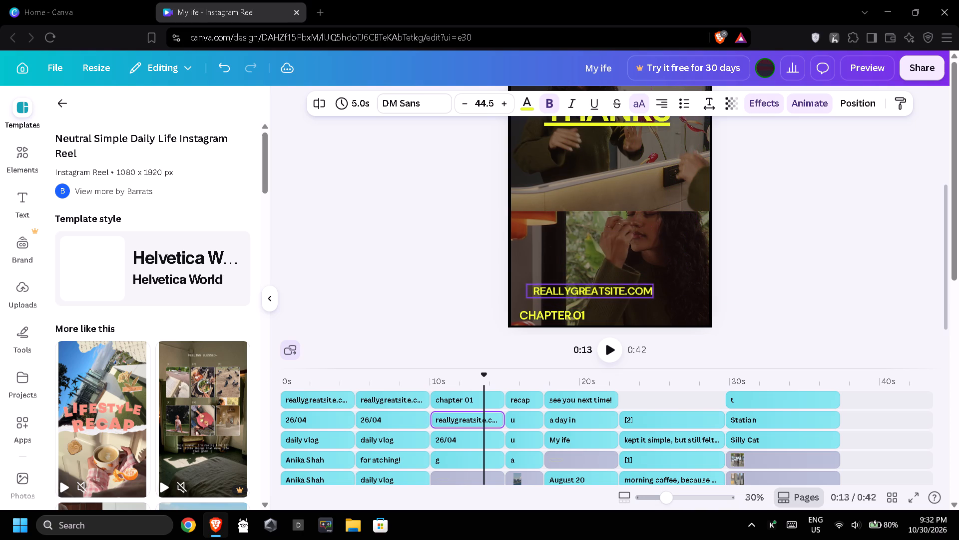
left_click_drag(603, 289, 591, 275)
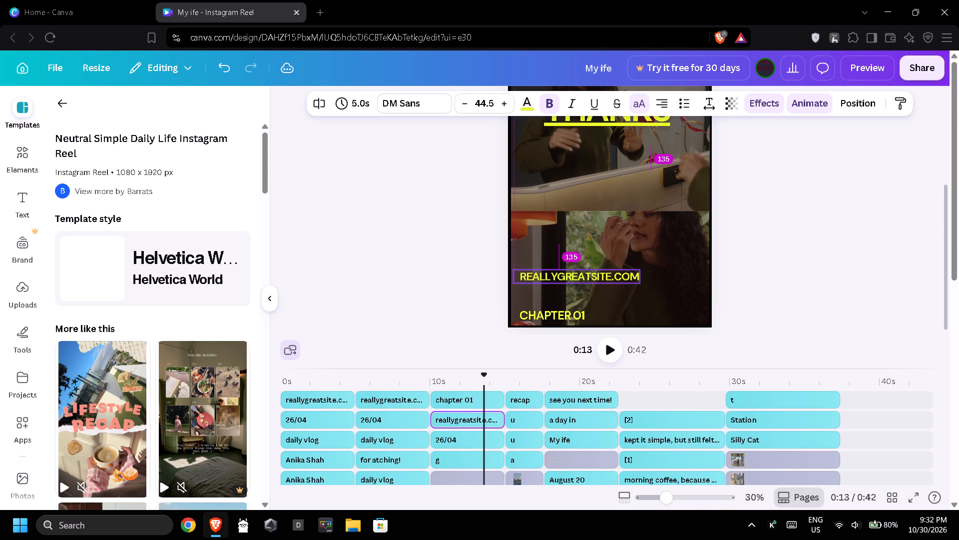
left_click_drag(591, 275, 589, 275)
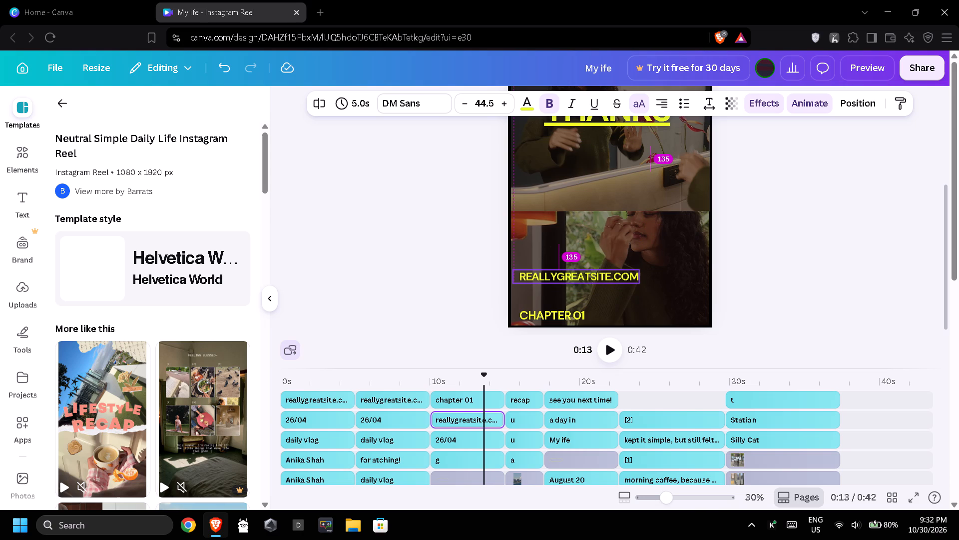
left_click_drag(589, 275, 589, 274)
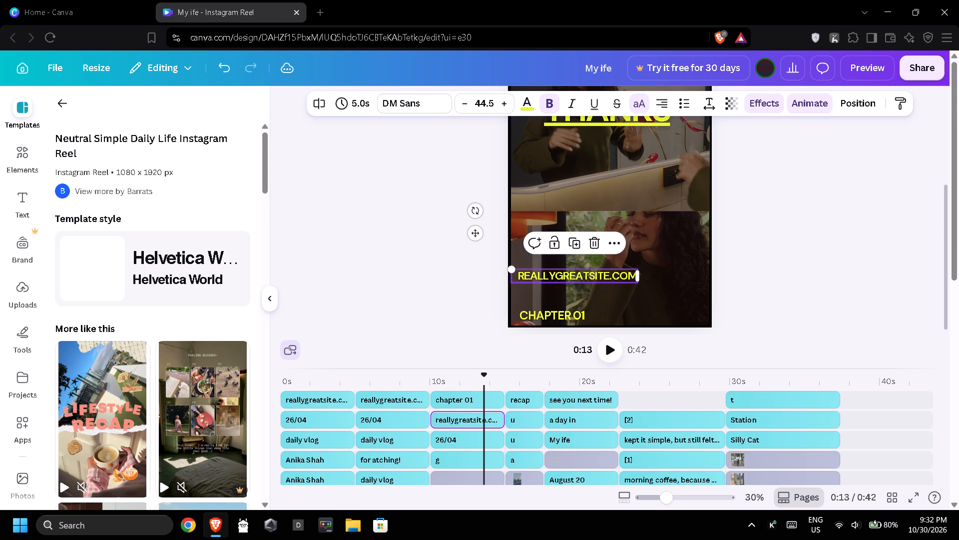
left_click(487, 294)
left_click_drag(586, 273, 582, 289)
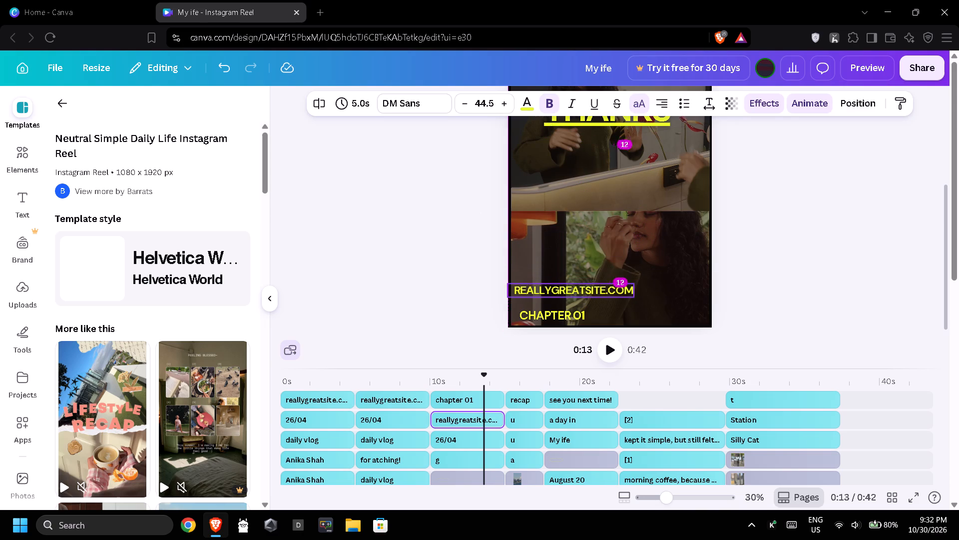
left_click_drag(582, 289, 588, 296)
left_click(487, 303)
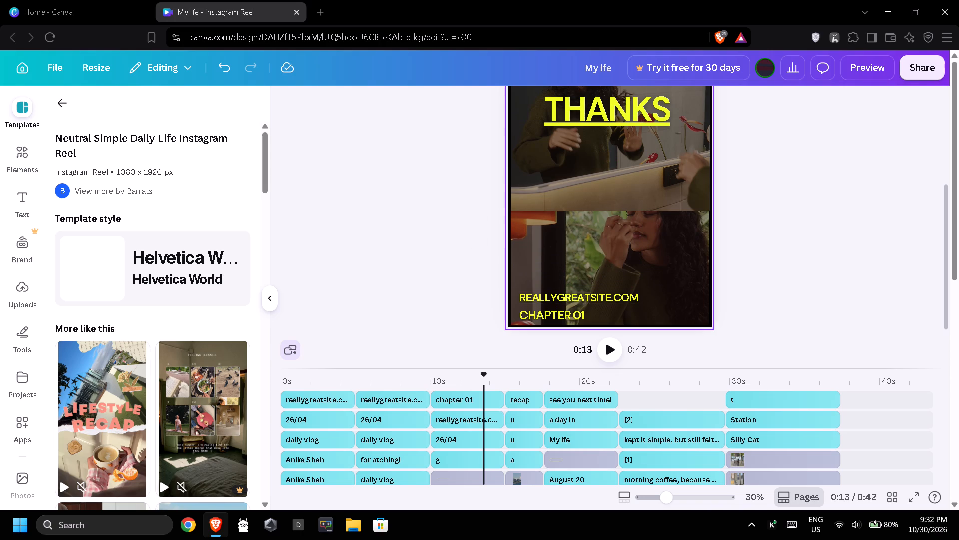
left_click(780, 286)
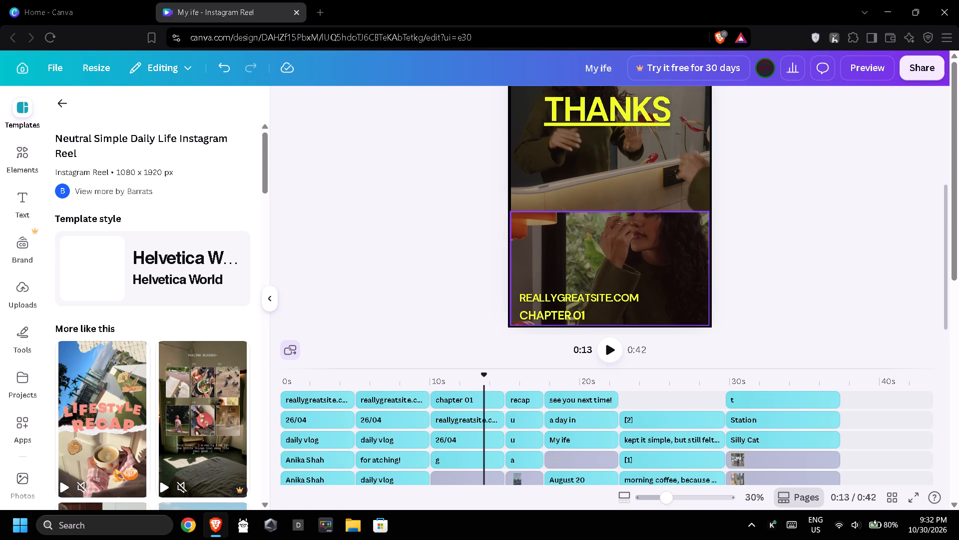
Enlarge the "REALLYGREATSITE.COM" text to font size 46.5, keeping the address on one line.
left_click(566, 299)
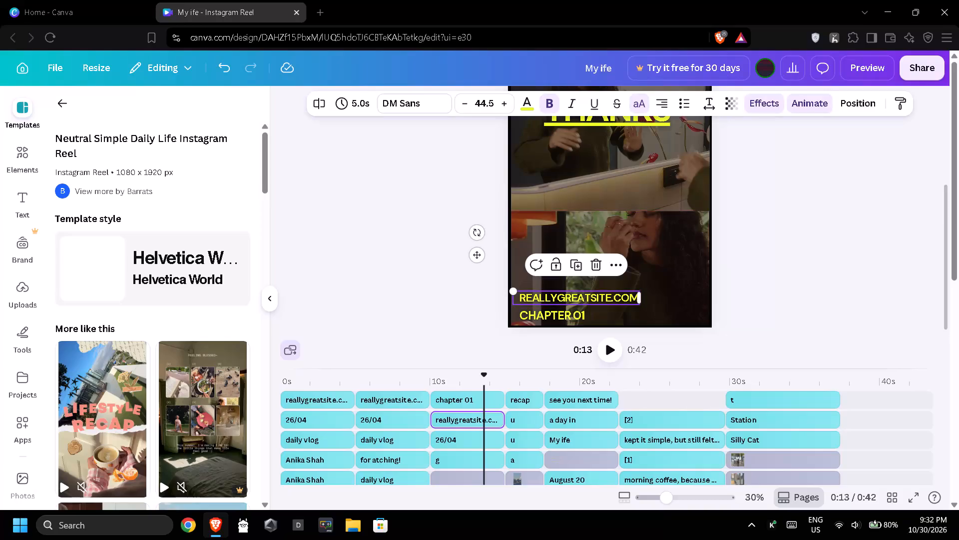
left_click(500, 102)
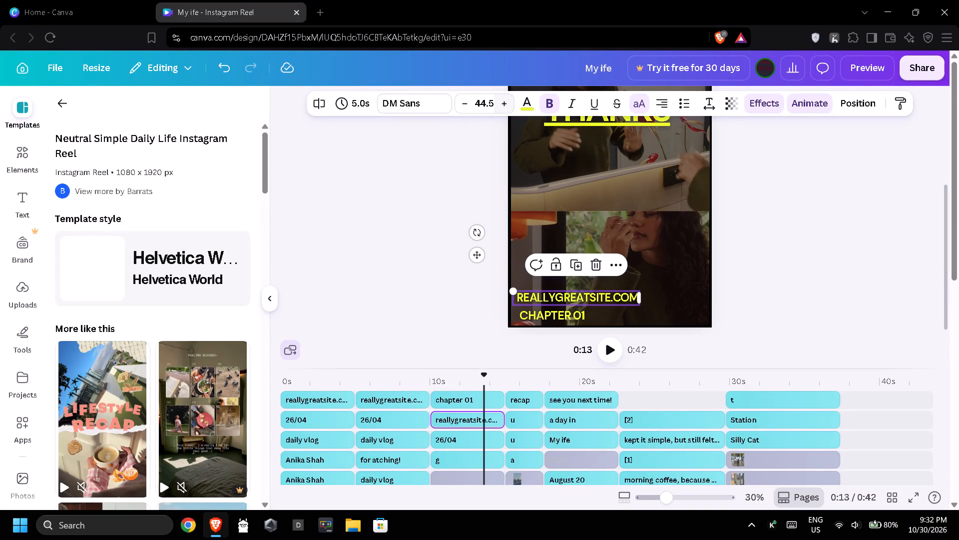
double_click(500, 102)
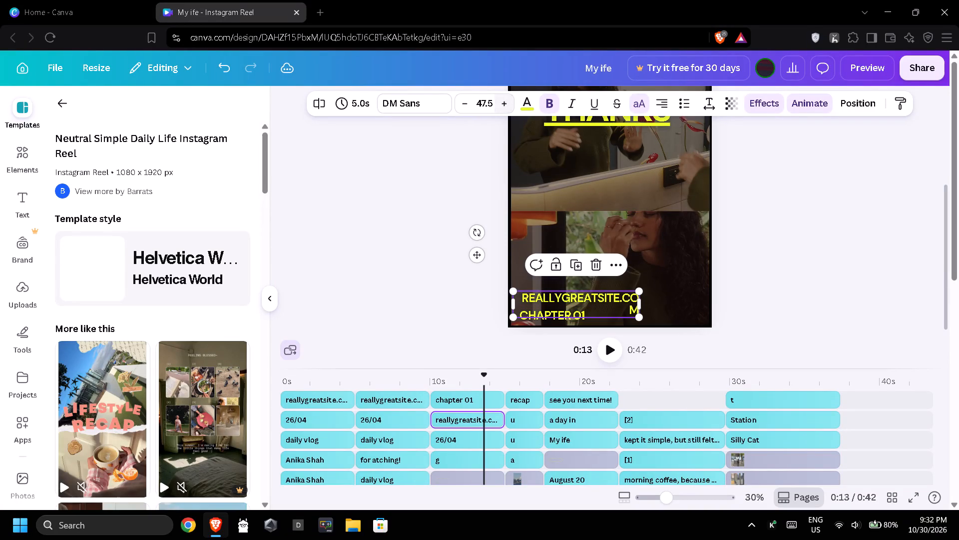
left_click(461, 108)
left_click(416, 236)
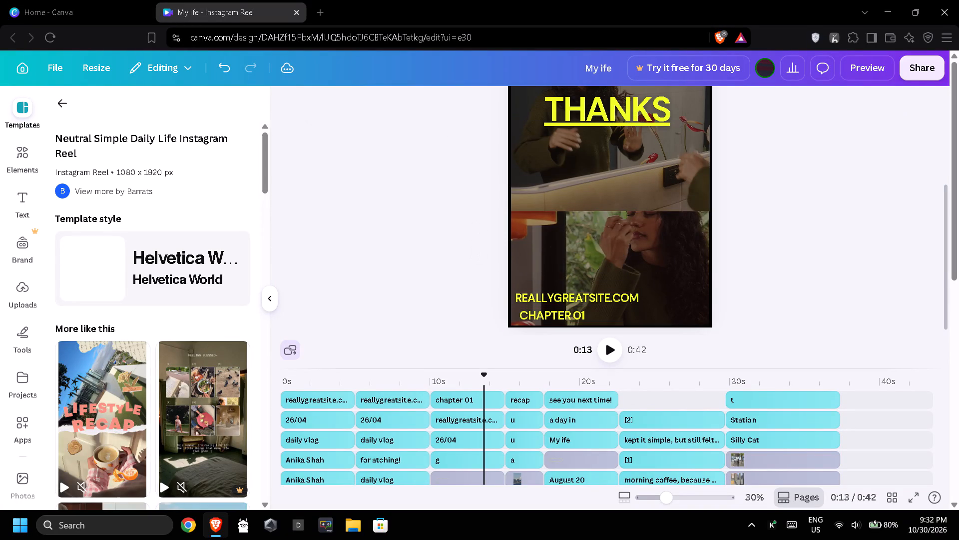
Nudge "REALLYGREATSITE.COM" sideways so its left edge lines up again with "CHAPTER 01" below it.
left_click_drag(580, 294, 584, 294)
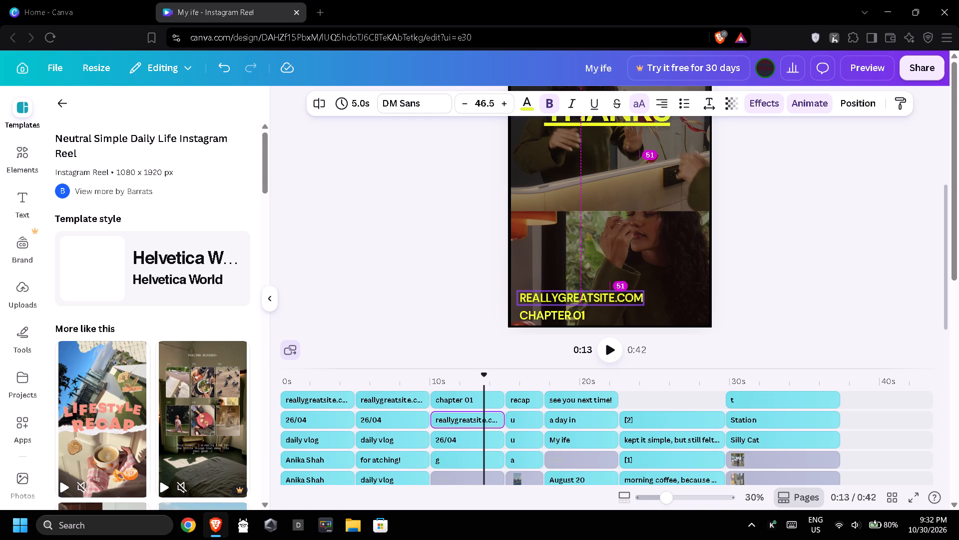
left_click_drag(584, 294, 585, 294)
left_click(436, 301)
scroll(589, 232, "up", 2)
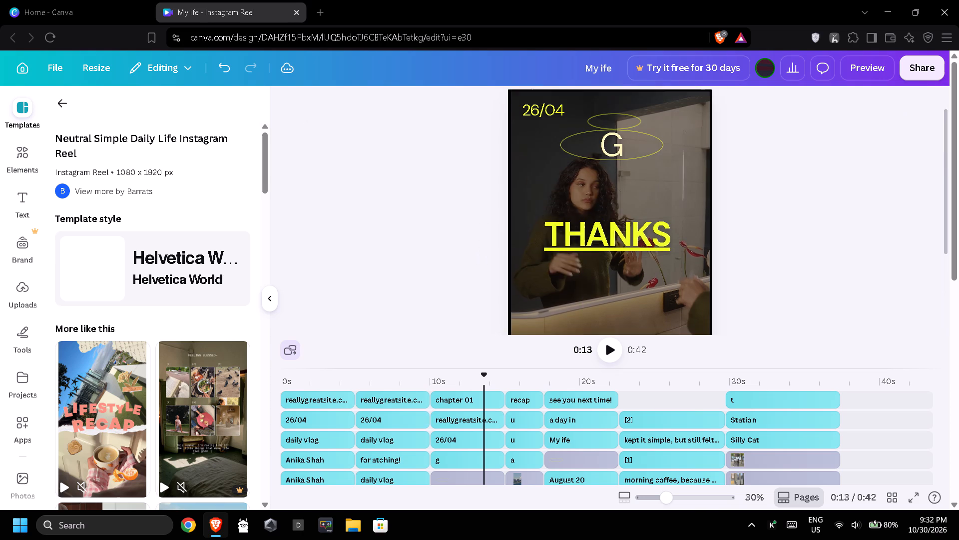
scroll(590, 232, "up", 1)
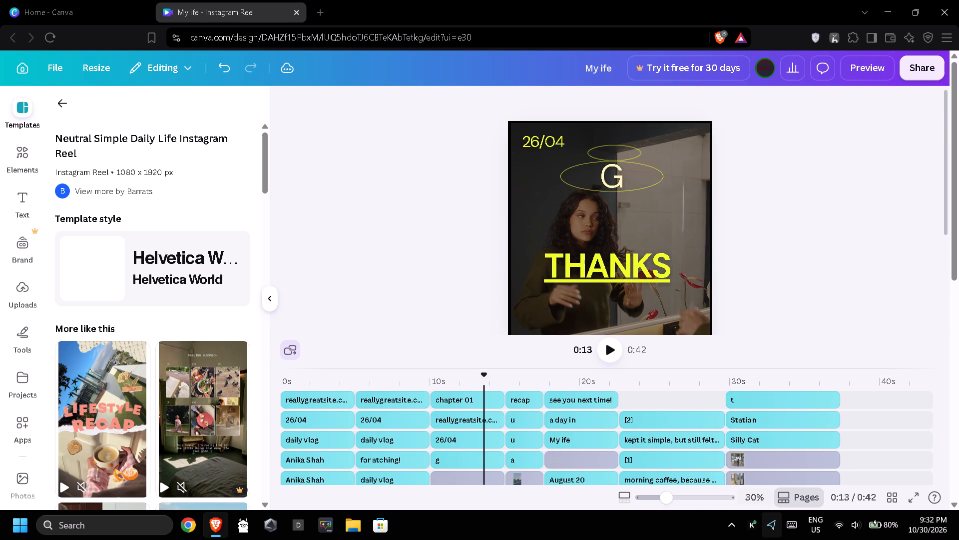
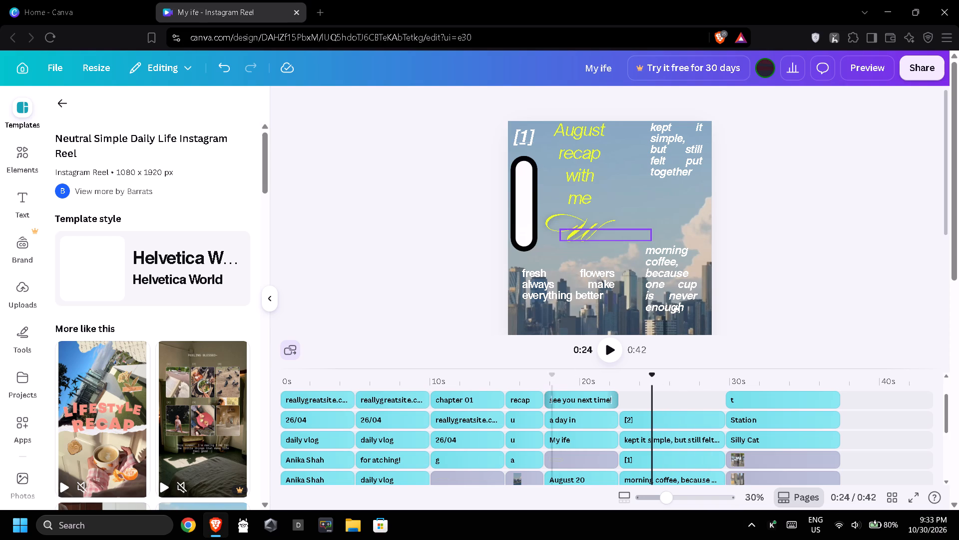
Move the "see you next time!" clip from the fifth page to the sixth page and lengthen it to 7.0 s to fill that page.
left_click_drag(577, 402, 657, 398)
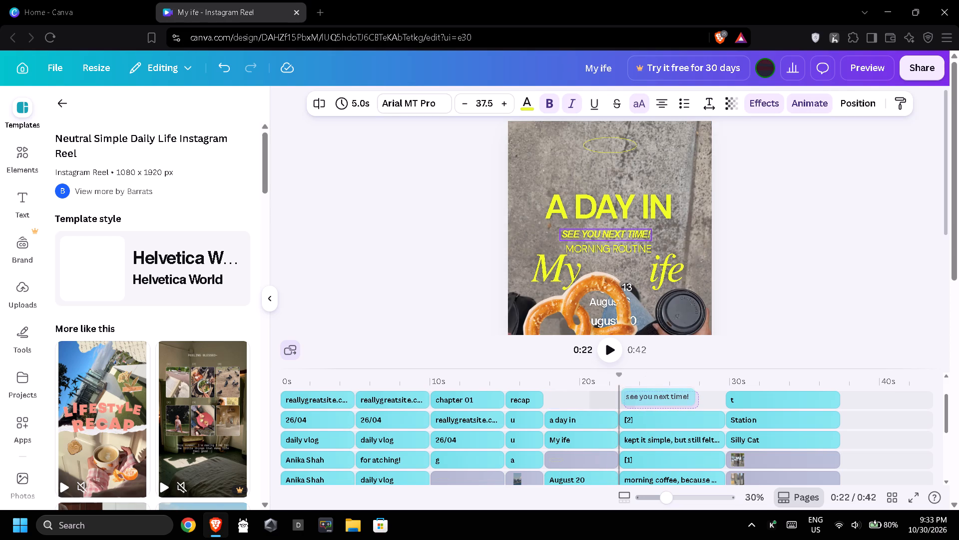
left_click_drag(657, 398, 653, 402)
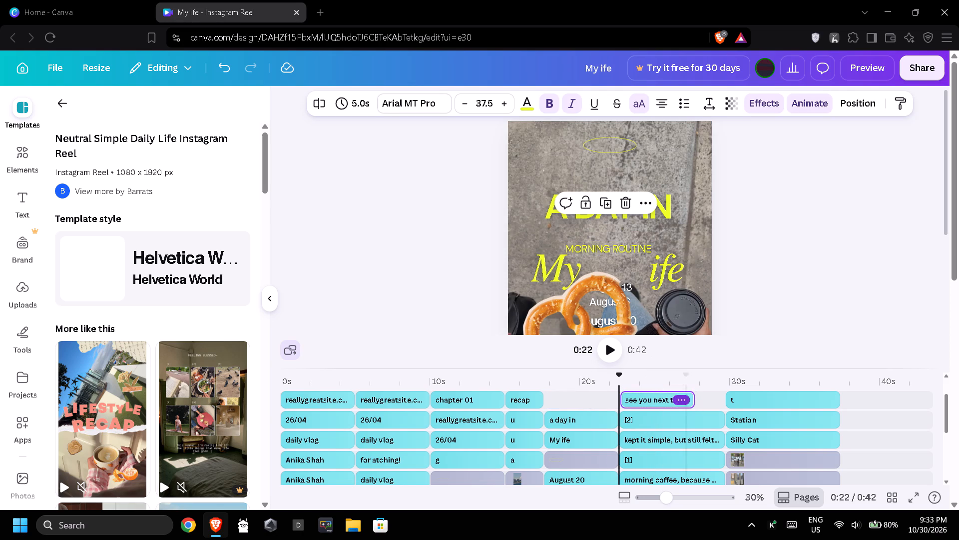
left_click_drag(689, 401, 714, 403)
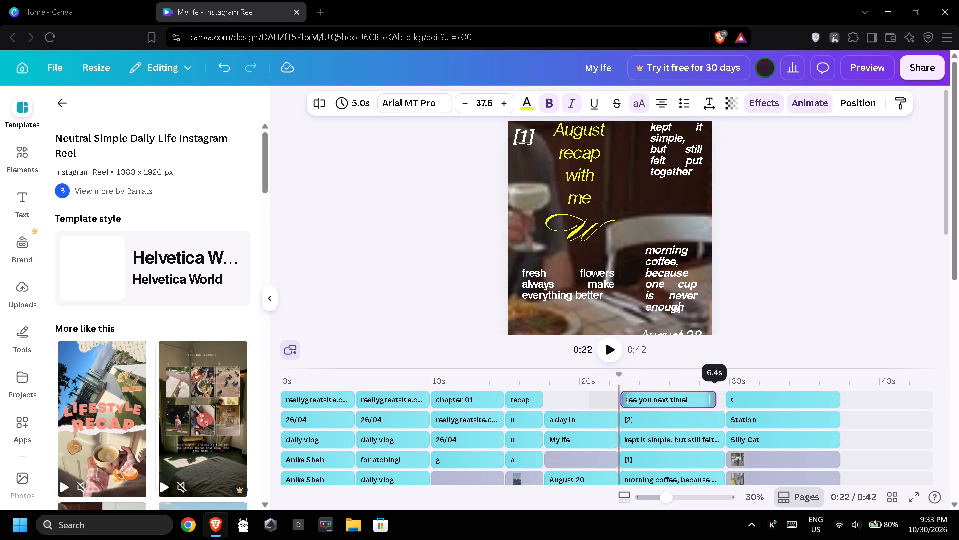
left_click_drag(714, 403, 719, 404)
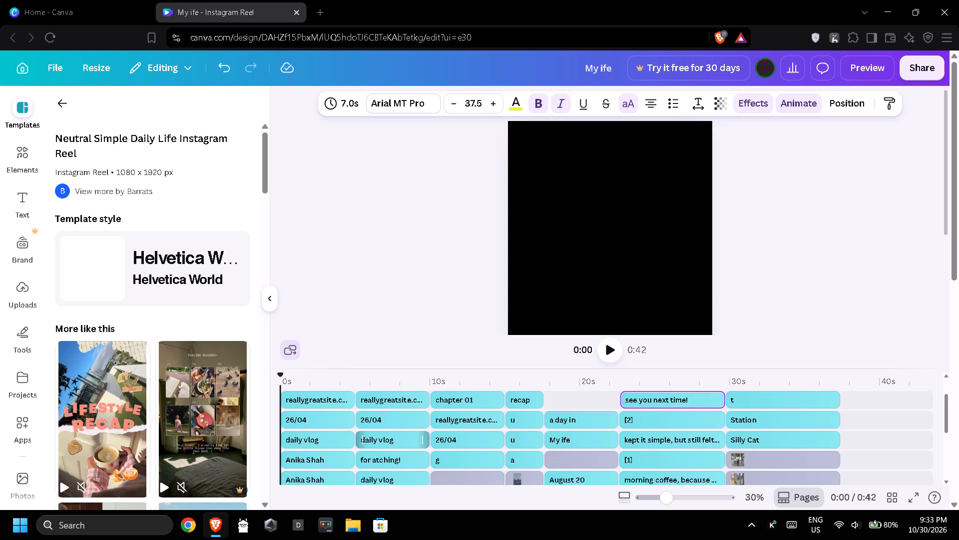
Move the "chapter 01" clip from the third page to the fifth page, on the track just below "morning routine".
left_click_drag(468, 397, 579, 390)
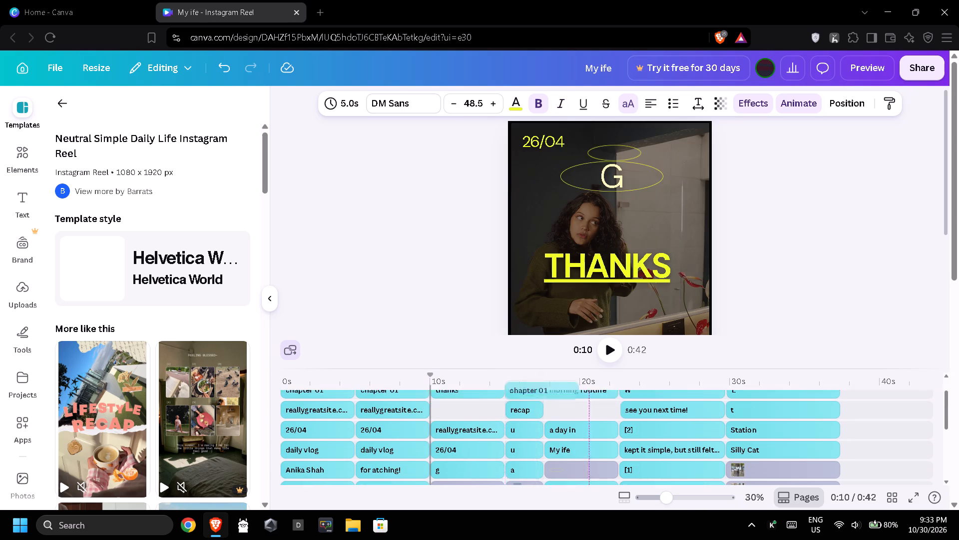
left_click_drag(579, 390, 583, 418)
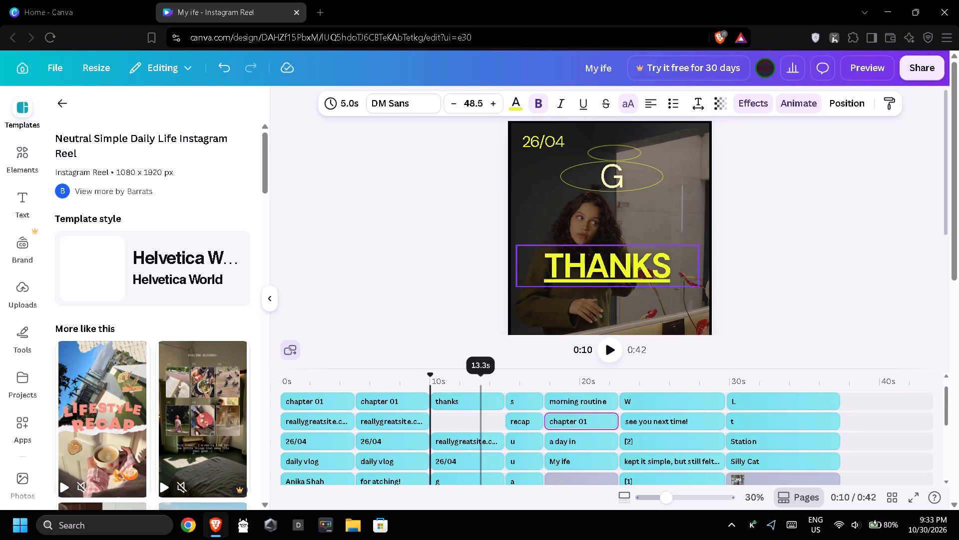
Lower the third page's "thanks" clip one track, into the free slot directly above "reallygreatsite.com".
left_click_drag(479, 403, 483, 422)
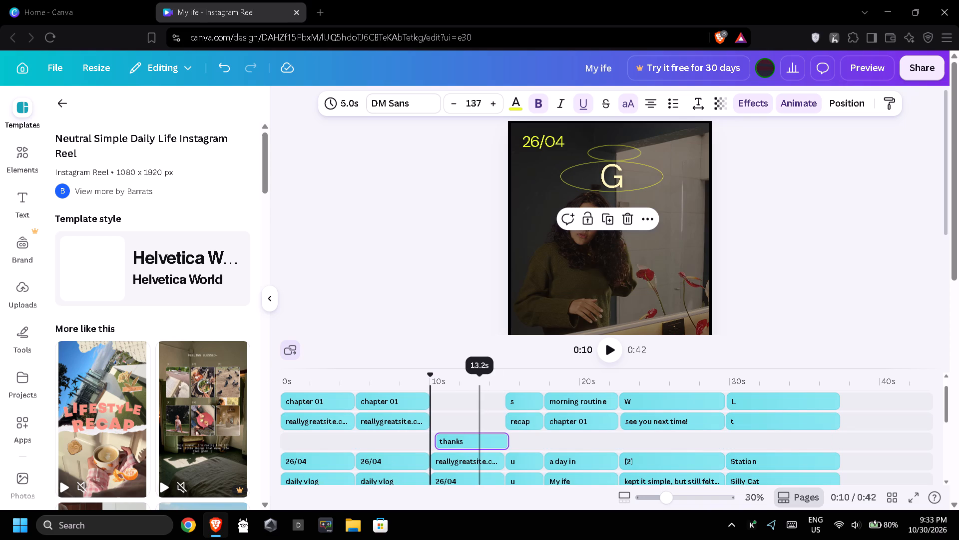
left_click_drag(480, 438, 475, 422)
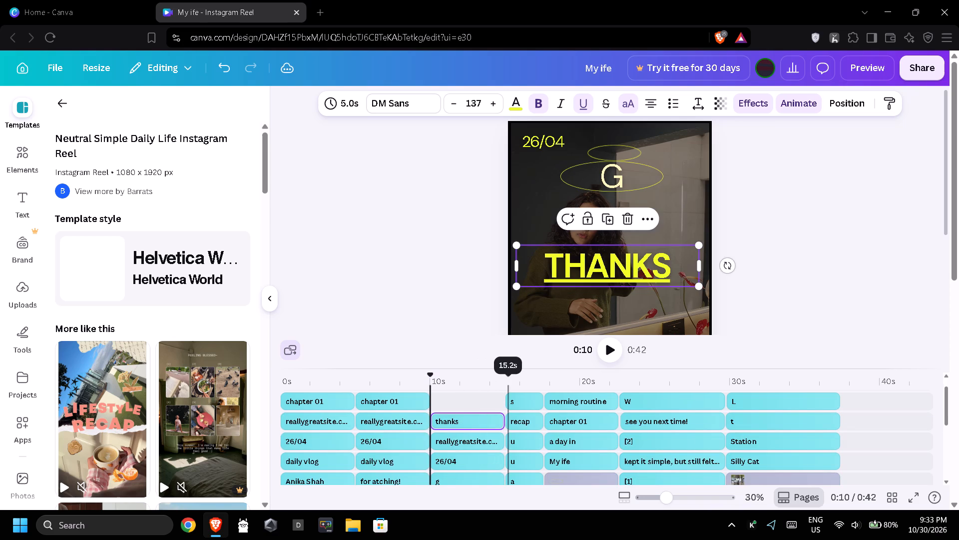
scroll(509, 409, "up", 1)
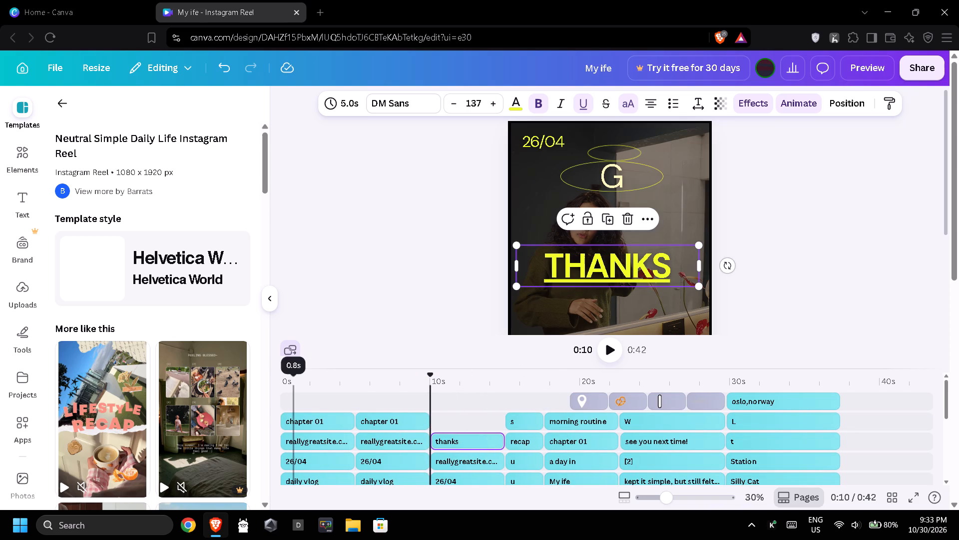
Move the first page's "chapter 01" clip to the third page, on the track directly above "thanks".
left_click_drag(315, 423, 463, 420)
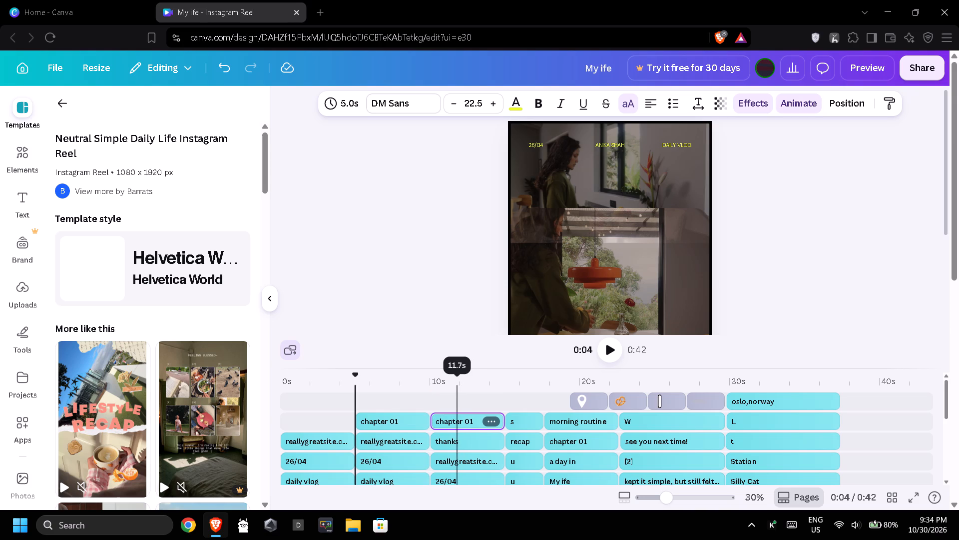
scroll(458, 419, "up", 2)
scroll(456, 419, "down", 1)
scroll(456, 419, "up", 2)
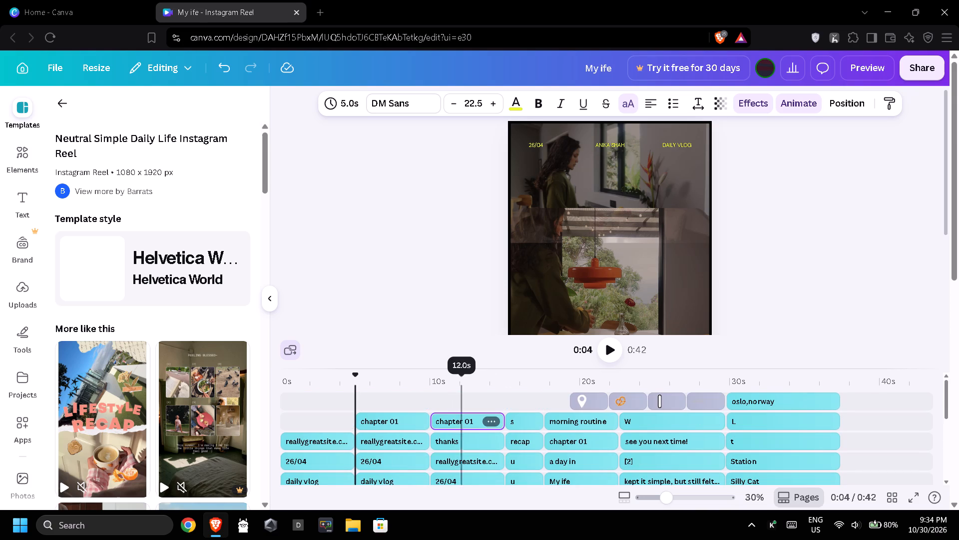
Move the "oslo,norway" clip to the start of the timeline, trim it to 5.0 s, and place it directly above "reallygreatsite.com".
left_click_drag(790, 402, 501, 424)
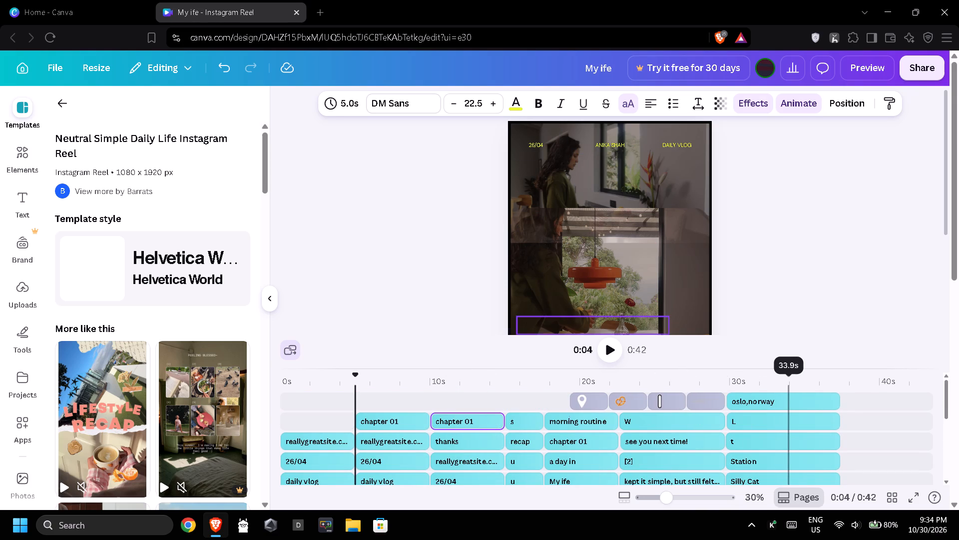
left_click_drag(501, 424, 344, 407)
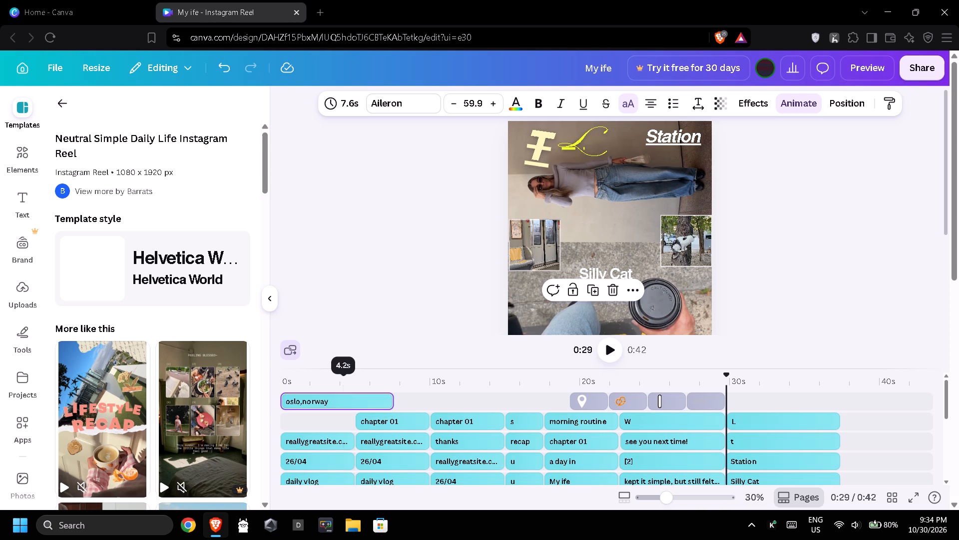
left_click_drag(393, 399, 379, 396)
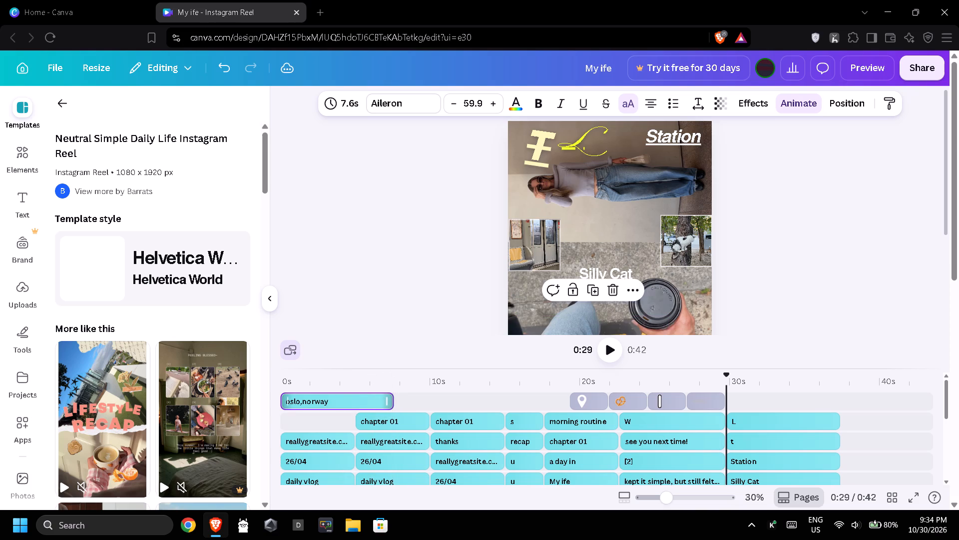
left_click_drag(379, 396, 355, 396)
left_click_drag(325, 402, 323, 414)
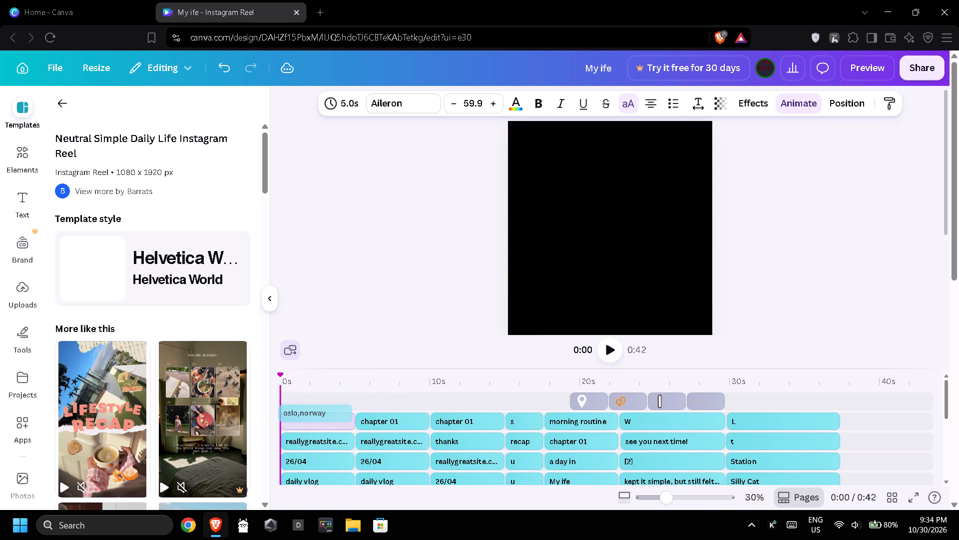
left_click_drag(323, 414, 323, 415)
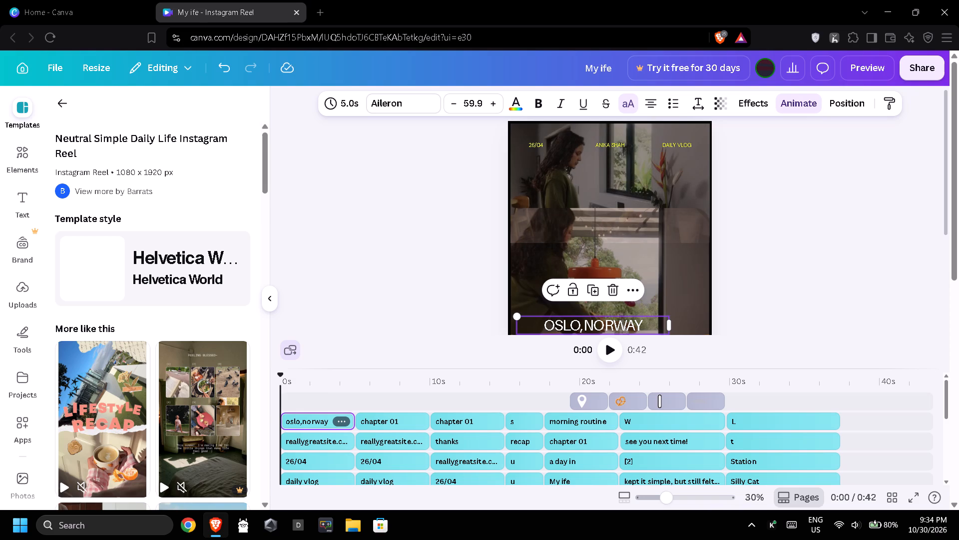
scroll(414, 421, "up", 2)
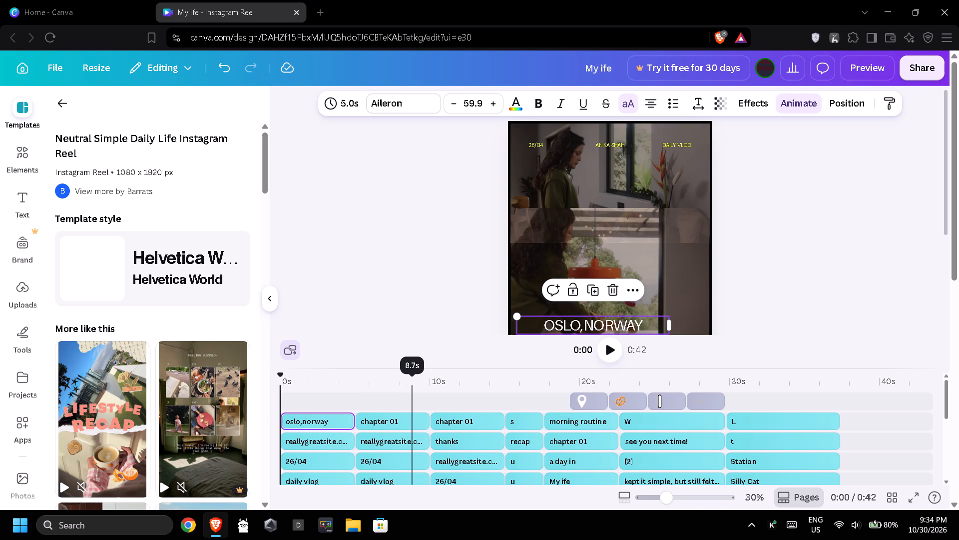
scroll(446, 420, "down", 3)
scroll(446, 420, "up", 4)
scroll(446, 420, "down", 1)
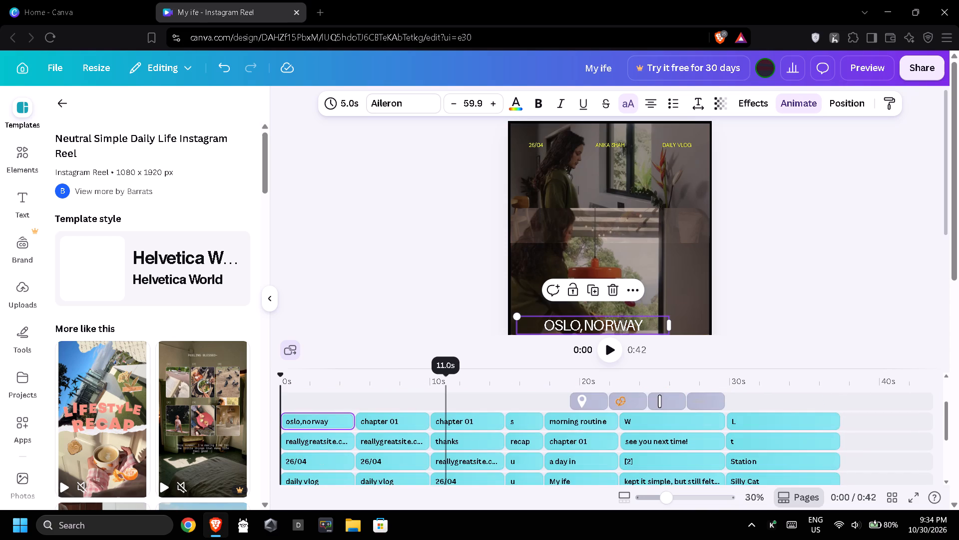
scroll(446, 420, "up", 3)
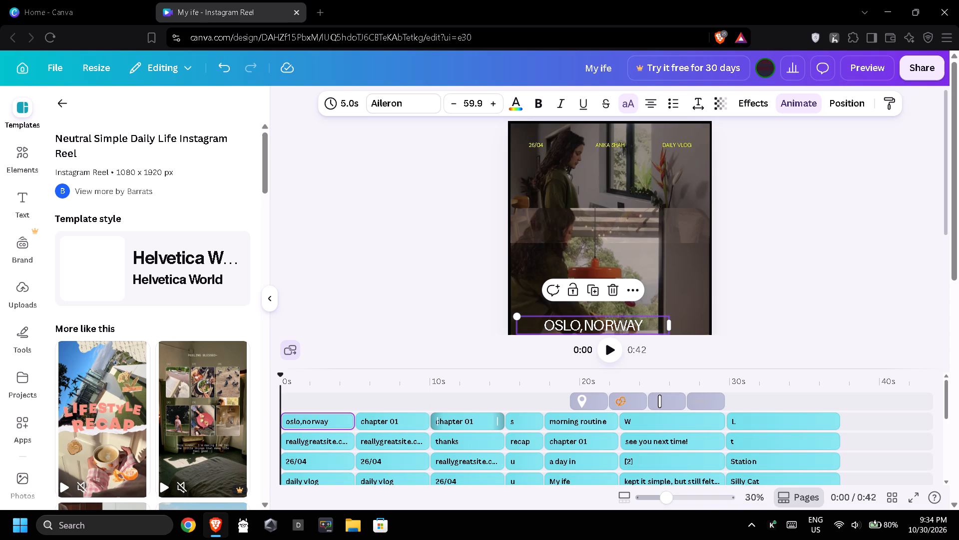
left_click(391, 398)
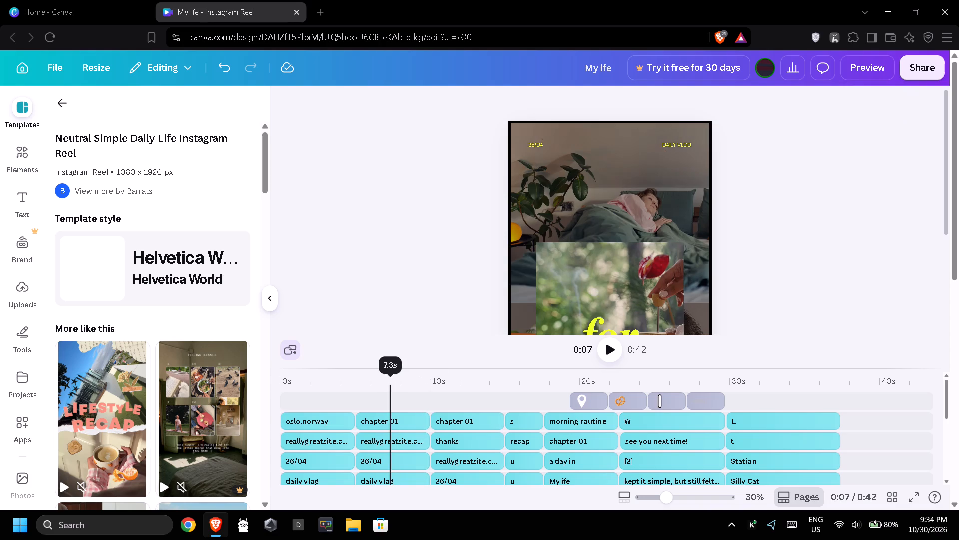
Move the location-pin clip to the start of the timeline on the top track and extend its duration to 5.0 s.
left_click_drag(592, 401, 582, 401)
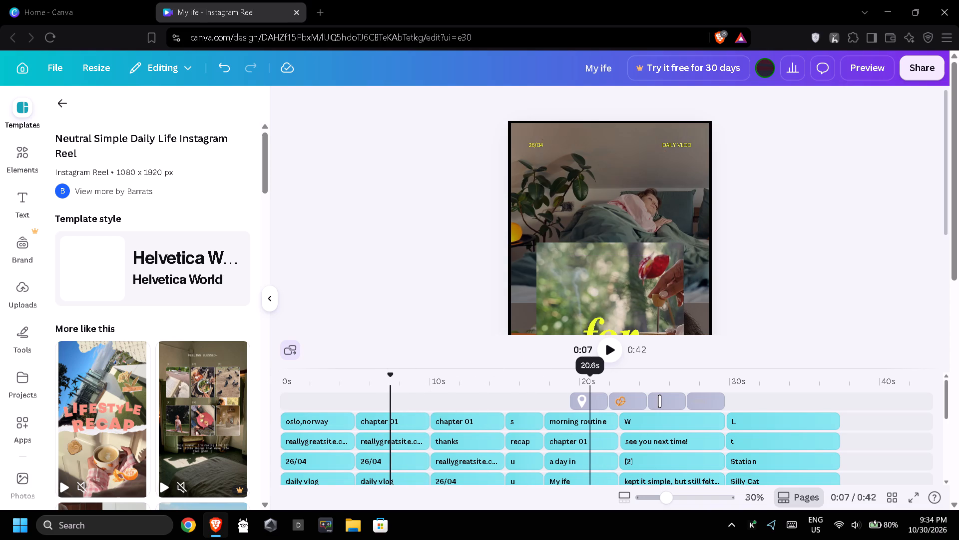
left_click_drag(582, 401, 303, 401)
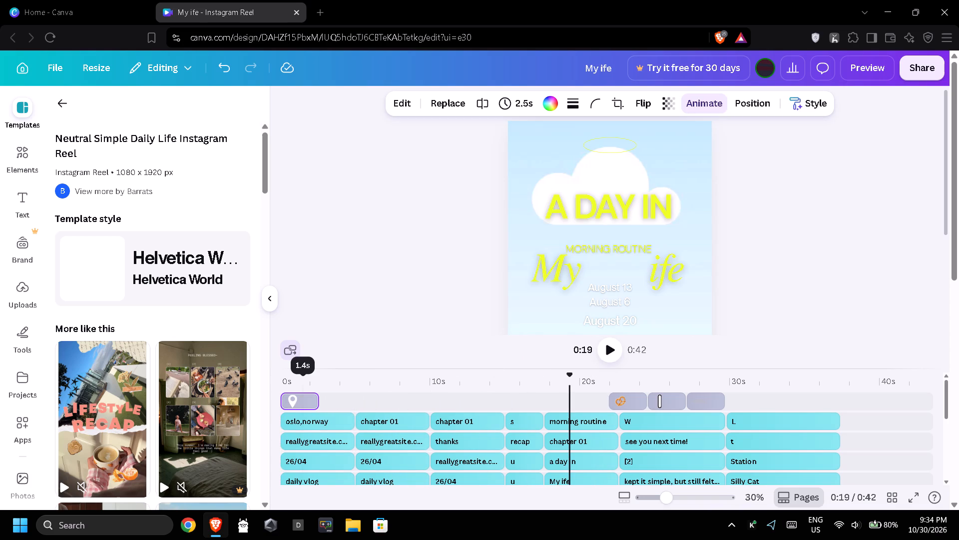
left_click_drag(317, 402, 334, 401)
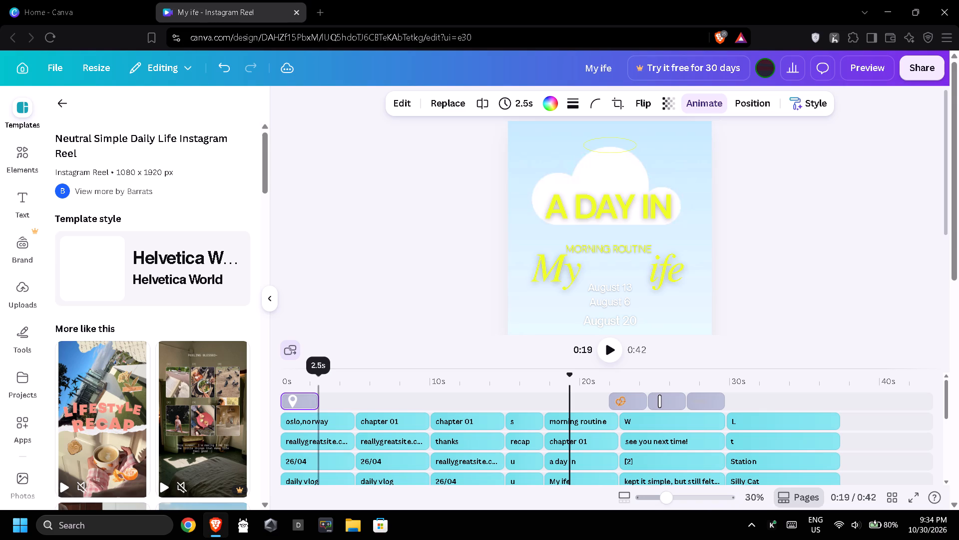
left_click_drag(334, 401, 343, 401)
left_click_drag(343, 399, 349, 399)
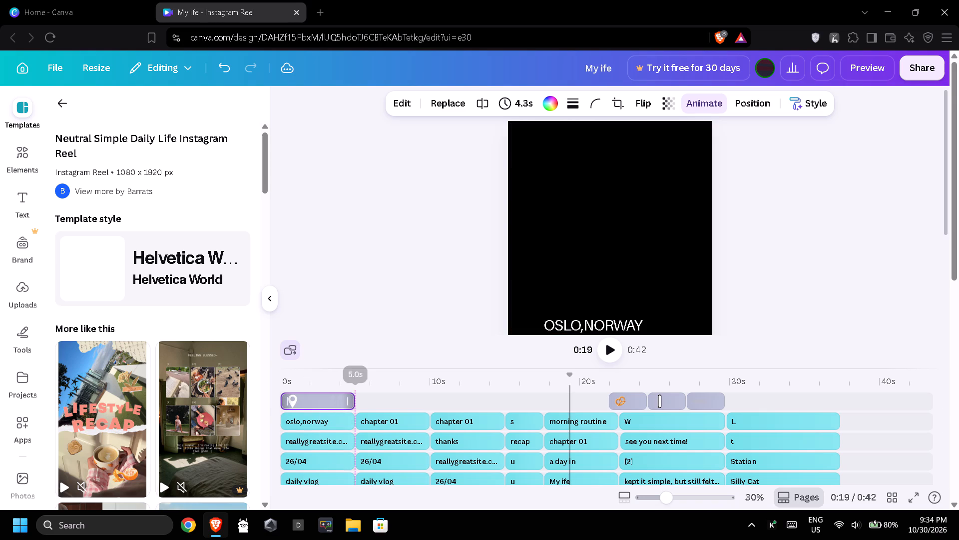
left_click_drag(349, 399, 350, 399)
Move the orange graphic clip directly after the location-pin clip, above the second page's "chapter 01", and extend it to 5.0 s.
left_click_drag(625, 397, 488, 406)
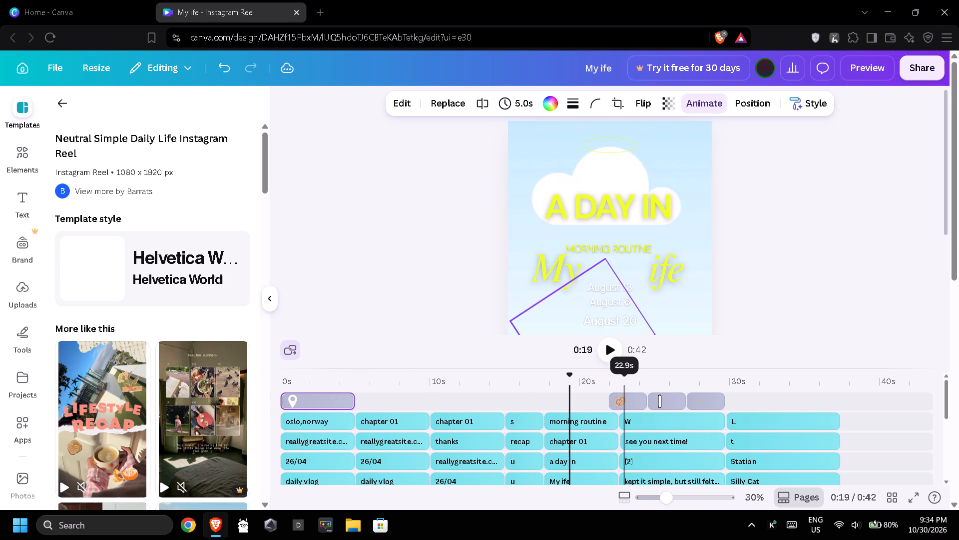
left_click_drag(488, 406, 373, 408)
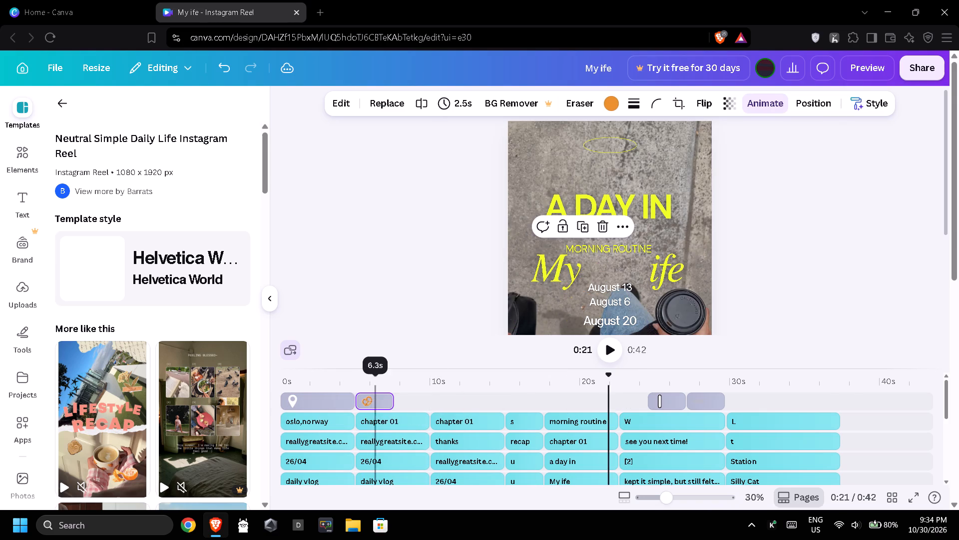
left_click_drag(389, 400, 420, 403)
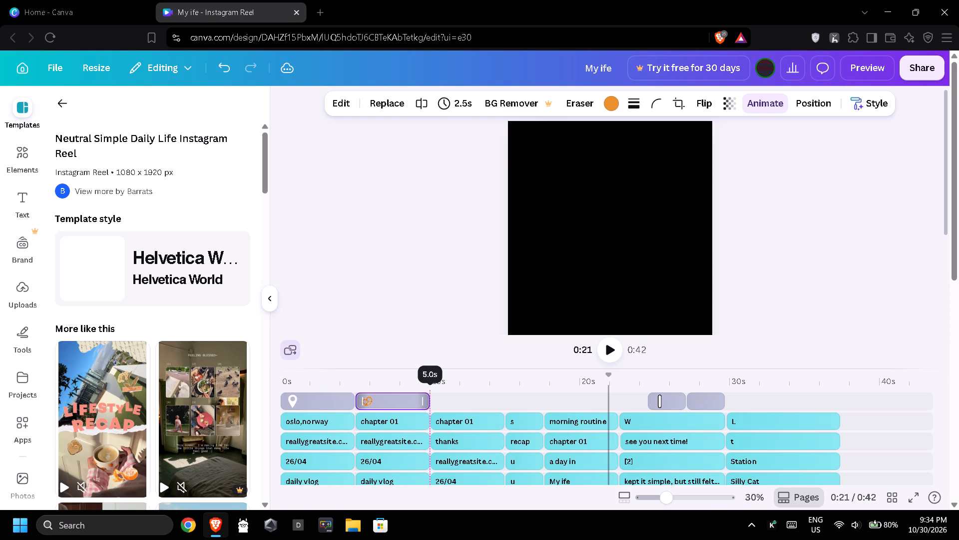
Move the white pill shape's clip to the start of the third page on the top track and lengthen it to 5.0 s.
left_click_drag(667, 400, 579, 403)
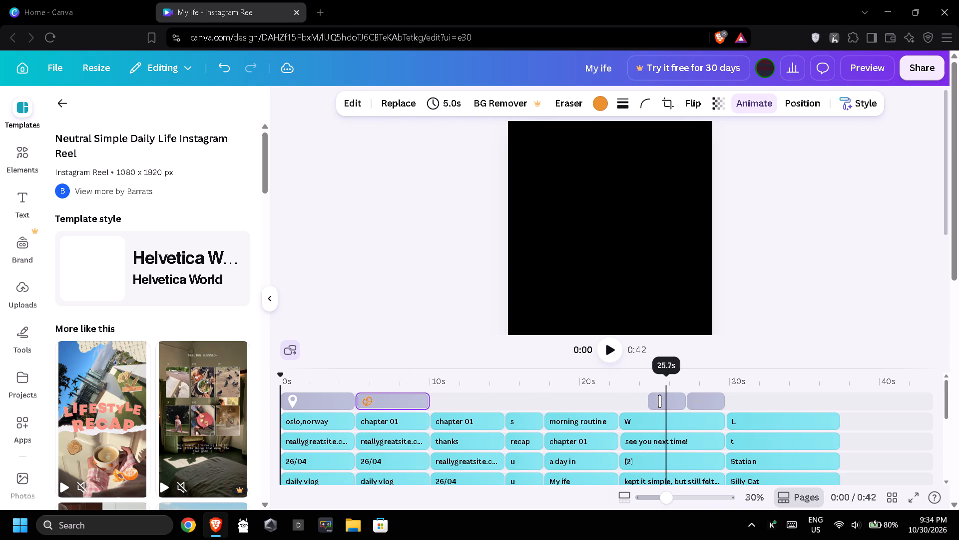
left_click_drag(579, 403, 451, 403)
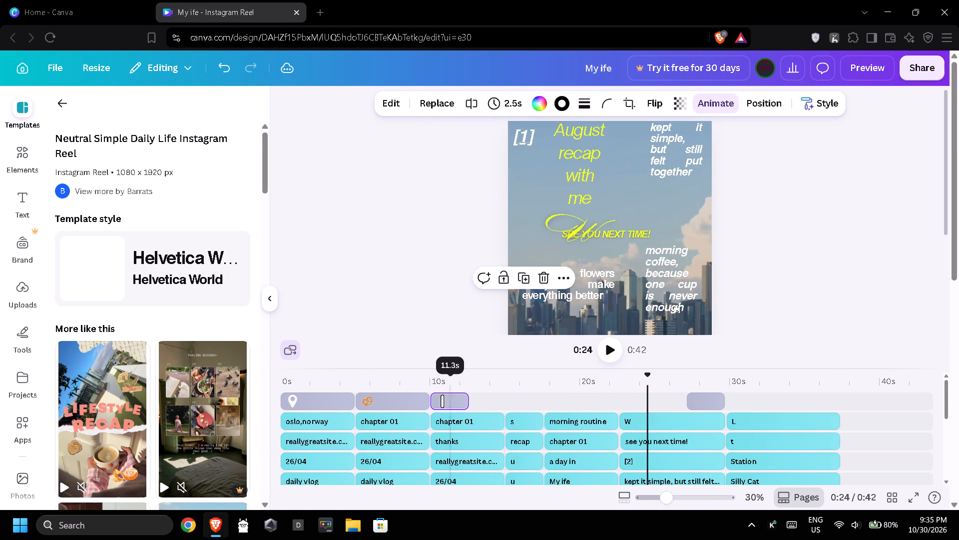
left_click(442, 400)
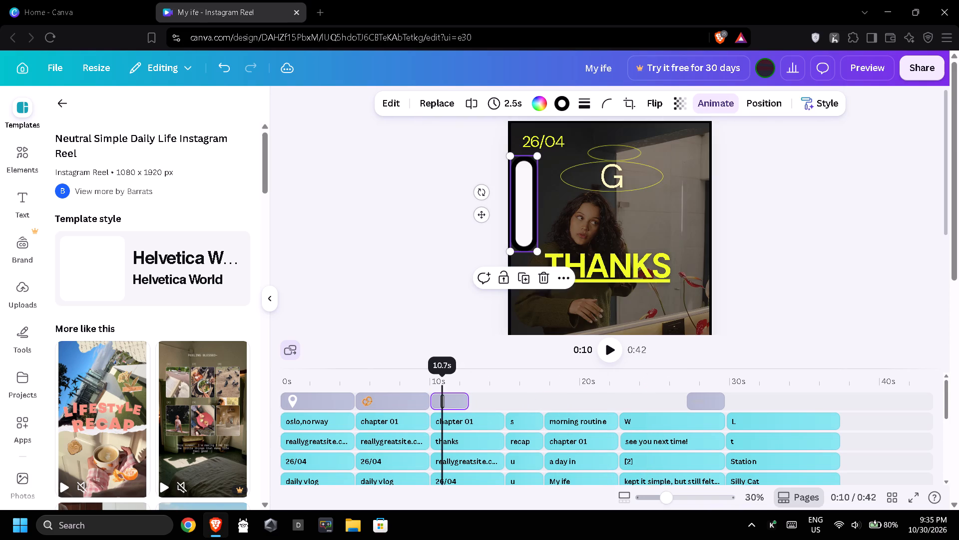
left_click_drag(462, 402, 465, 402)
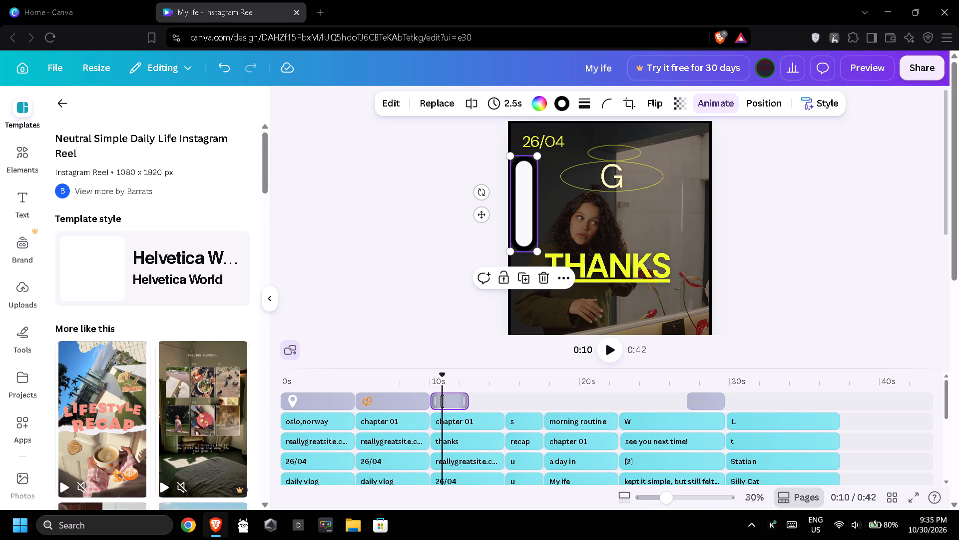
left_click_drag(465, 402, 493, 403)
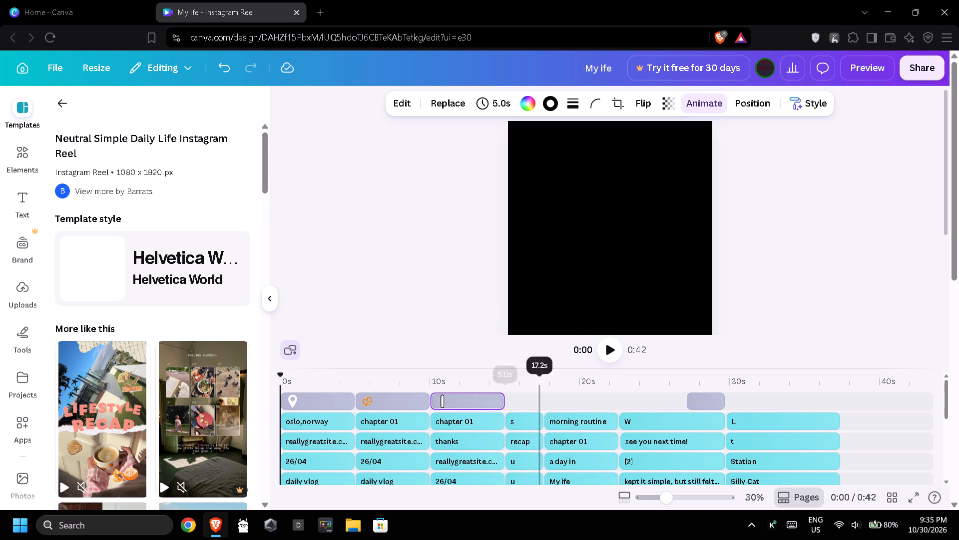
Move the remaining top-track graphic clip from the sixth page to the fourth page, lining it up with the "s" clip below.
left_click_drag(700, 403, 532, 407)
left_click_drag(530, 403, 522, 402)
left_click(561, 402)
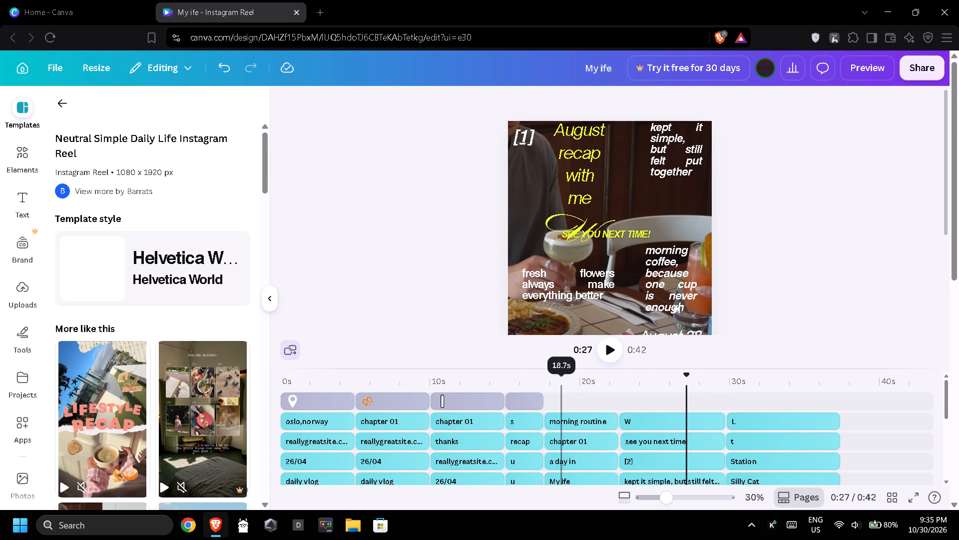
Move the name text clip from the blank page at the timeline's end to the fifth page, on the top track above "morning routine".
scroll(561, 402, "up", 1)
scroll(558, 402, "down", 3)
scroll(557, 402, "up", 3)
scroll(557, 402, "down", 3)
scroll(557, 402, "up", 2)
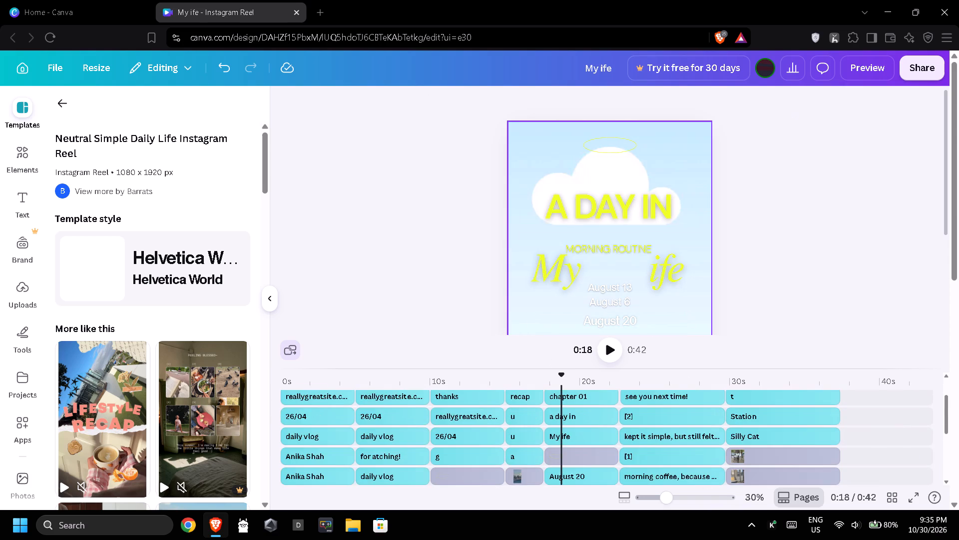
scroll(557, 402, "up", 1)
scroll(557, 402, "down", 2)
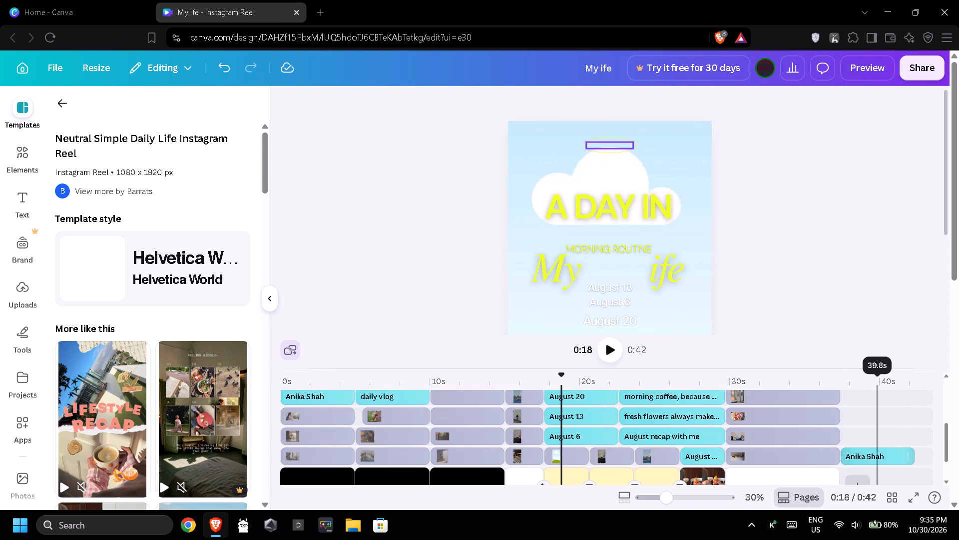
left_click_drag(876, 458, 615, 378)
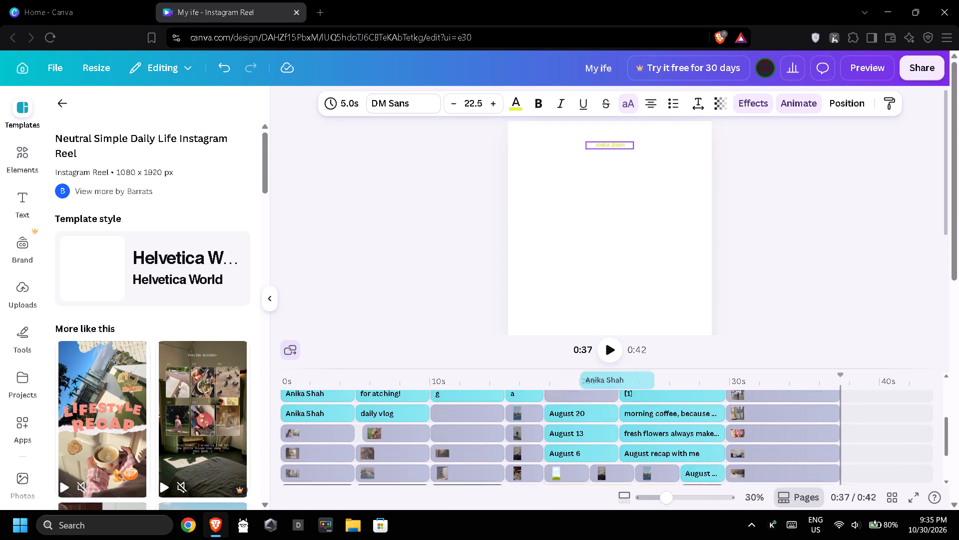
left_click_drag(615, 378, 590, 398)
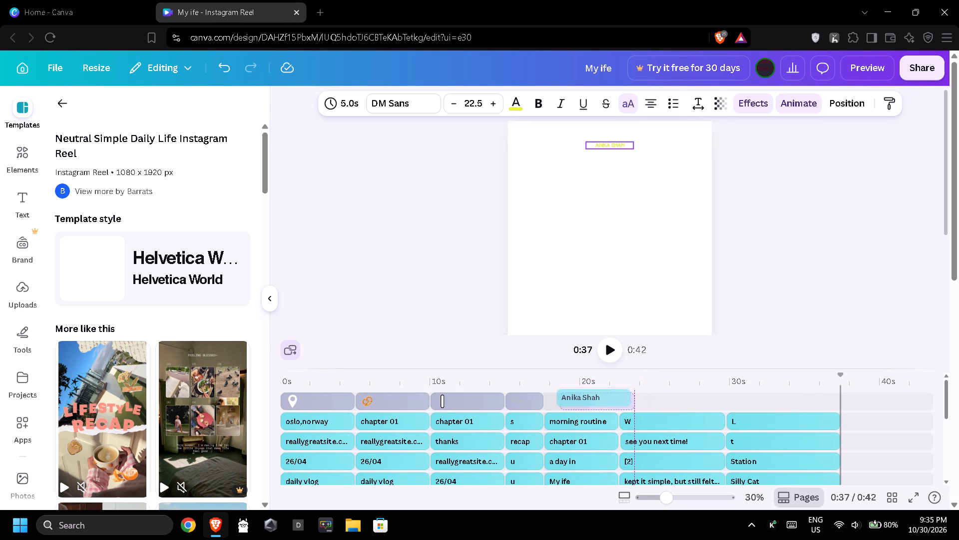
left_click_drag(590, 398, 585, 399)
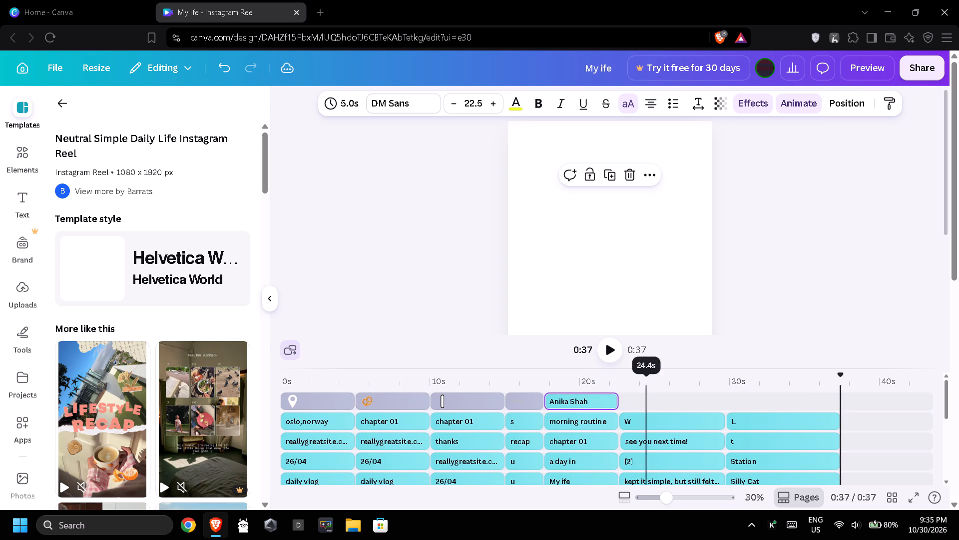
Move the "L" clip from the seventh page to the start of the sixth page, on the top track above "W".
left_click(652, 404)
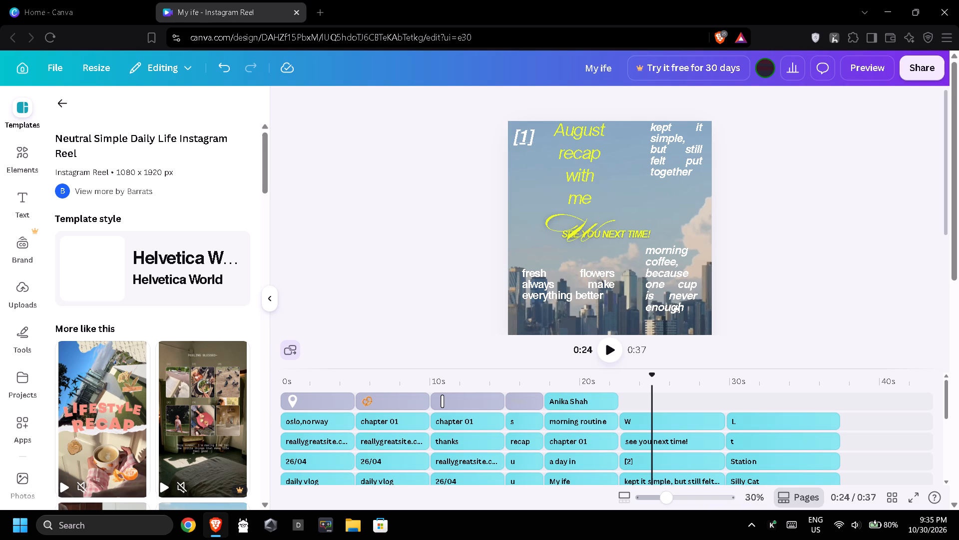
scroll(652, 420, "down", 2)
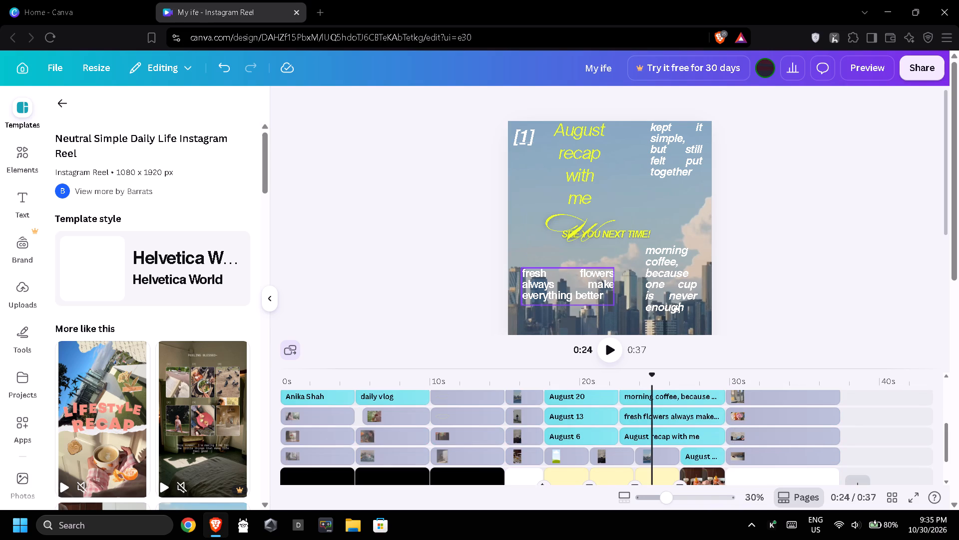
scroll(652, 420, "down", 1)
scroll(652, 420, "up", 1)
scroll(652, 420, "down", 1)
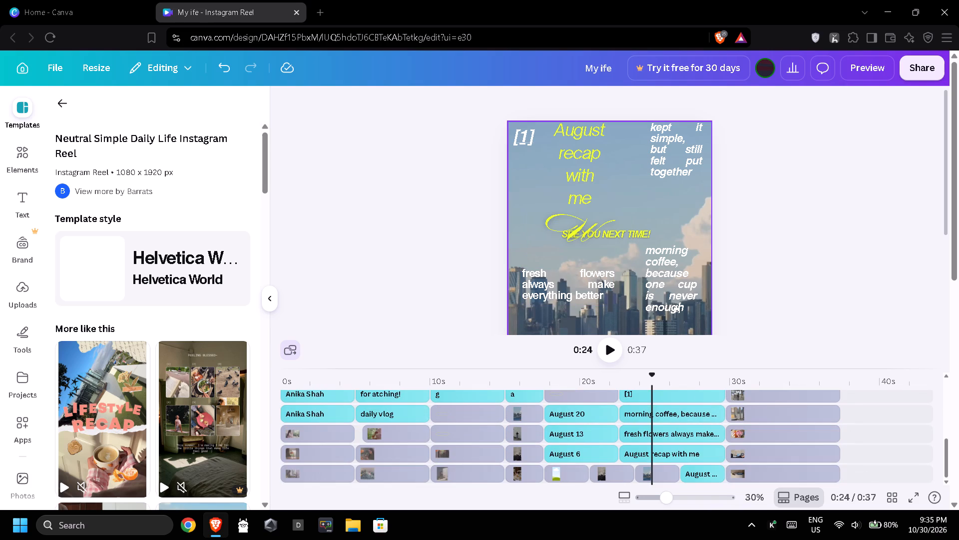
scroll(652, 420, "up", 3)
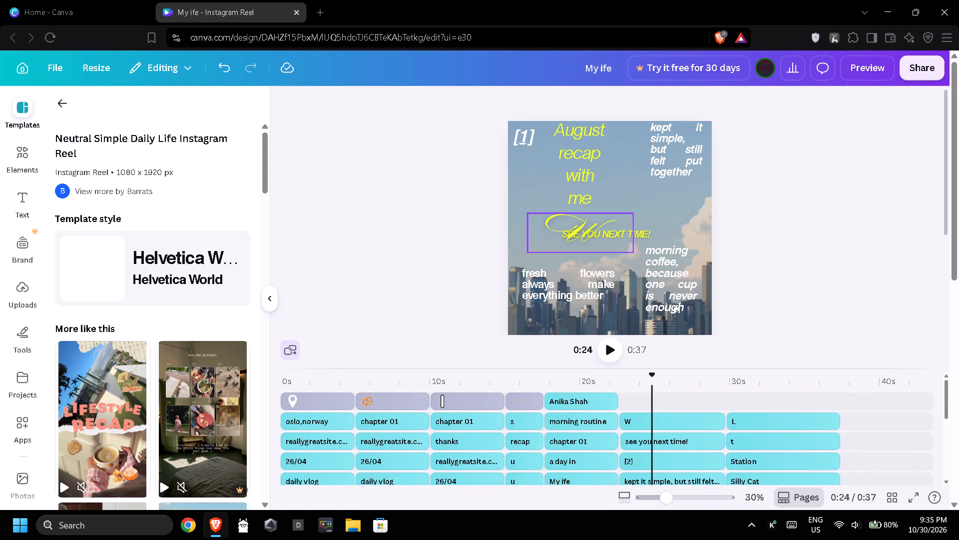
left_click_drag(794, 418, 665, 405)
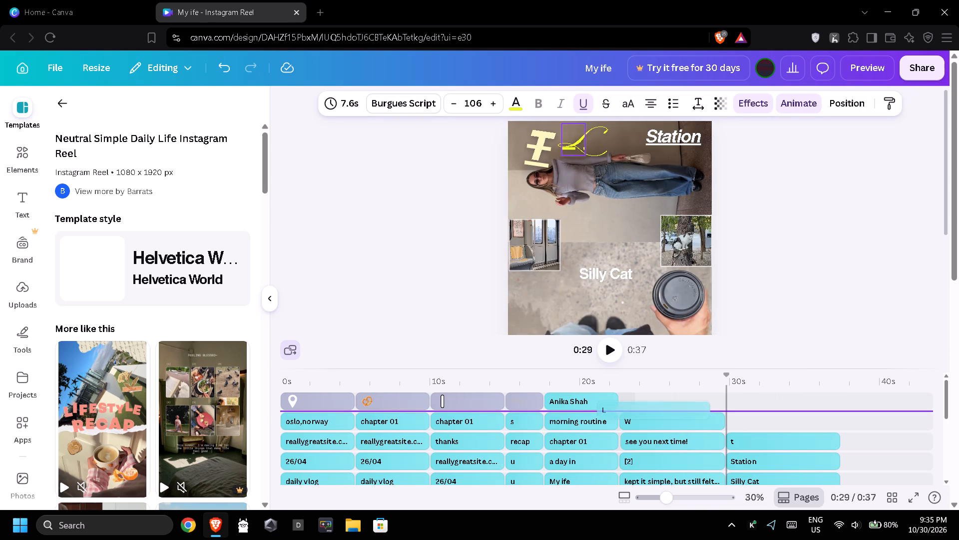
left_click_drag(665, 405, 683, 399)
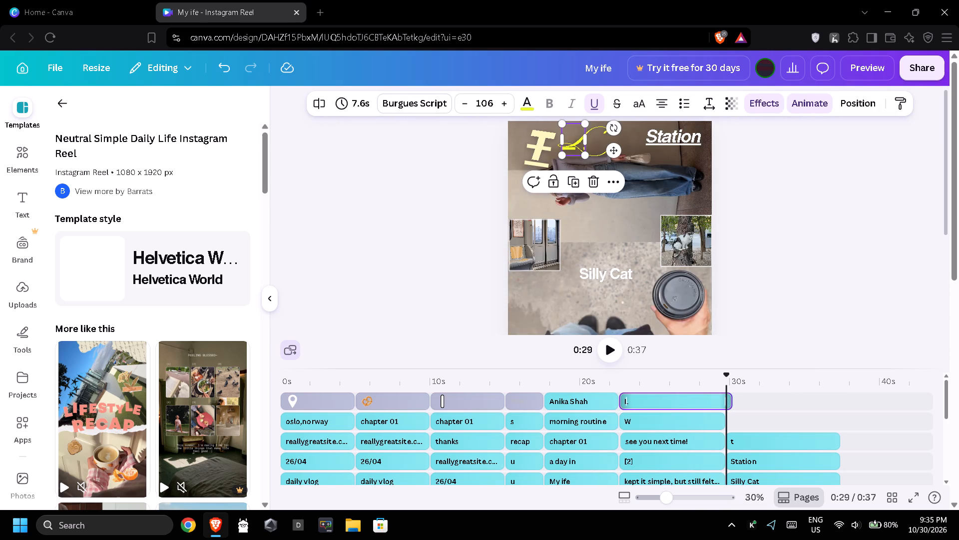
Shorten the "L" clip on the top track so it ends level with the "W" clip below it.
left_click_drag(731, 401, 724, 401)
left_click(760, 402)
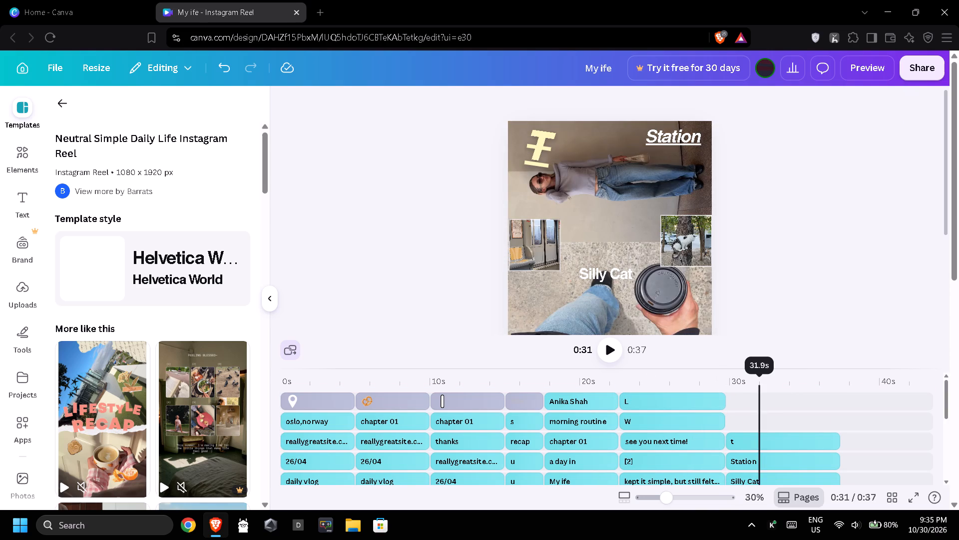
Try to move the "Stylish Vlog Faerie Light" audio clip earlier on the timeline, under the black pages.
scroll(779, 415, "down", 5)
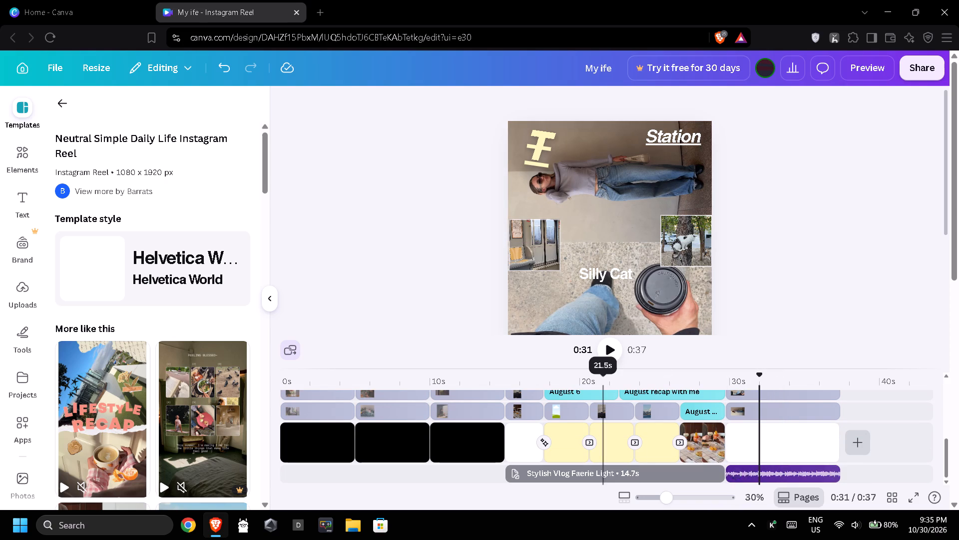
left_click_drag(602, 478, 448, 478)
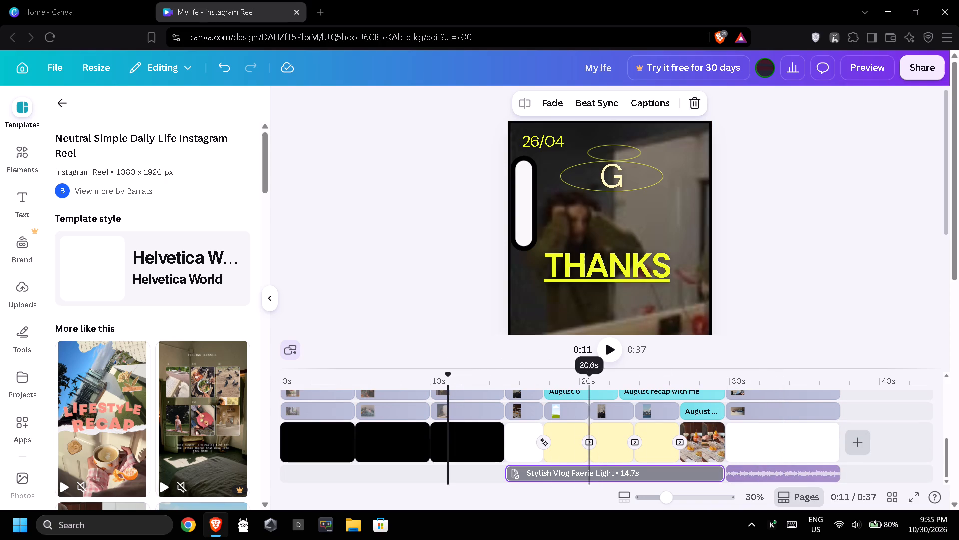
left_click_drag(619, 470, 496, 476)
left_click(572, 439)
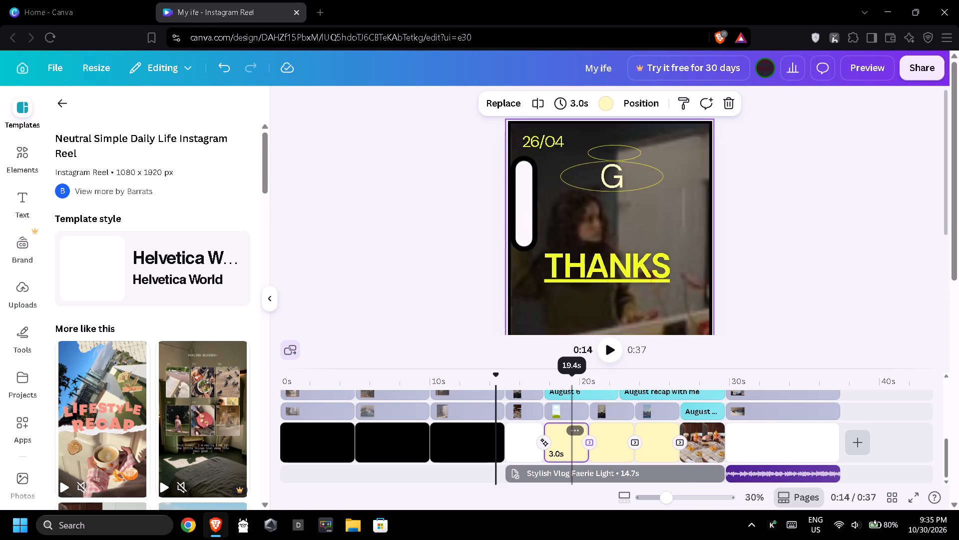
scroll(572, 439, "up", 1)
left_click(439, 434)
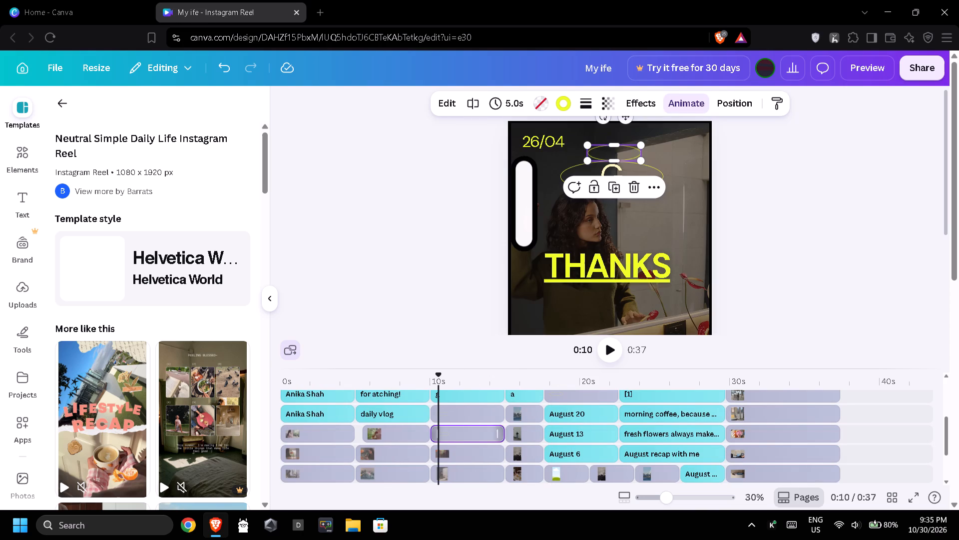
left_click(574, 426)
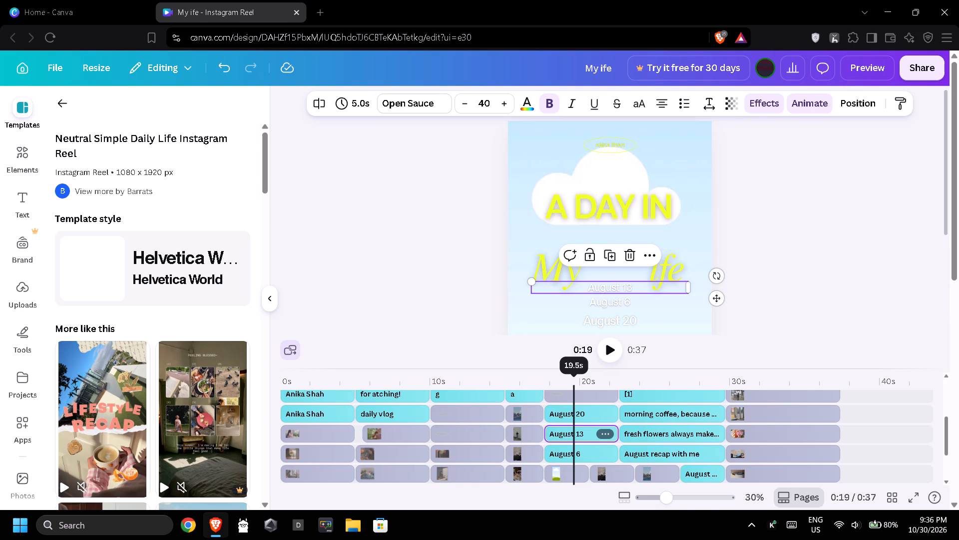
Underline the "morning coffee, because one cup is never enough" text on the sixth page.
left_click(654, 413)
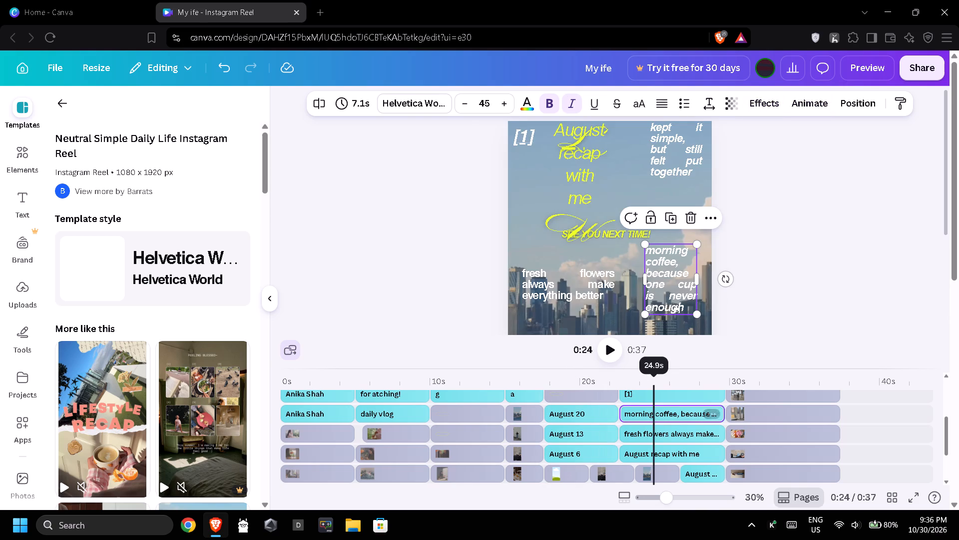
left_click(586, 106)
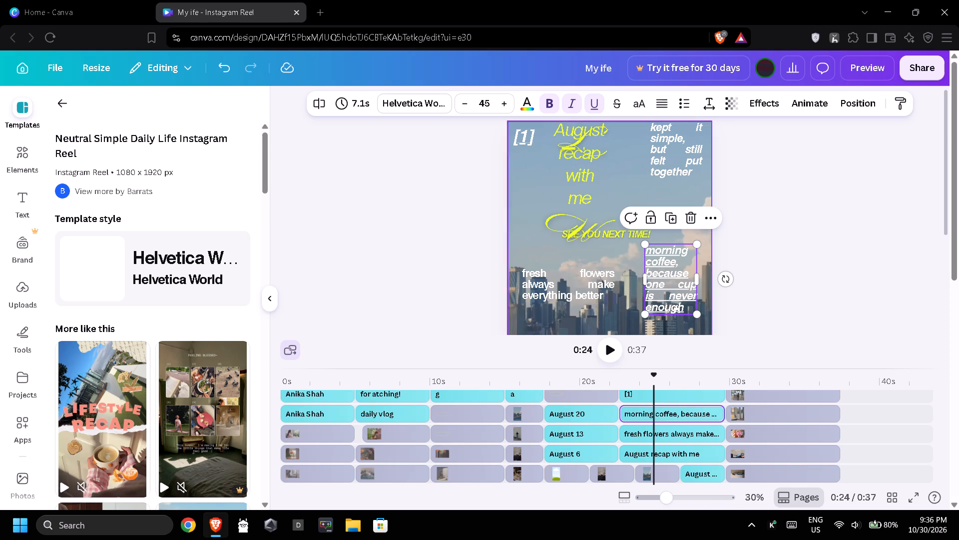
Increase the font size of the name text at the top of the fifth page to 49.5.
left_click(591, 417)
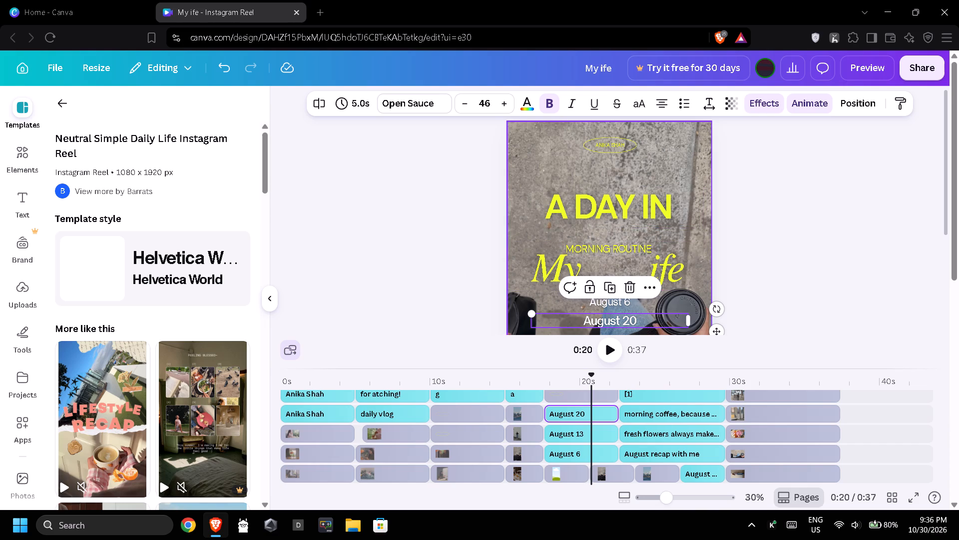
left_click(606, 145)
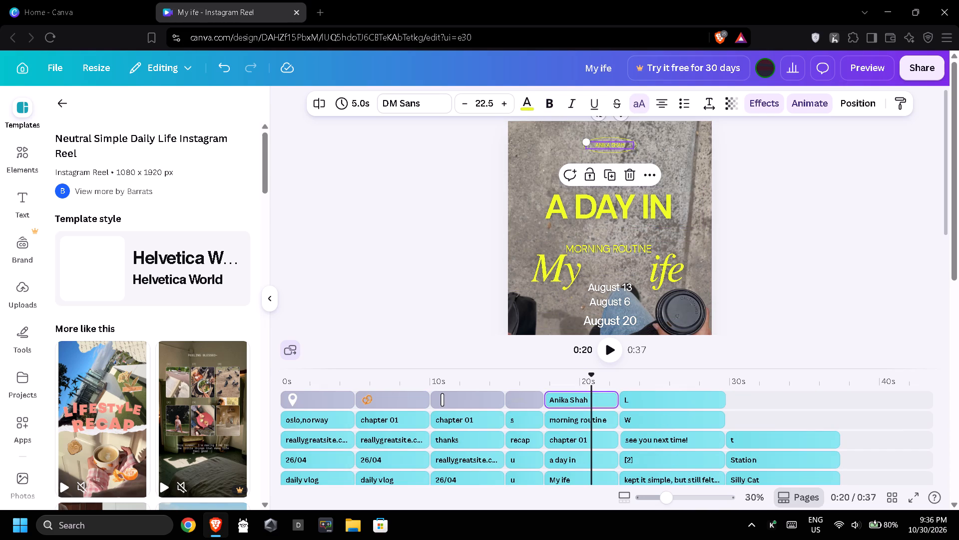
triple_click(504, 108)
triple_click(505, 108)
triple_click(505, 108)
triple_click(505, 108)
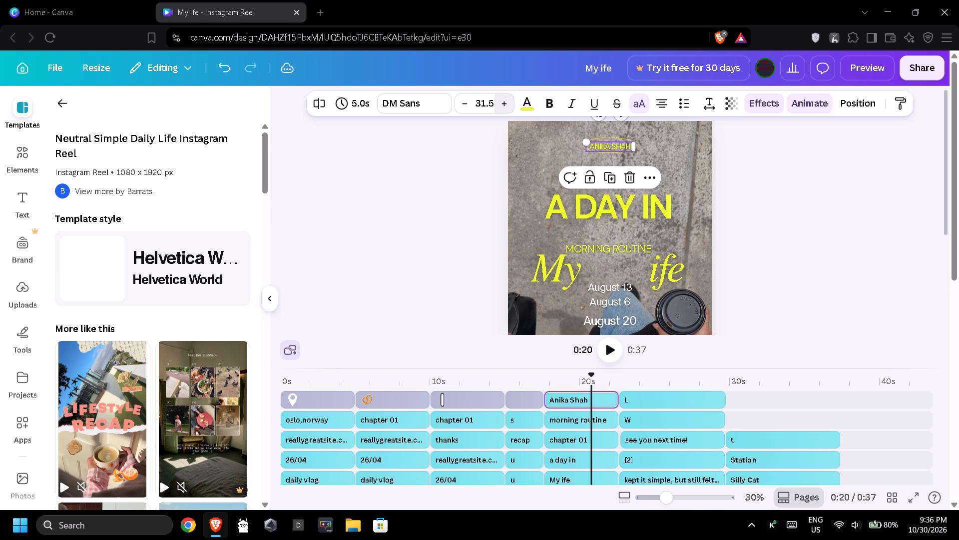
triple_click(505, 108)
triple_click(505, 108)
triple_click(505, 108)
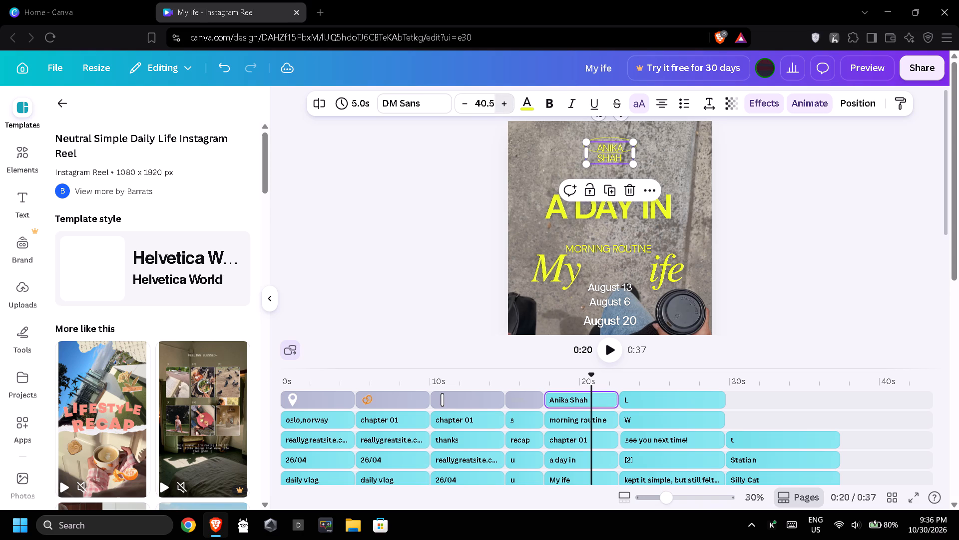
triple_click(505, 108)
triple_click(505, 108)
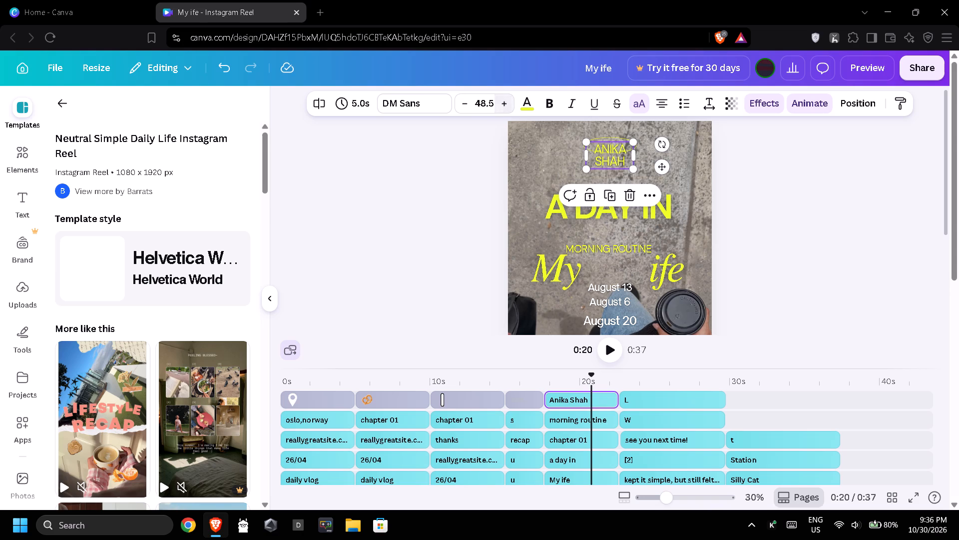
Widen the name text box on the fifth page until the name fits on one line.
left_click(631, 157)
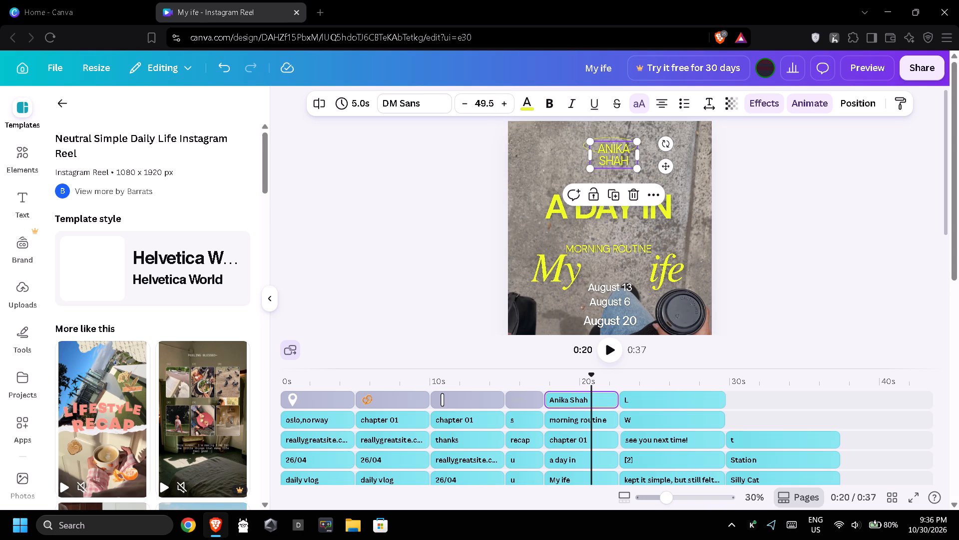
left_click_drag(638, 156, 648, 157)
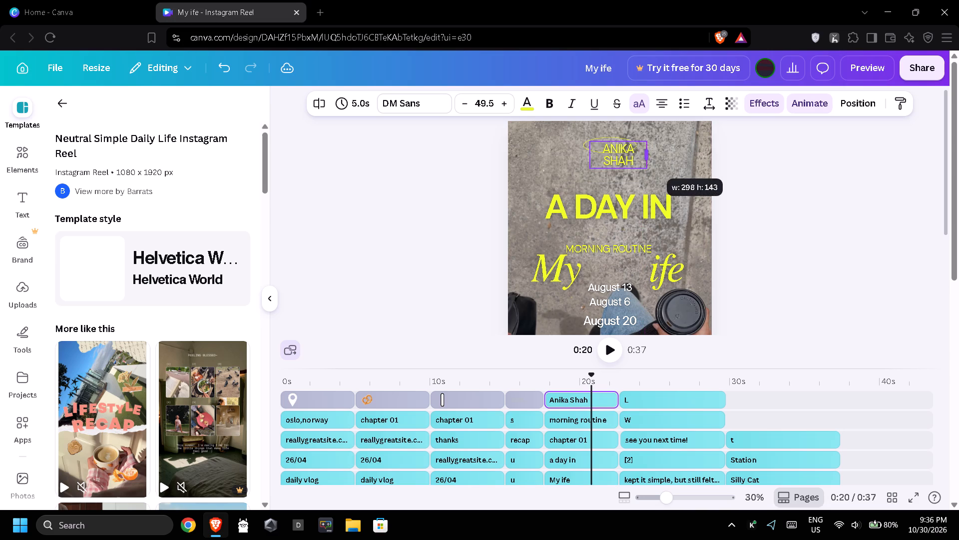
left_click_drag(648, 157, 661, 160)
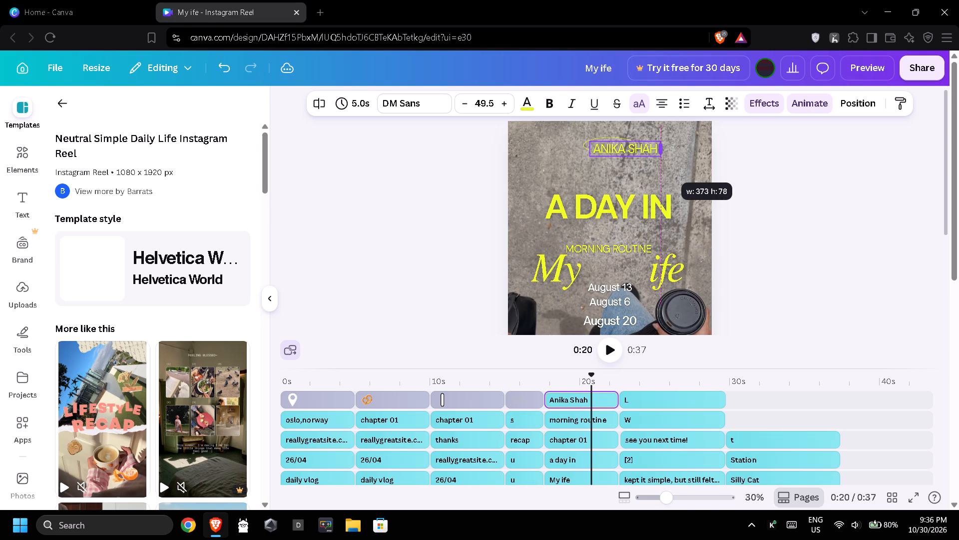
left_click_drag(661, 160, 667, 160)
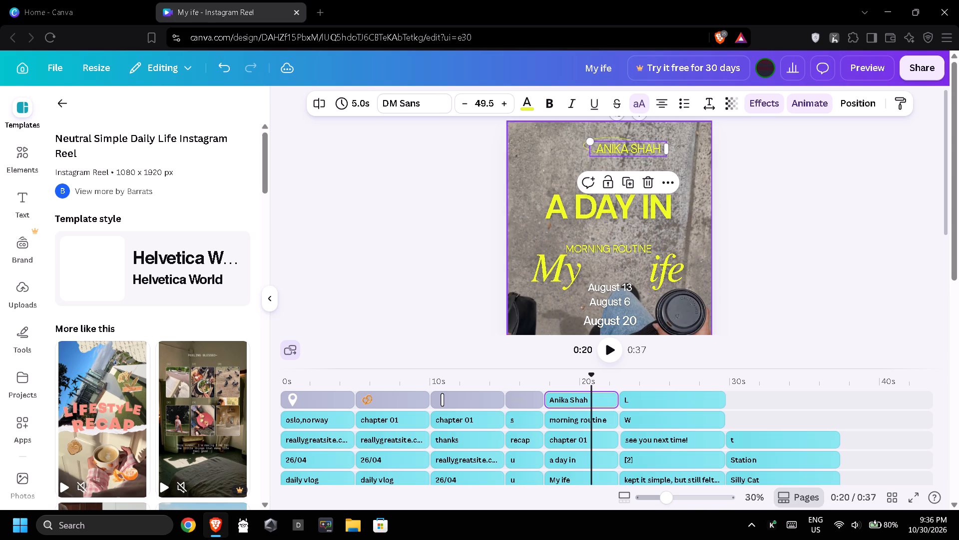
Move the name text down out of the ellipse, placing it just above "A DAY IN".
left_click_drag(631, 148, 609, 167)
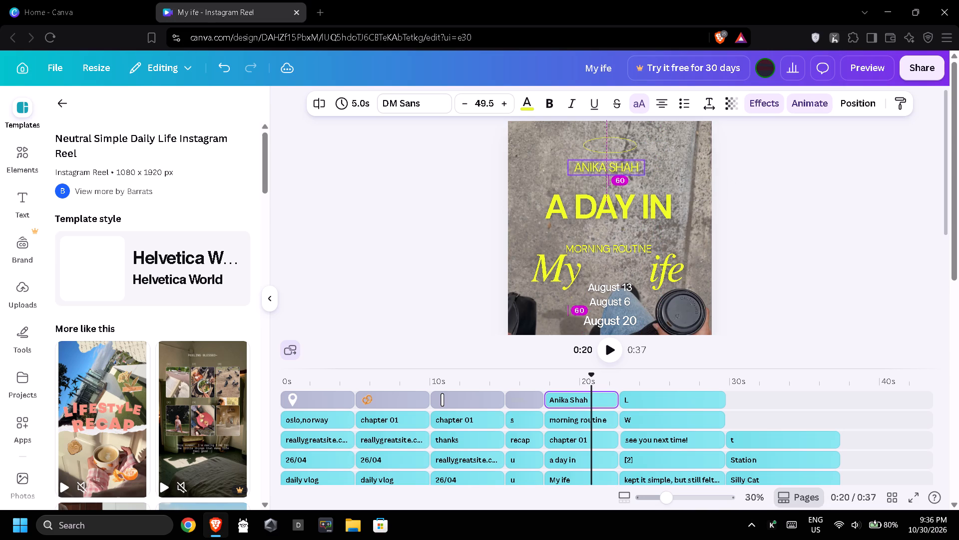
left_click_drag(609, 167, 606, 167)
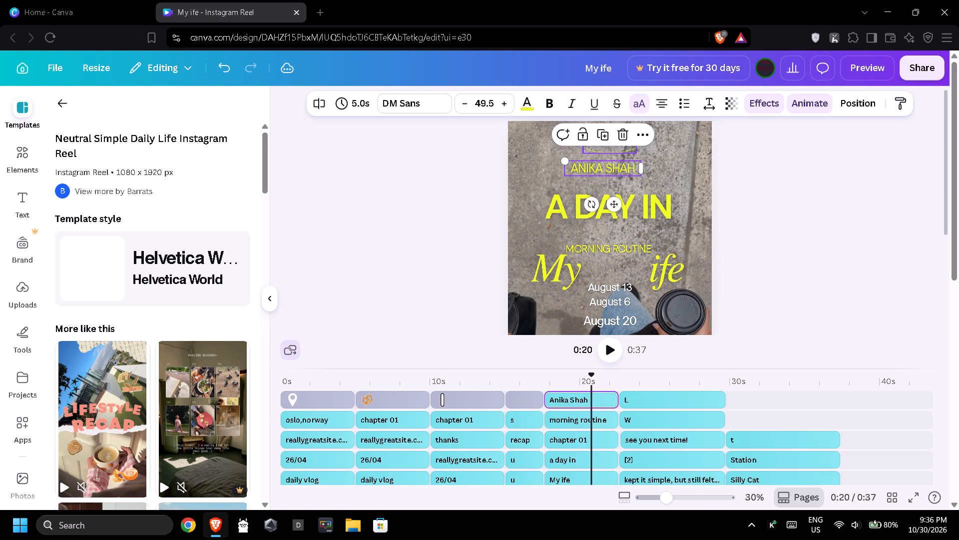
Enlarge the yellow ellipse at the top of the fifth page to about the width of the name text.
left_click(616, 148)
left_click_drag(639, 152, 643, 153)
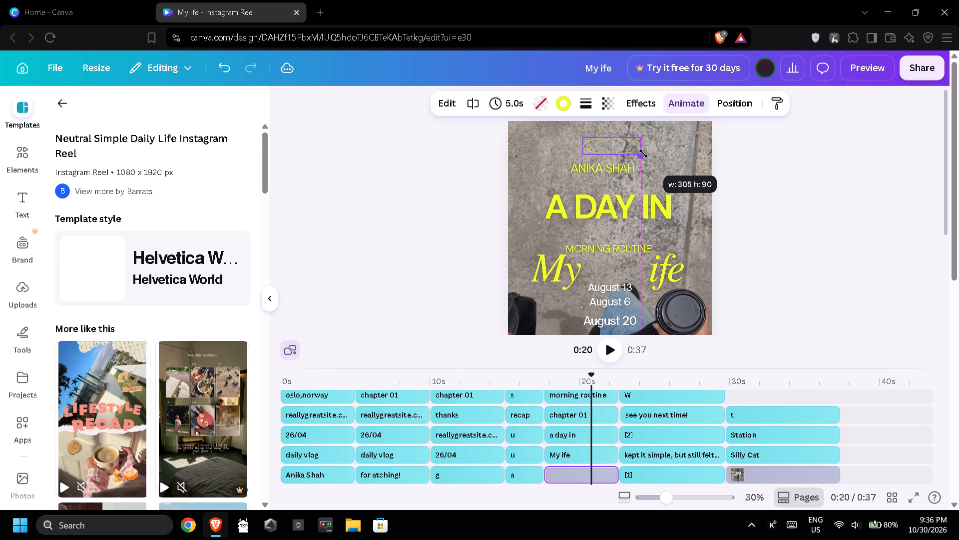
left_click_drag(643, 153, 660, 172)
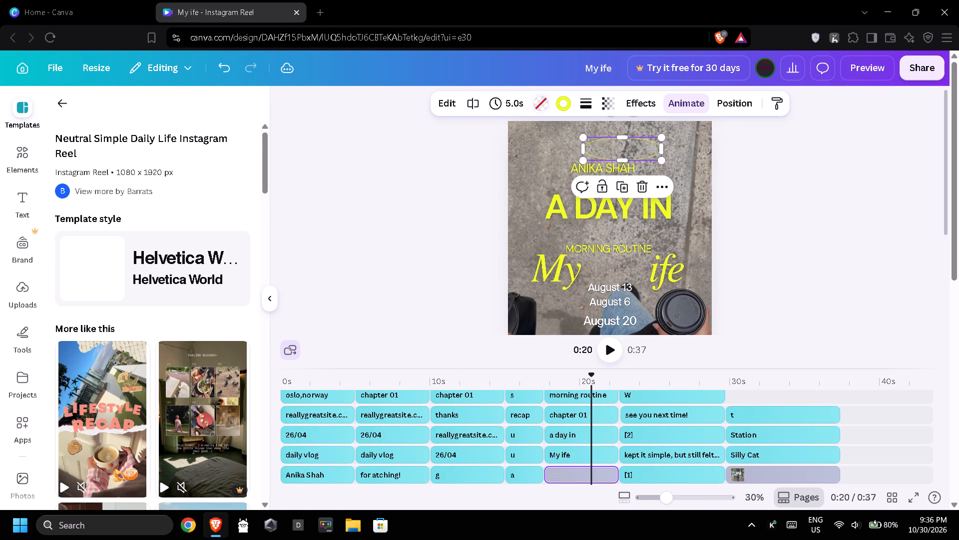
Change the enlarged ellipse's outline to the long-dash line style.
left_click(585, 107)
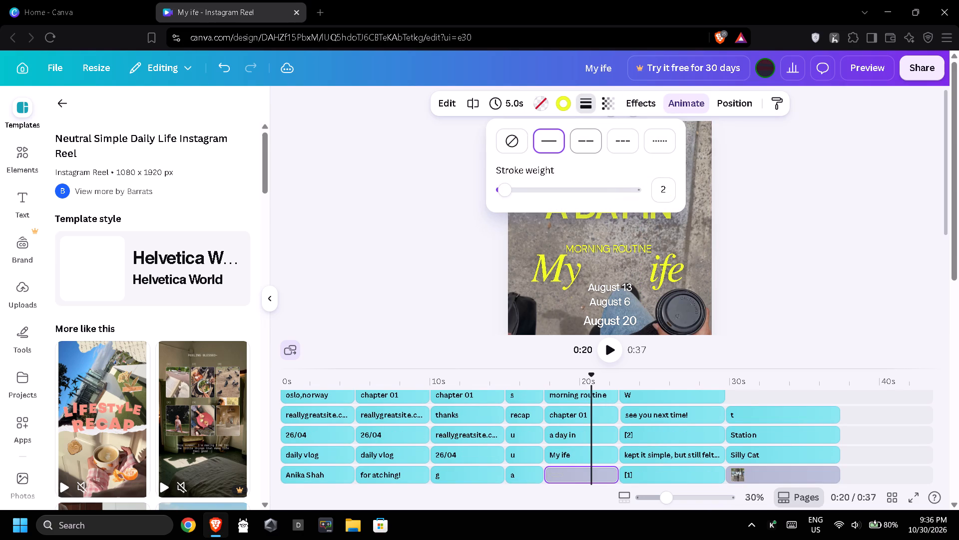
left_click(588, 148)
left_click(419, 208)
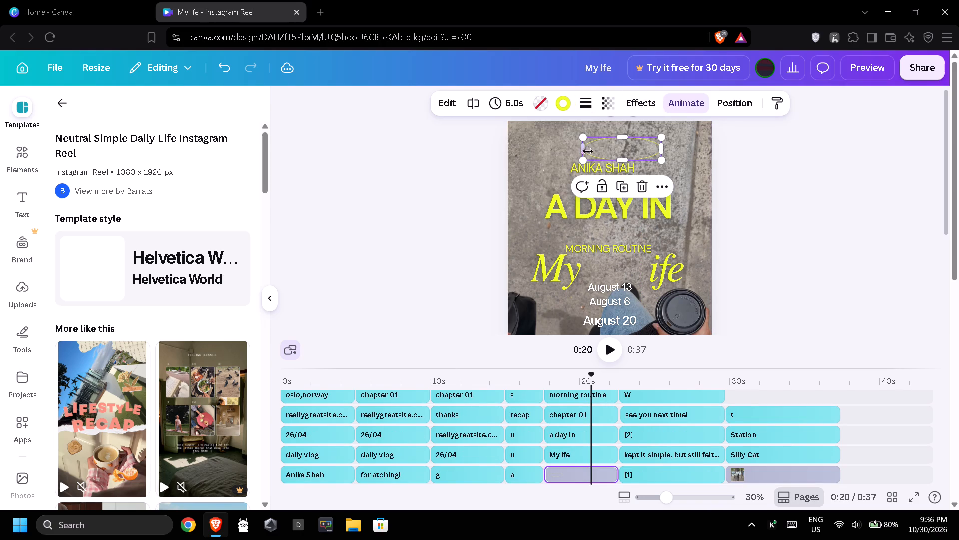
left_click(617, 150)
left_click(848, 182)
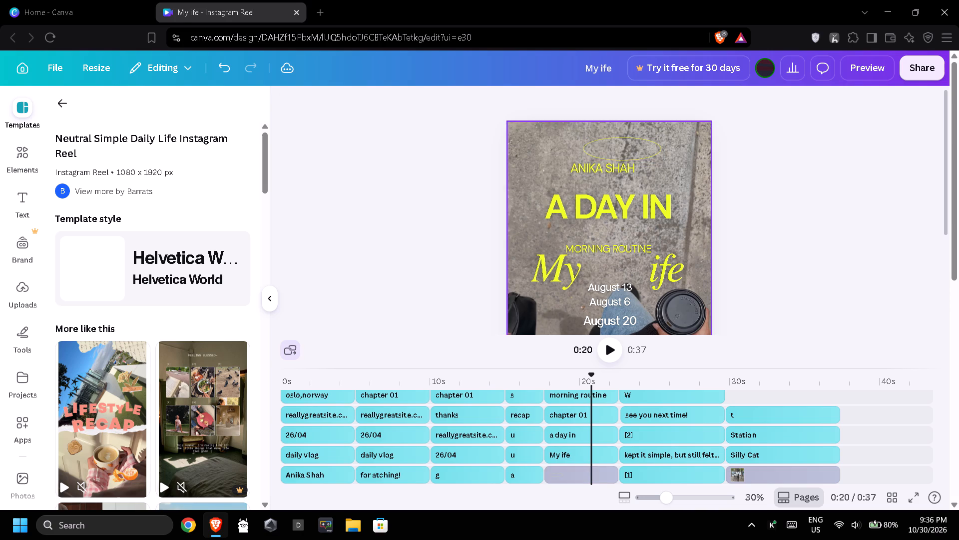
Move the yellow ellipse down so it is centred around the name text above "A DAY IN".
left_click_drag(634, 152, 621, 170)
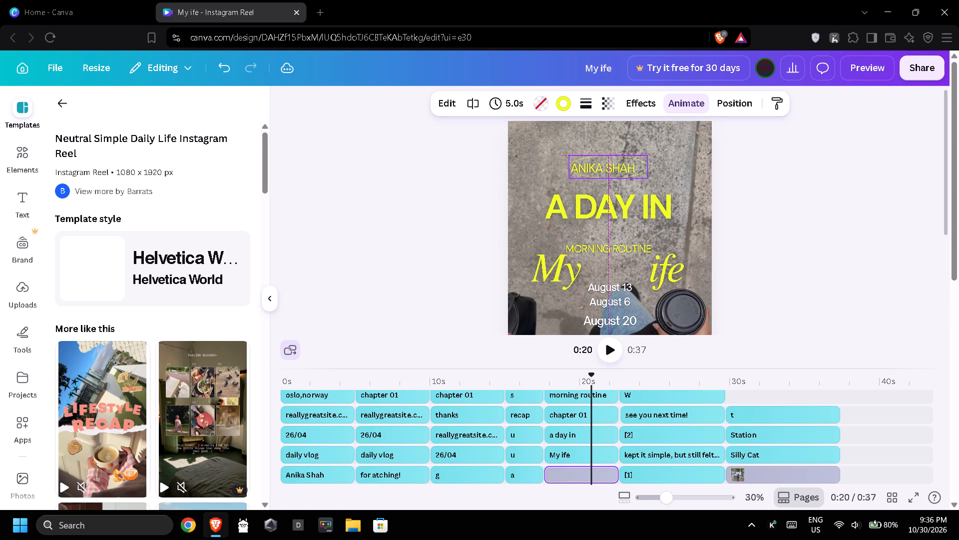
left_click_drag(621, 170, 616, 171)
left_click(851, 209)
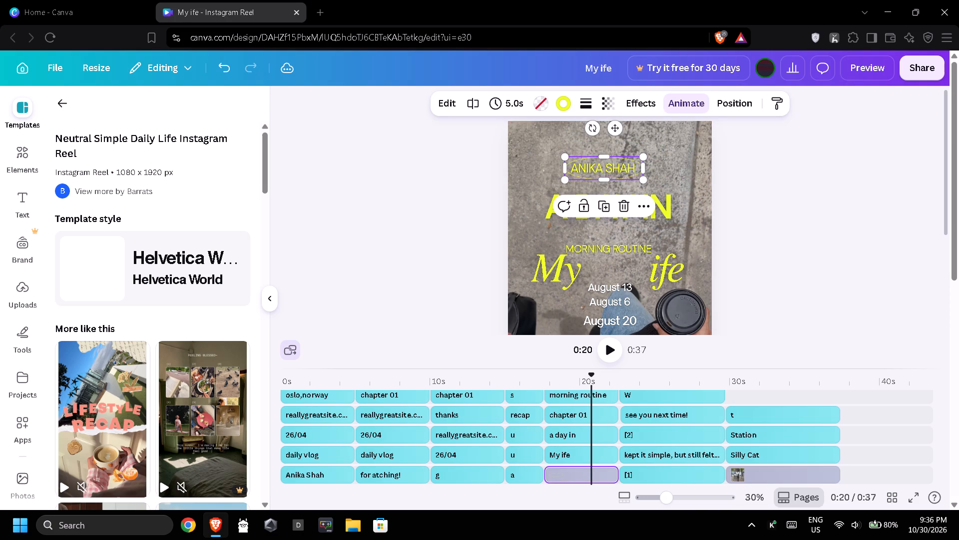
left_click(463, 215)
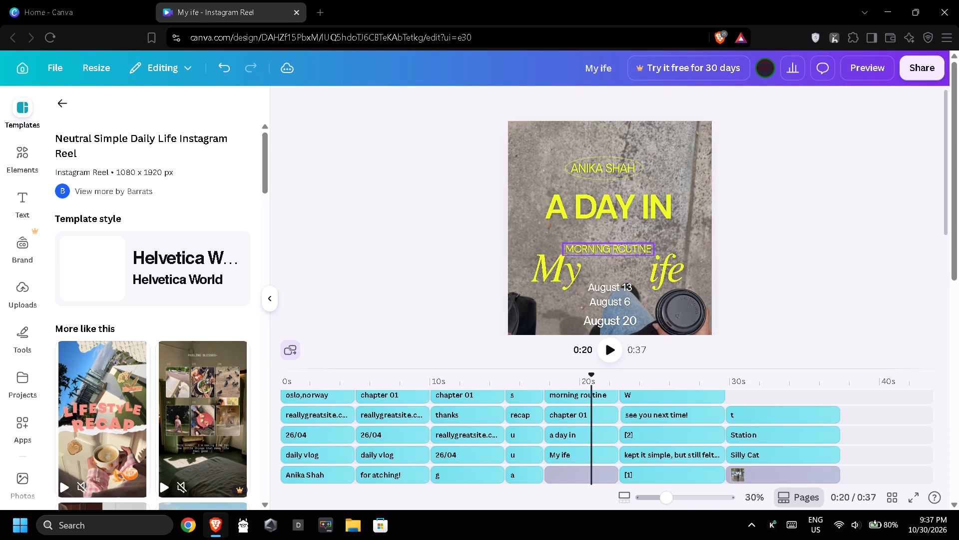
Move the "MORNING ROUTINE" text up slightly, between "A DAY IN" and "My ife".
left_click_drag(614, 246, 614, 237)
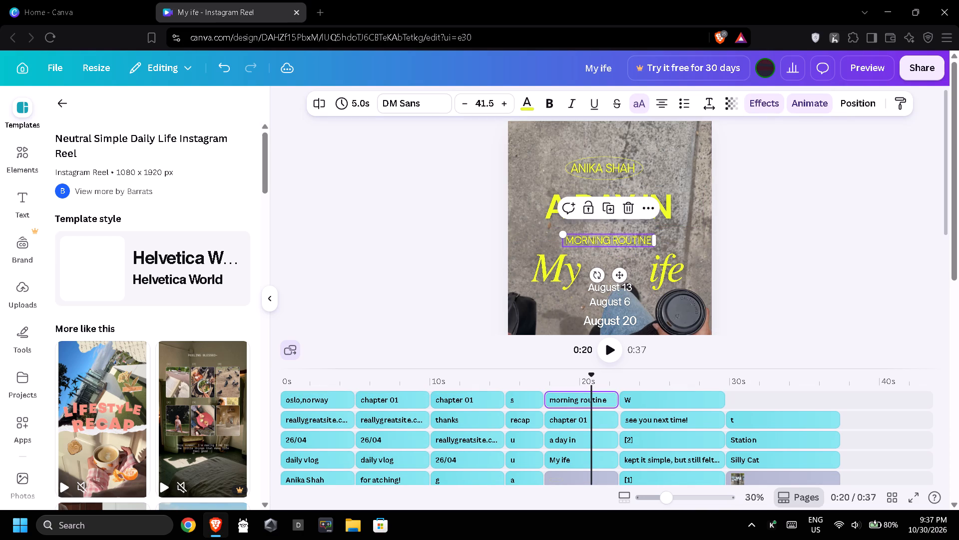
left_click(853, 227)
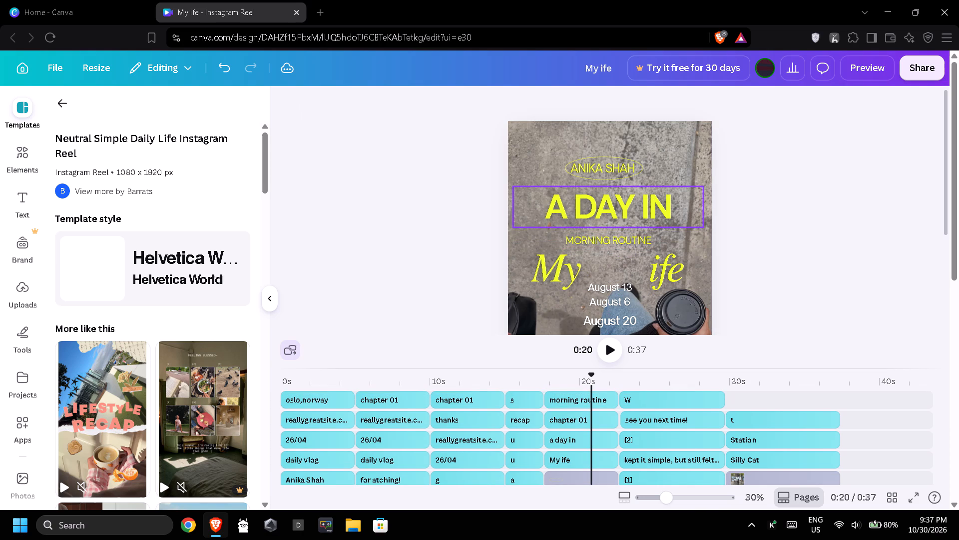
Review the fifth page's layout from the name text down to the "CHAPTER 01" text at its bottom.
scroll(604, 203, "up", 2)
scroll(604, 203, "down", 1)
scroll(604, 203, "up", 1)
scroll(604, 203, "down", 1)
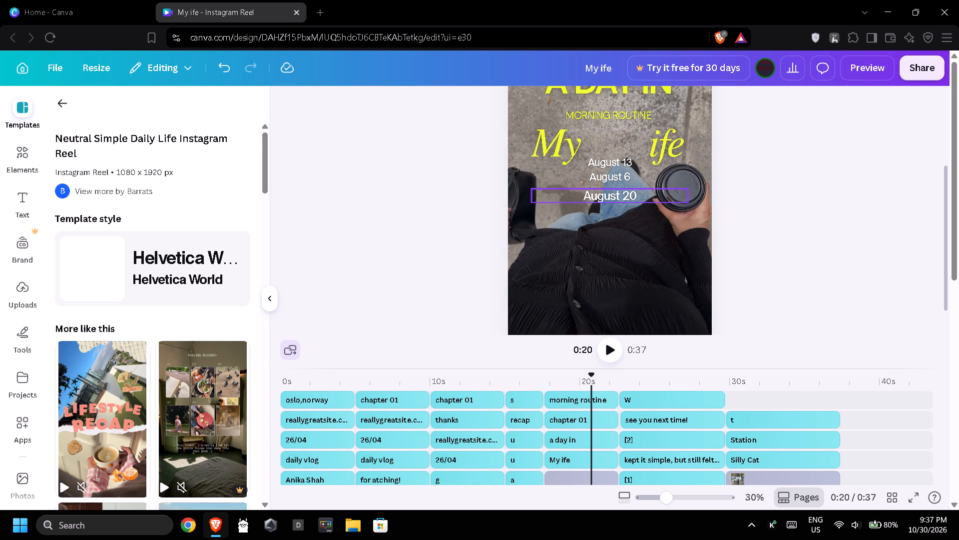
scroll(604, 203, "down", 1)
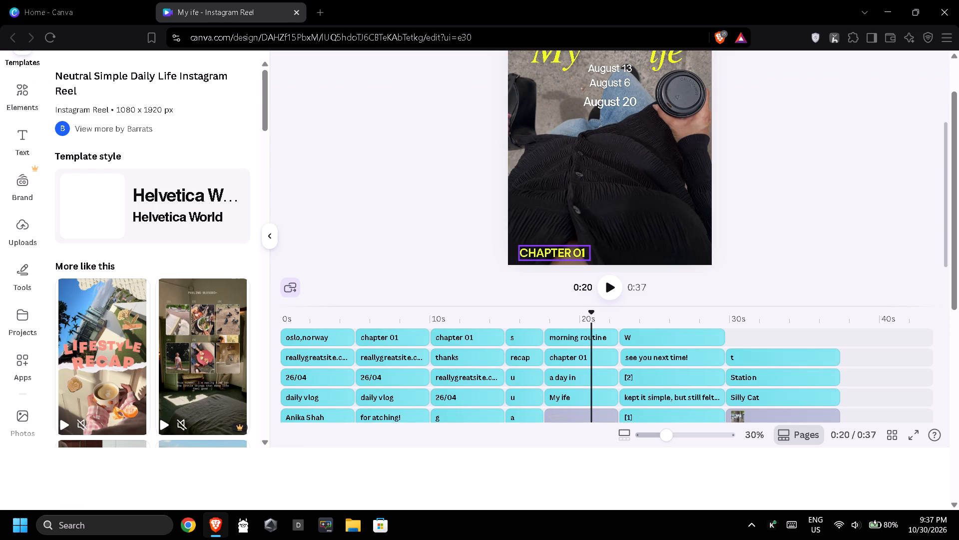
left_click(570, 248)
left_click(478, 238)
scroll(586, 202, "up", 1)
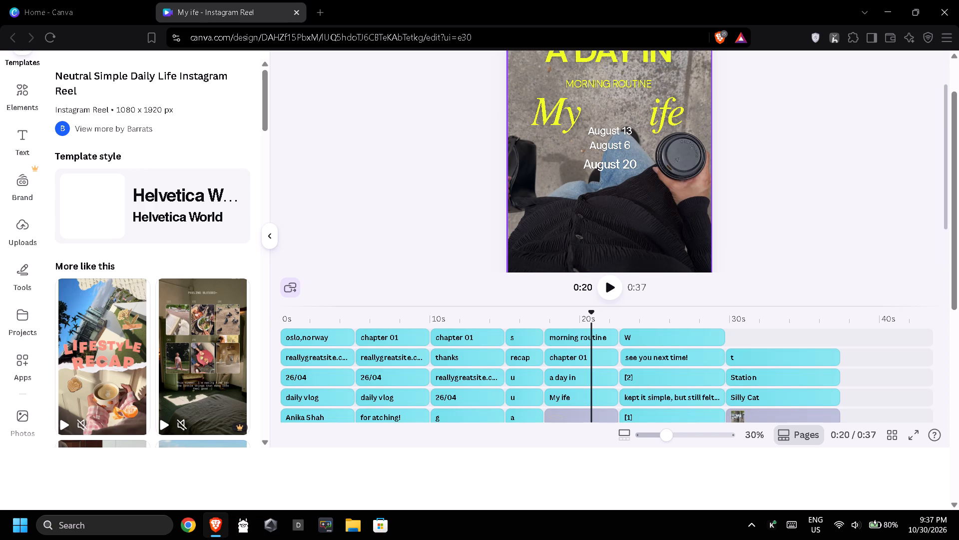
scroll(599, 184, "up", 2)
left_click(819, 180)
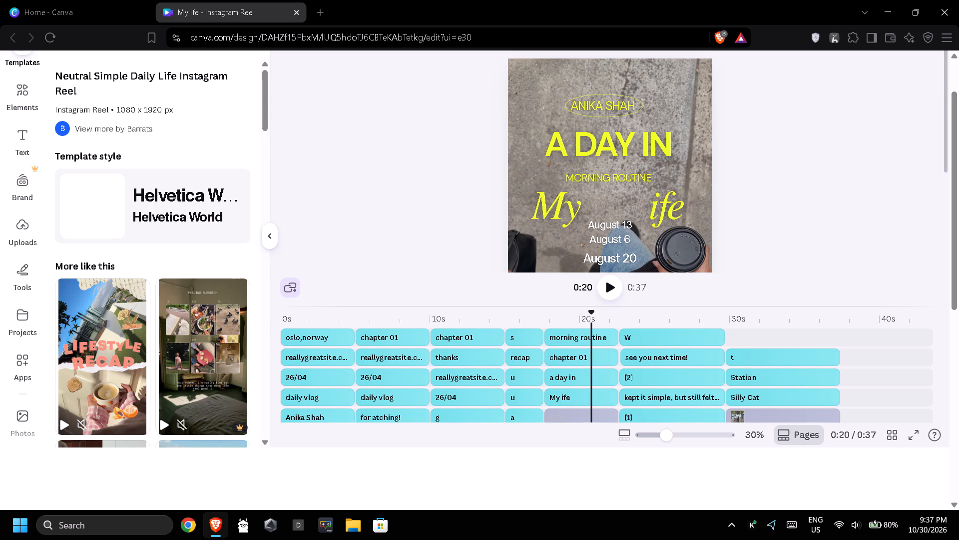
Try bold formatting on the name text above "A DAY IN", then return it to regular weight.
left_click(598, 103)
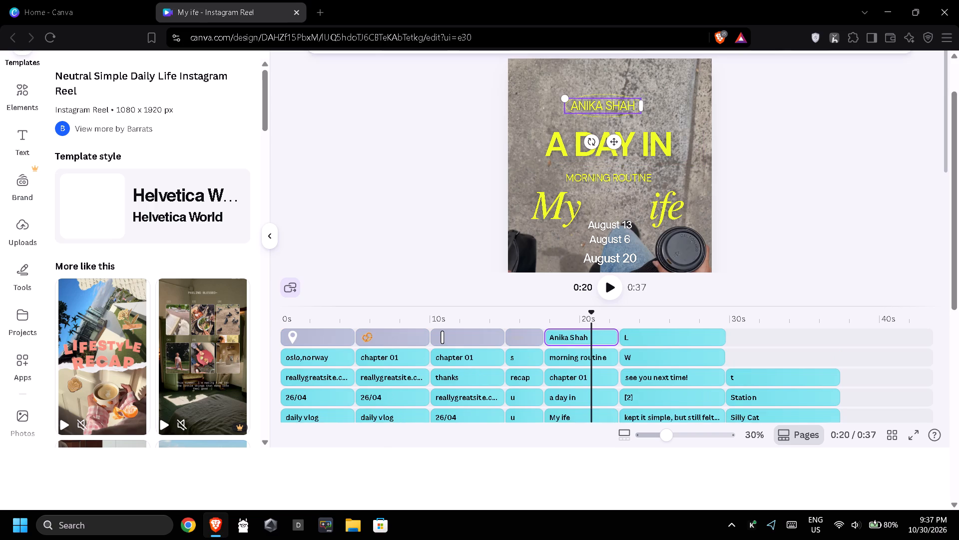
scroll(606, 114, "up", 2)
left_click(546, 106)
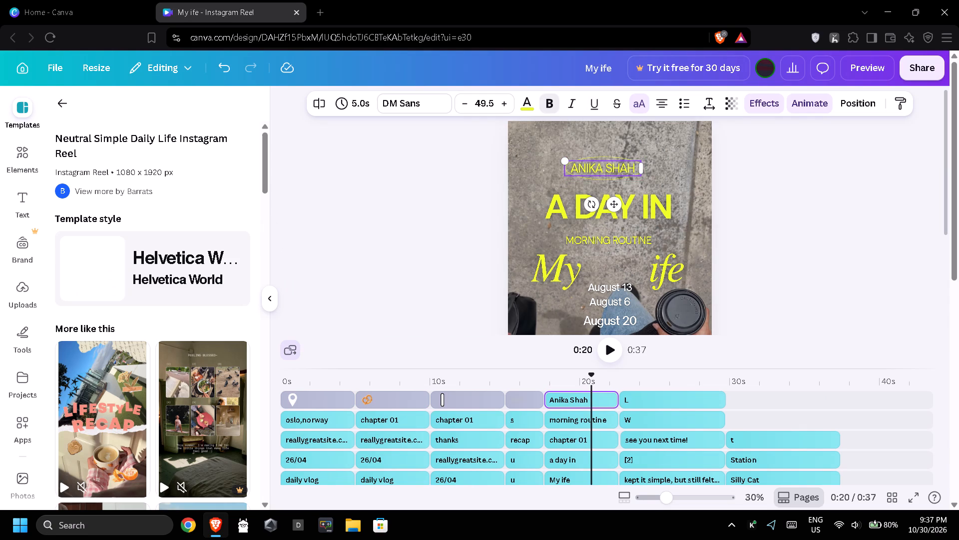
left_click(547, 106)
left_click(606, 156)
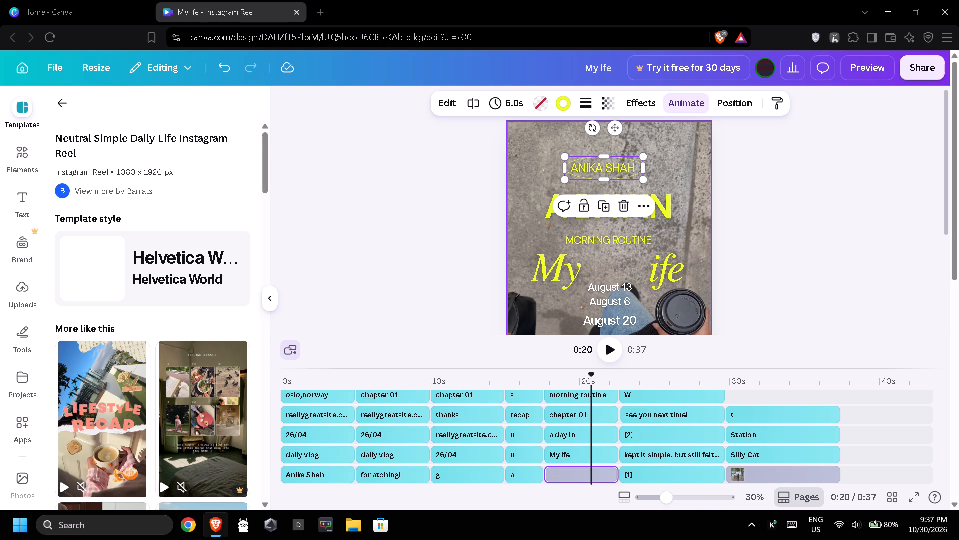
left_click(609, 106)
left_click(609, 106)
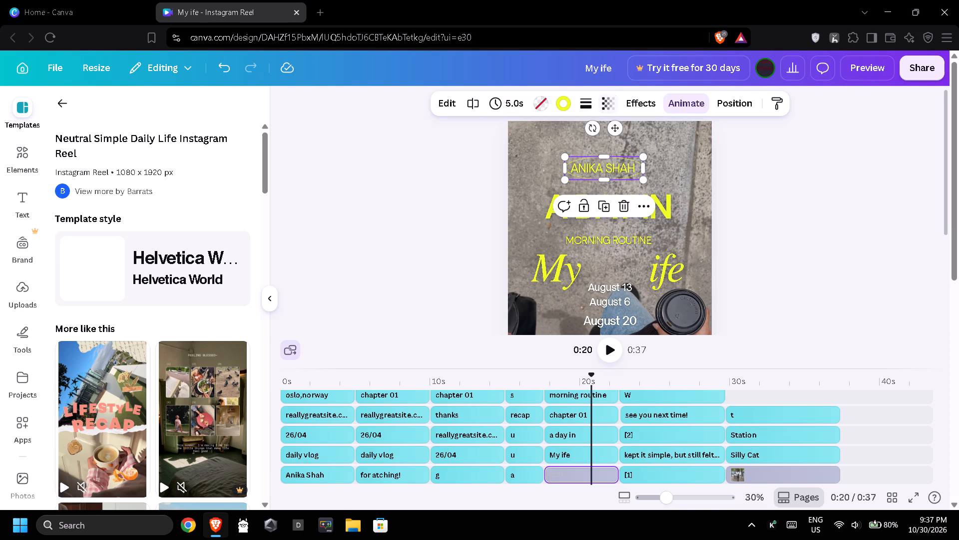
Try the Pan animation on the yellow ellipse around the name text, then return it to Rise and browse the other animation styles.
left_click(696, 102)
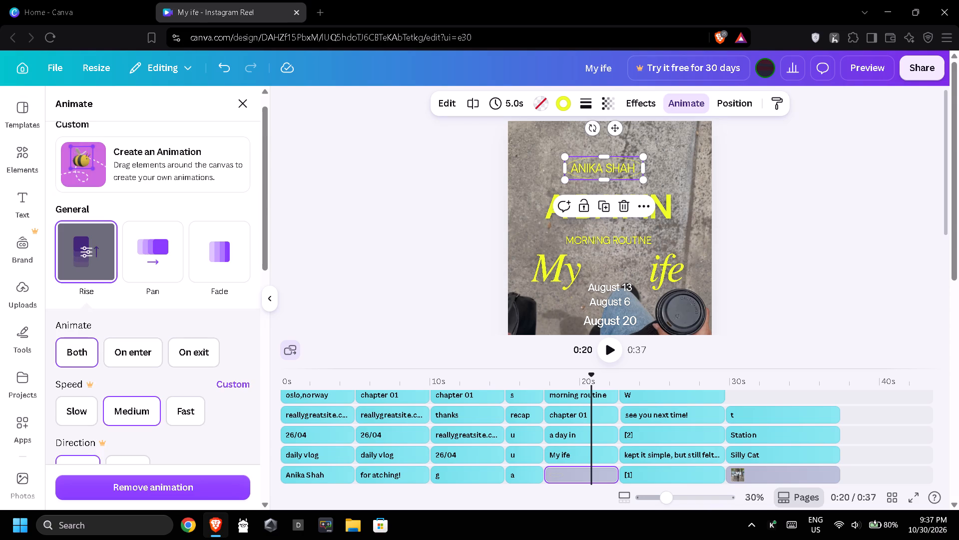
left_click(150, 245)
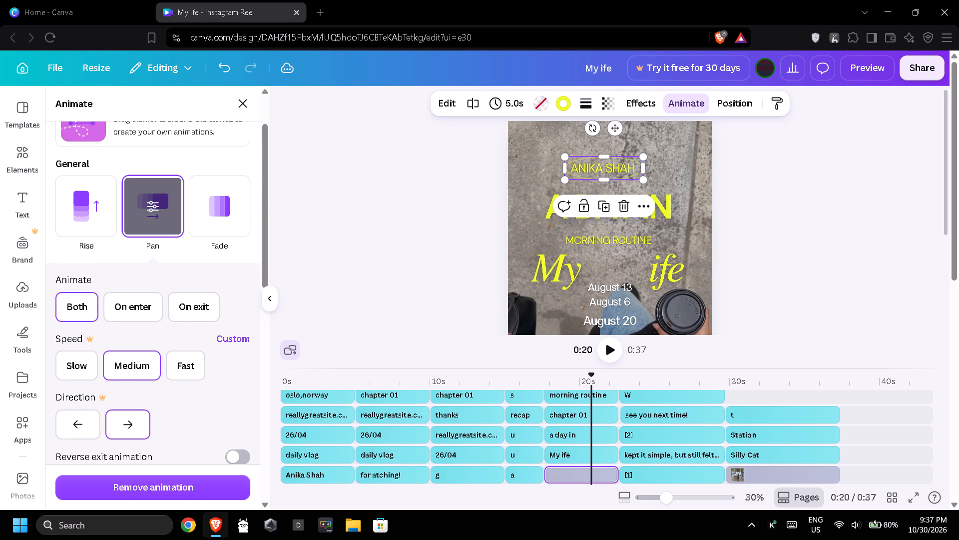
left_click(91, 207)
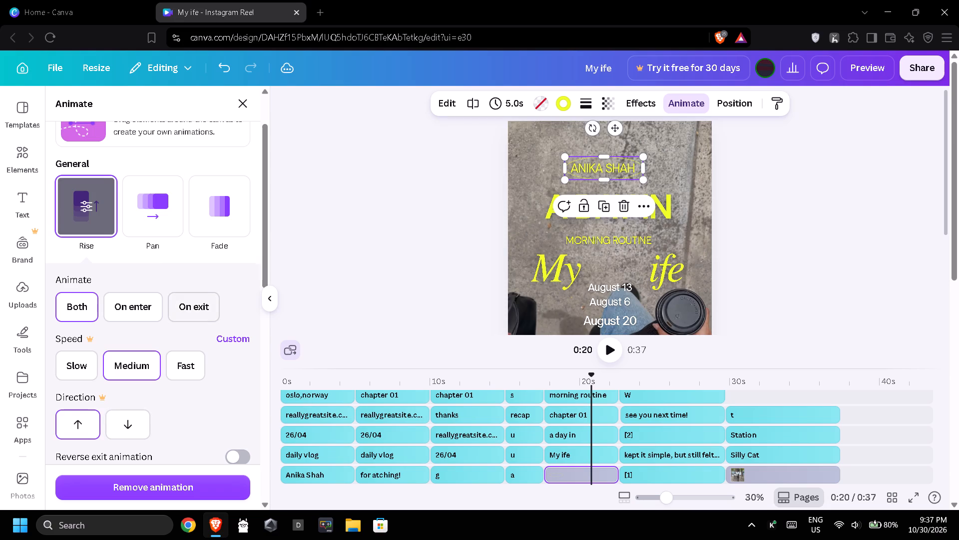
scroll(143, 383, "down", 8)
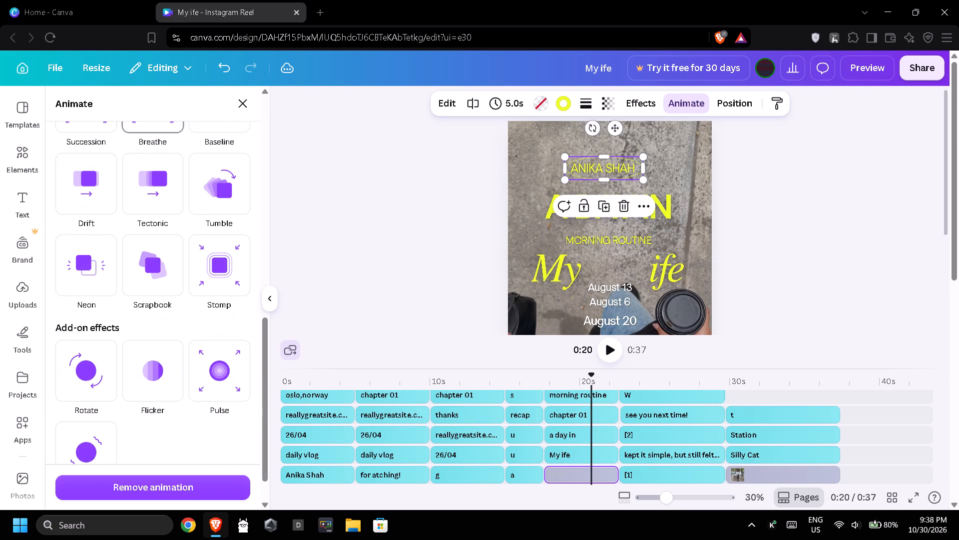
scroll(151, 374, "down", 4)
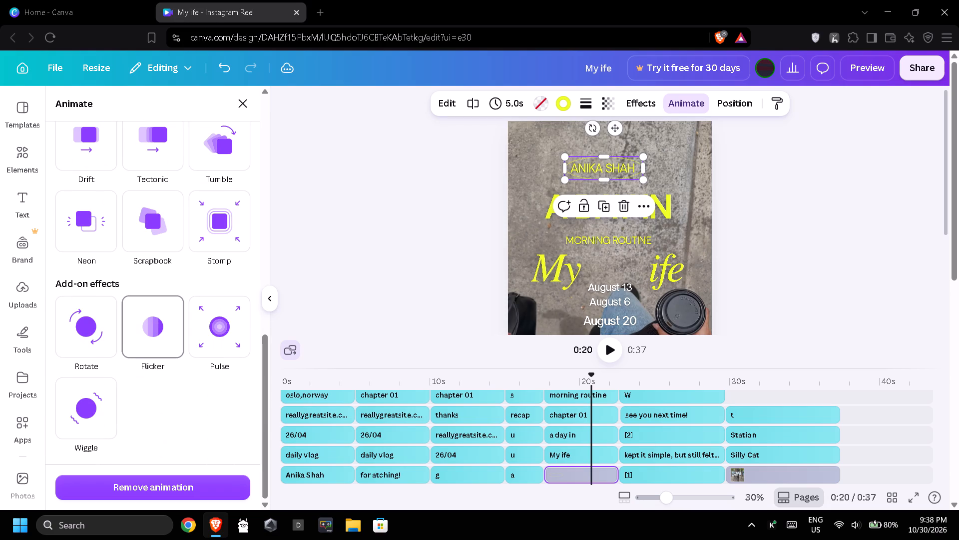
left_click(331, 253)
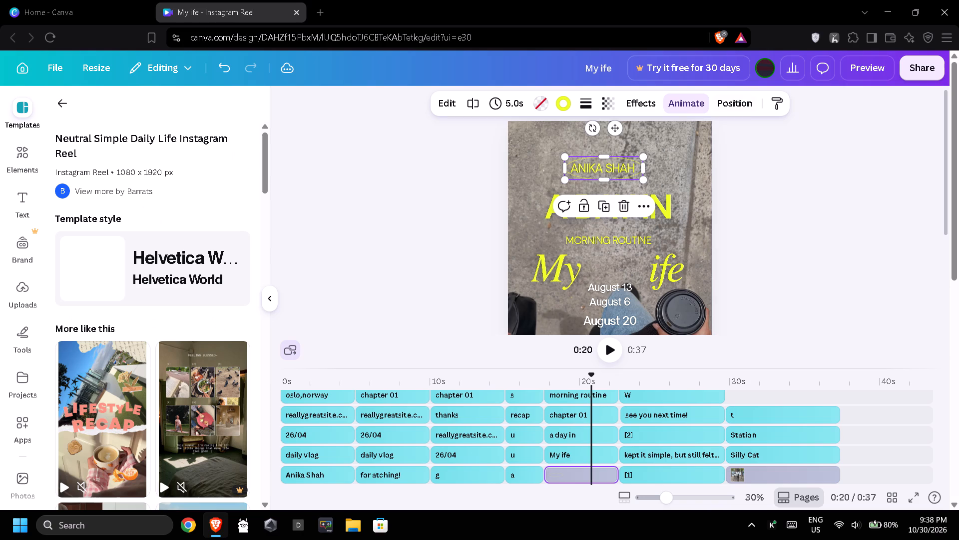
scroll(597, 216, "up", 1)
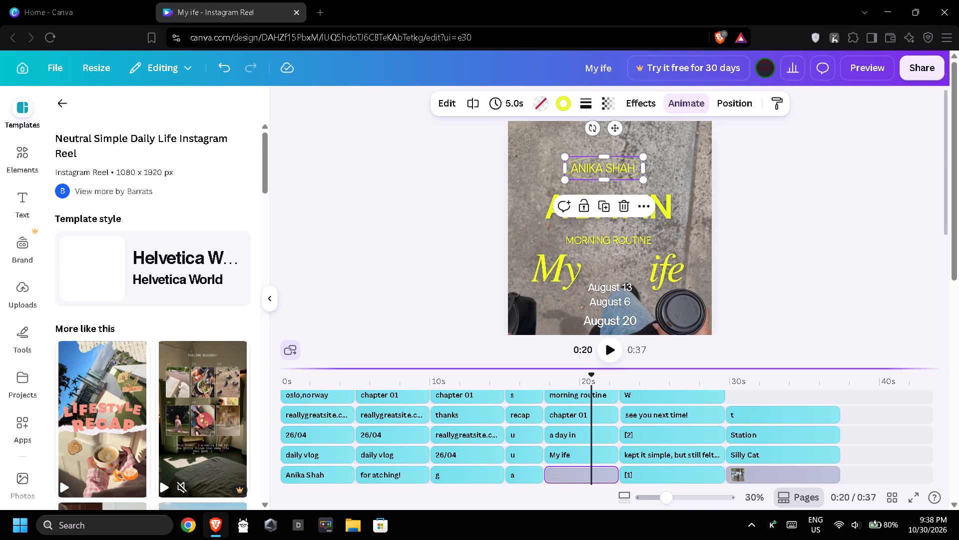
Enlarge the timeline area to show more element tracks at once.
left_click_drag(619, 368, 615, 279)
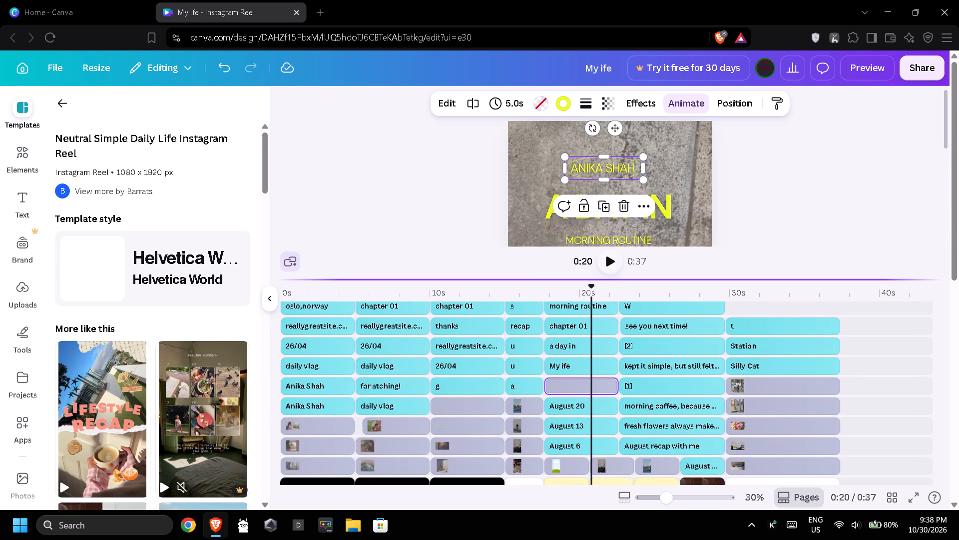
scroll(596, 177, "down", 3)
scroll(596, 177, "up", 2)
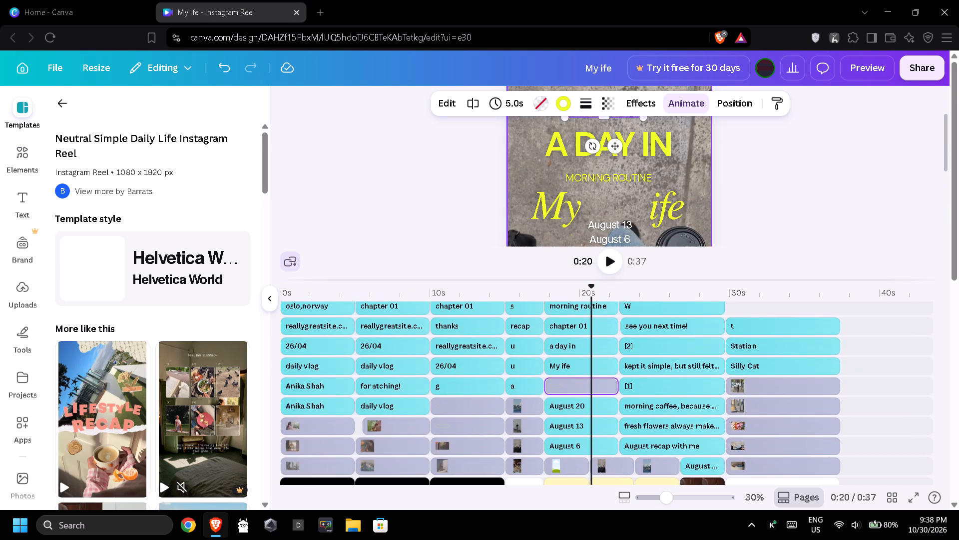
scroll(472, 367, "up", 2)
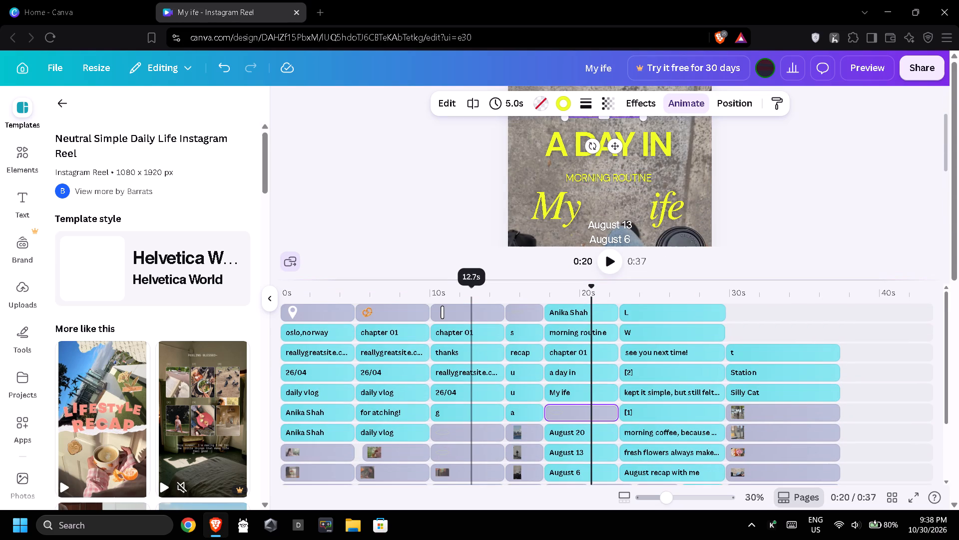
Set the "CHAPTER 01" text at the bottom of the second page to size 37.5 and make it bold.
left_click(463, 341)
left_click(461, 358)
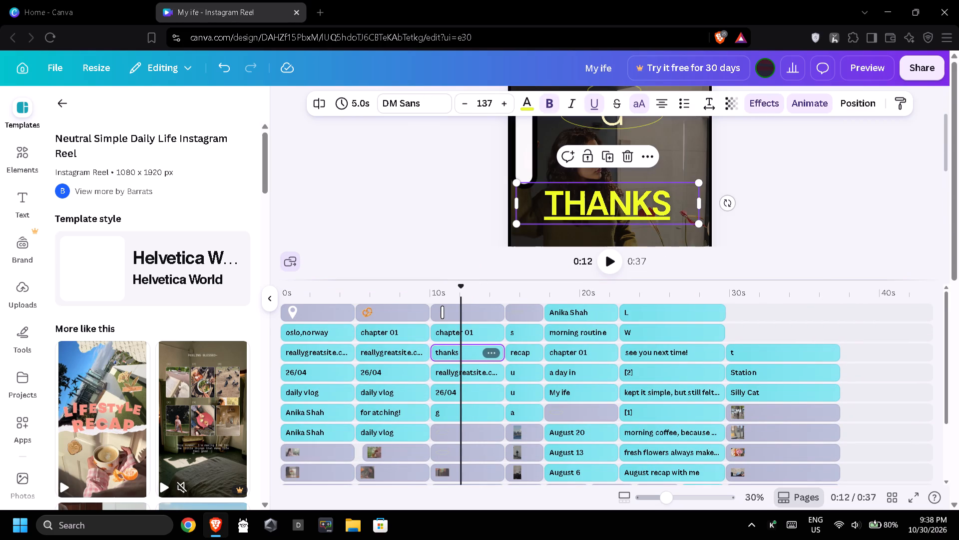
left_click(406, 358)
scroll(579, 206, "down", 2)
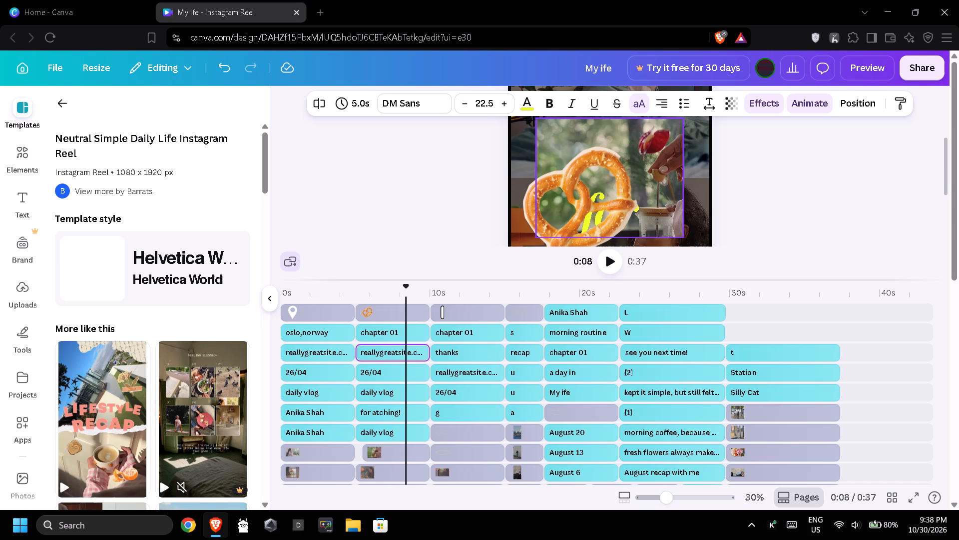
scroll(579, 206, "down", 2)
left_click(607, 159)
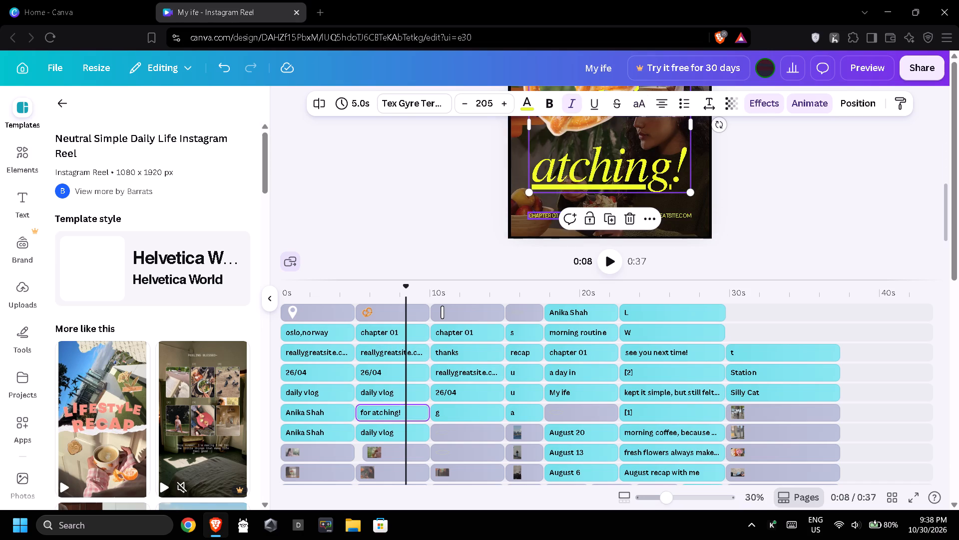
left_click(545, 212)
triple_click(502, 102)
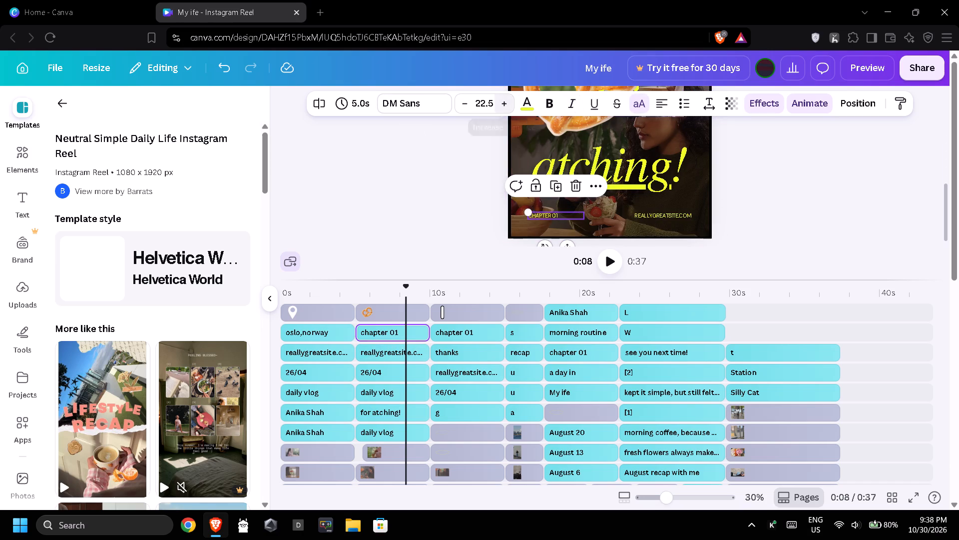
triple_click(502, 102)
double_click(502, 102)
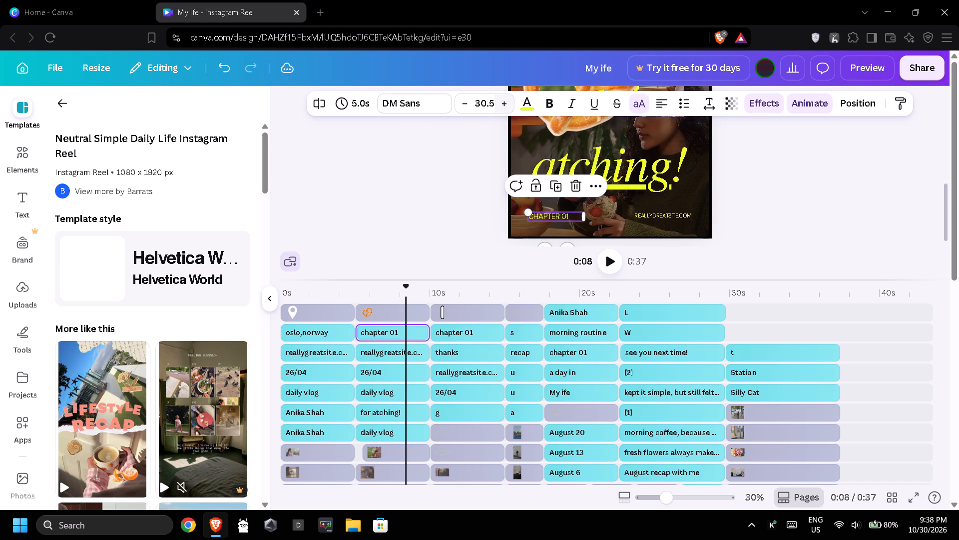
double_click(502, 102)
left_click(502, 102)
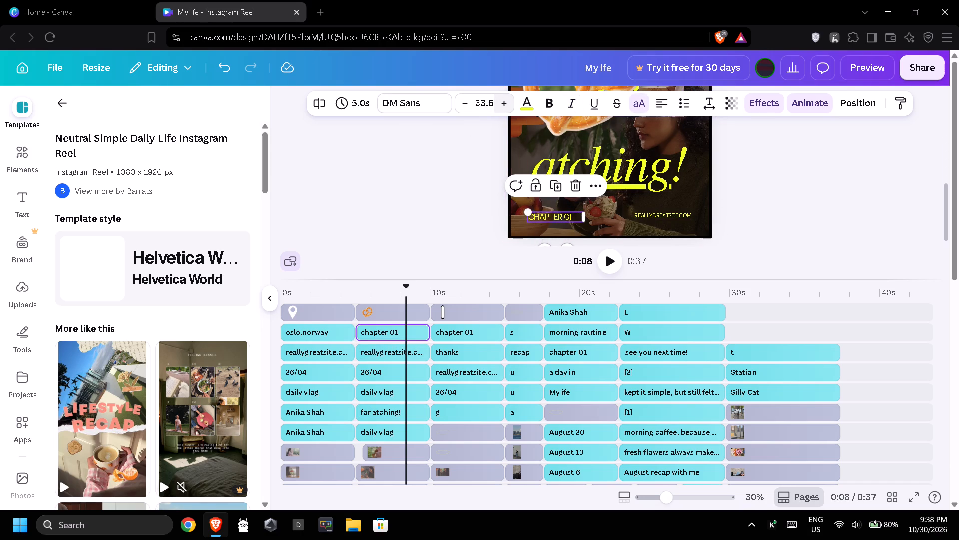
triple_click(502, 102)
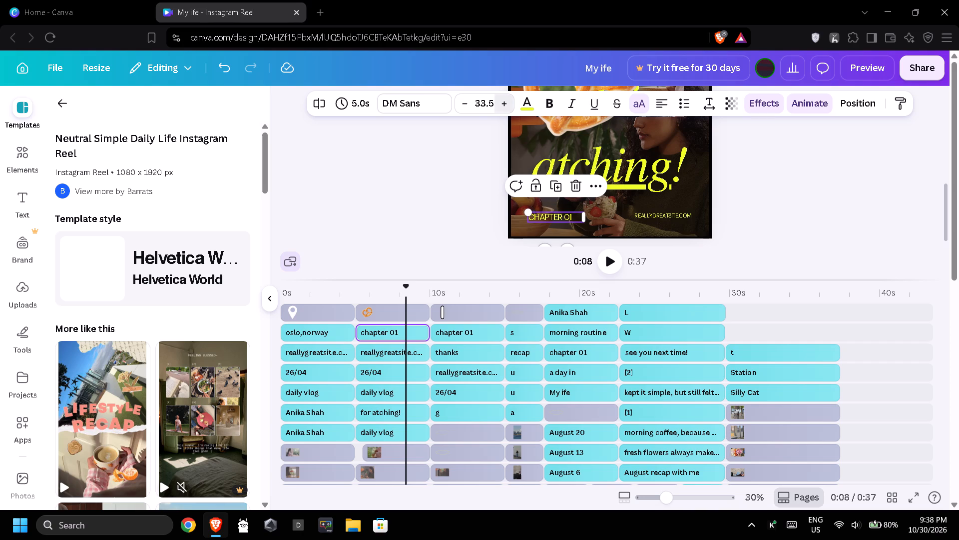
left_click(502, 102)
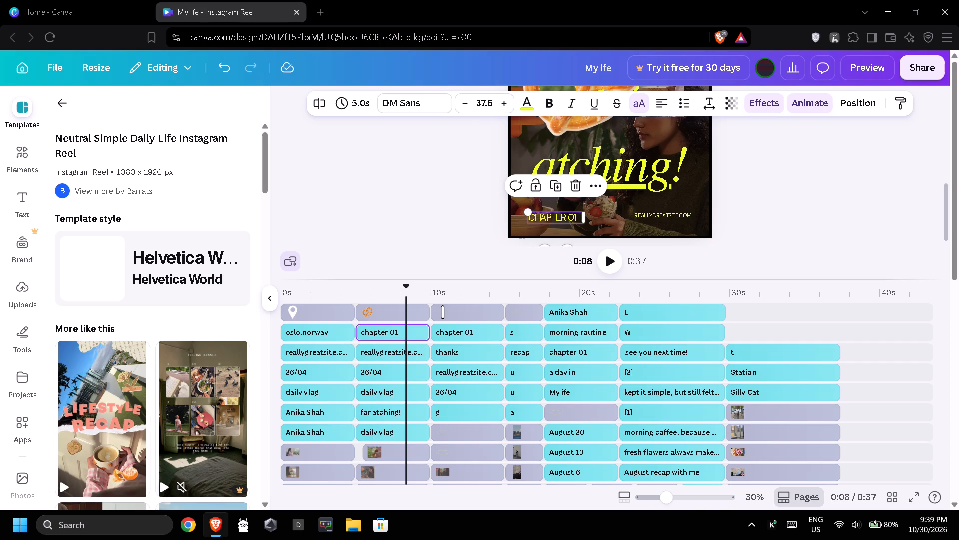
left_click(547, 100)
Shift the second page's "REALLYGREATSITE.COM" text slightly left, set it to size 29.5 and make it bold.
left_click(661, 211)
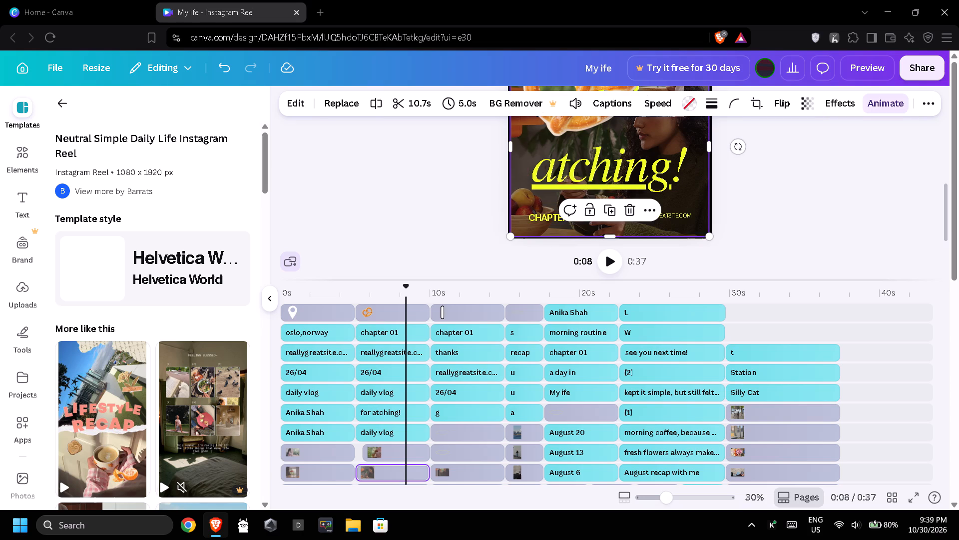
left_click(664, 214)
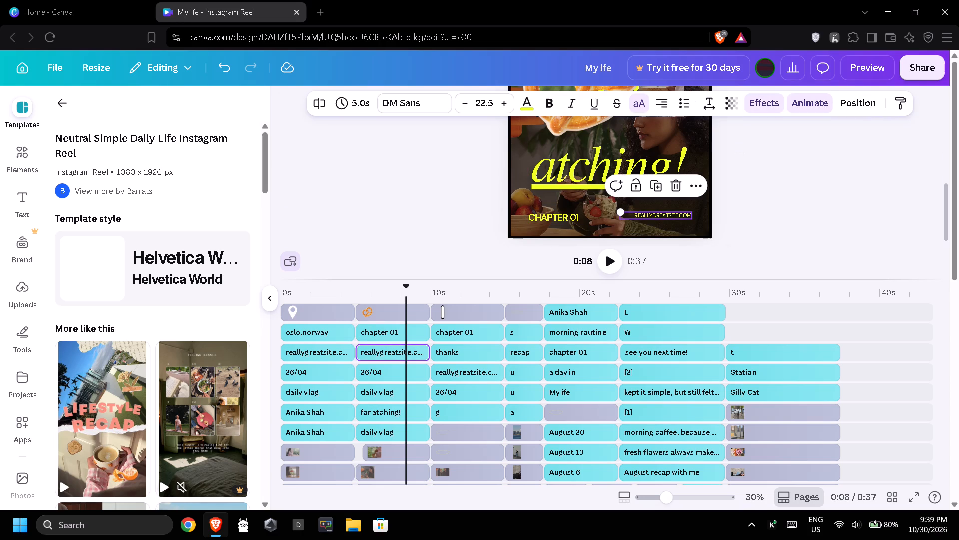
left_click_drag(664, 214, 655, 216)
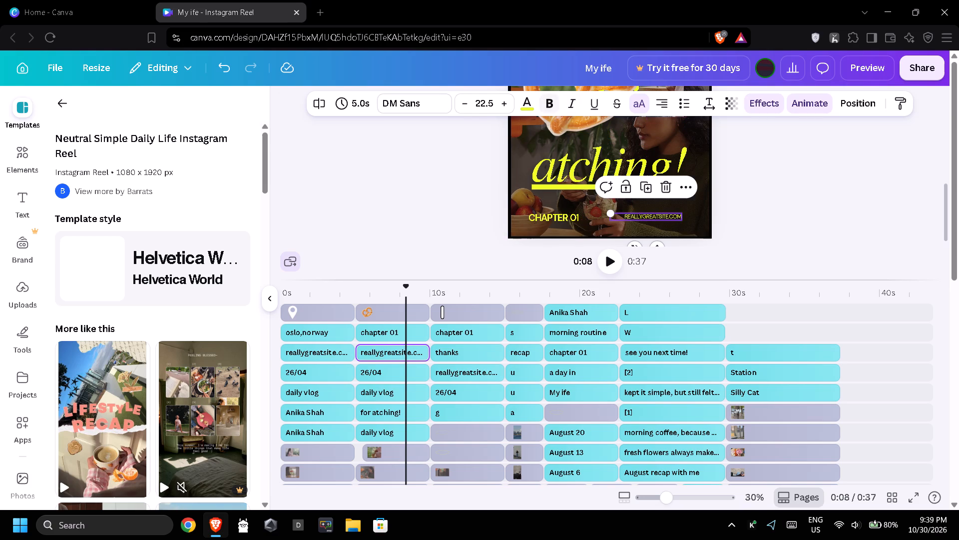
triple_click(502, 105)
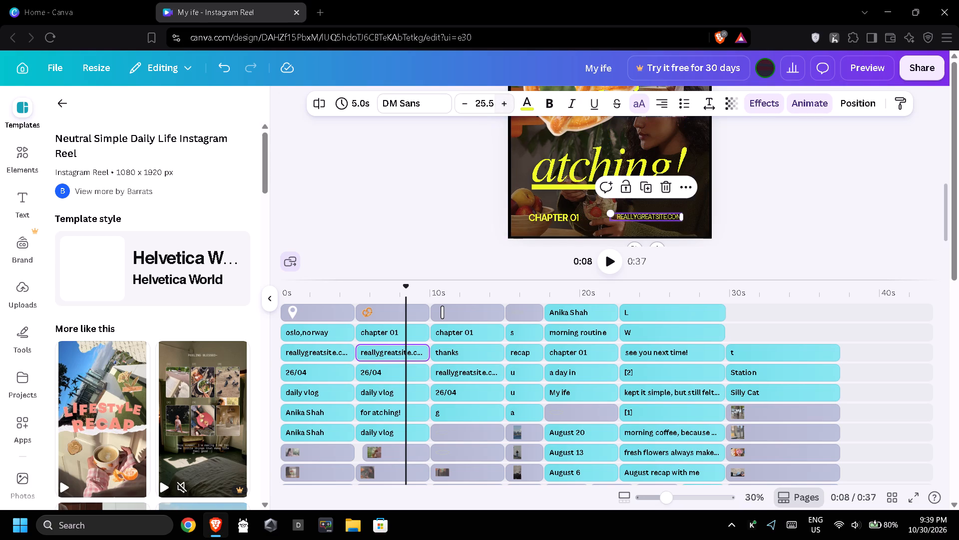
left_click(502, 105)
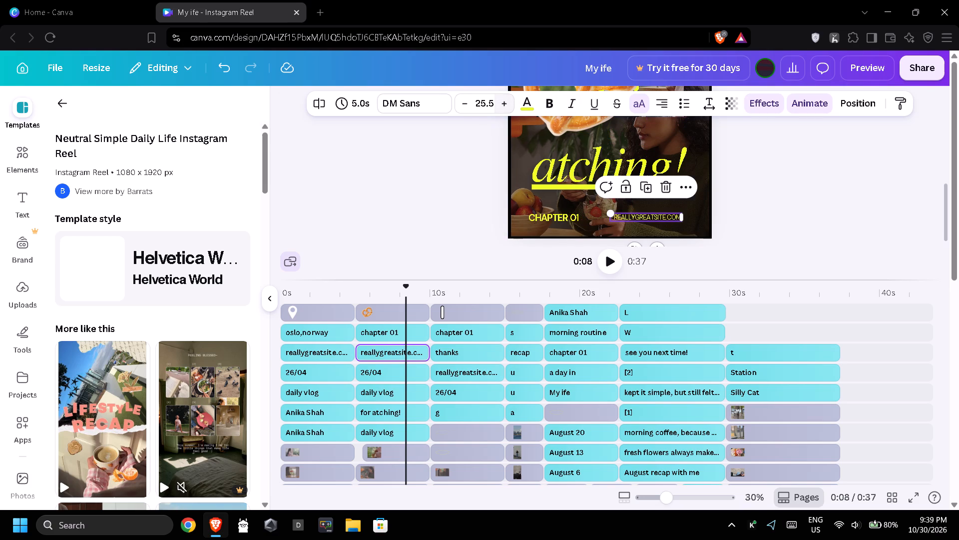
left_click(502, 105)
left_click(502, 105)
left_click(502, 105)
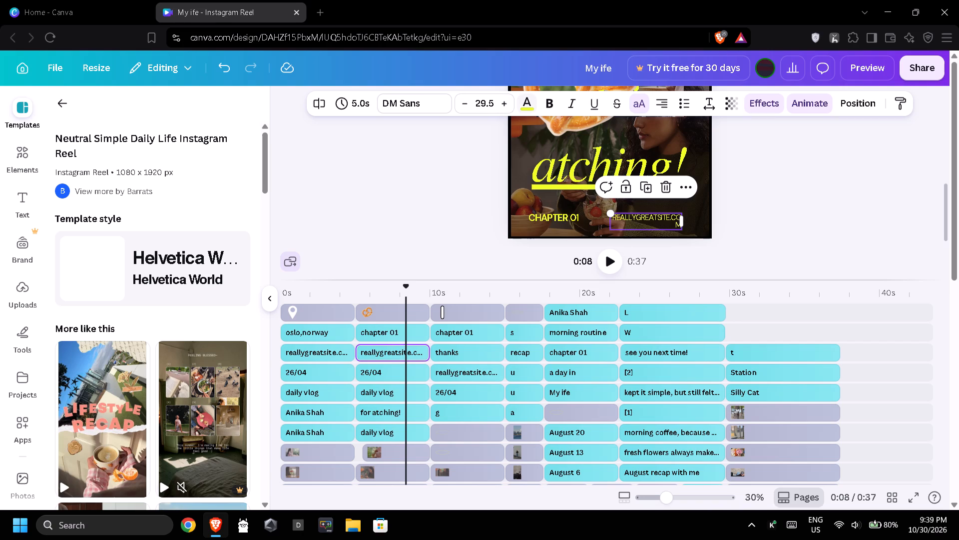
left_click(545, 101)
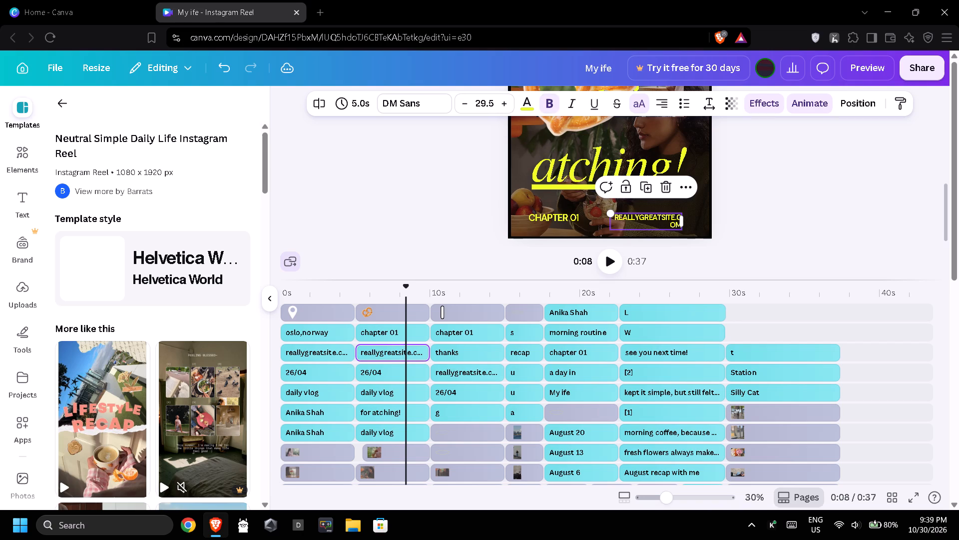
Widen the "REALLYGREATSITE.COM" text box to fit one line and nudge it slightly left.
left_click_drag(685, 219, 696, 219)
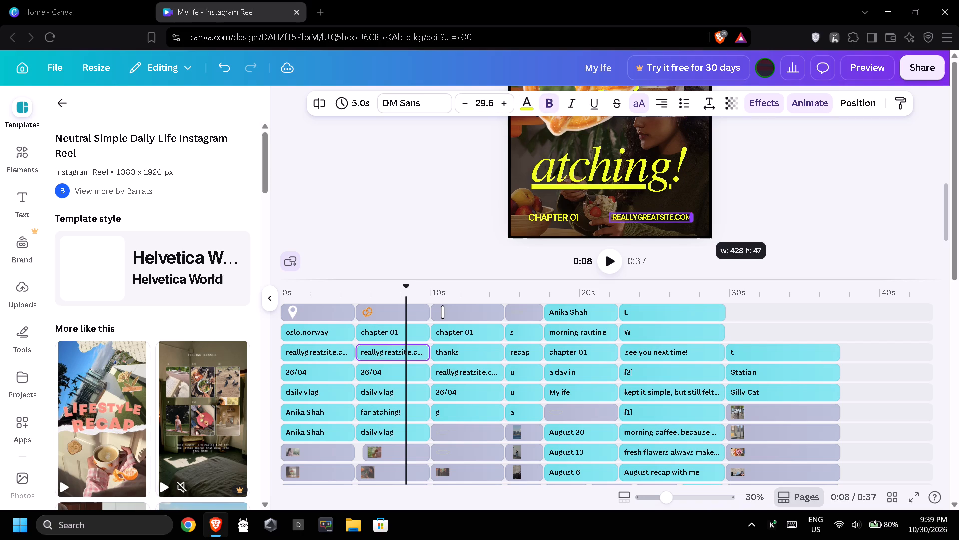
left_click_drag(696, 219, 701, 219)
left_click_drag(659, 216, 655, 215)
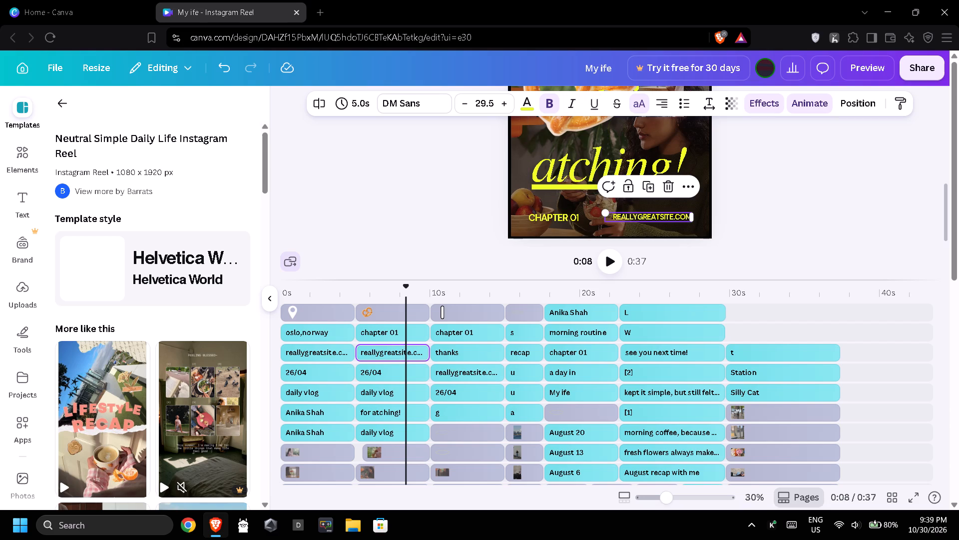
Increase "REALLYGREATSITE.COM" to size 32.5, widen its box to one line and place it level with "CHAPTER 01".
triple_click(508, 101)
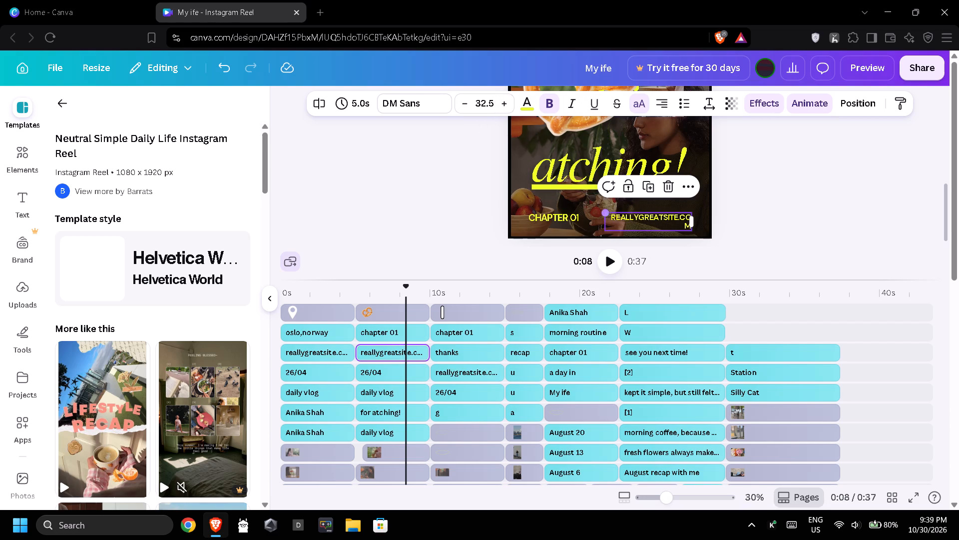
left_click_drag(651, 223, 642, 221)
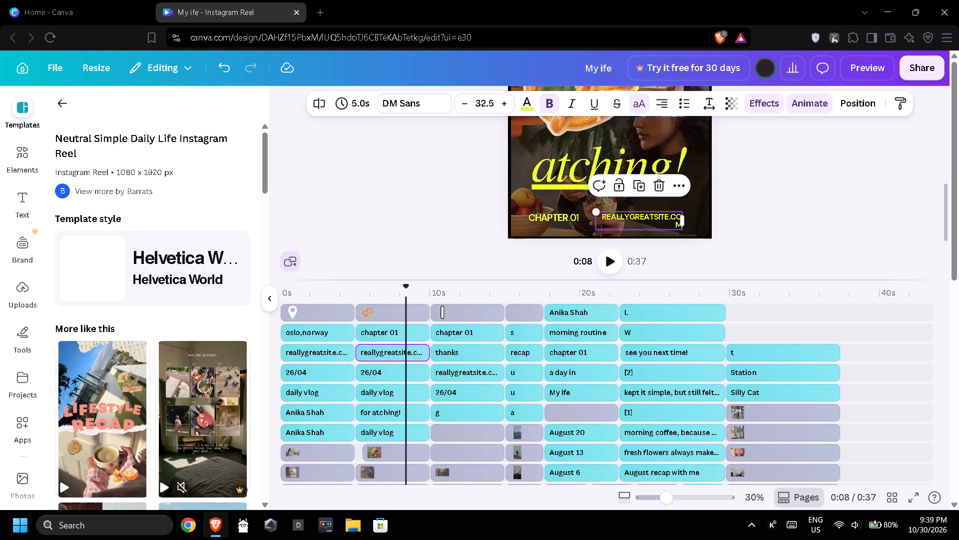
left_click_drag(684, 219, 692, 219)
left_click(658, 215)
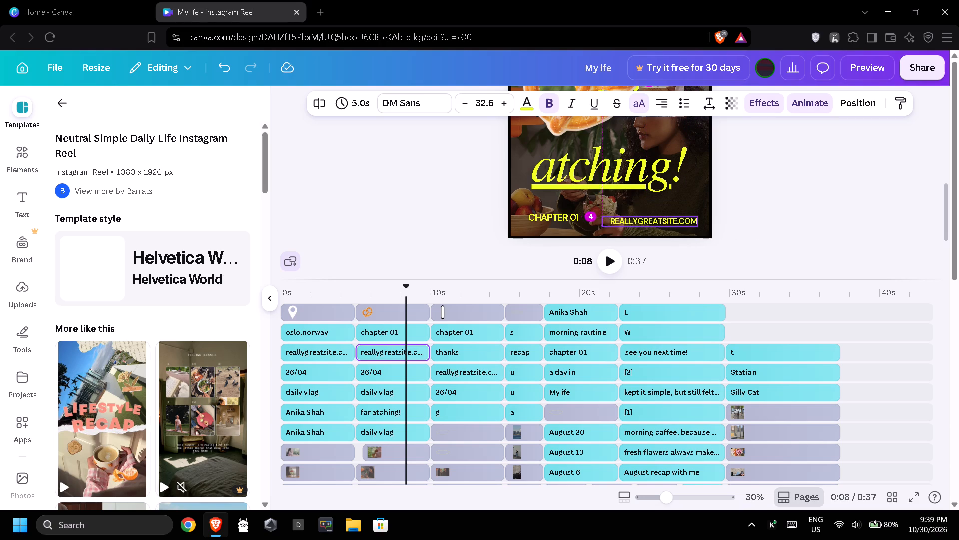
left_click(797, 208)
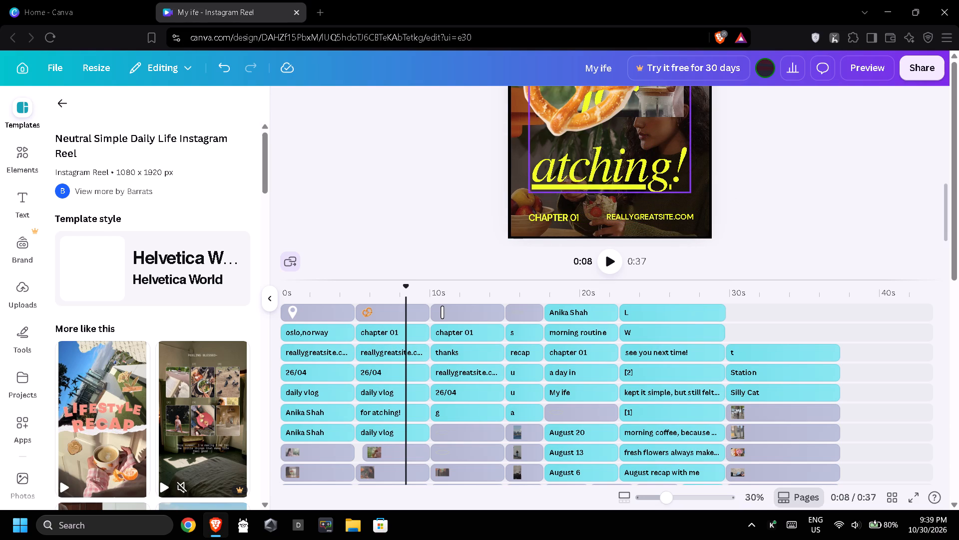
Review the second page's layout from the "26/04" and "DAILY VLOG" labels down to the "atching!" text.
scroll(609, 175, "down", 1)
scroll(609, 172, "up", 2)
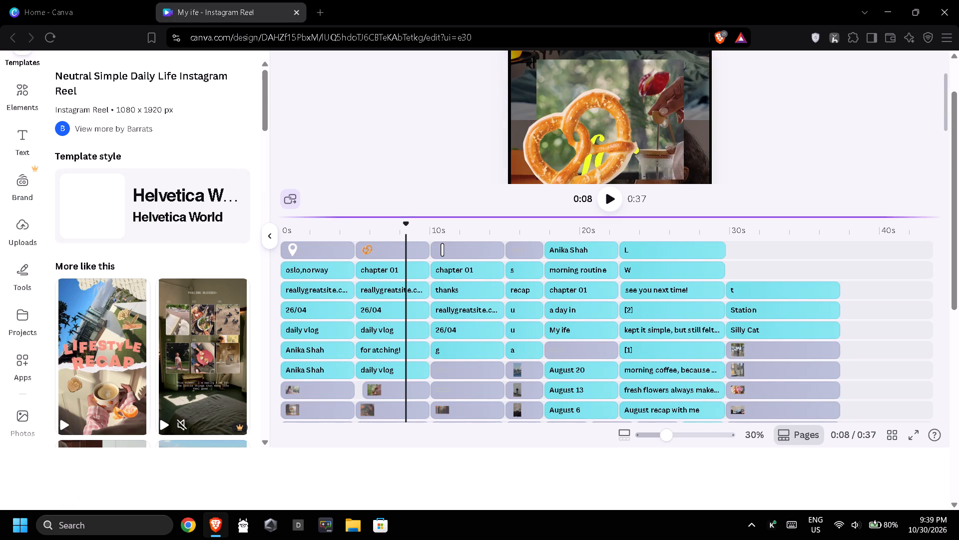
scroll(814, 213, "down", 1)
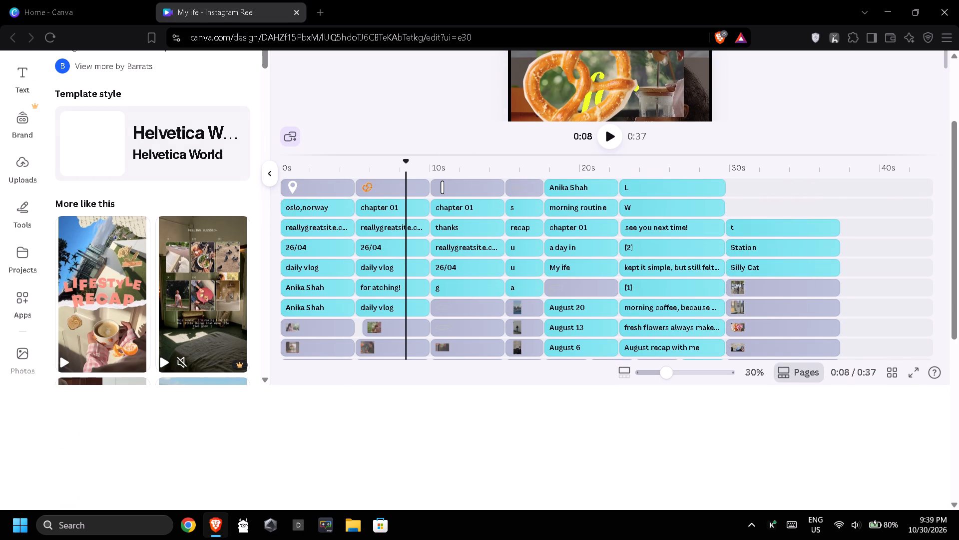
scroll(233, 163, "up", 2)
scroll(641, 183, "up", 1)
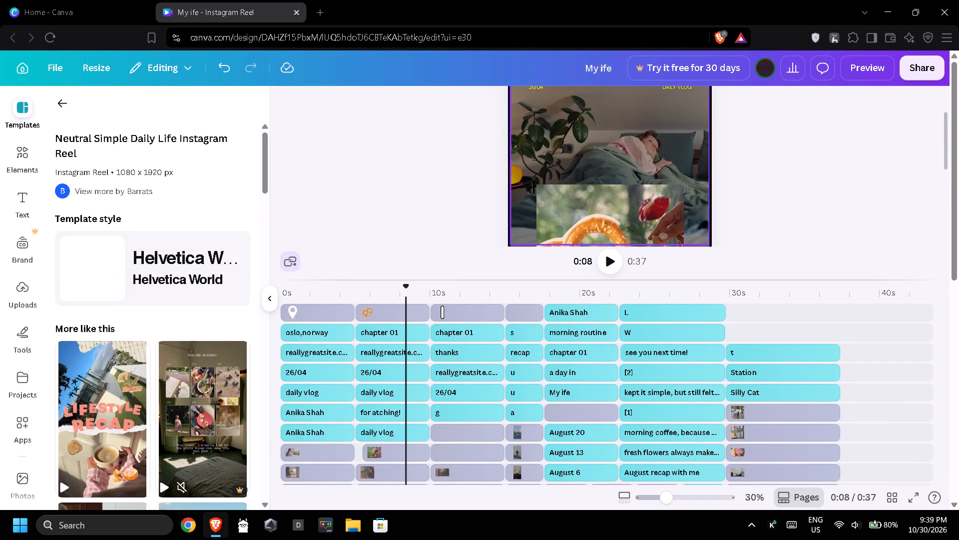
scroll(641, 183, "up", 1)
scroll(642, 183, "down", 3)
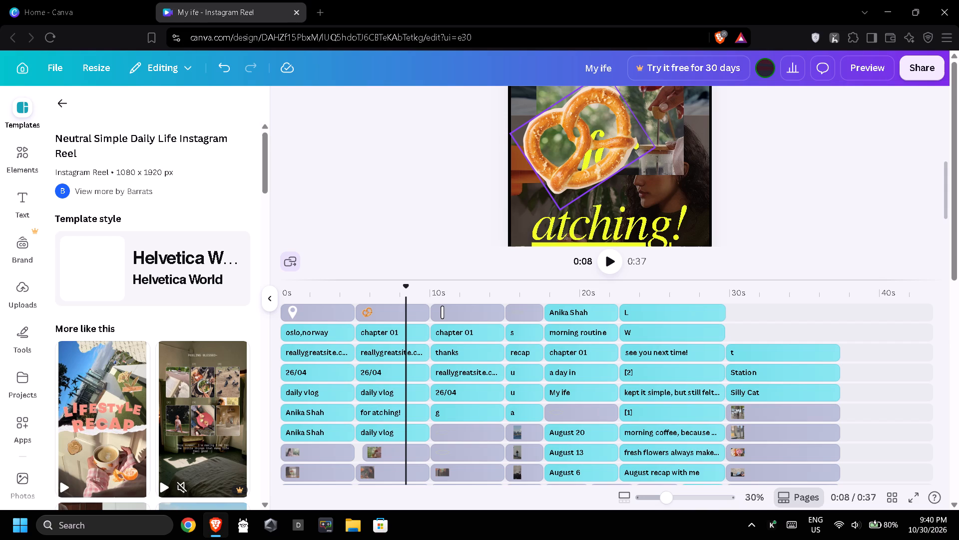
Separate the overlapping "DAILY VLOG" labels on the second page by moving one toward the page's top centre.
scroll(635, 175, "up", 2)
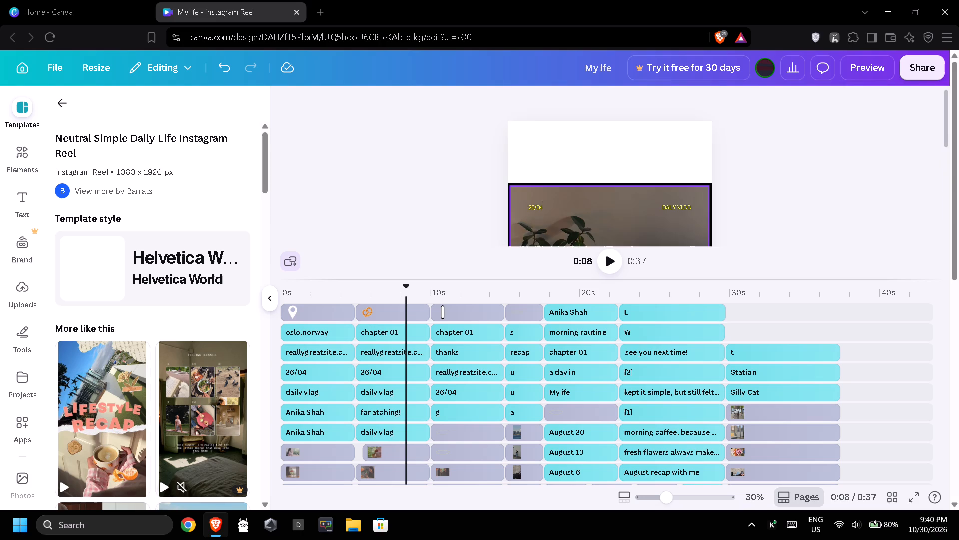
scroll(635, 175, "down", 1)
scroll(809, 169, "up", 1)
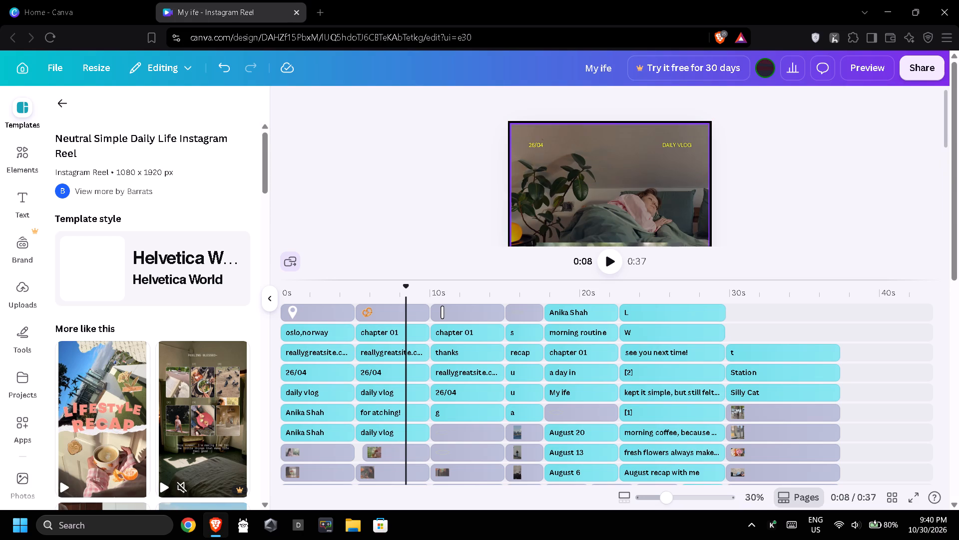
left_click(679, 142)
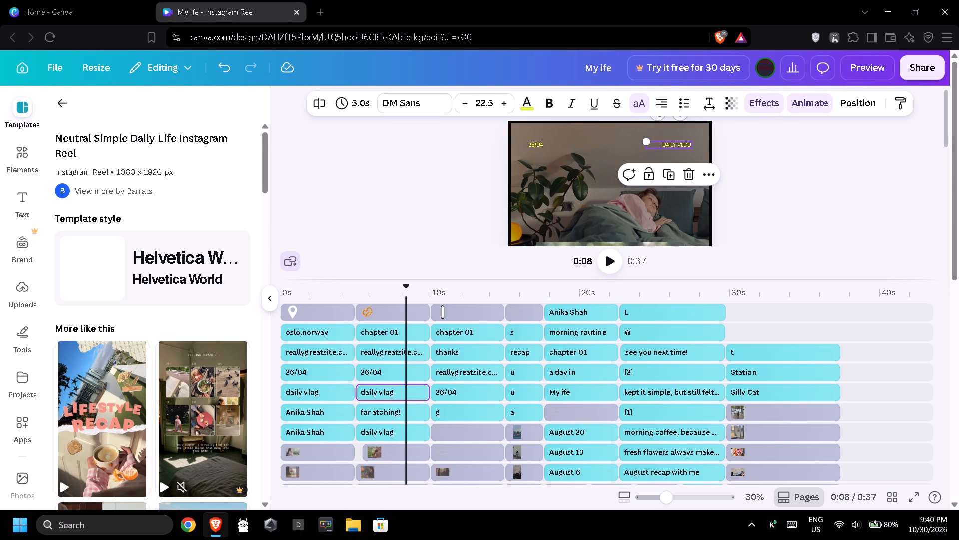
left_click_drag(670, 144, 655, 144)
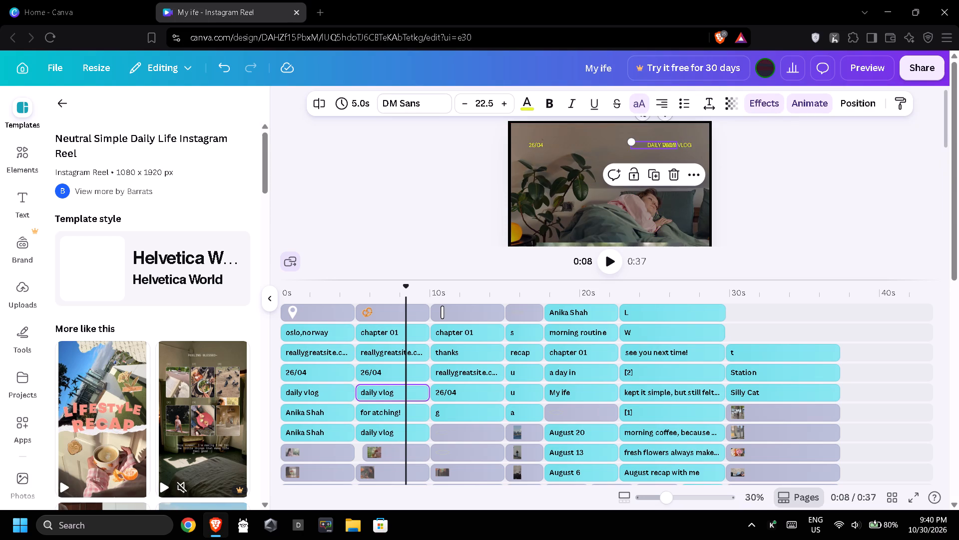
left_click_drag(655, 143, 593, 145)
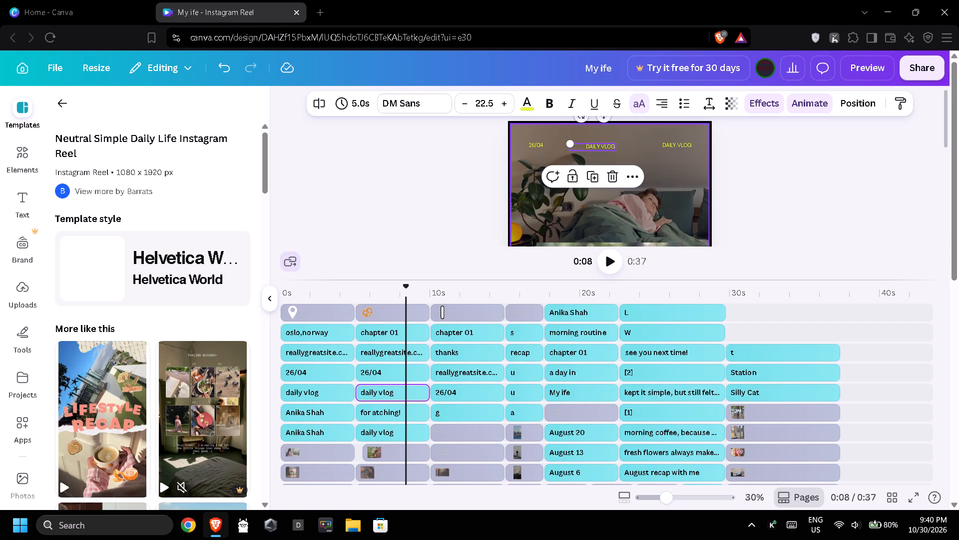
Shift the other "DAILY VLOG" label slightly left, make it bold and increase it to size 34.5.
left_click_drag(674, 143, 657, 139)
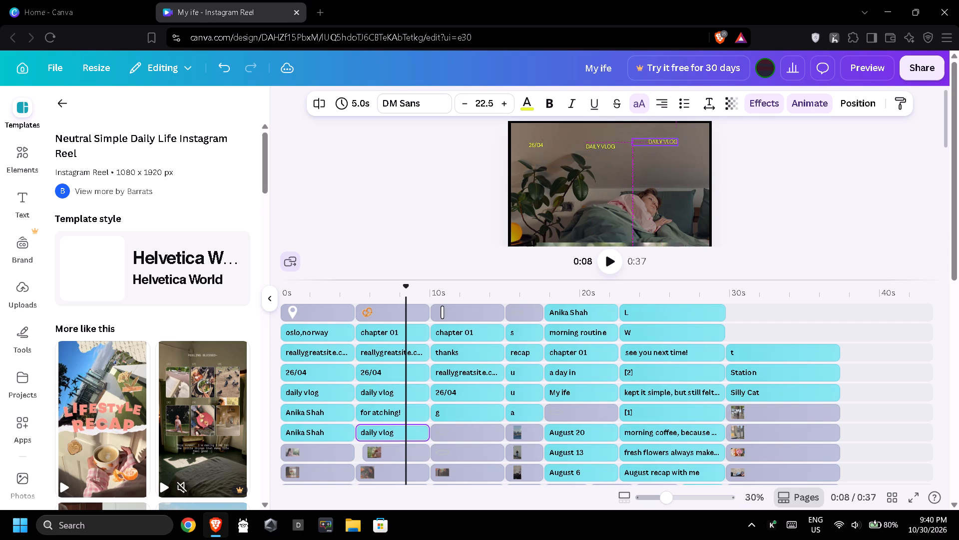
left_click_drag(657, 139, 659, 144)
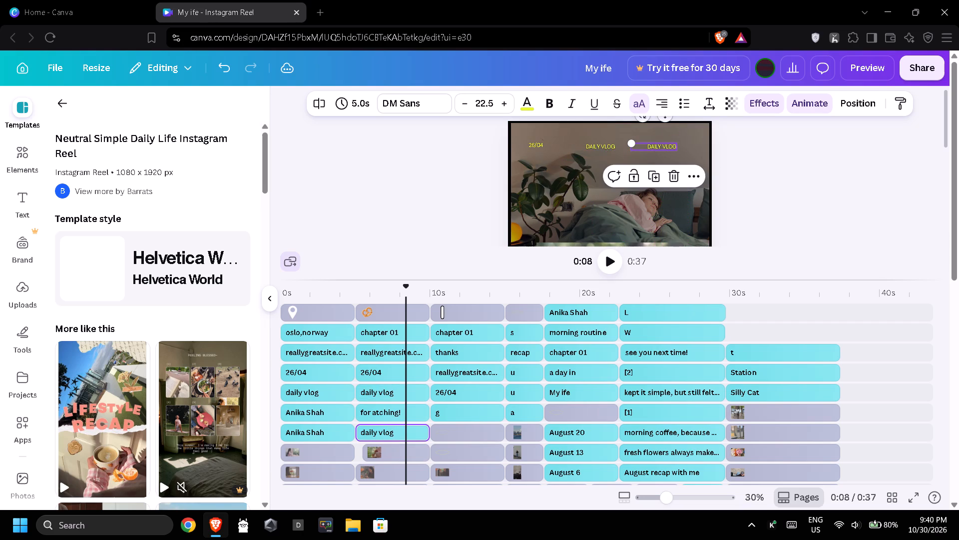
left_click(512, 104)
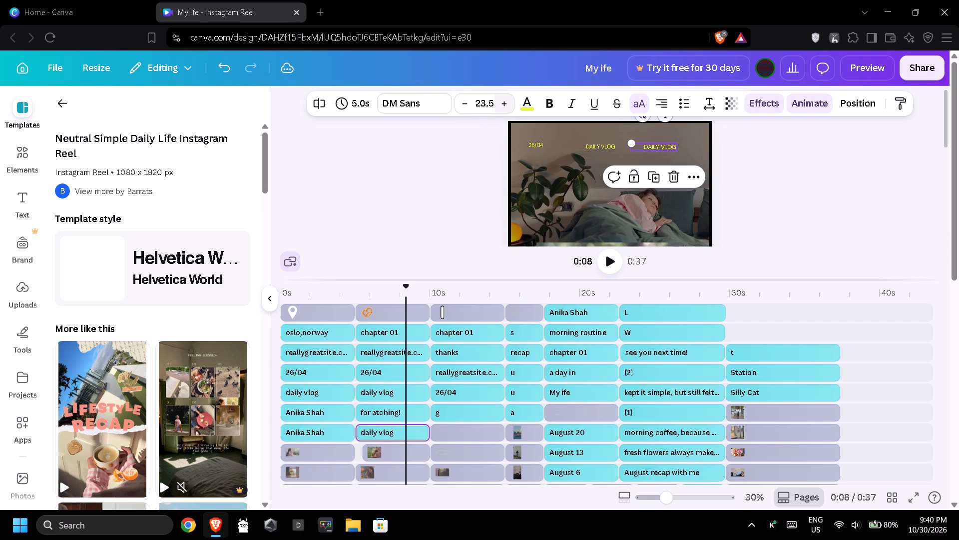
left_click(552, 106)
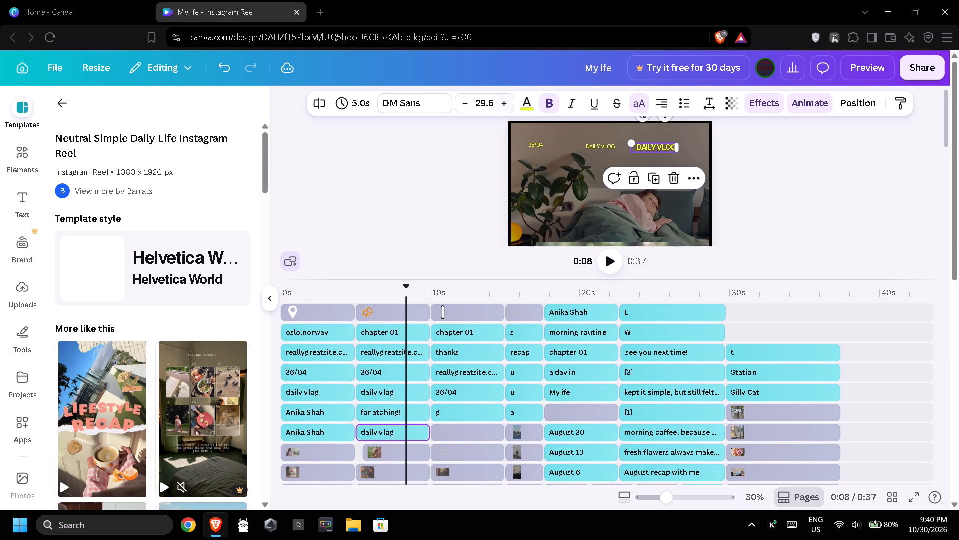
triple_click(501, 104)
left_click(501, 104)
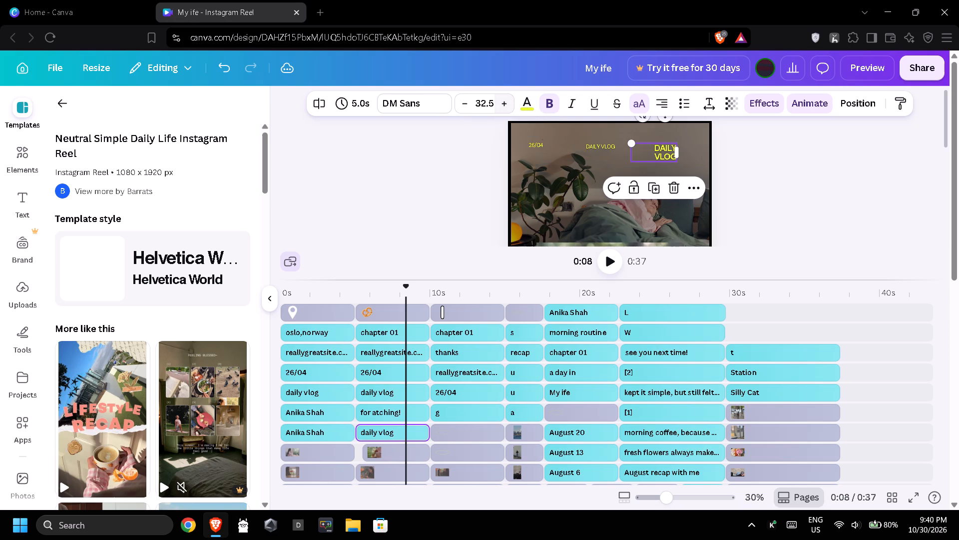
left_click(501, 103)
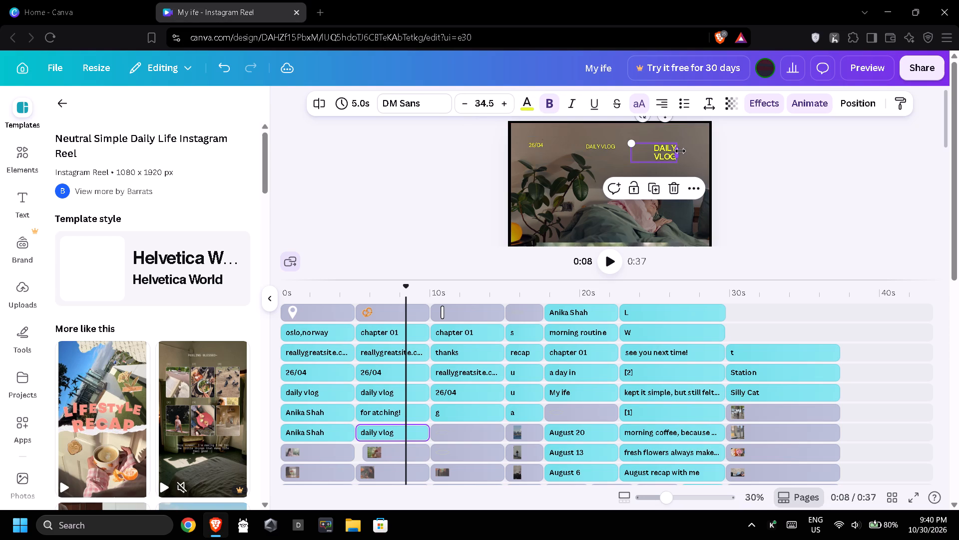
Widen the enlarged "DAILY VLOG" text box to fit one line and move it into the page's top-right corner.
left_click_drag(681, 151, 689, 151)
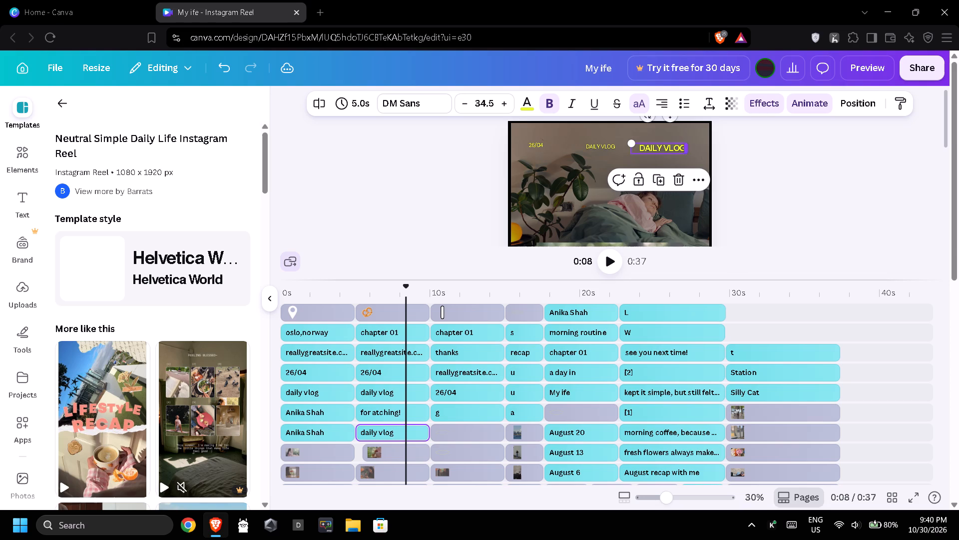
left_click_drag(657, 147, 671, 134)
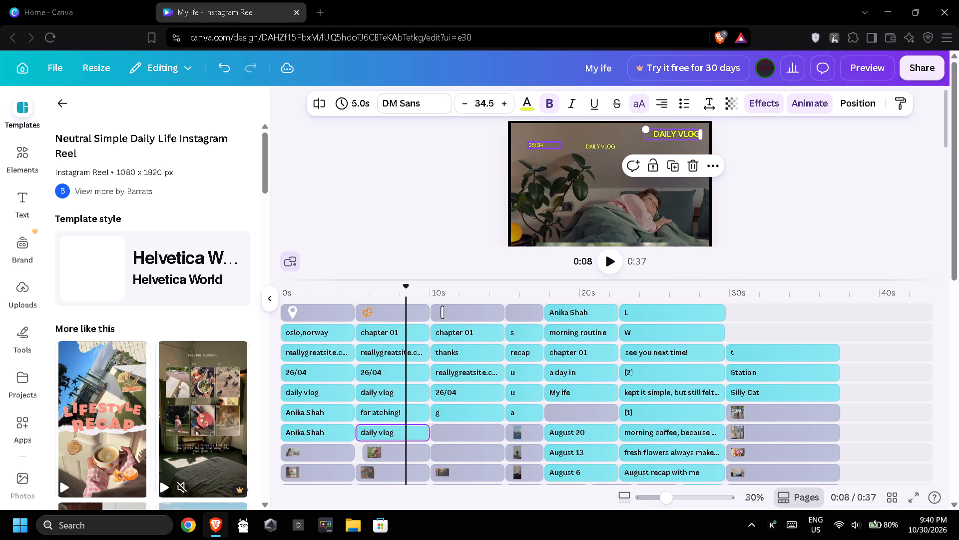
Move the "26/04" label into the page's top-left corner and make it bold at size 40.5.
left_click(535, 141)
left_click_drag(540, 141, 528, 130)
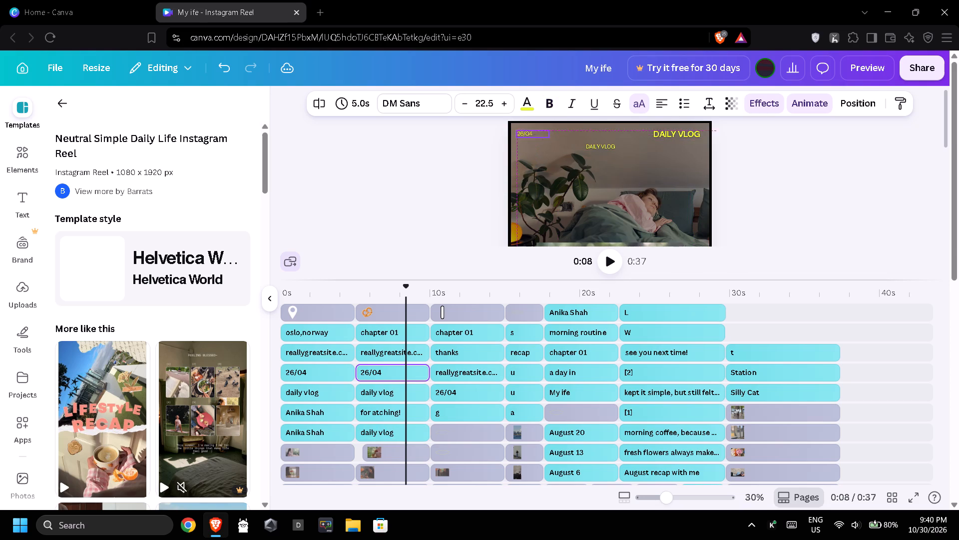
left_click_drag(528, 130, 529, 127)
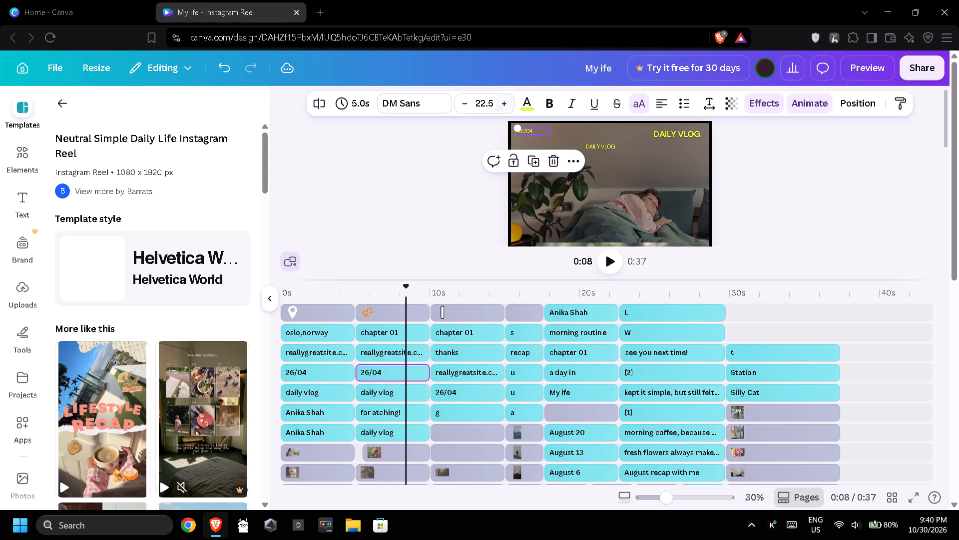
triple_click(509, 103)
triple_click(509, 103)
triple_click(509, 103)
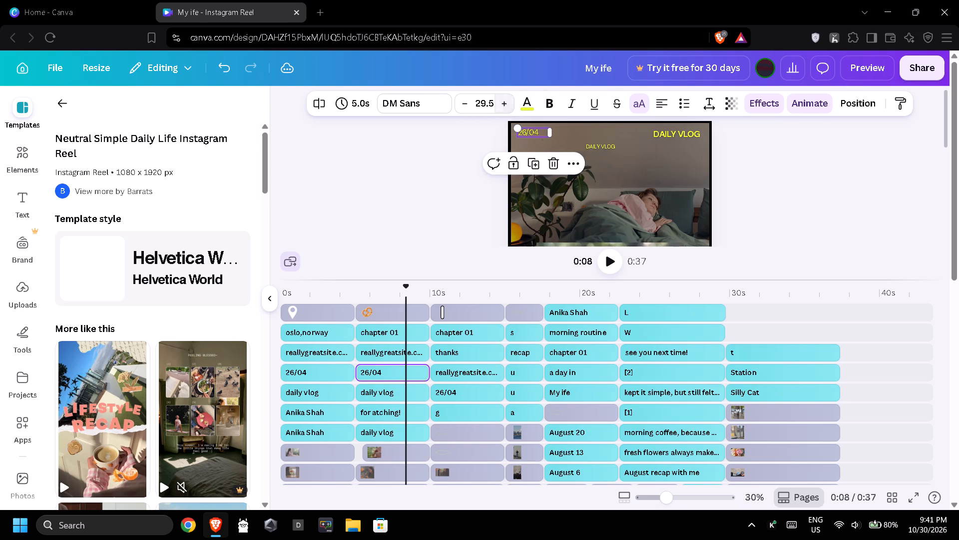
triple_click(509, 103)
triple_click(509, 103)
triple_click(509, 103)
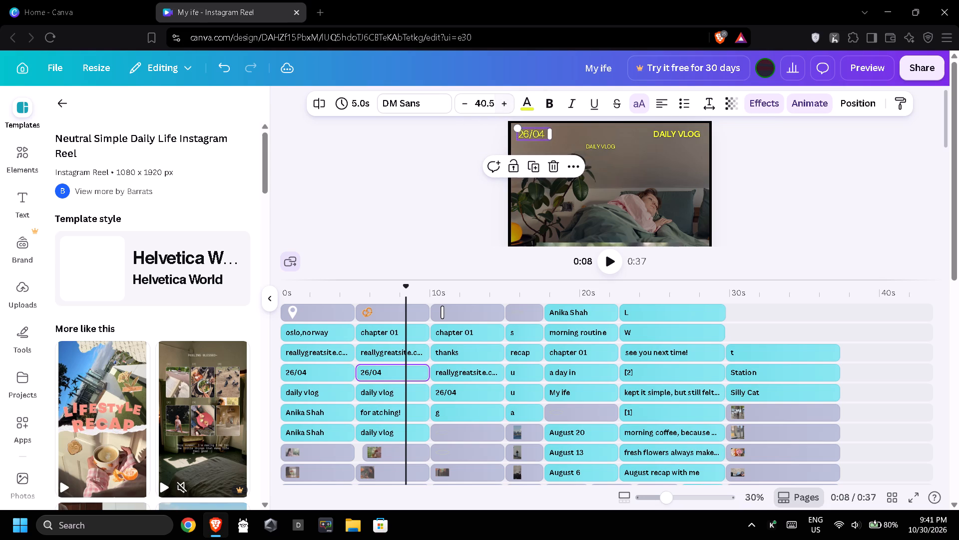
left_click(548, 100)
Widen the "26/04" text box and increase its font size to 47.5.
left_click_drag(551, 132, 561, 133)
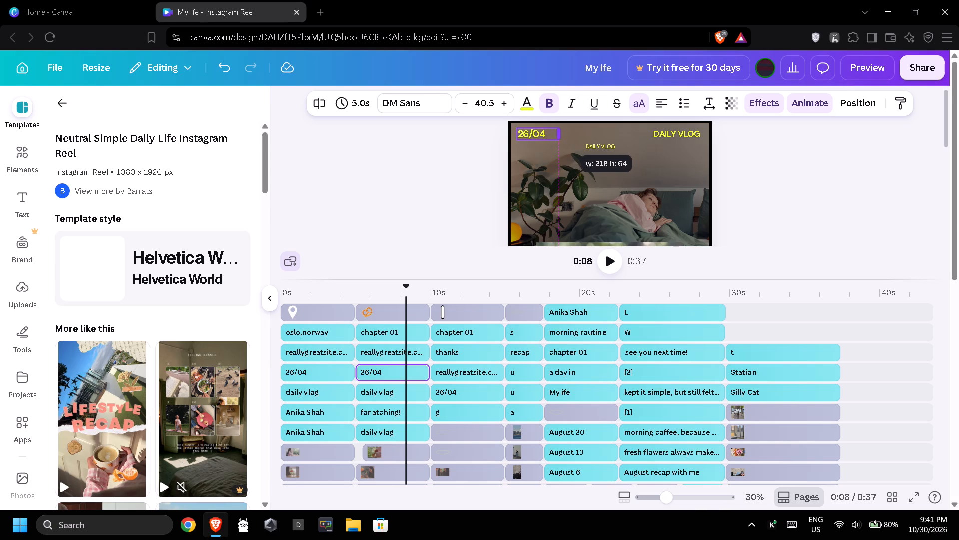
left_click_drag(561, 133, 567, 135)
triple_click(507, 102)
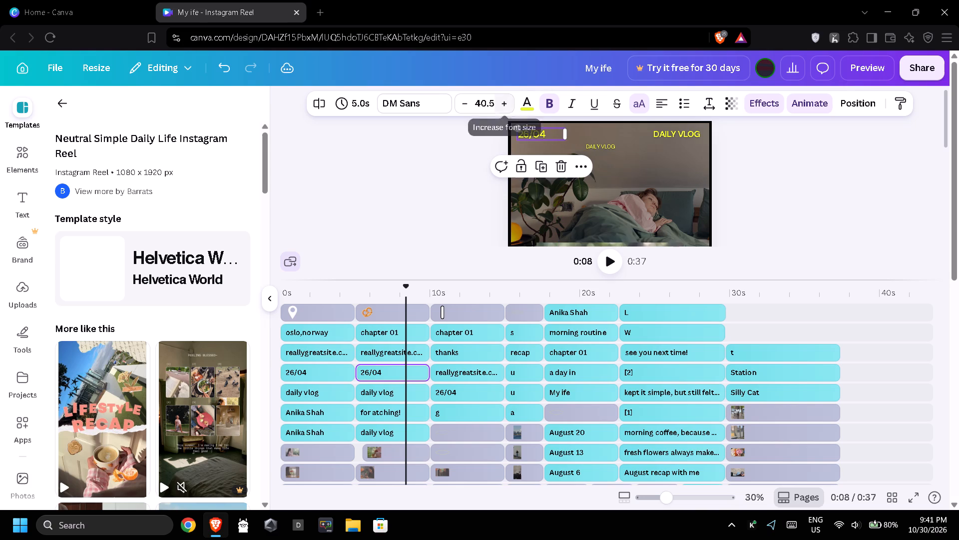
triple_click(507, 102)
left_click(507, 102)
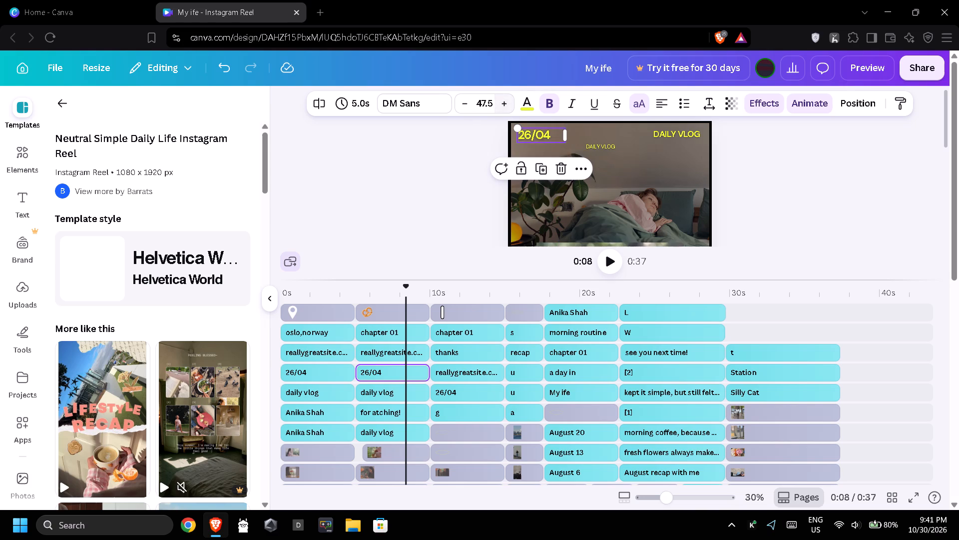
Nudge "26/04" slightly left and reduce its font size to 39.5.
left_click(541, 133)
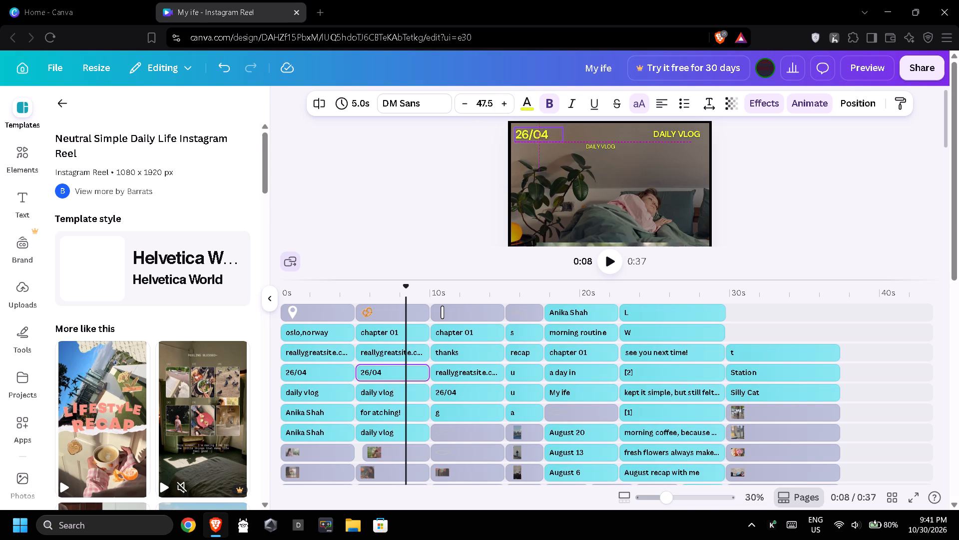
triple_click(462, 106)
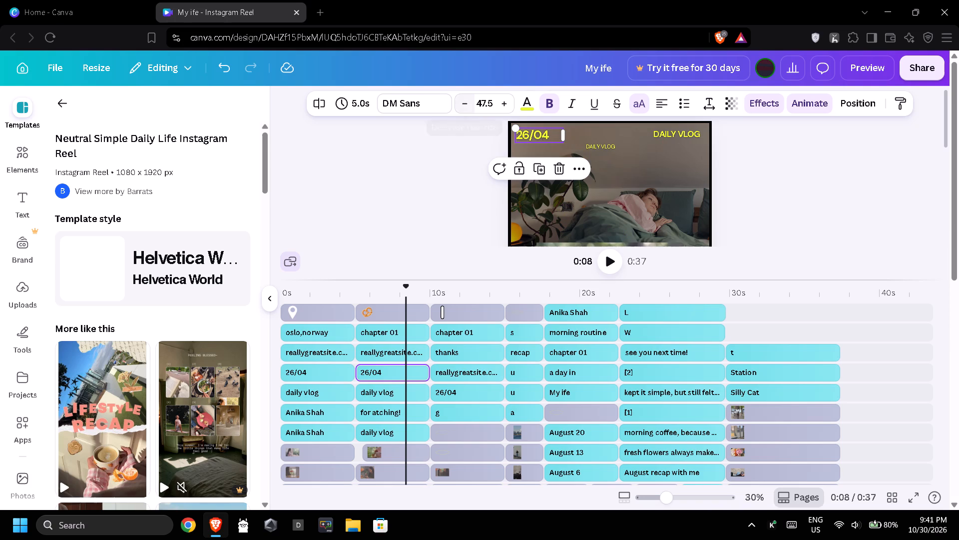
double_click(462, 106)
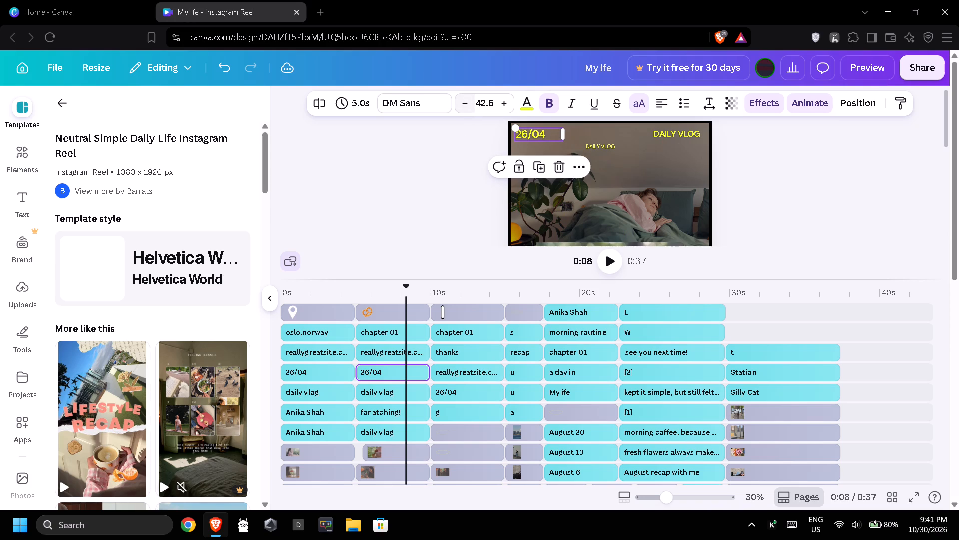
triple_click(462, 105)
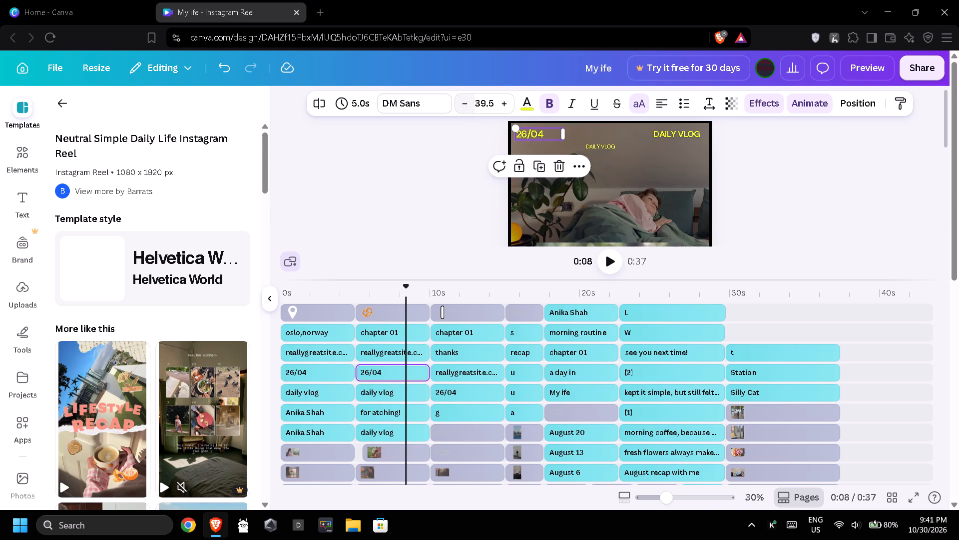
left_click(441, 143)
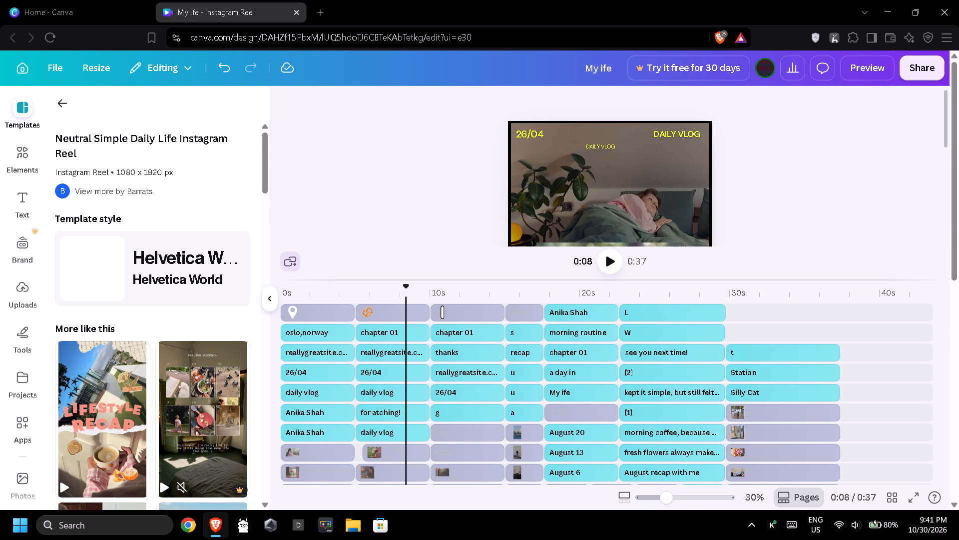
Shift the smaller "DAILY VLOG" label slightly right near the page's top centre and make it bold at size 29.5.
left_click_drag(605, 146, 603, 145)
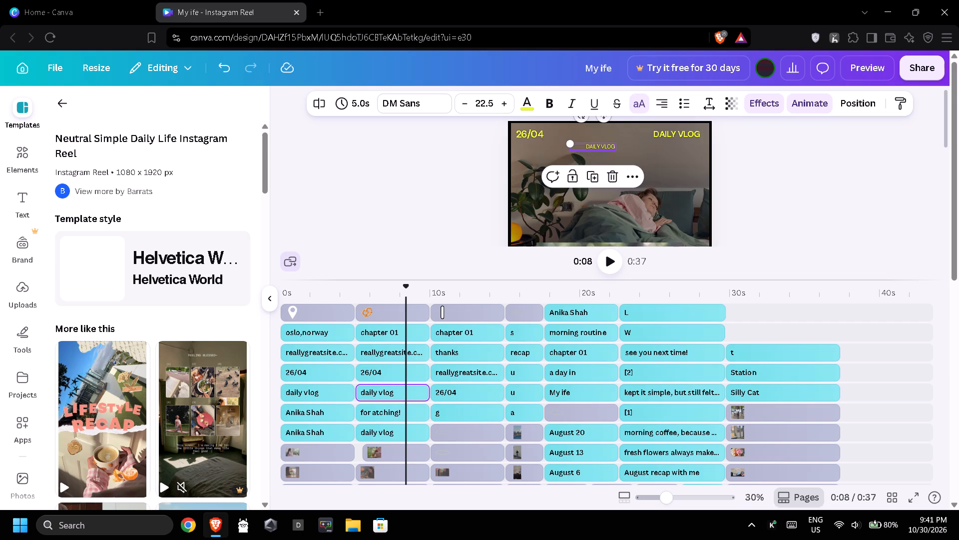
left_click_drag(603, 145, 614, 147)
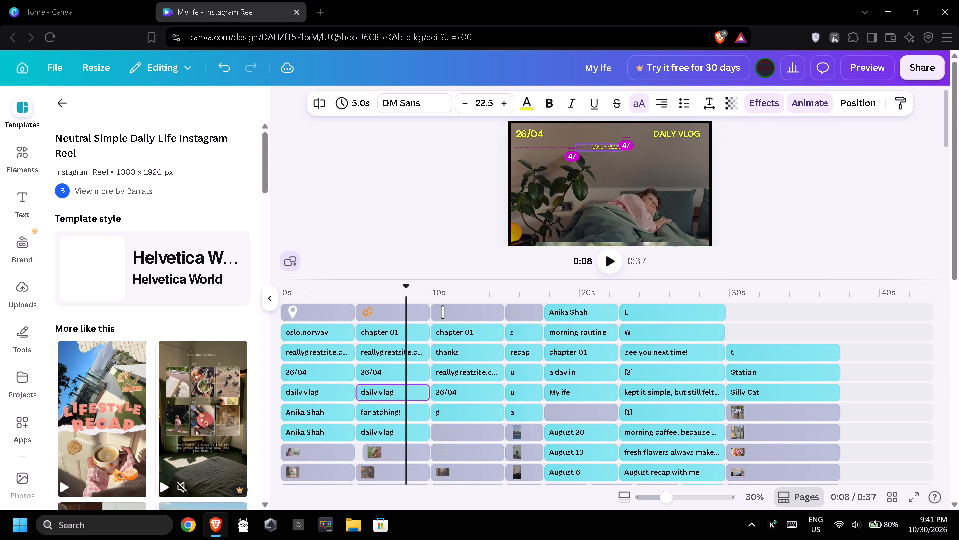
left_click_drag(614, 147, 620, 147)
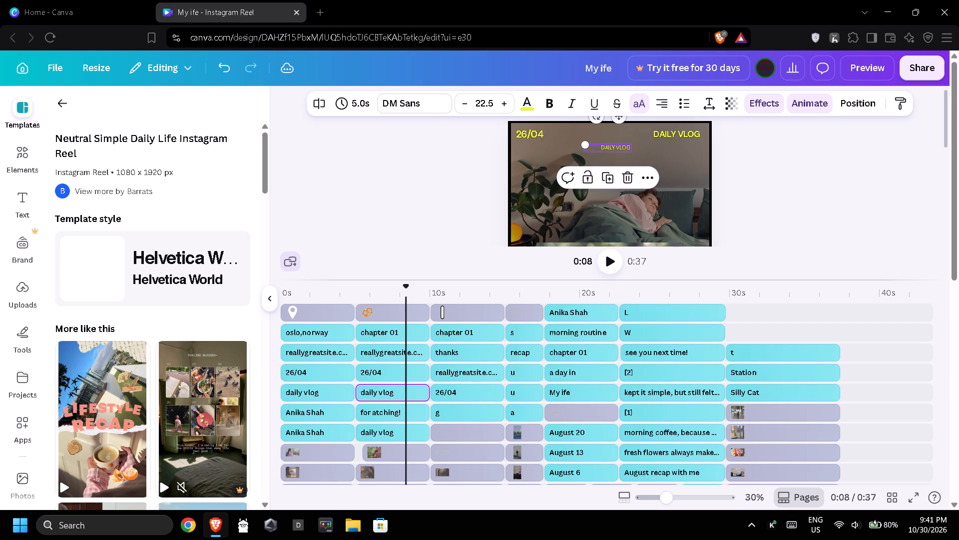
left_click(508, 106)
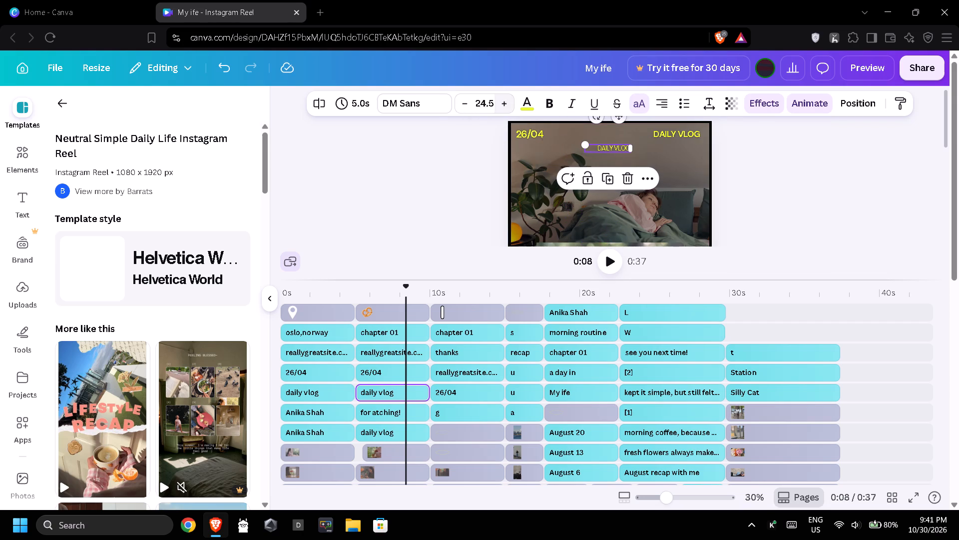
left_click(548, 106)
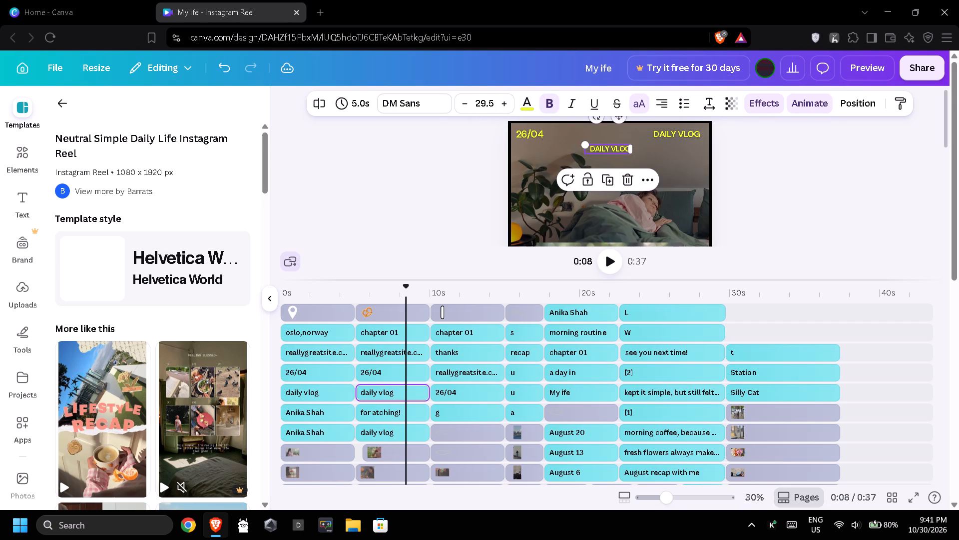
left_click(416, 199)
Try italics on the central "DAILY VLOG" label, remove them and underline the text instead.
left_click(607, 144)
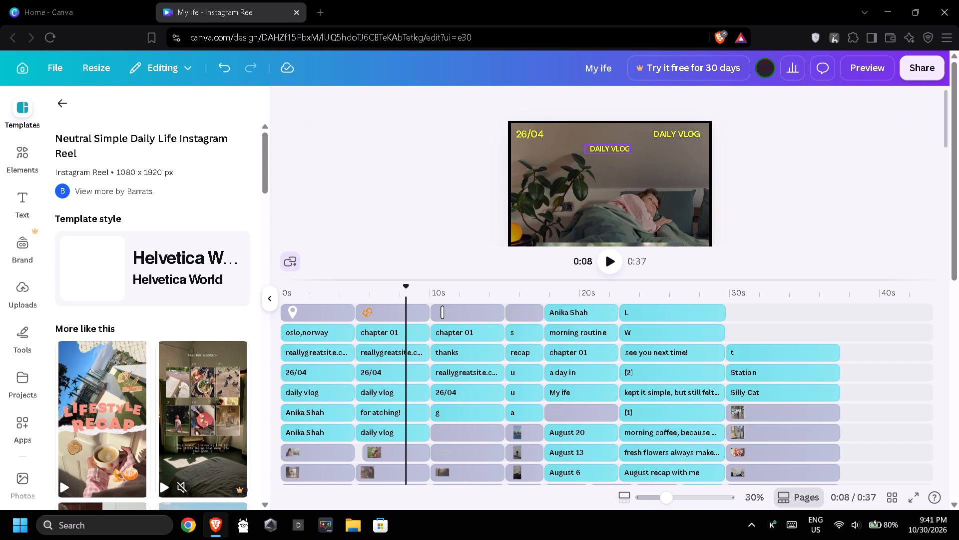
left_click(578, 107)
left_click(578, 107)
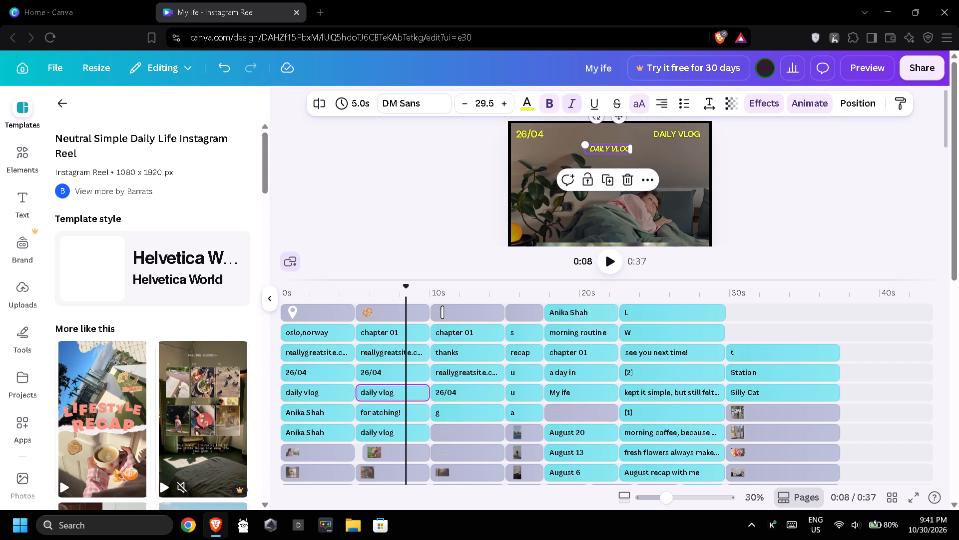
left_click(592, 107)
left_click(420, 177)
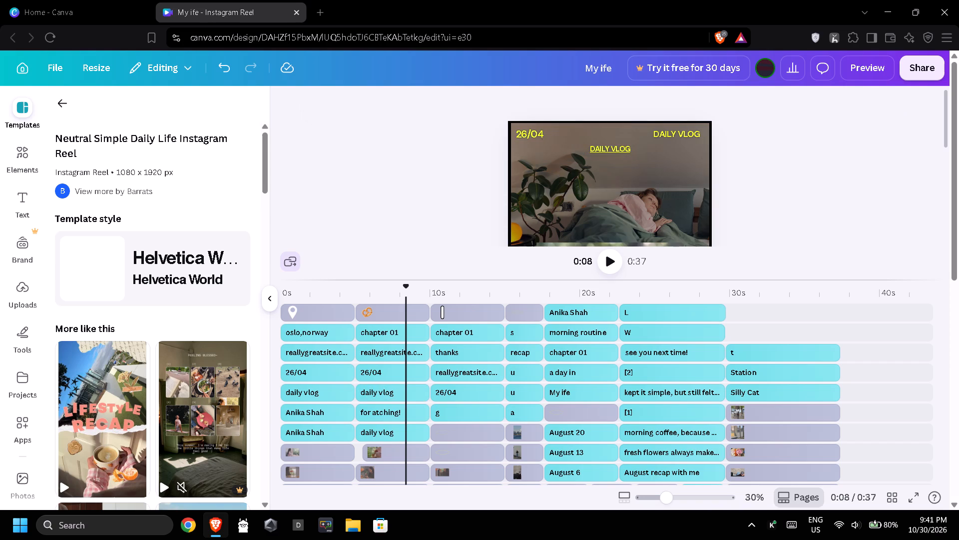
left_click(615, 149)
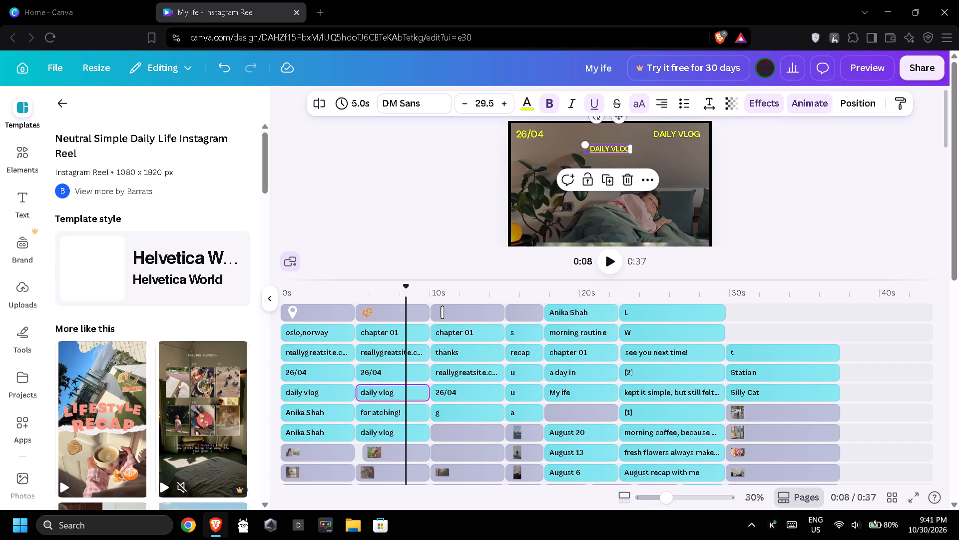
Increase the font size of the underlined central "DAILY VLOG" label to 31.5.
double_click(507, 103)
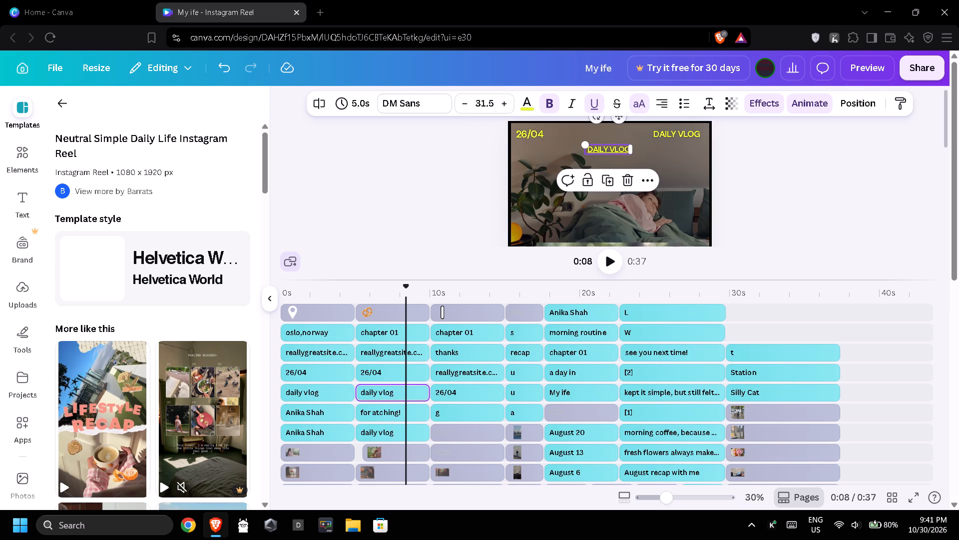
left_click(415, 195)
Review the layout of the 0:08 page from its upper photo down to the "CHAPTER 01" footer text.
scroll(585, 174, "down", 2)
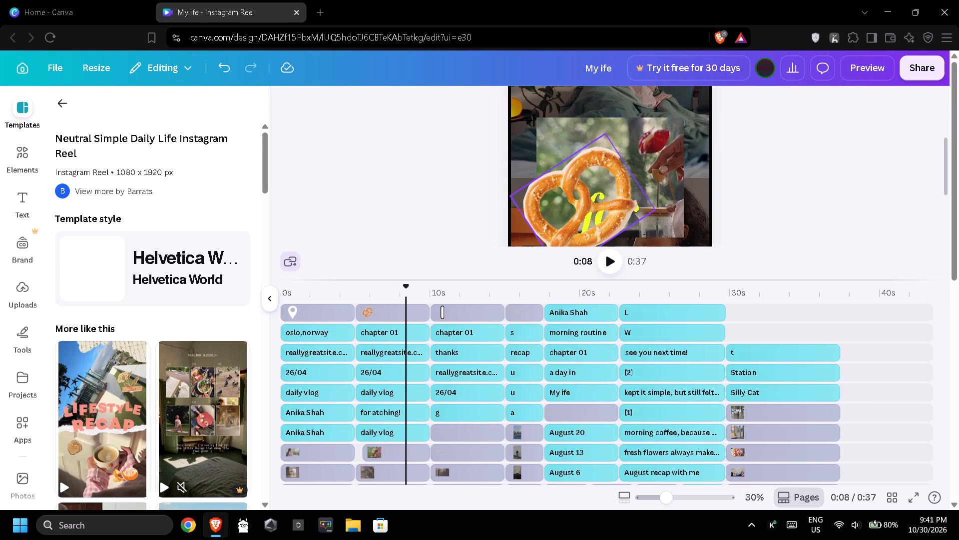
scroll(585, 174, "down", 1)
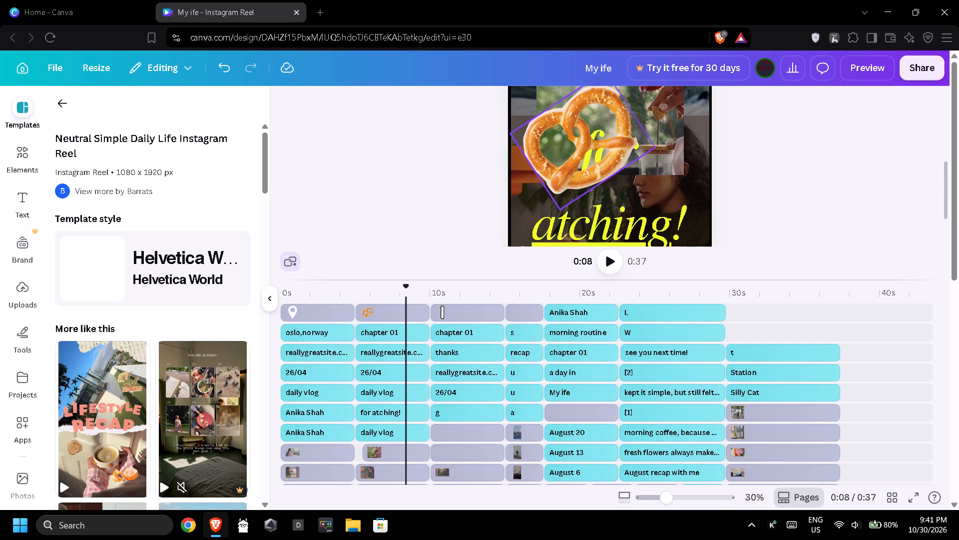
scroll(591, 164, "down", 2)
scroll(591, 164, "up", 3)
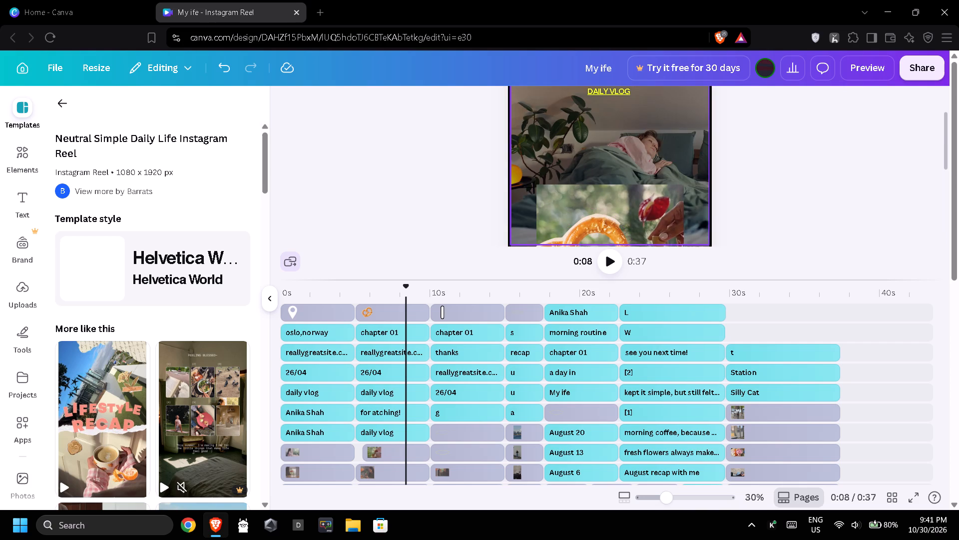
scroll(598, 164, "down", 1)
scroll(598, 164, "up", 2)
scroll(598, 164, "down", 3)
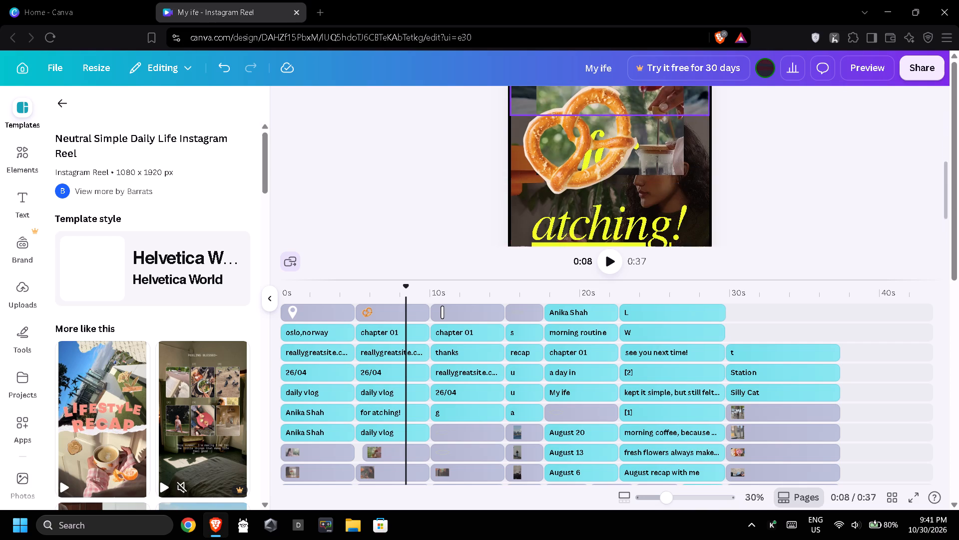
scroll(598, 164, "down", 3)
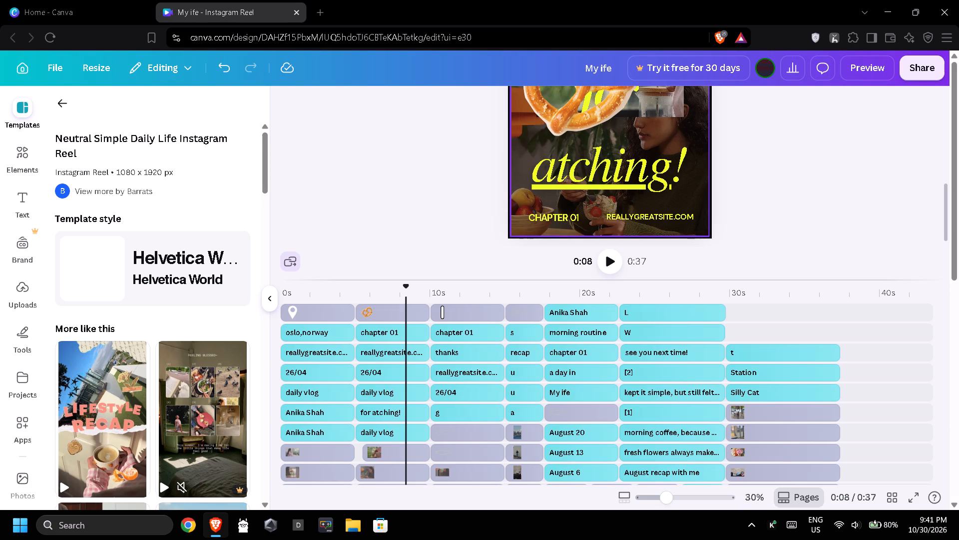
Apply maximum corner rounding to the video of the woman behind the "G" on the page at 12.7 s.
left_click(472, 294)
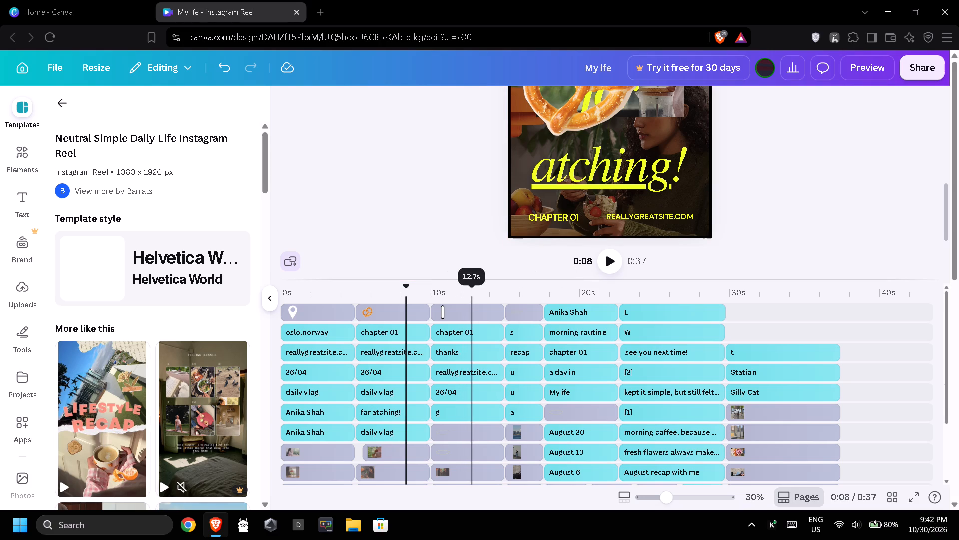
scroll(558, 206, "up", 3)
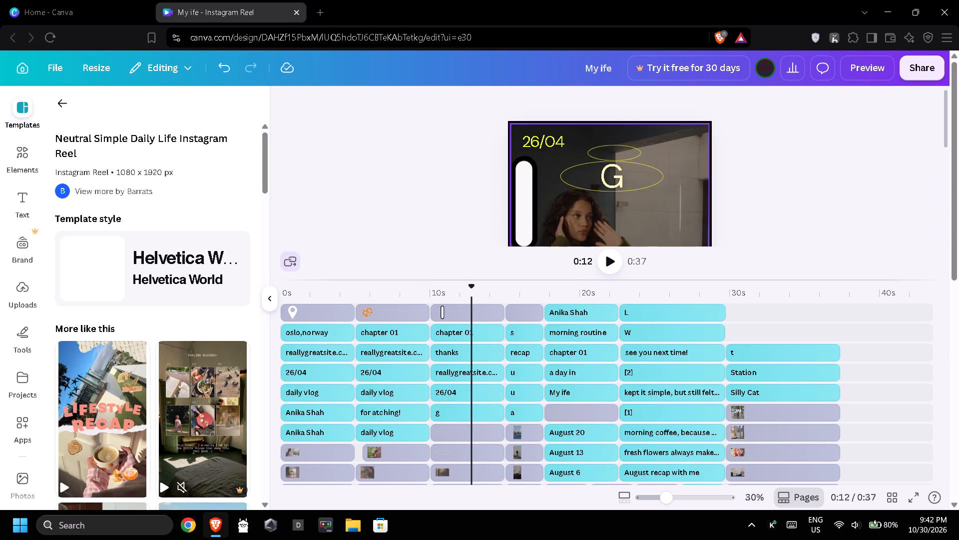
left_click(530, 184)
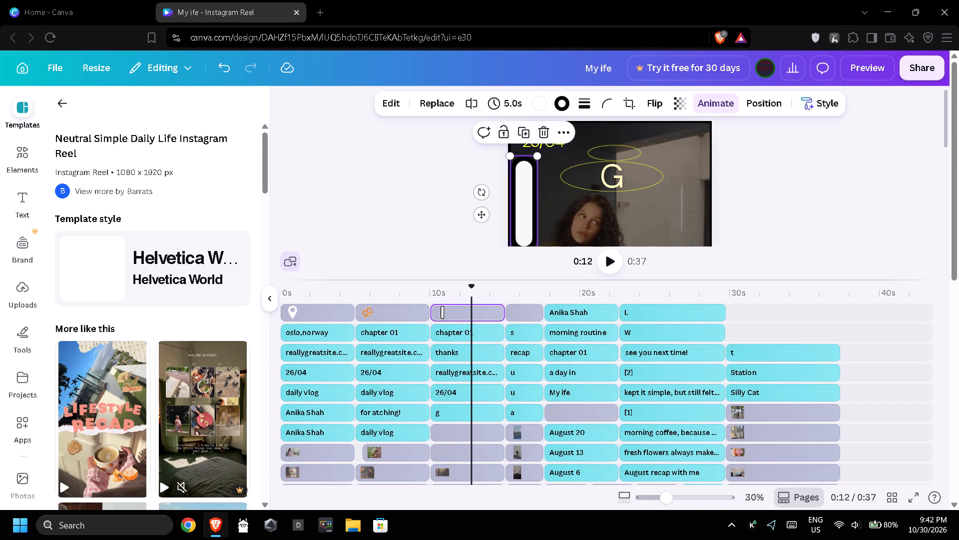
left_click(772, 187)
left_click(628, 178)
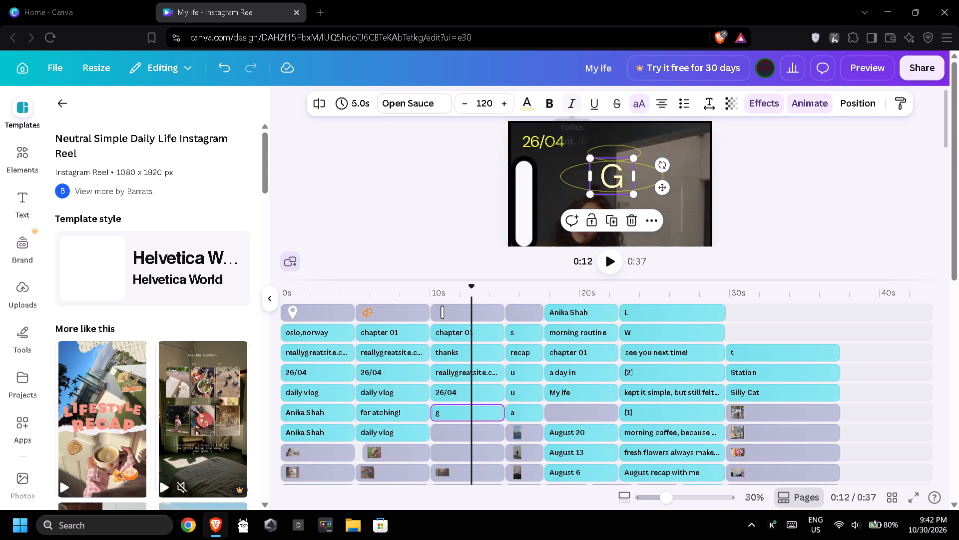
left_click(450, 184)
left_click(671, 226)
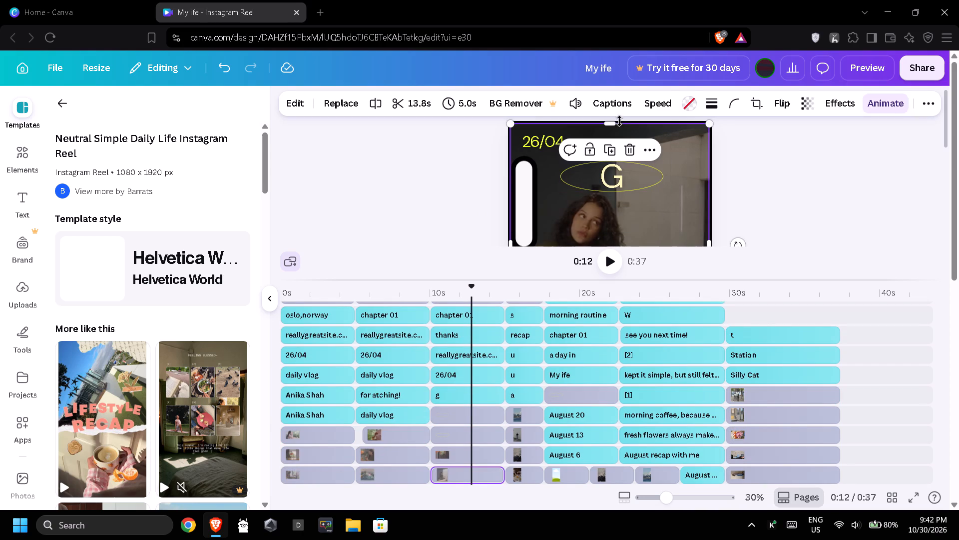
left_click(738, 100)
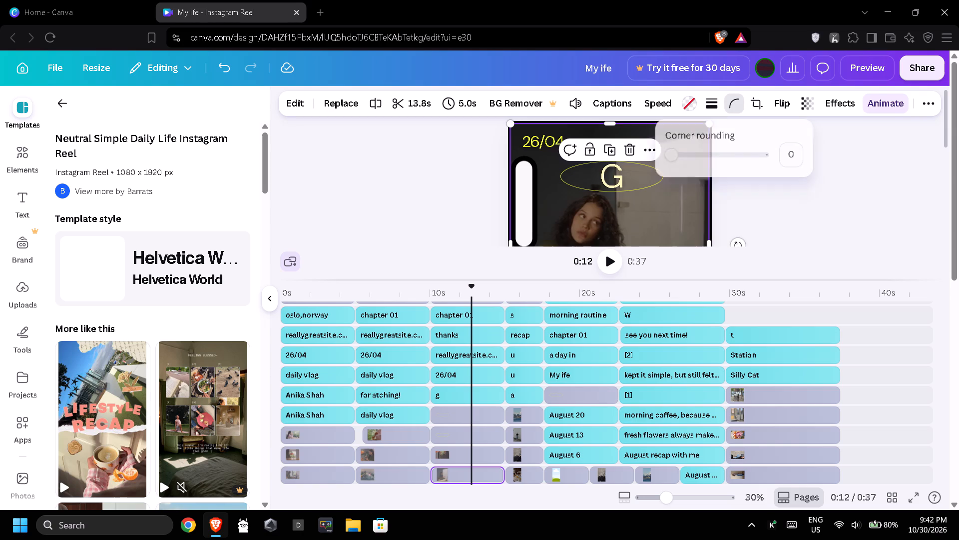
left_click_drag(718, 153, 770, 152)
left_click(773, 197)
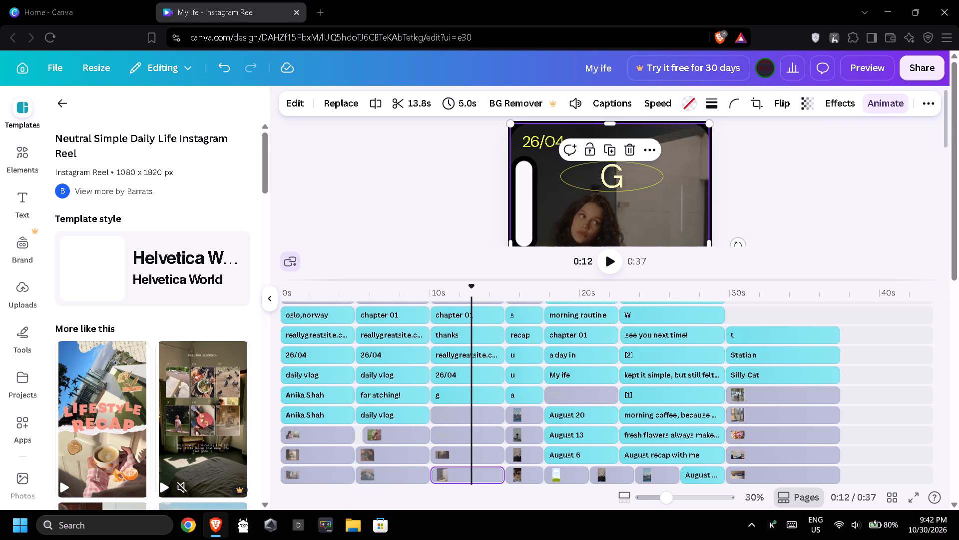
Flip the video of the woman behind the "G" horizontally.
left_click(641, 196)
left_click(660, 194)
left_click(787, 108)
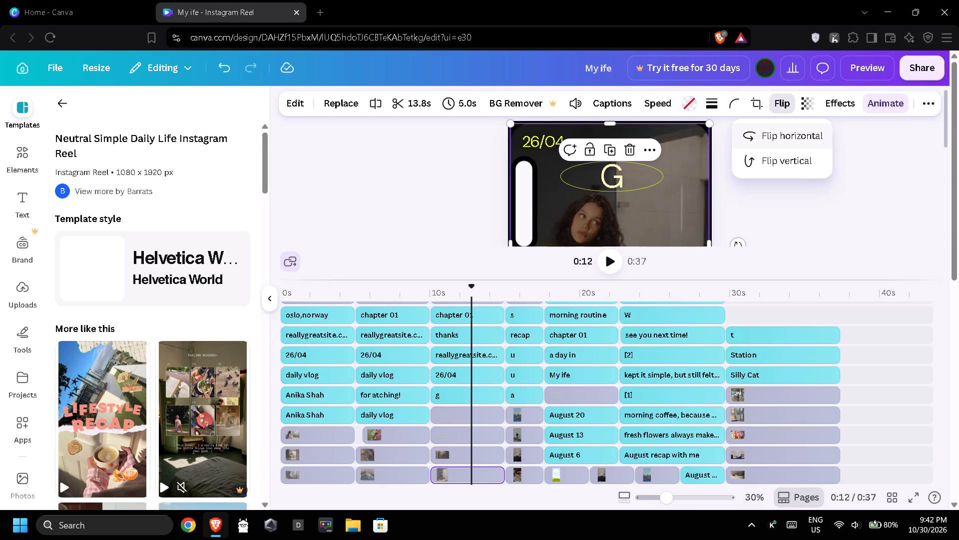
left_click(777, 137)
left_click(778, 188)
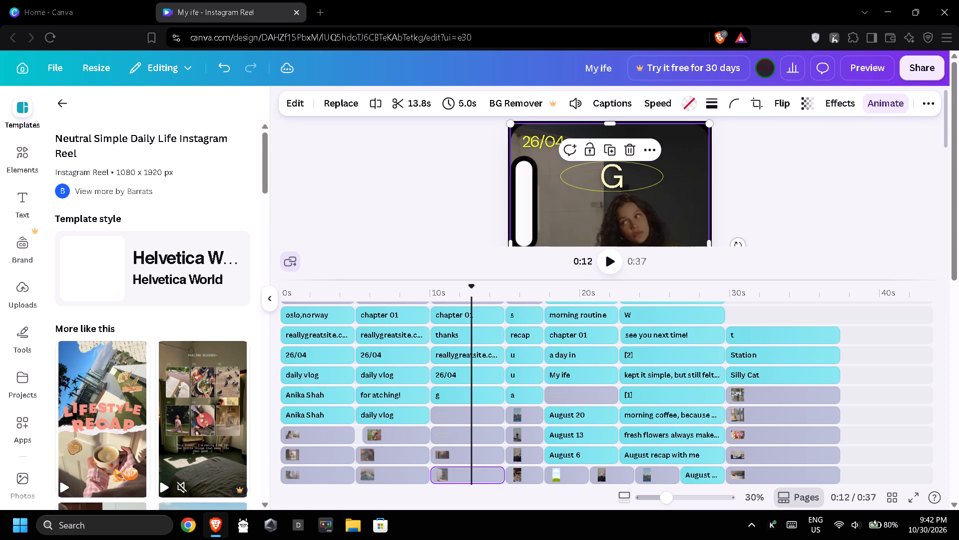
left_click(656, 199)
left_click(669, 222)
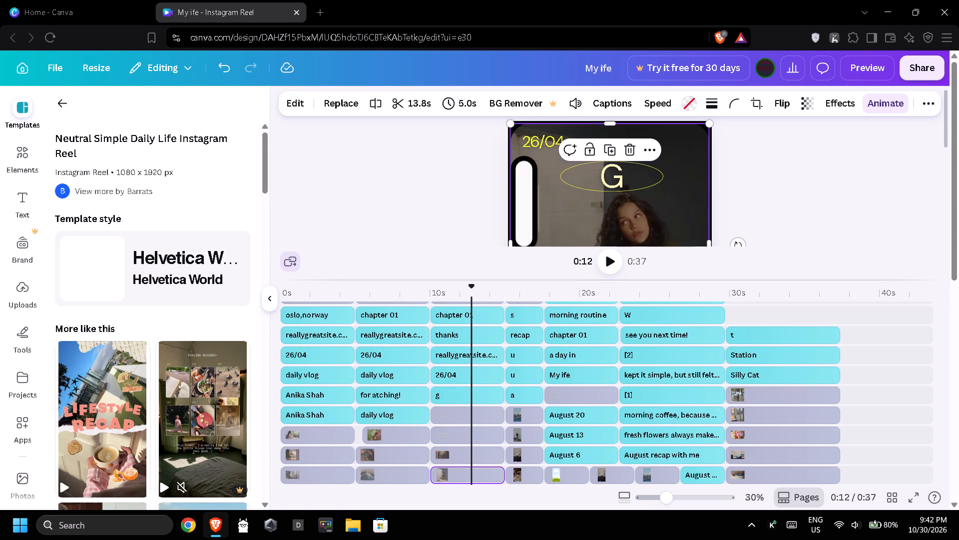
Split the flipped video clip at the 12.7 s playhead position.
left_click(458, 99)
left_click(458, 99)
left_click(378, 105)
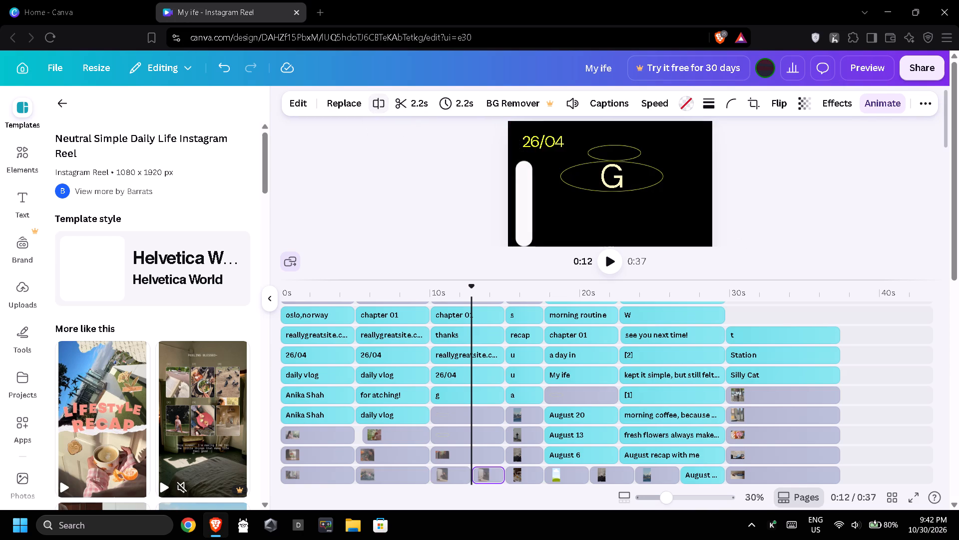
left_click(378, 105)
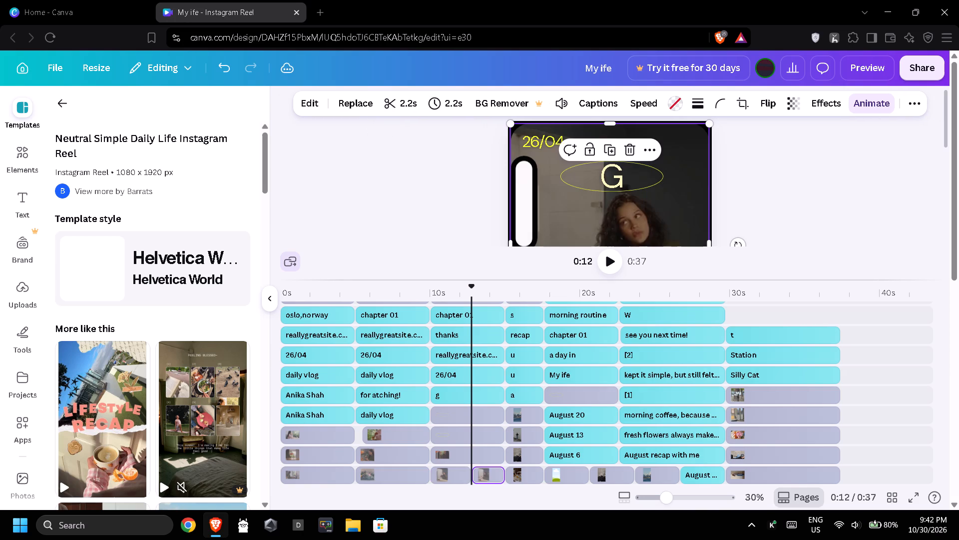
left_click(399, 167)
Make the first page's "REALLYGREATSITE.COM" text bold and increase its font size to 26.5.
scroll(599, 160, "down", 2)
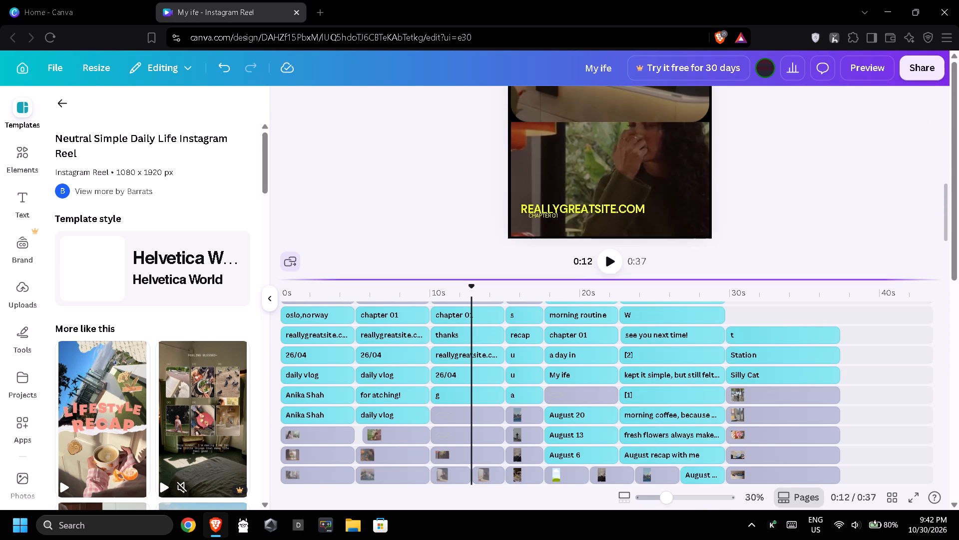
left_click(394, 358)
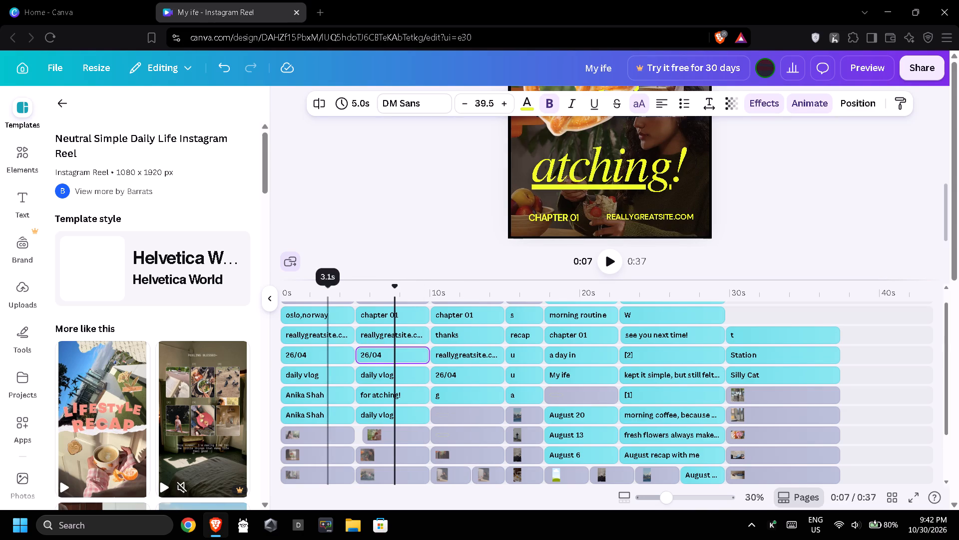
left_click(328, 368)
left_click(667, 217)
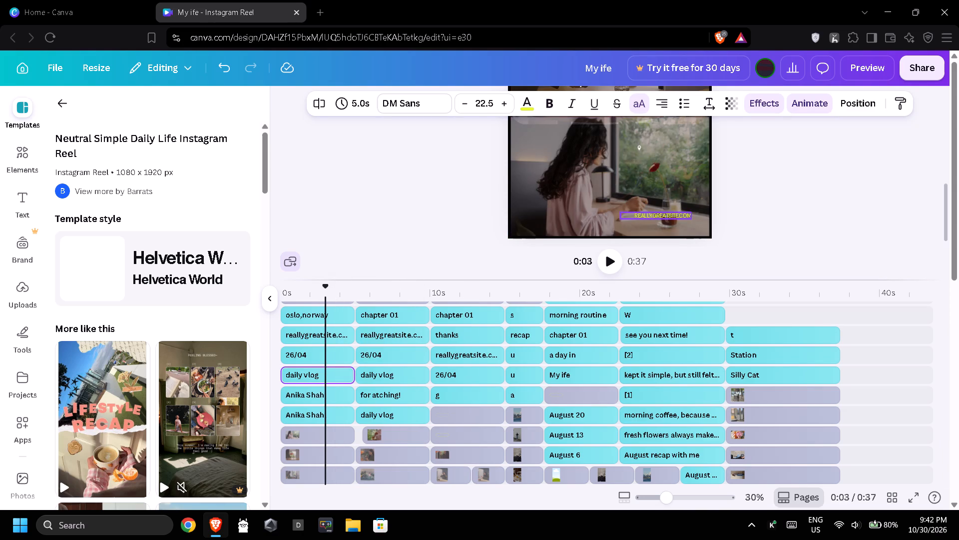
left_click(512, 104)
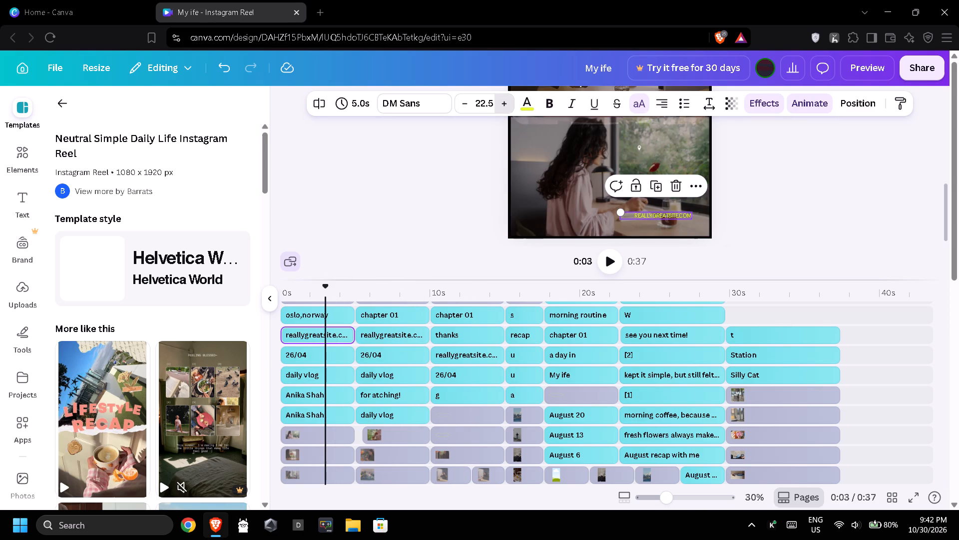
left_click(554, 103)
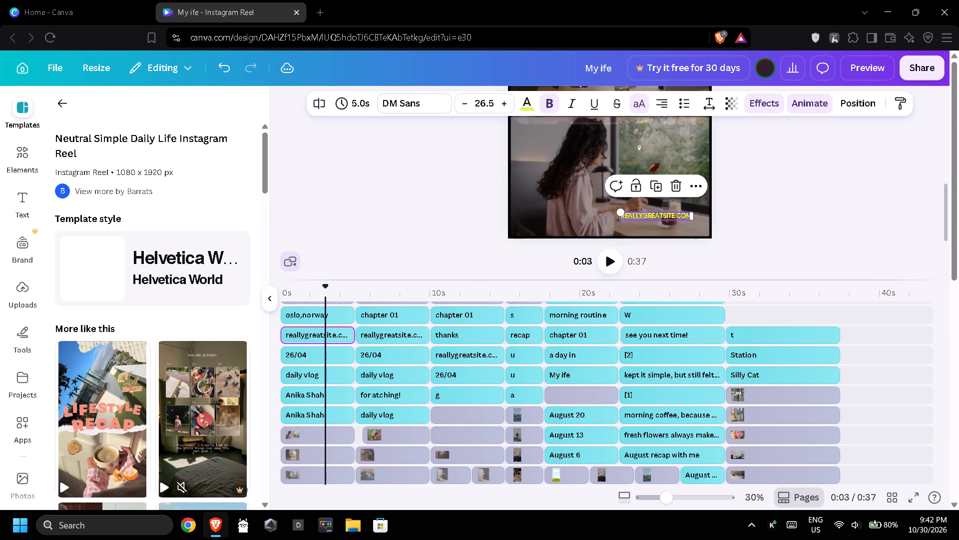
Widen the "REALLYGREATSITE.COM" text box and move it left and slightly up on the first page.
left_click_drag(693, 216, 694, 216)
left_click_drag(694, 216, 702, 217)
left_click_drag(672, 214, 647, 217)
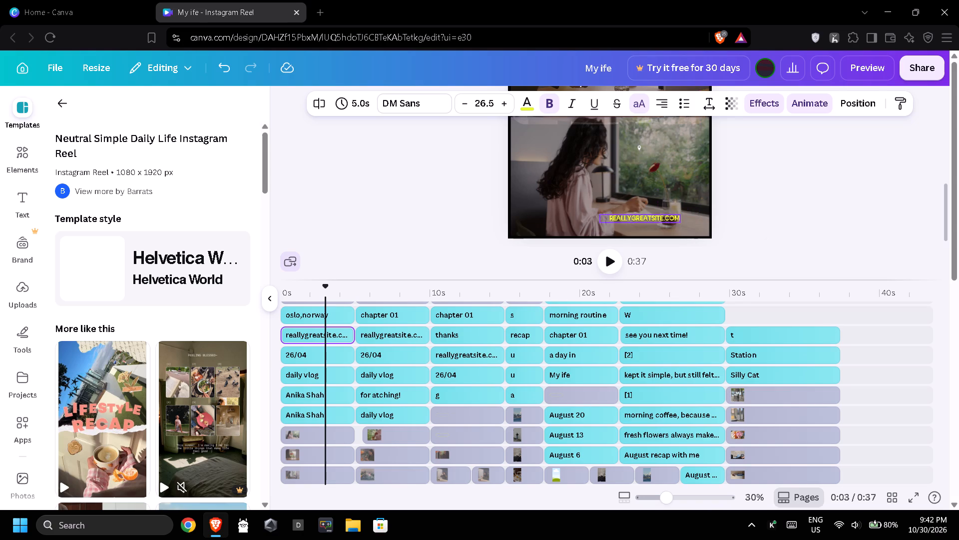
left_click_drag(647, 217, 640, 208)
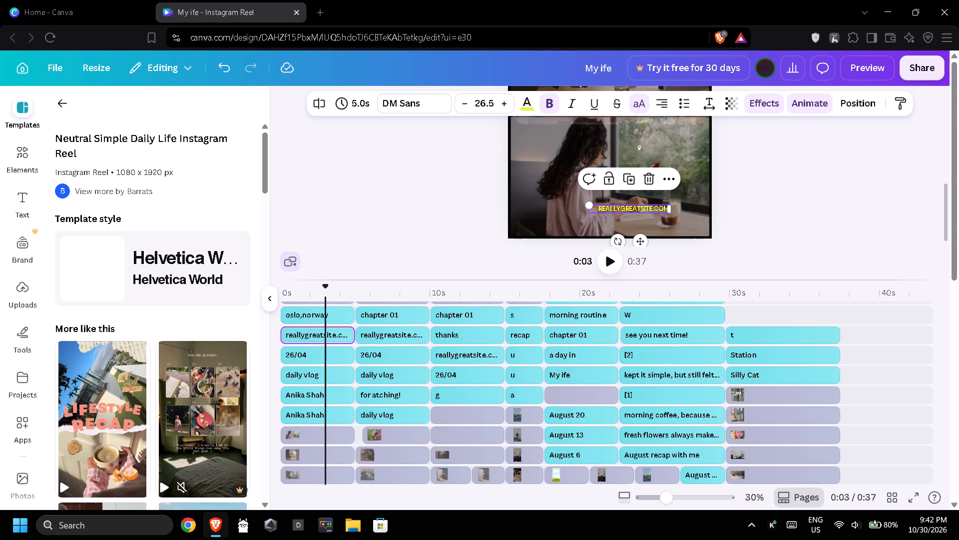
left_click_drag(670, 207, 680, 208)
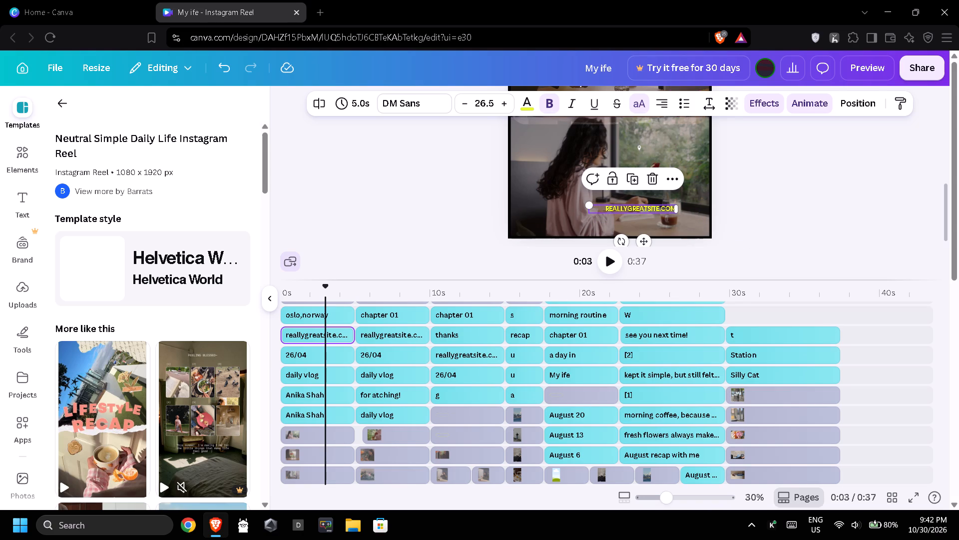
Set the "REALLYGREATSITE.COM" font size to 31.5 and widen its box further to the right.
left_click(505, 101)
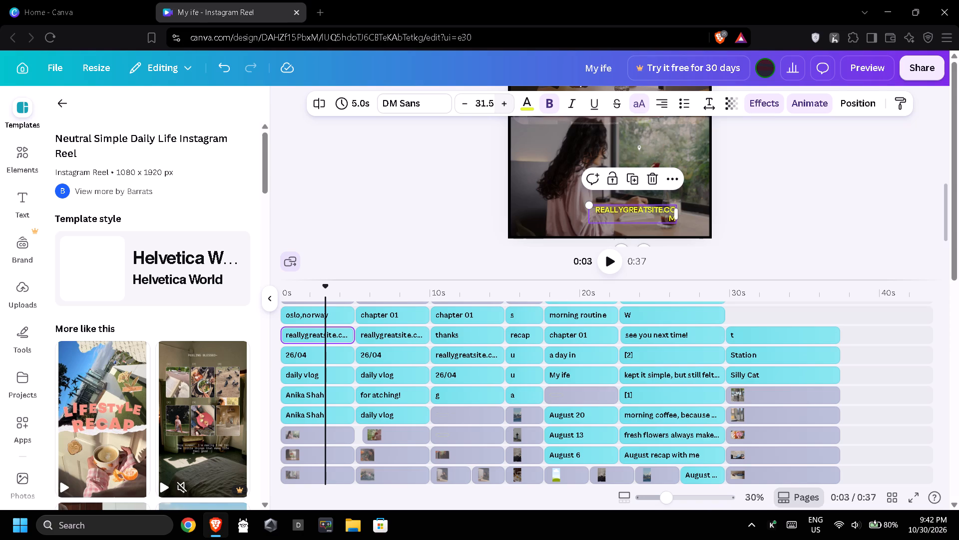
left_click(472, 101)
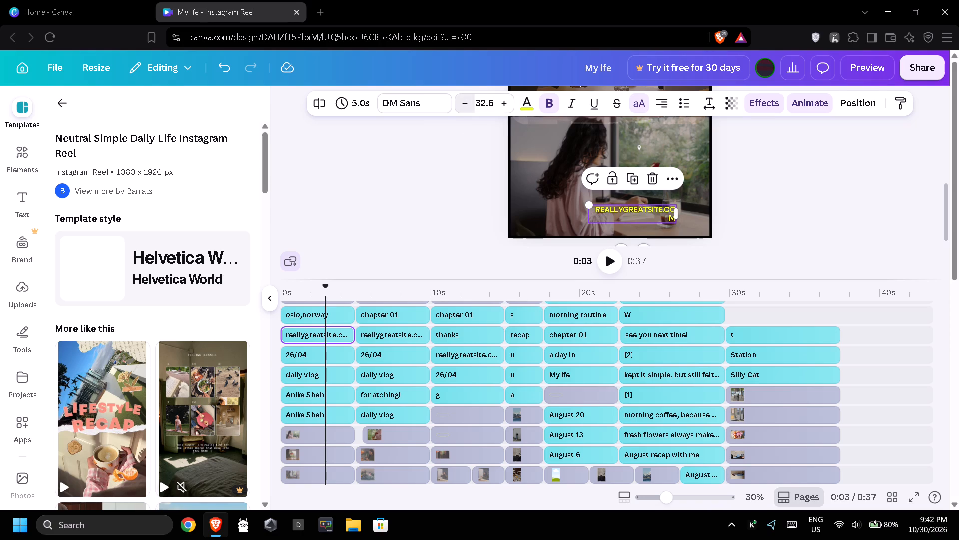
left_click(472, 101)
left_click(503, 104)
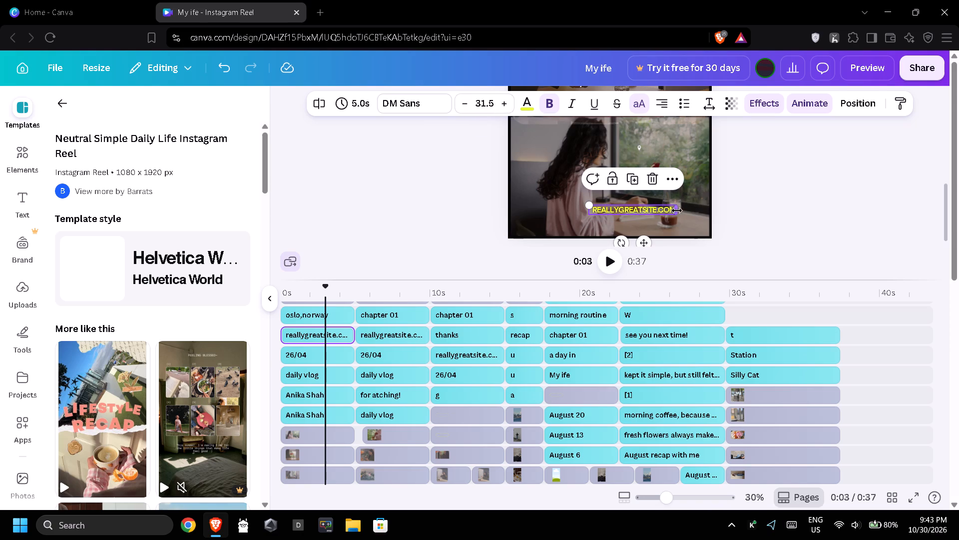
left_click_drag(677, 210, 691, 211)
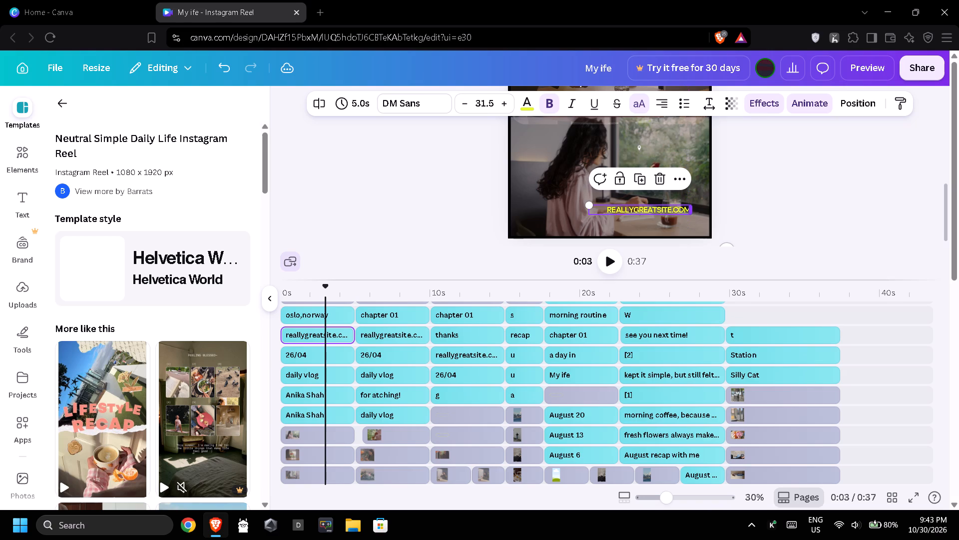
Nudge "REALLYGREATSITE.COM" slightly down and right and increase its font size to 33.5.
left_click_drag(665, 206, 670, 210)
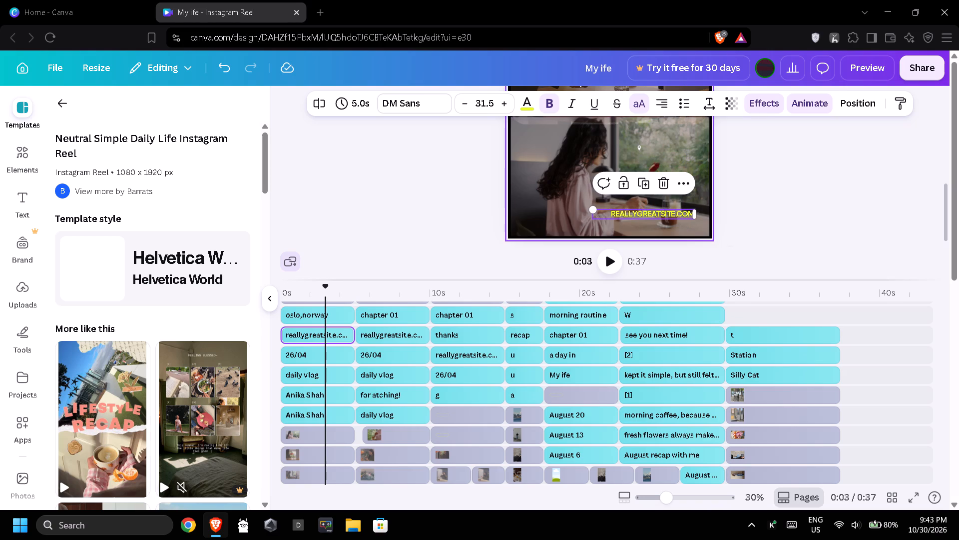
left_click(505, 99)
double_click(505, 99)
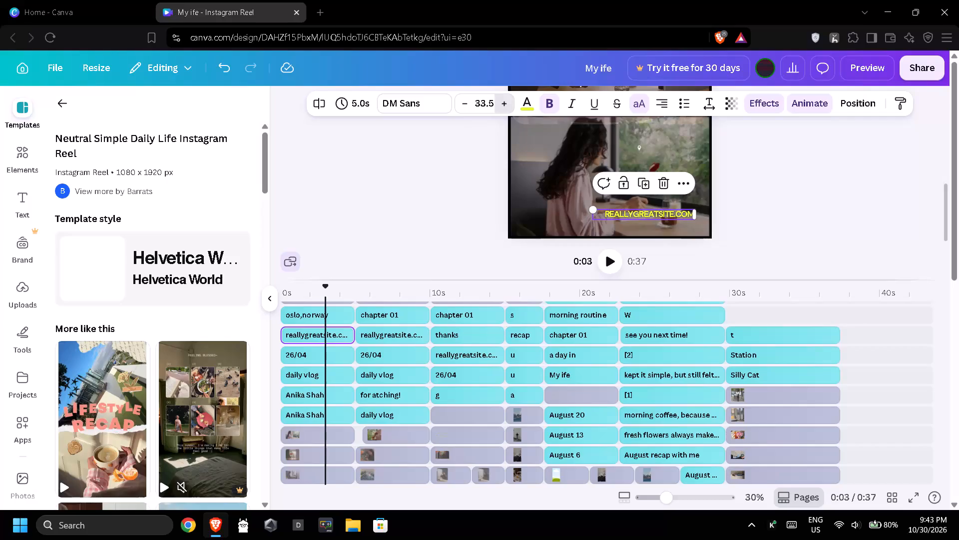
Increase the "REALLYGREATSITE.COM" font size to 36.5 and move the text slightly right and down toward the lower photo's corner.
left_click(505, 99)
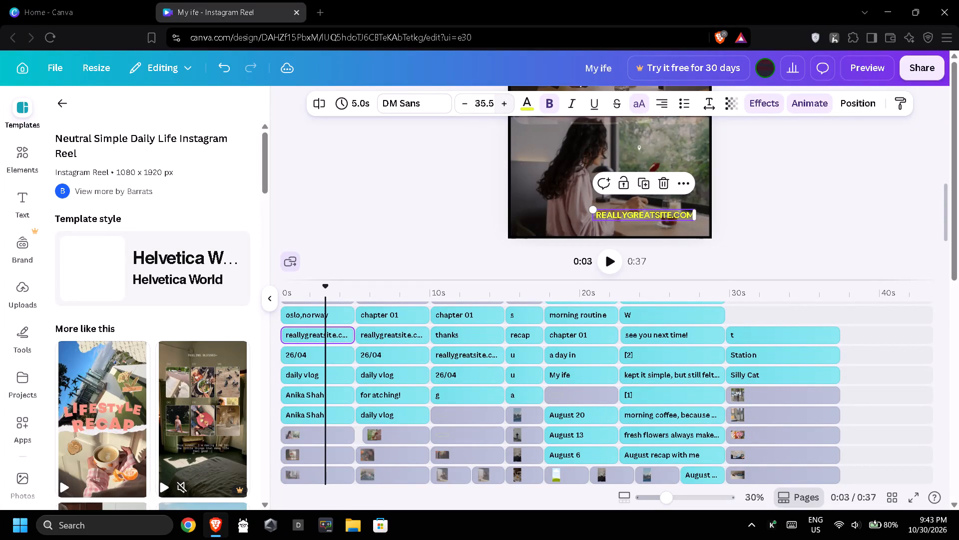
left_click(399, 189)
scroll(592, 191, "down", 2)
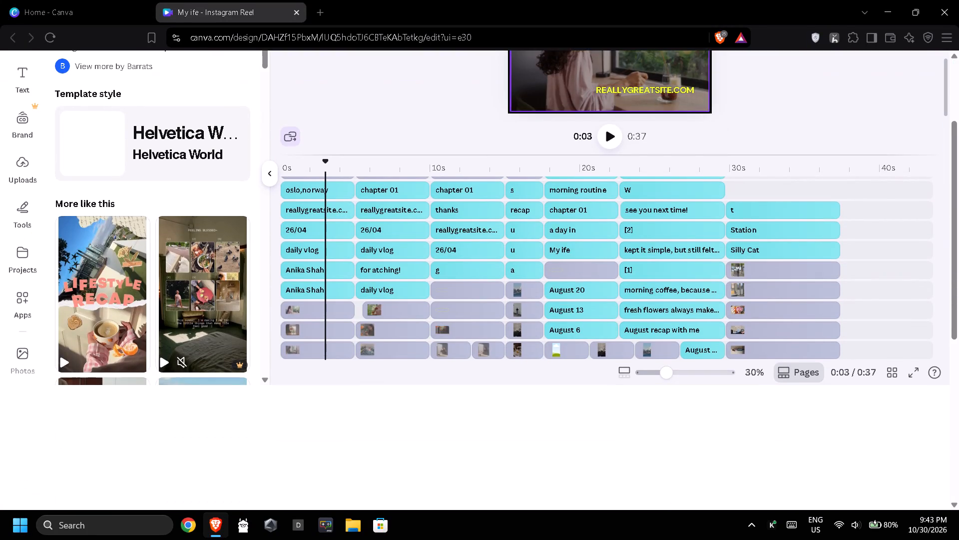
scroll(592, 191, "up", 1)
scroll(240, 167, "up", 1)
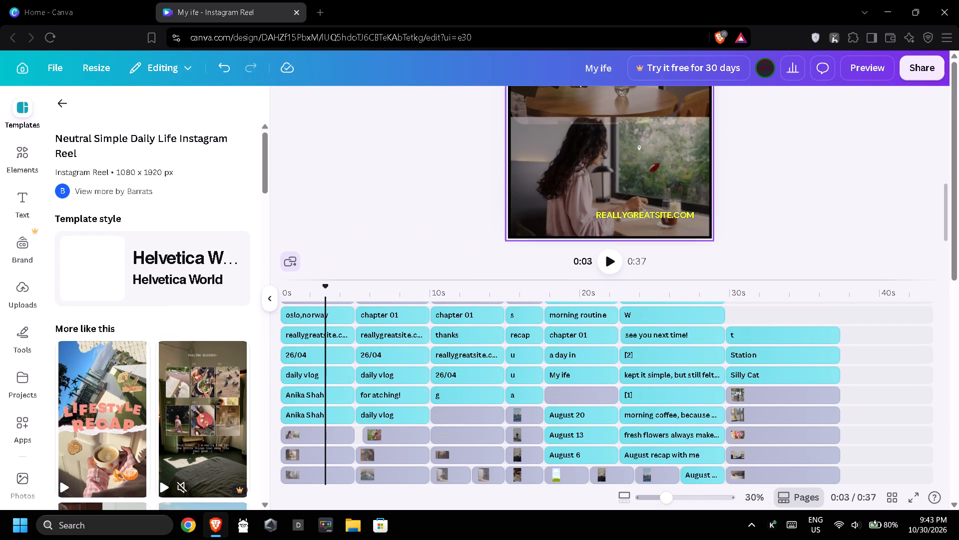
left_click_drag(651, 214, 656, 215)
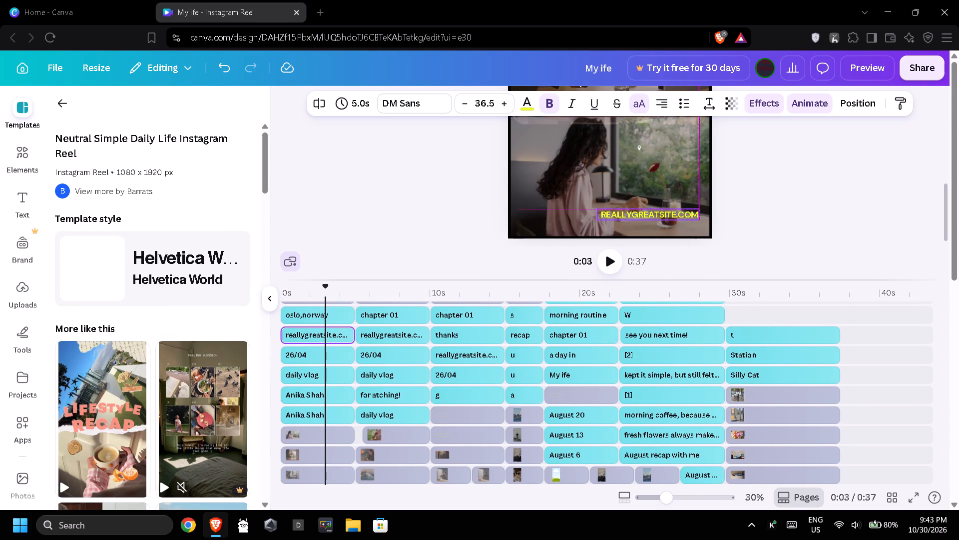
left_click_drag(656, 215, 655, 221)
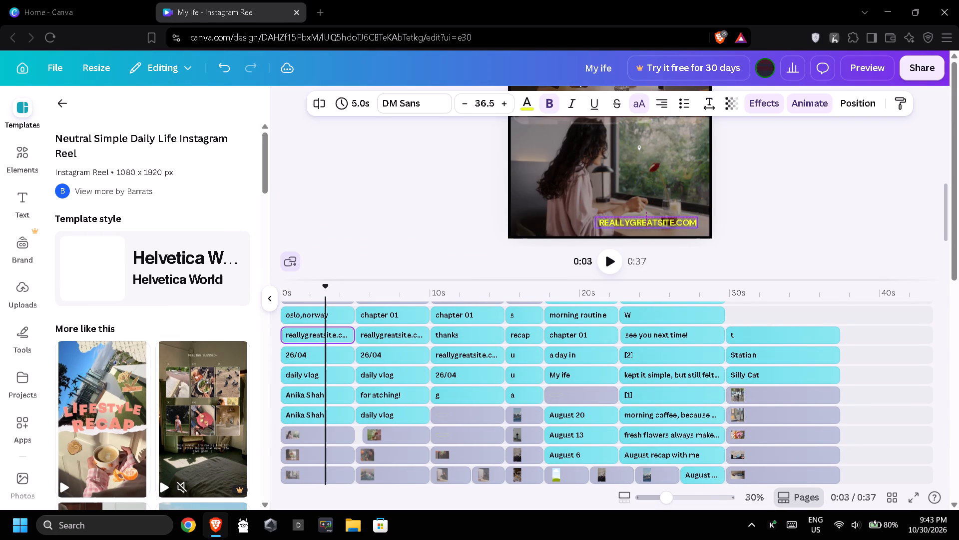
left_click_drag(655, 221, 657, 222)
left_click(406, 216)
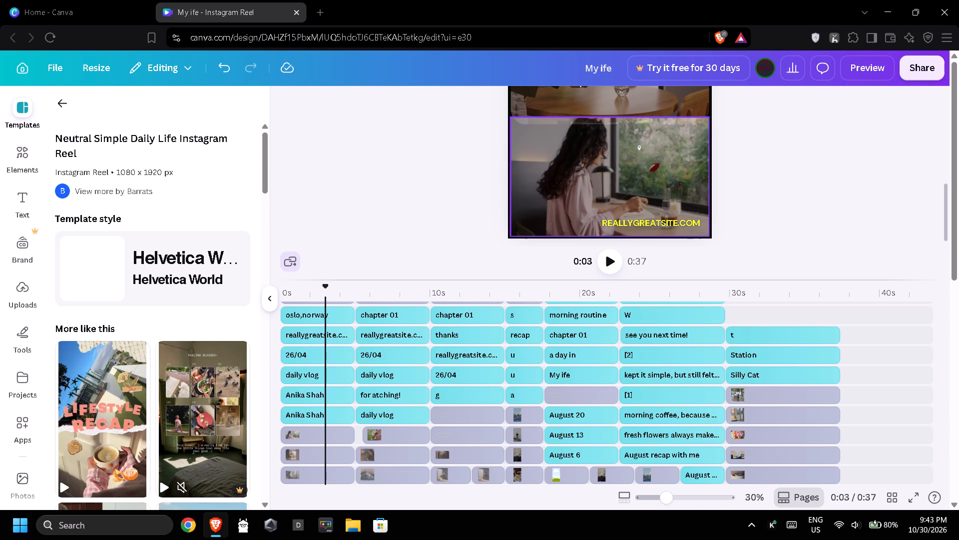
Move the small location pin icon on the first page's lower photo a little to the left.
scroll(578, 177, "up", 1)
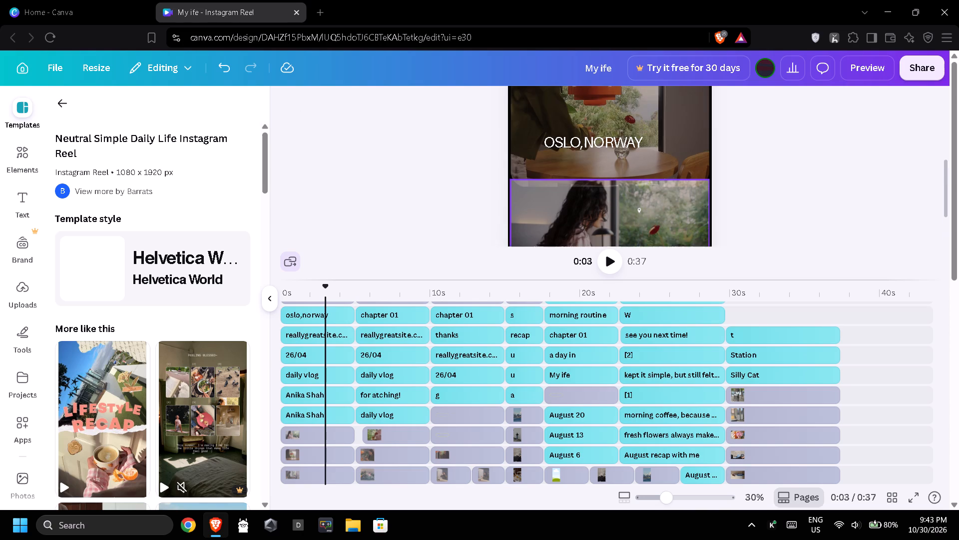
scroll(578, 177, "up", 1)
scroll(578, 177, "down", 1)
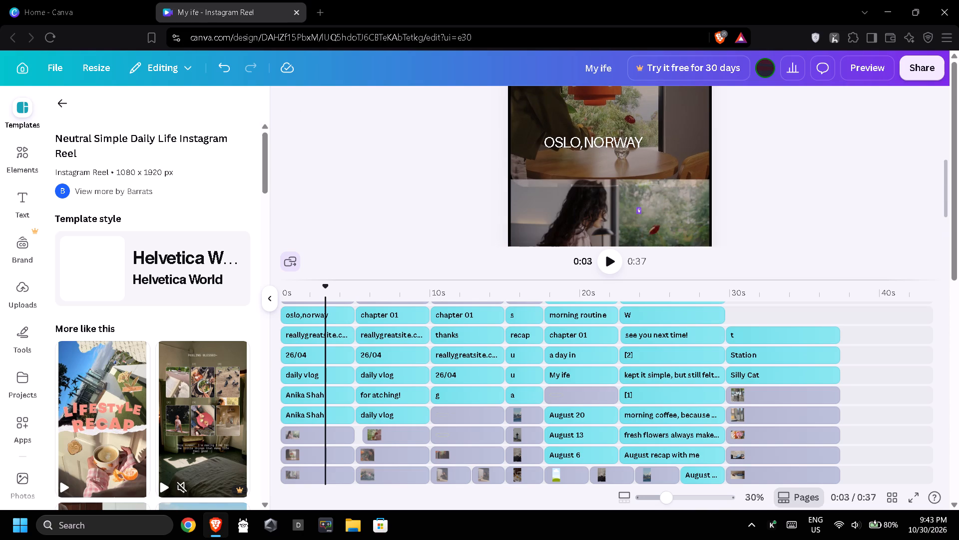
left_click_drag(637, 209, 619, 205)
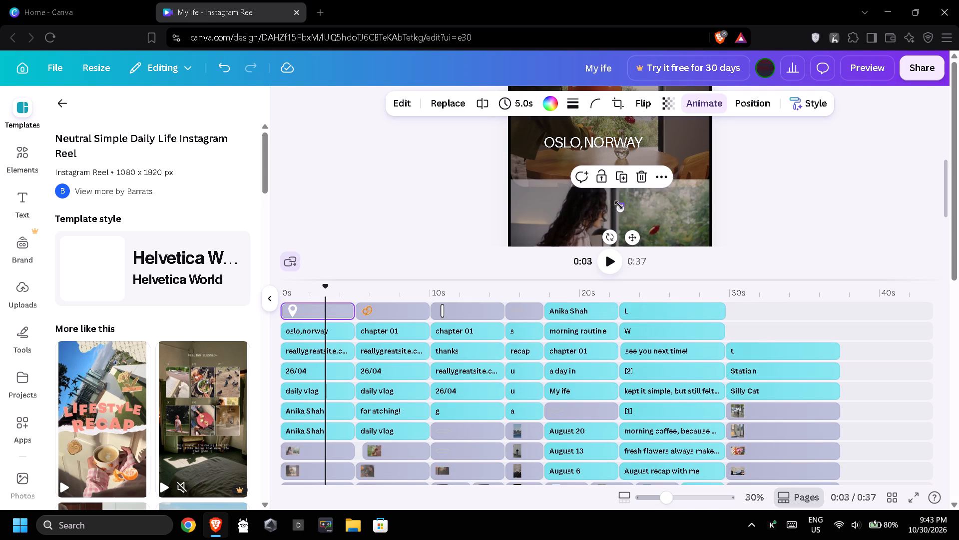
left_click(445, 196)
left_click(621, 205)
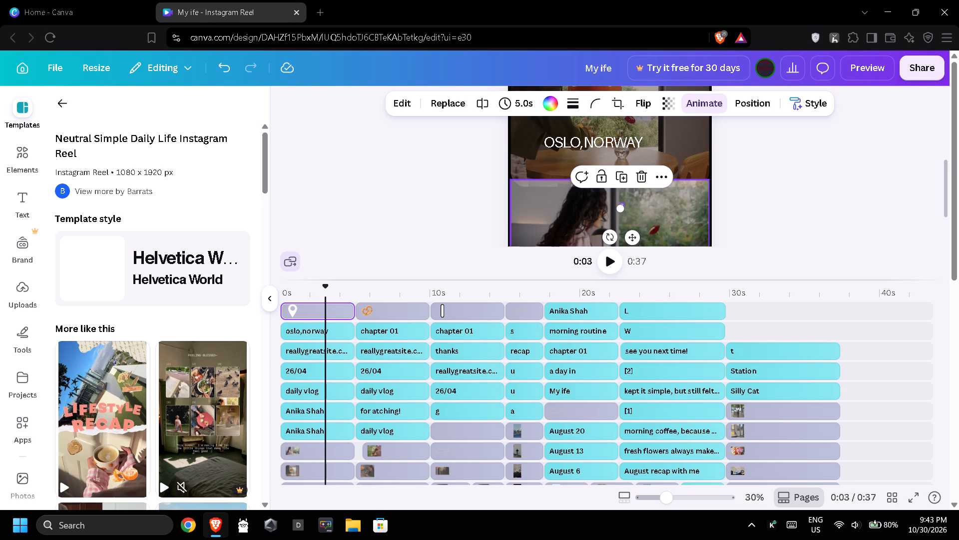
Set the front copy of the first page's top centre name text to size 33.5, move it just below the other copy and make it bold.
scroll(649, 202, "up", 2)
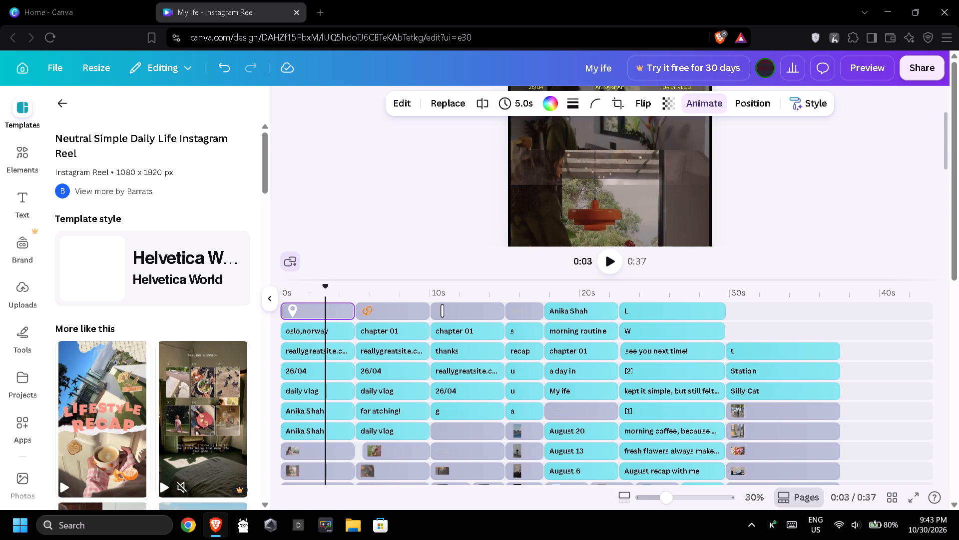
scroll(599, 214, "up", 1)
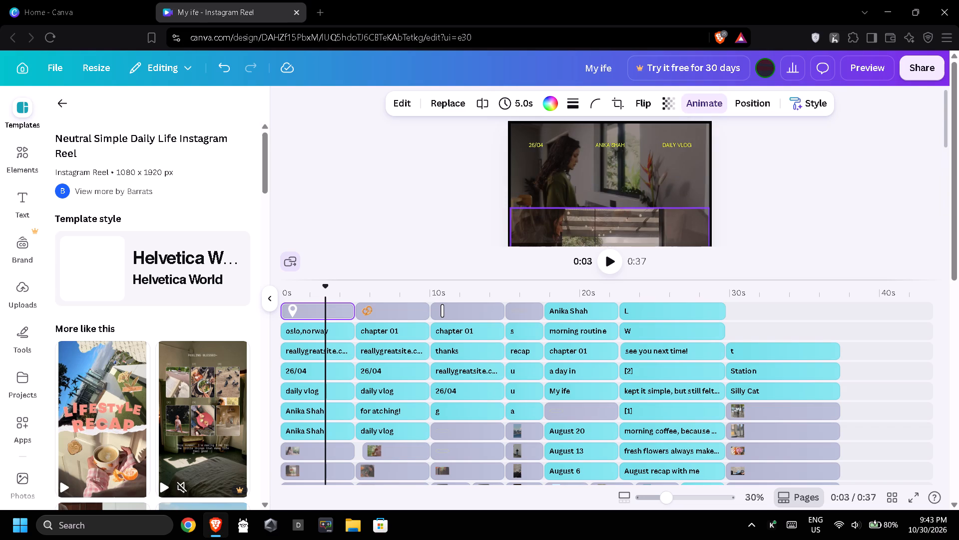
left_click(604, 142)
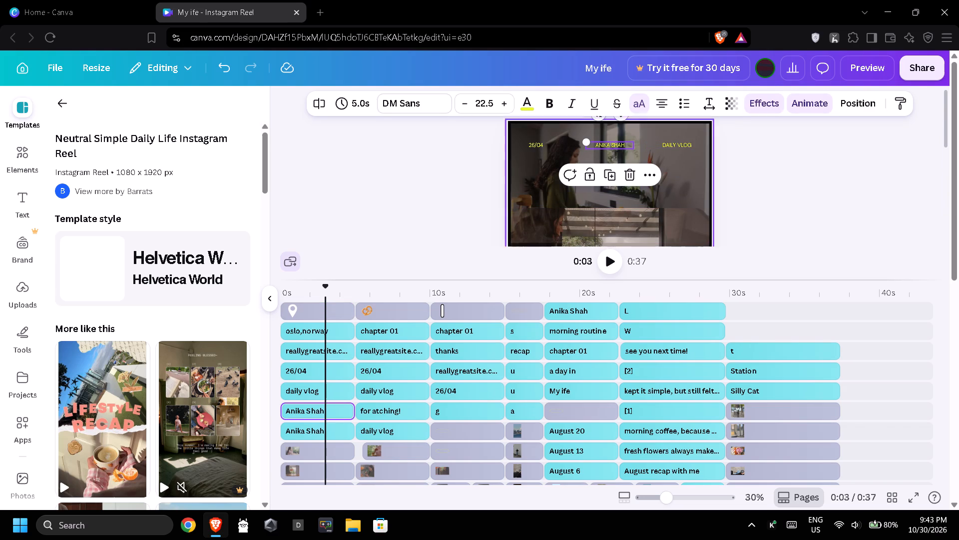
left_click(498, 102)
left_click(498, 102)
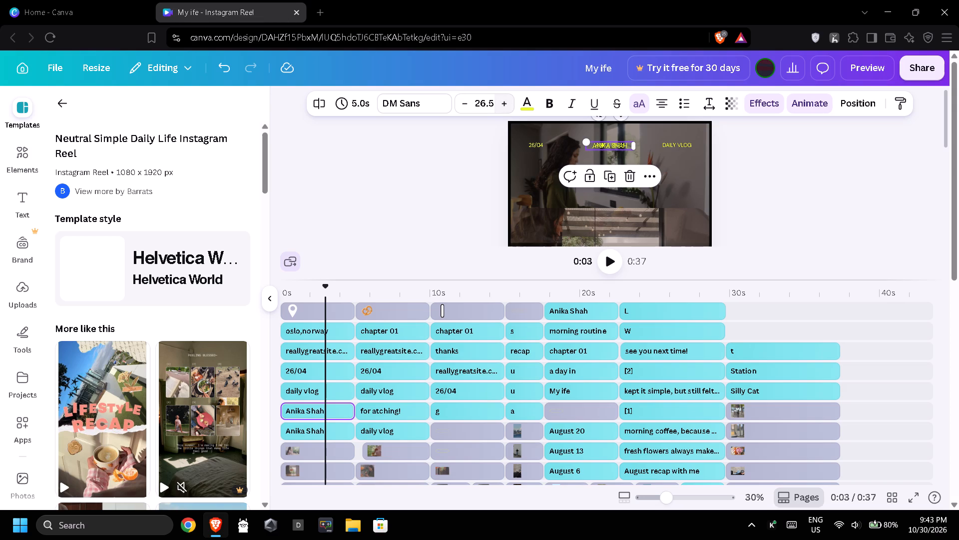
triple_click(501, 108)
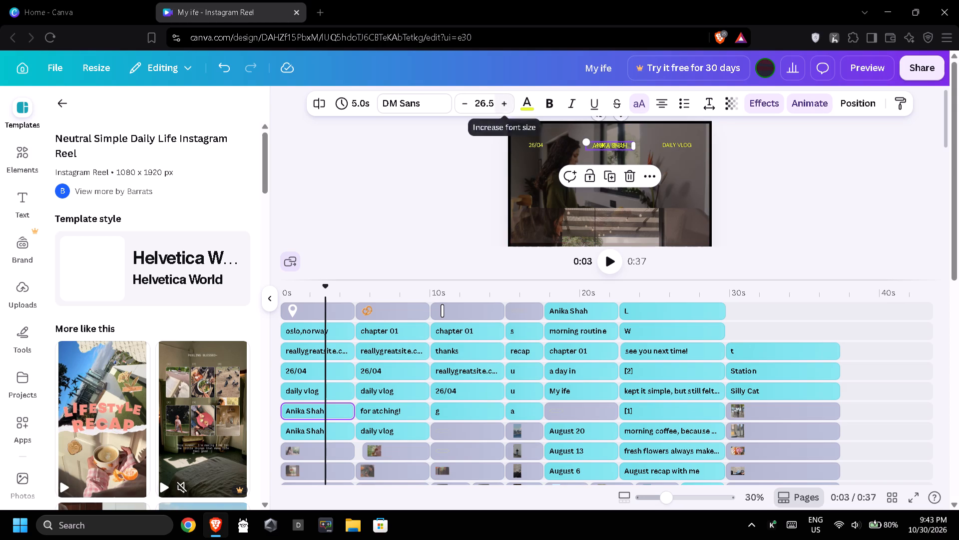
triple_click(501, 108)
left_click(501, 108)
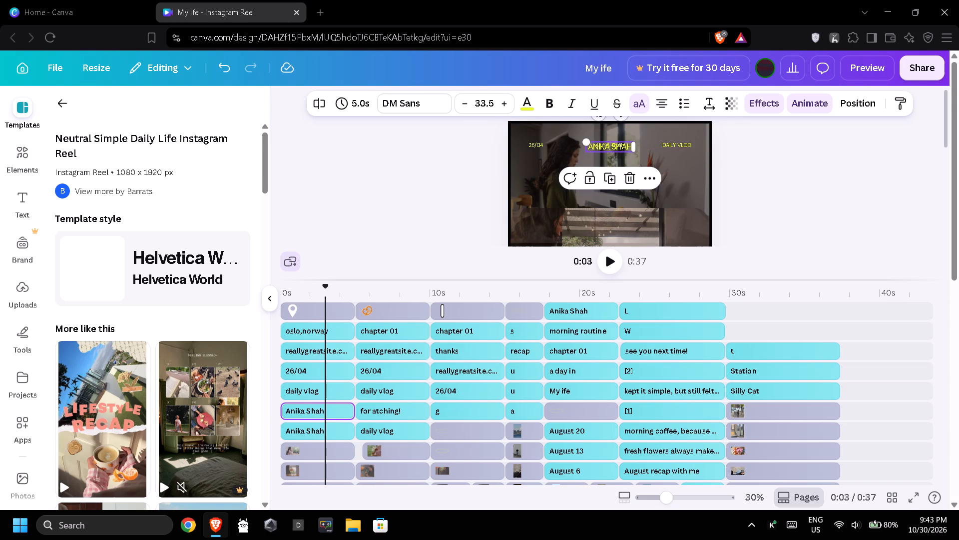
left_click_drag(607, 147, 607, 163)
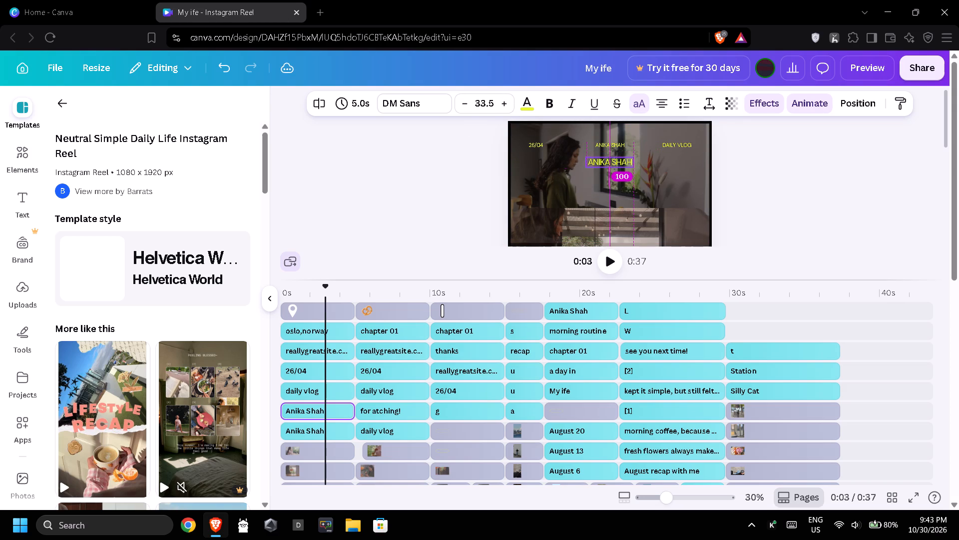
left_click_drag(607, 163, 608, 163)
left_click(547, 101)
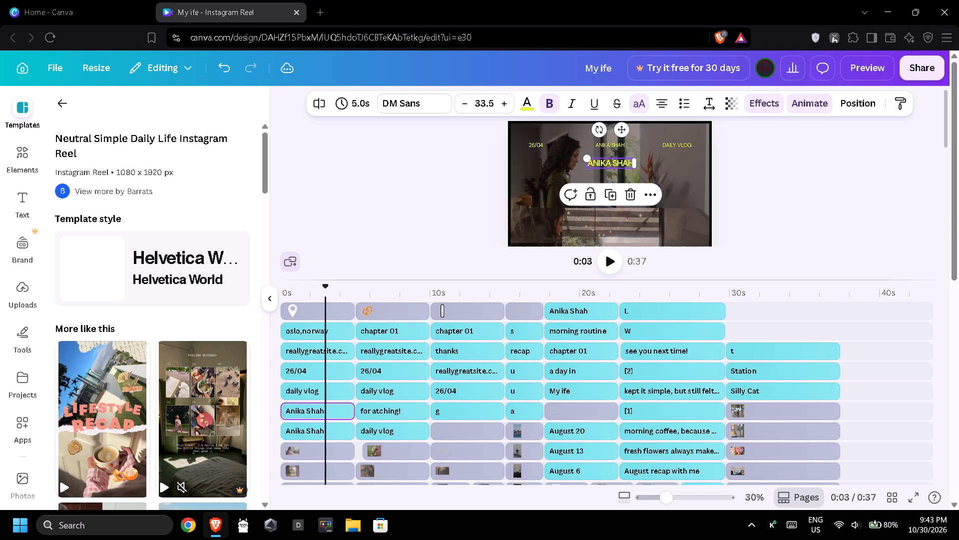
Widen the bold lower name text's box slightly, shift the text a little to the left and increase its font size to 36.5.
left_click_drag(636, 163, 642, 163)
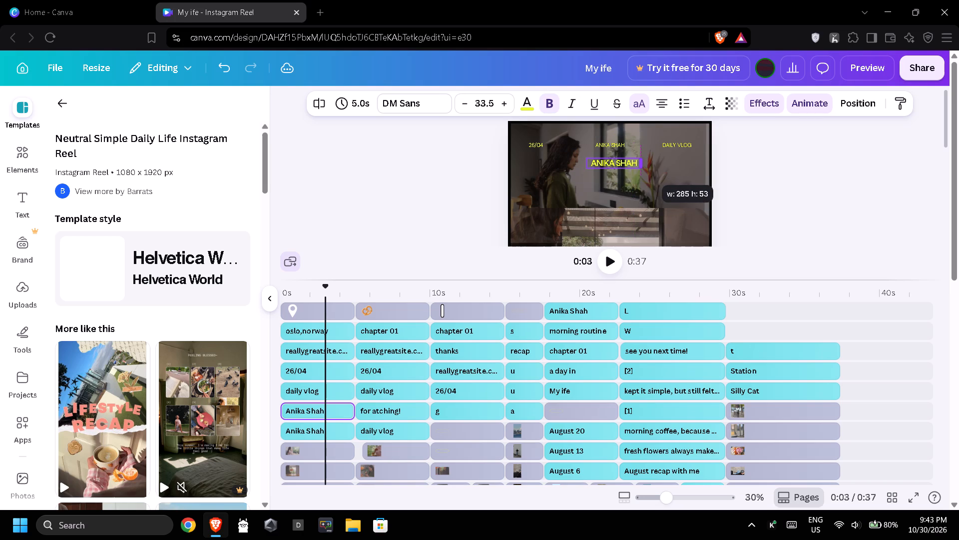
left_click_drag(642, 163, 645, 163)
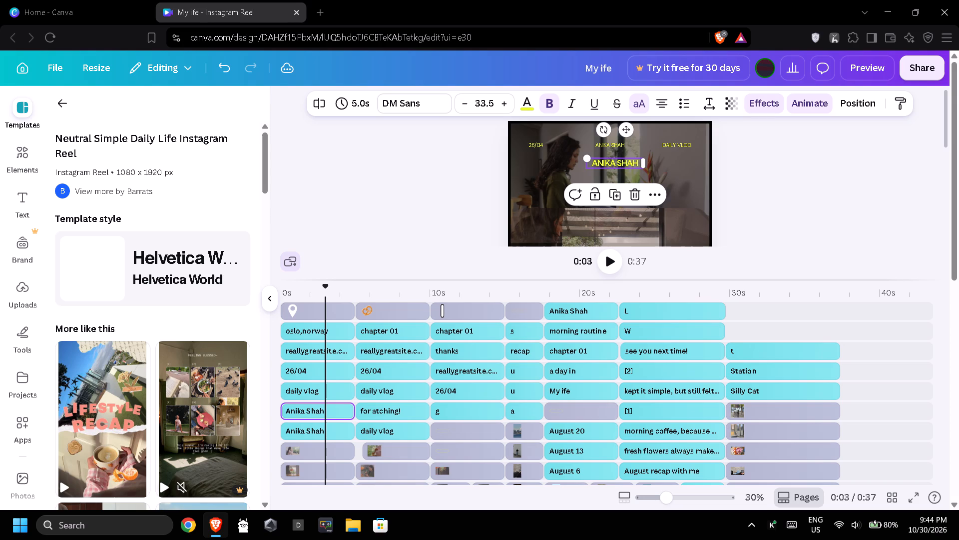
left_click_drag(615, 162, 610, 162)
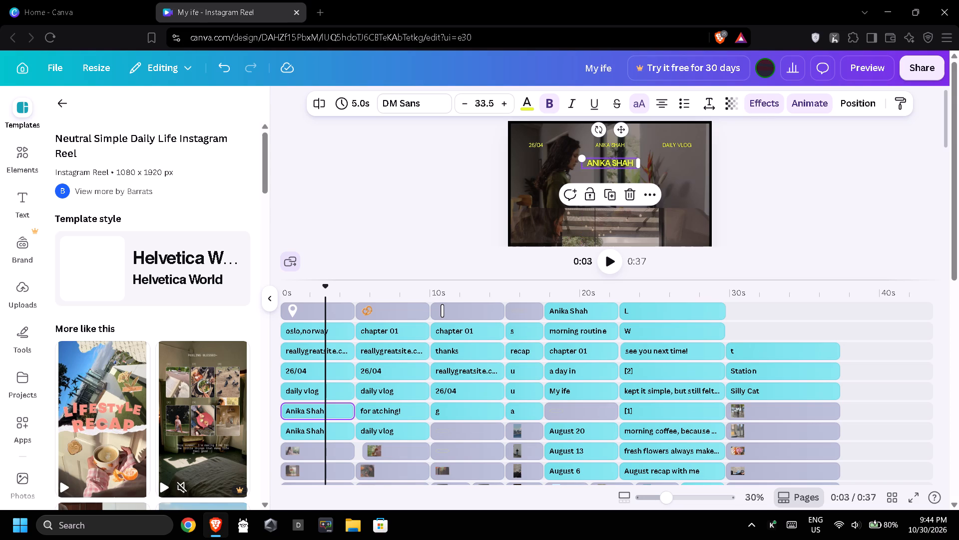
triple_click(502, 107)
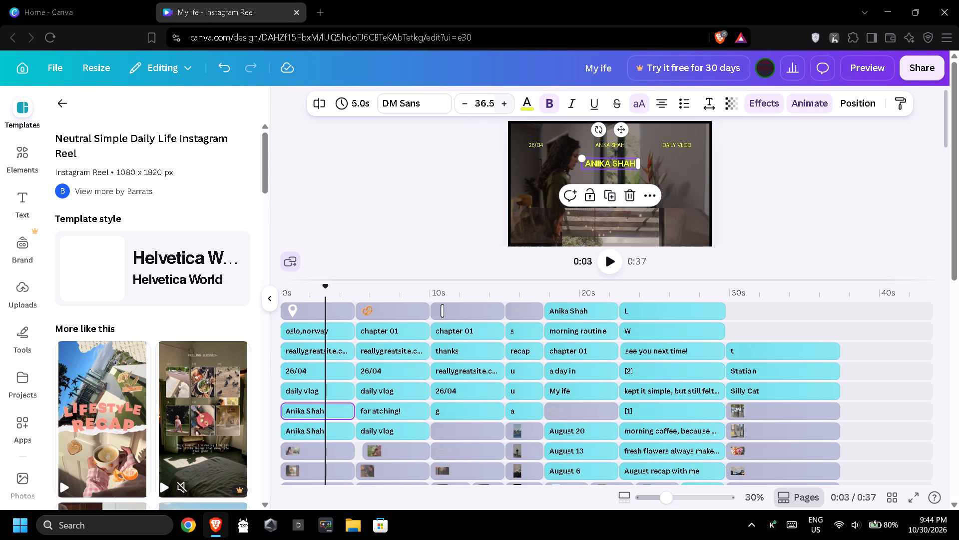
Increase the font size of the first page's "26/04" date text to 38.5.
left_click(537, 141)
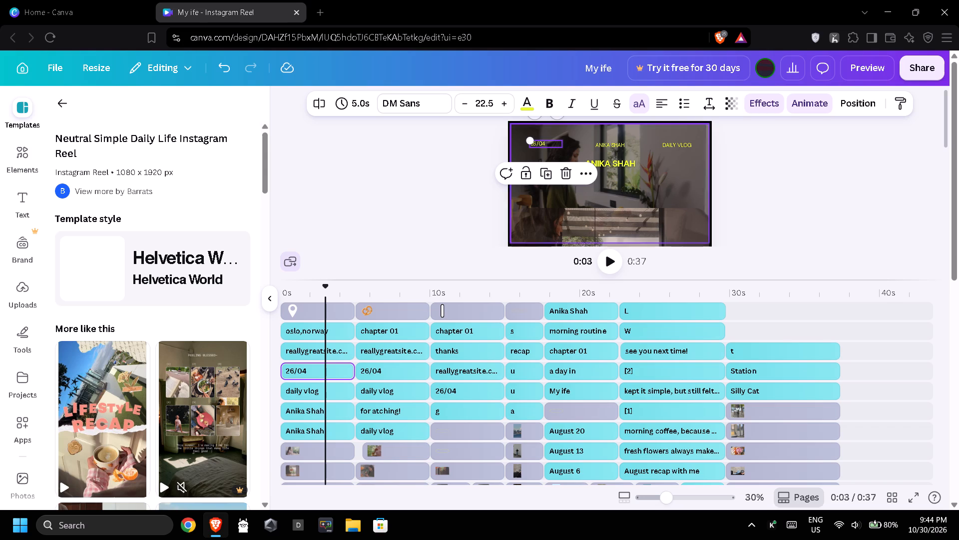
left_click(500, 105)
triple_click(504, 105)
triple_click(505, 105)
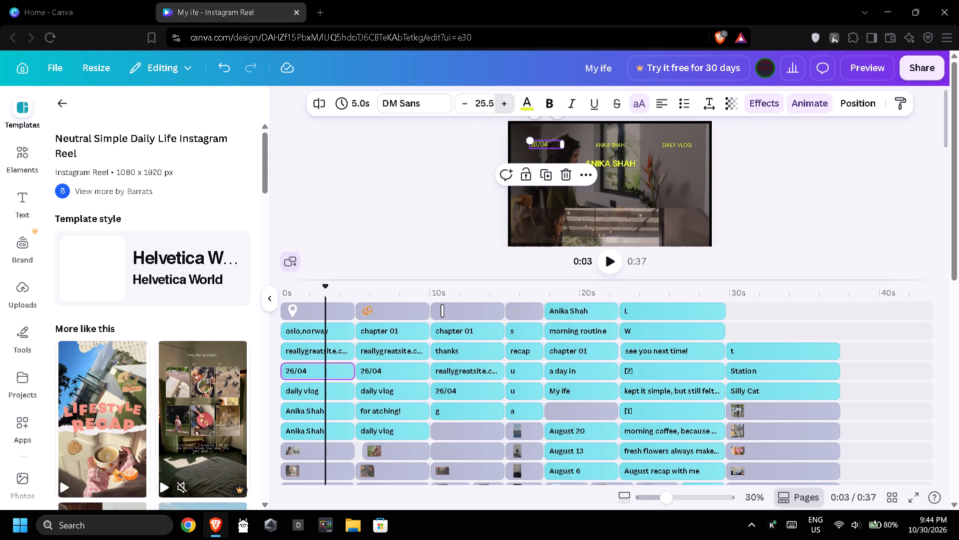
triple_click(505, 105)
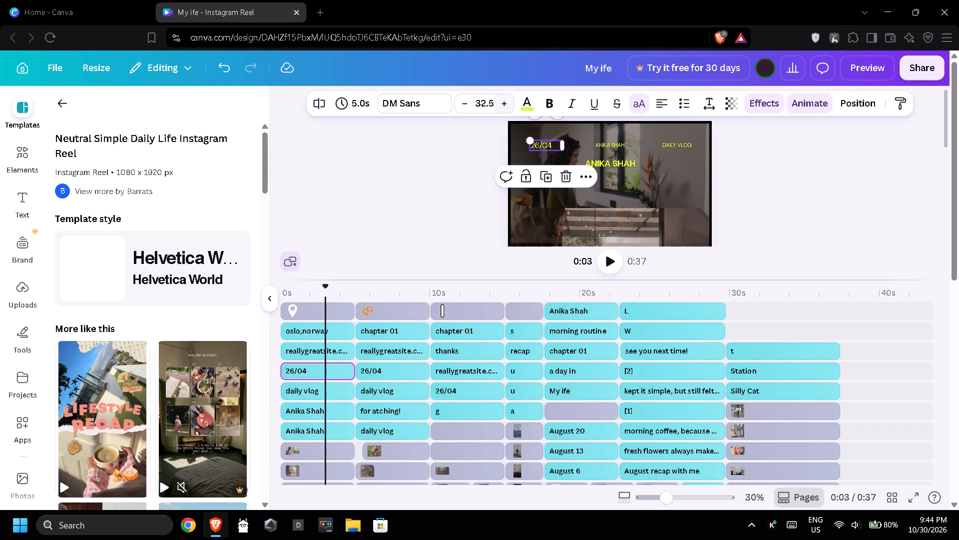
triple_click(505, 105)
triple_click(505, 105)
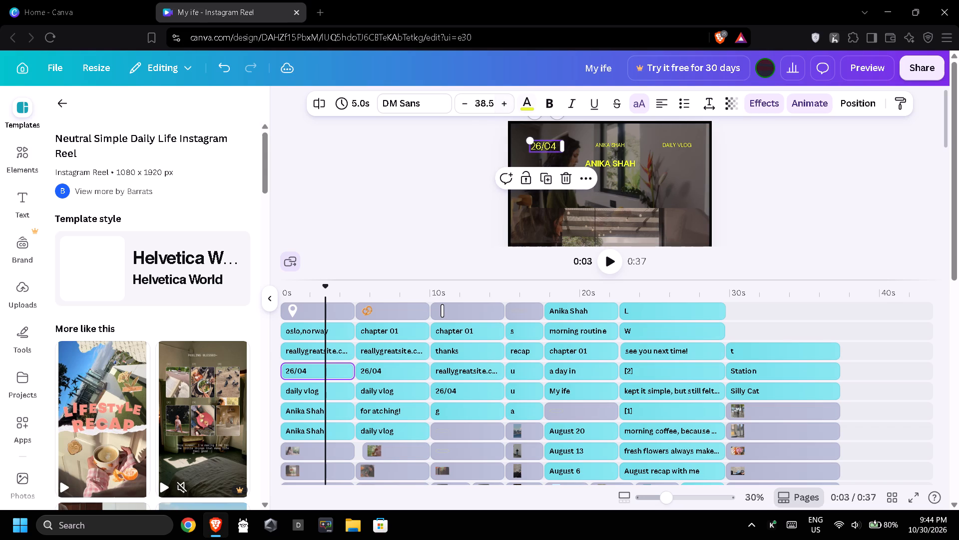
Make the "26/04" text on the first page bold and increase its font size to 42.5.
left_click(547, 99)
triple_click(511, 102)
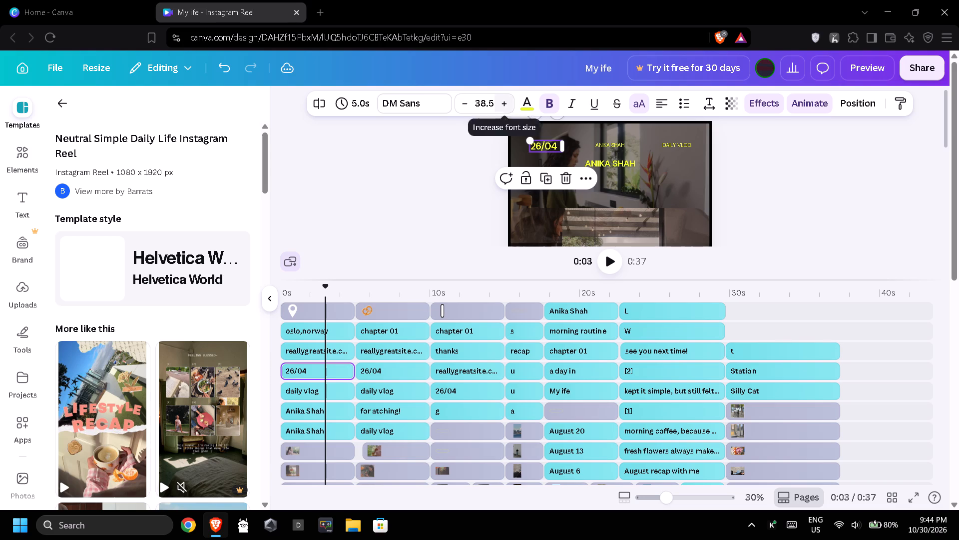
left_click(511, 102)
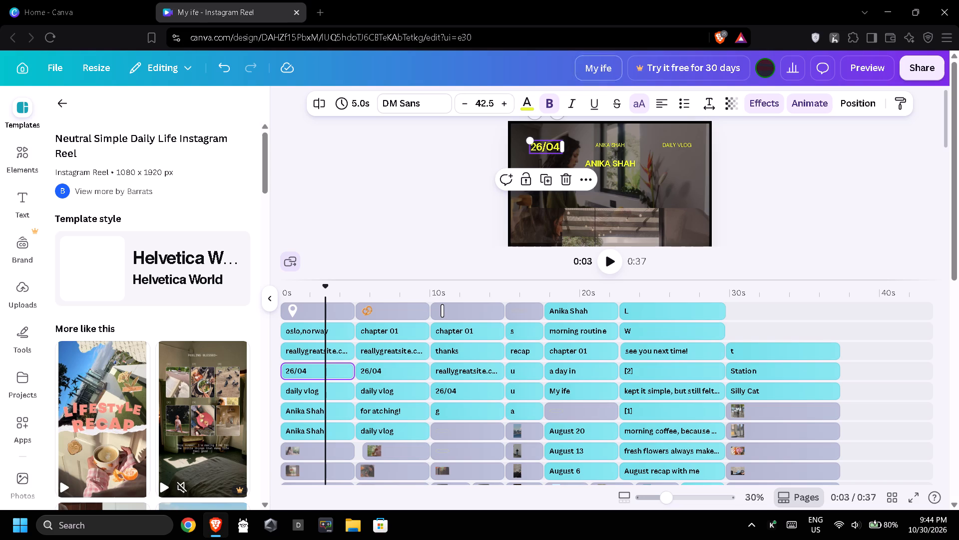
Make the first page's "DAILY VLOG" text bold and increase its font size to 31.5.
left_click(673, 140)
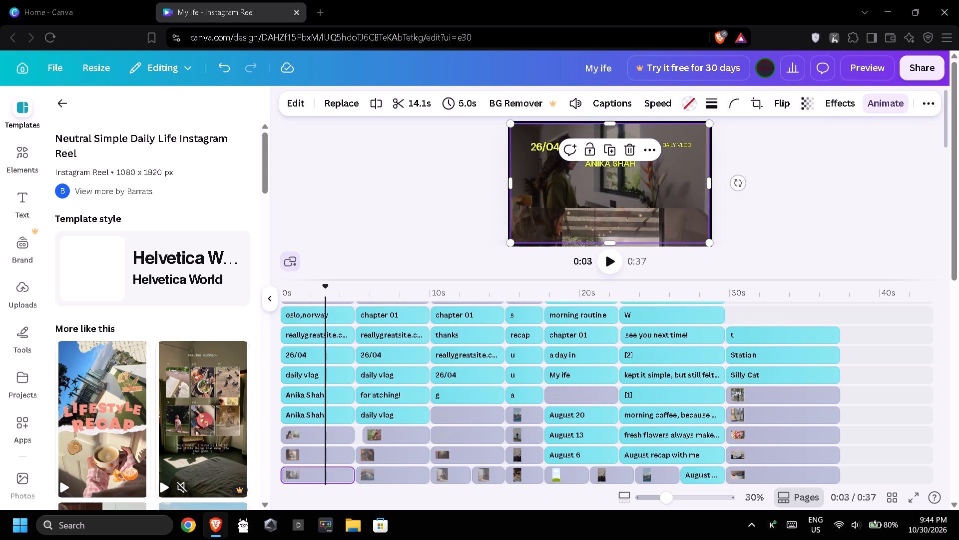
left_click(676, 143)
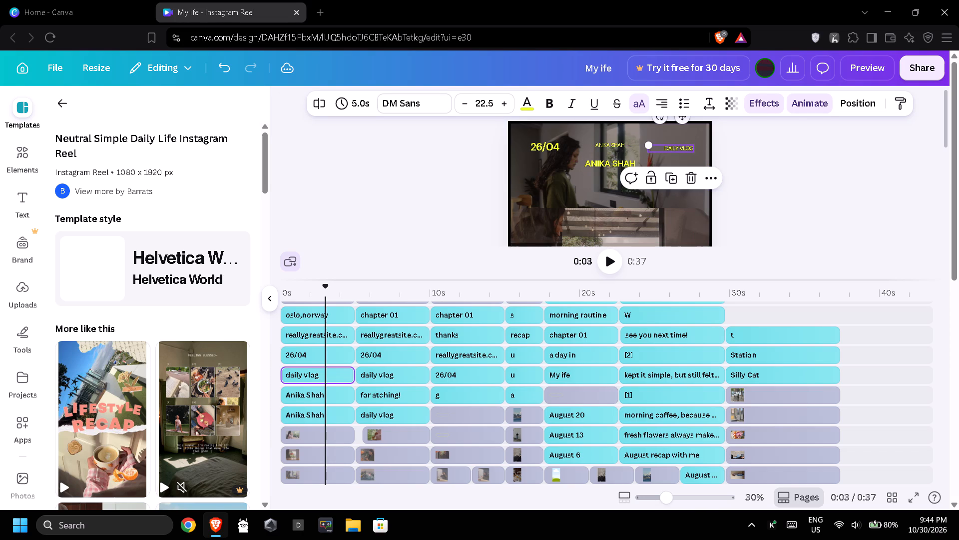
left_click(513, 105)
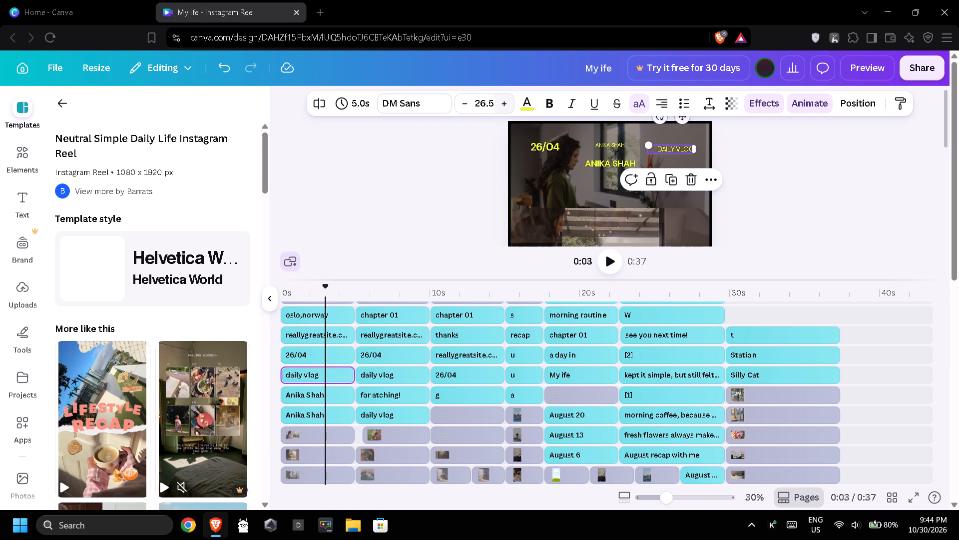
left_click(541, 103)
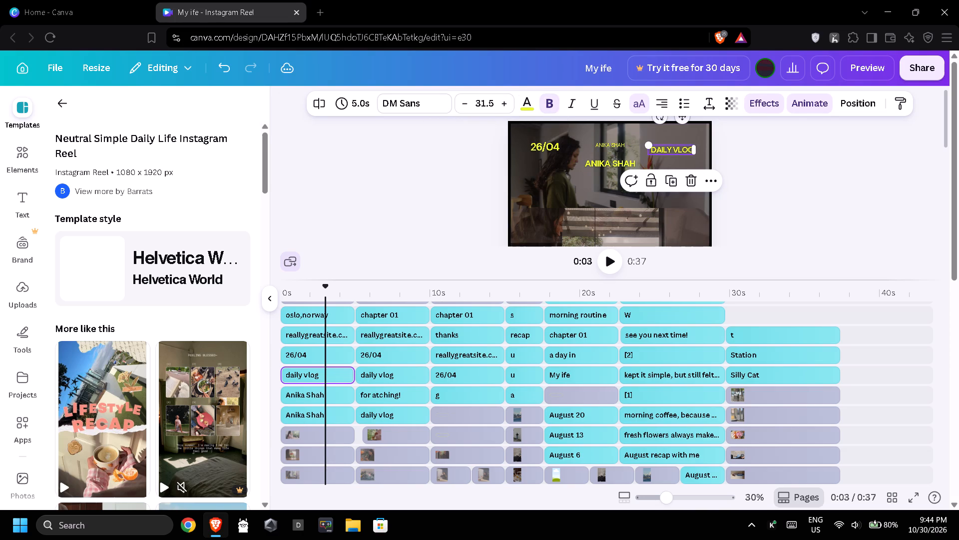
Widen the "DAILY VLOG" text box to the right and set its font size to 38.5, keeping the text on one line.
left_click_drag(694, 149, 699, 150)
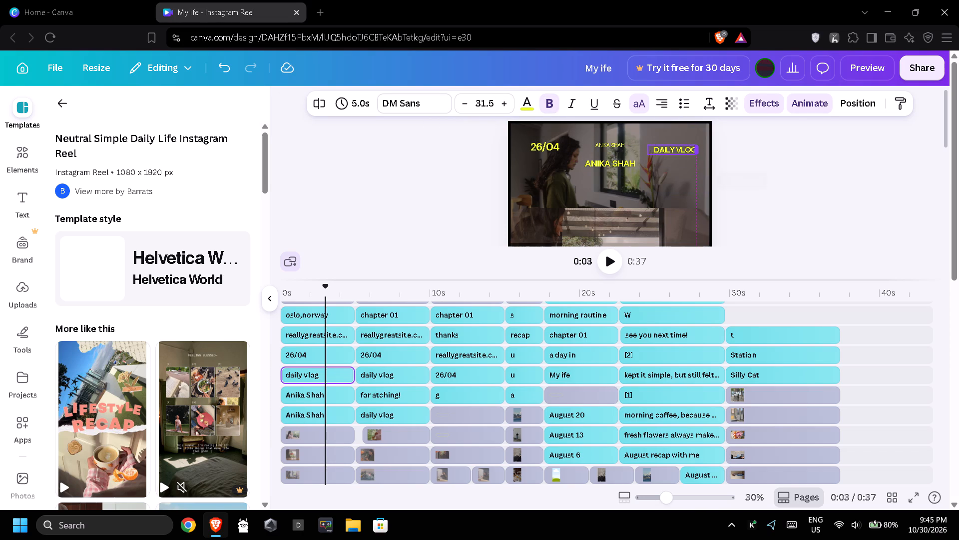
left_click_drag(699, 150, 703, 151)
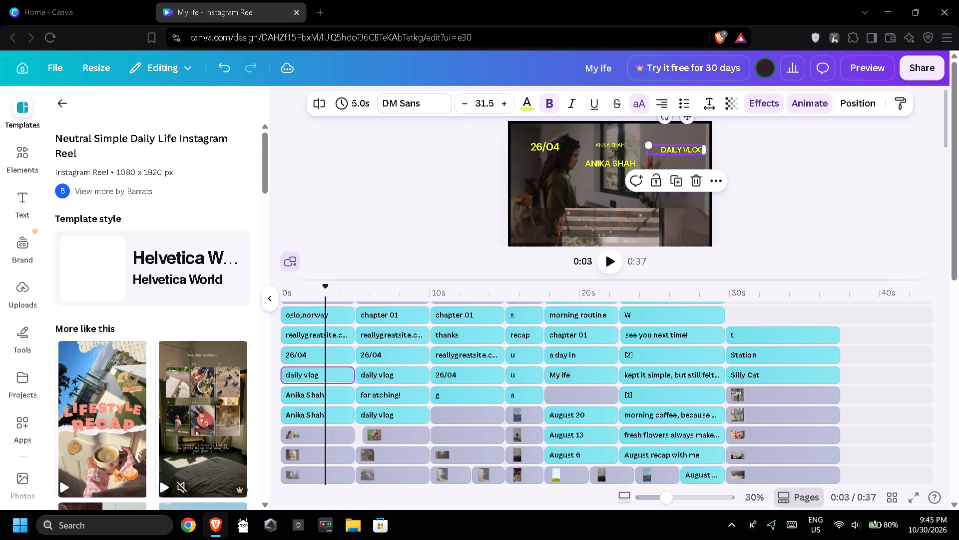
left_click(507, 103)
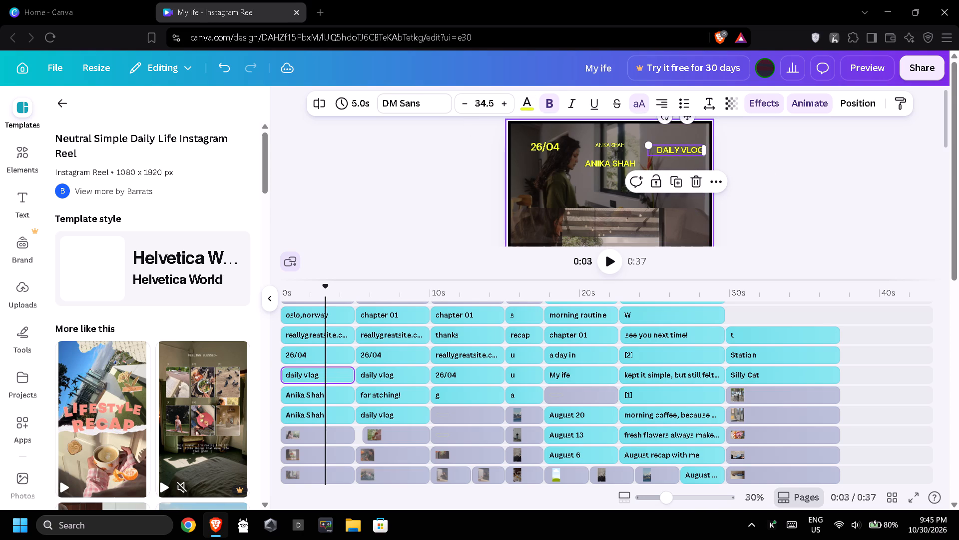
triple_click(502, 100)
left_click(502, 100)
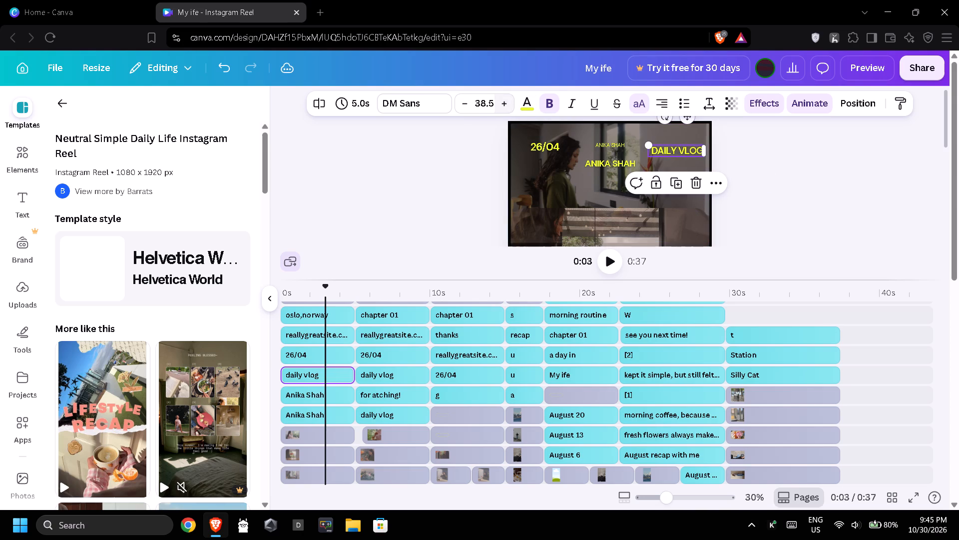
triple_click(502, 100)
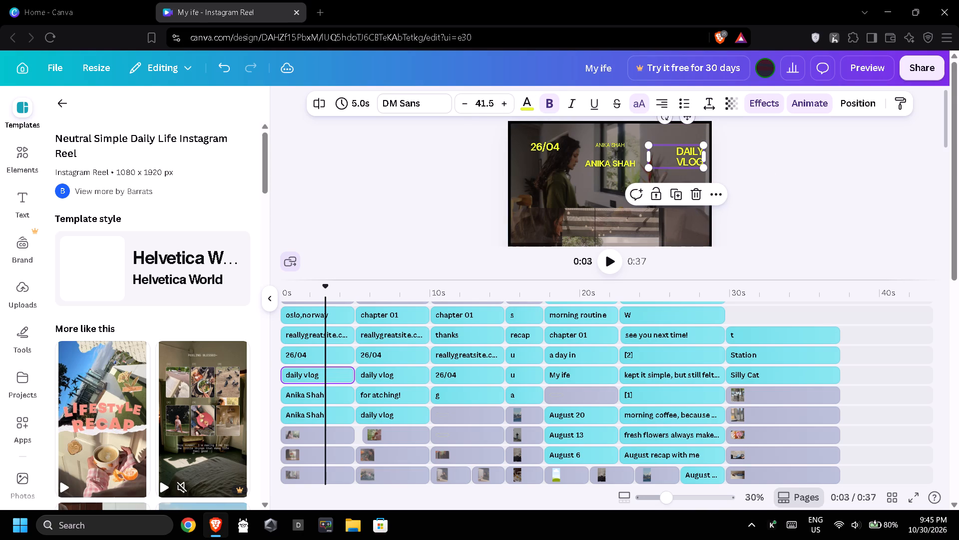
triple_click(464, 102)
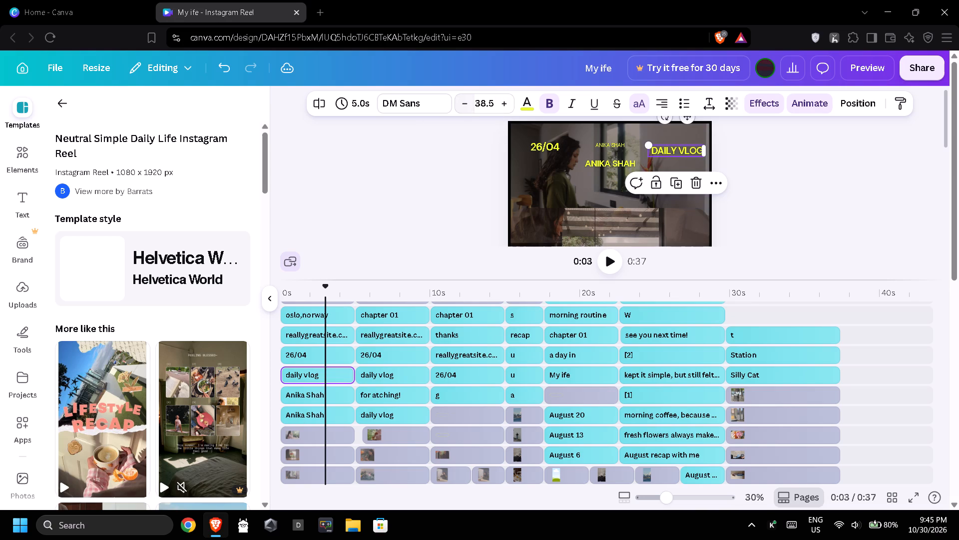
Move "DAILY VLOG" slightly up and right so it sits roughly level with "26/04".
left_click_drag(670, 151, 670, 145)
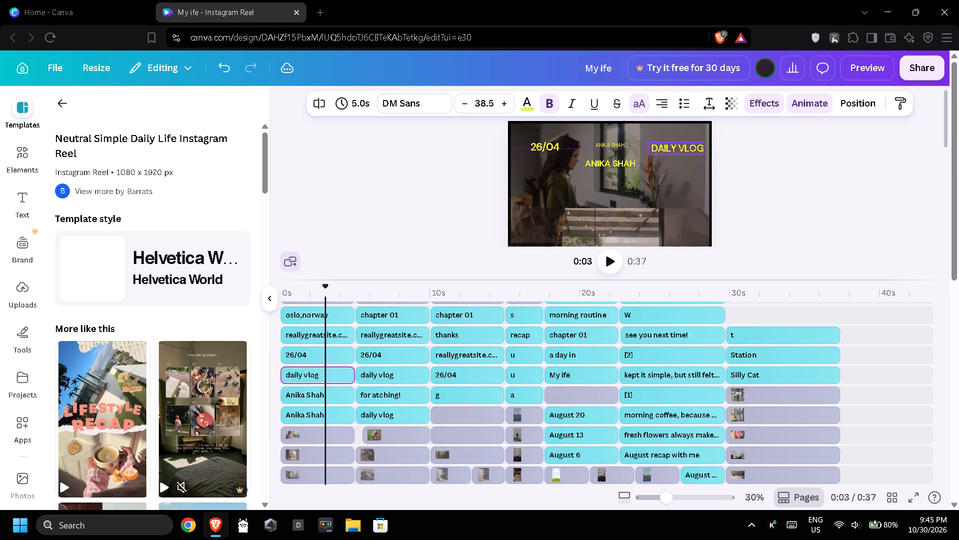
left_click_drag(670, 145, 672, 146)
left_click(816, 174)
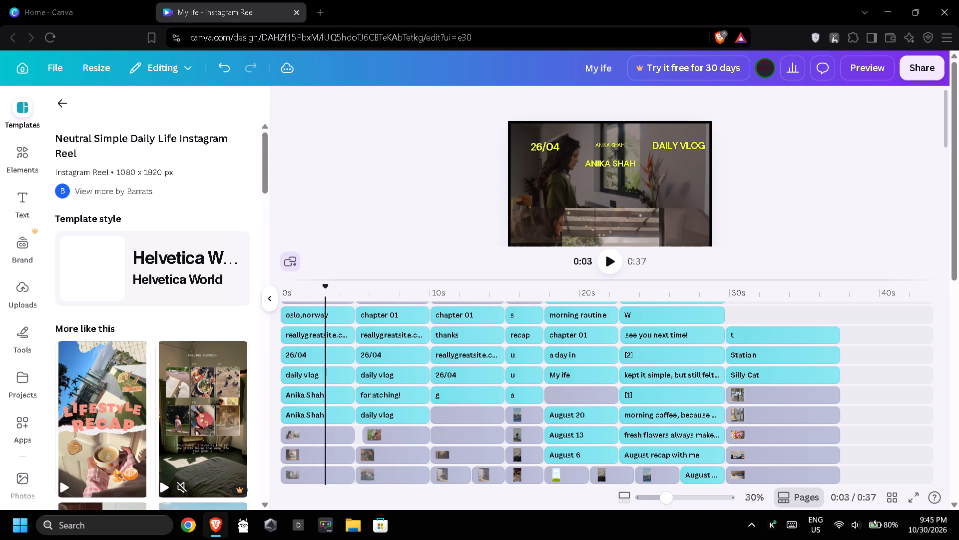
Shift the first page's smaller name text slightly and increase its font size to 38.5.
left_click_drag(610, 146, 612, 148)
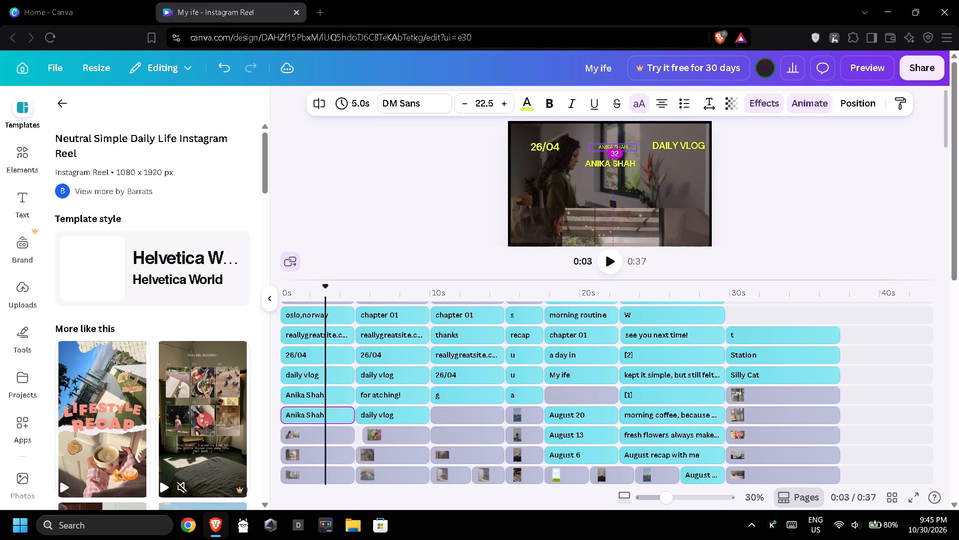
left_click_drag(612, 148, 617, 146)
left_click(502, 103)
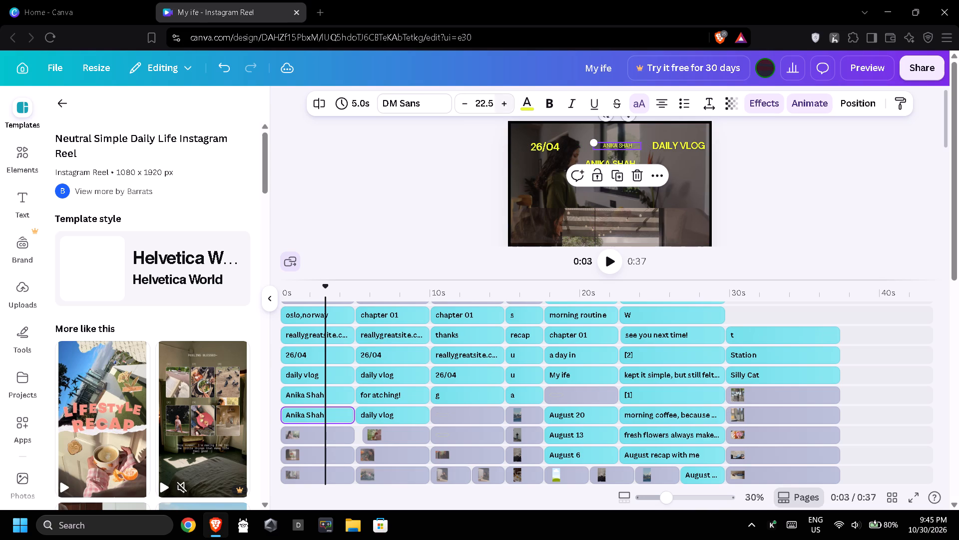
triple_click(502, 103)
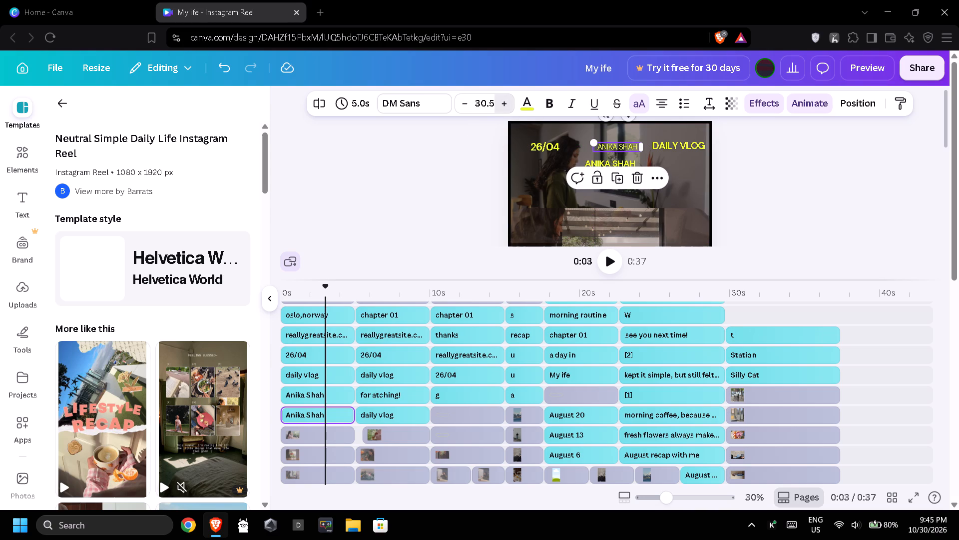
triple_click(502, 103)
double_click(502, 102)
Widen the smaller name text box so it fits on one line and move it to the page's top centre.
left_click_drag(612, 152, 591, 146)
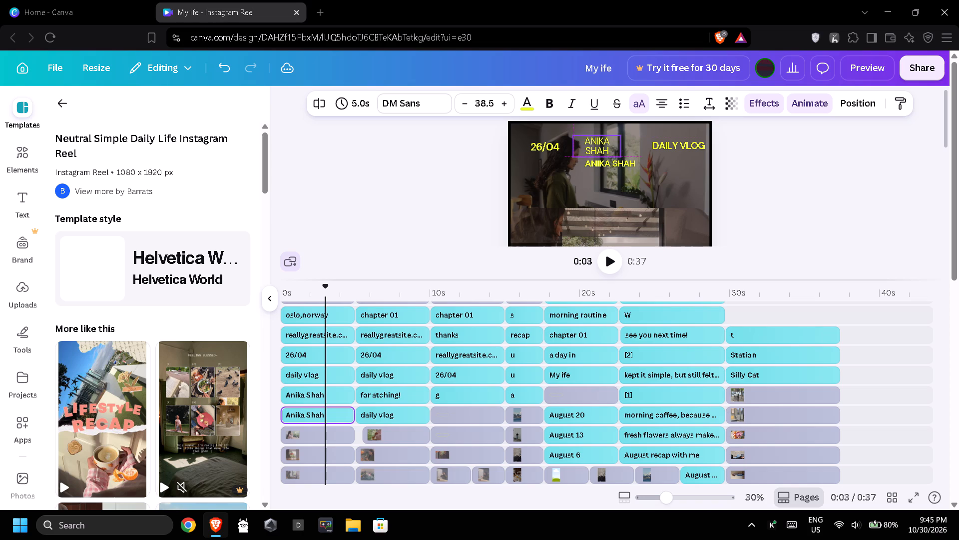
left_click_drag(591, 146, 591, 145)
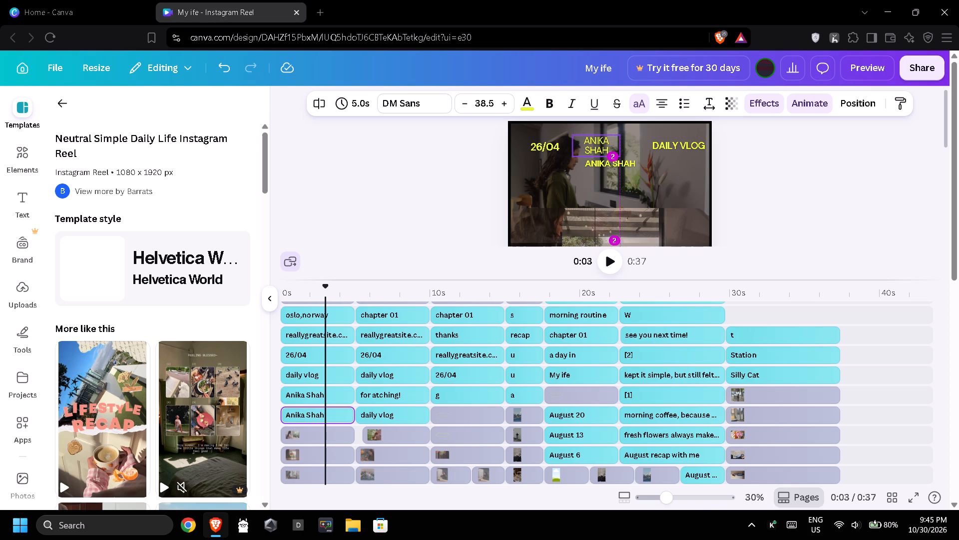
left_click_drag(591, 145, 592, 145)
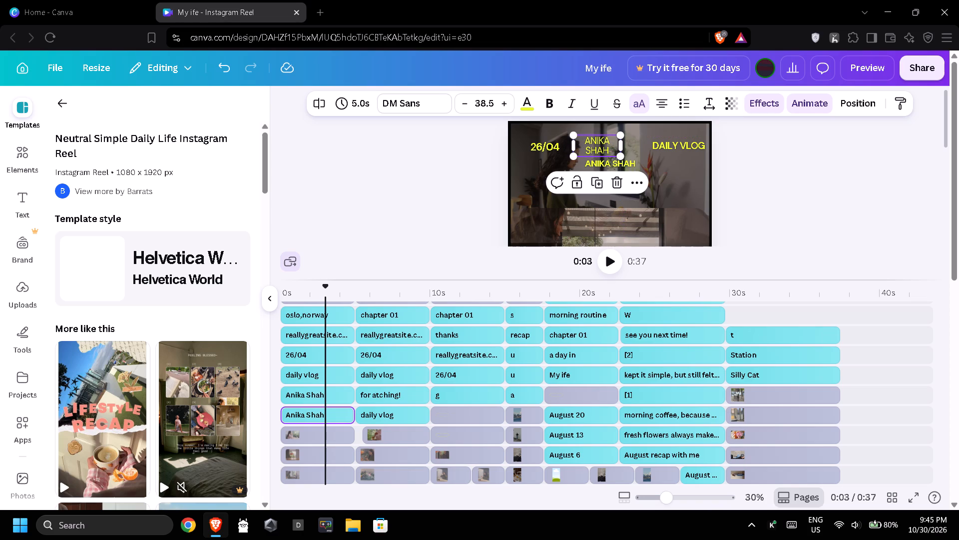
left_click_drag(622, 145, 636, 147)
left_click_drag(597, 140, 612, 133)
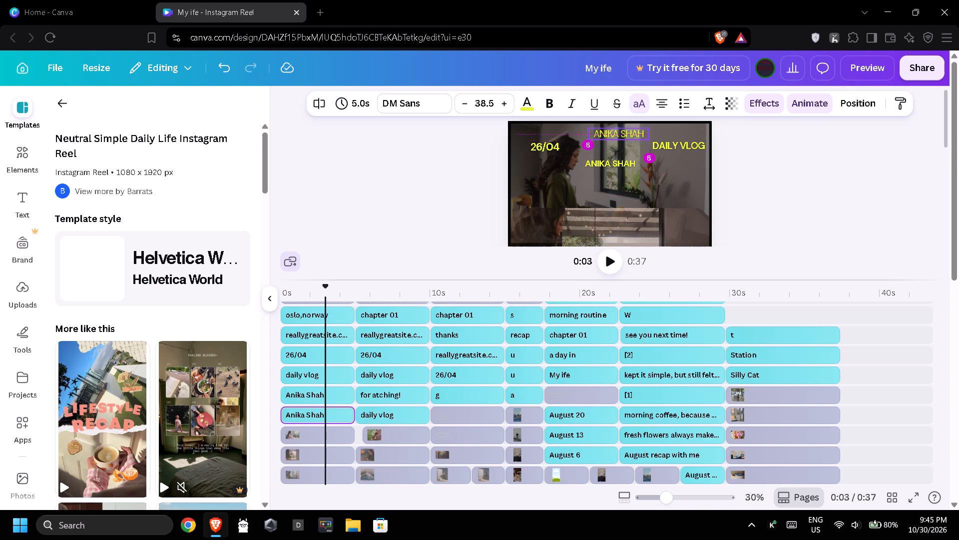
left_click_drag(612, 133, 610, 131)
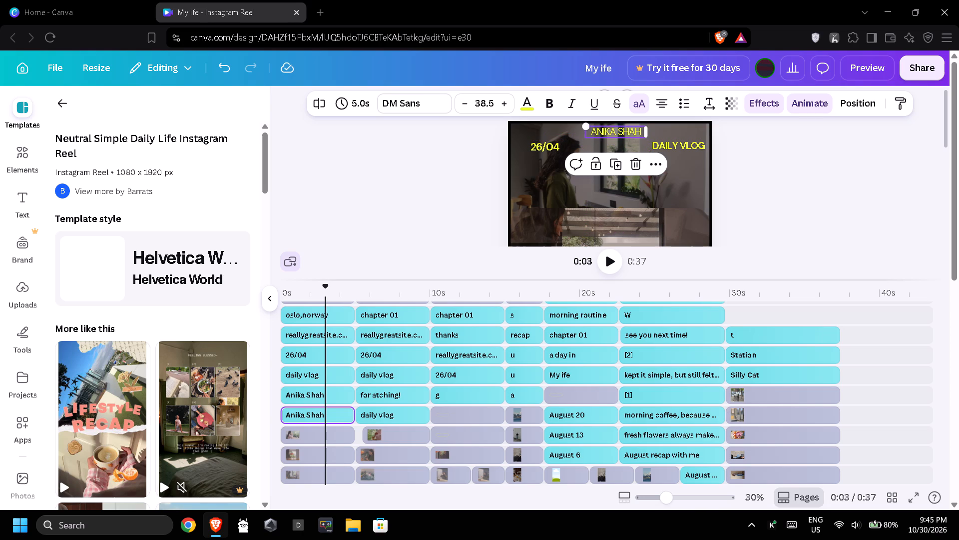
Make the top name text bold at font size 40.5 and nudge it left to centre it horizontally on the page.
left_click(545, 103)
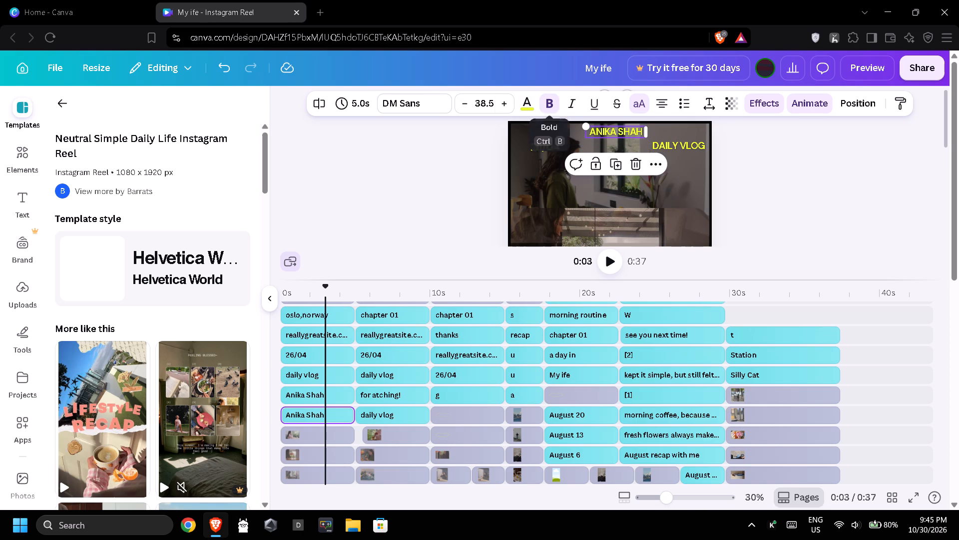
left_click(501, 105)
left_click(501, 105)
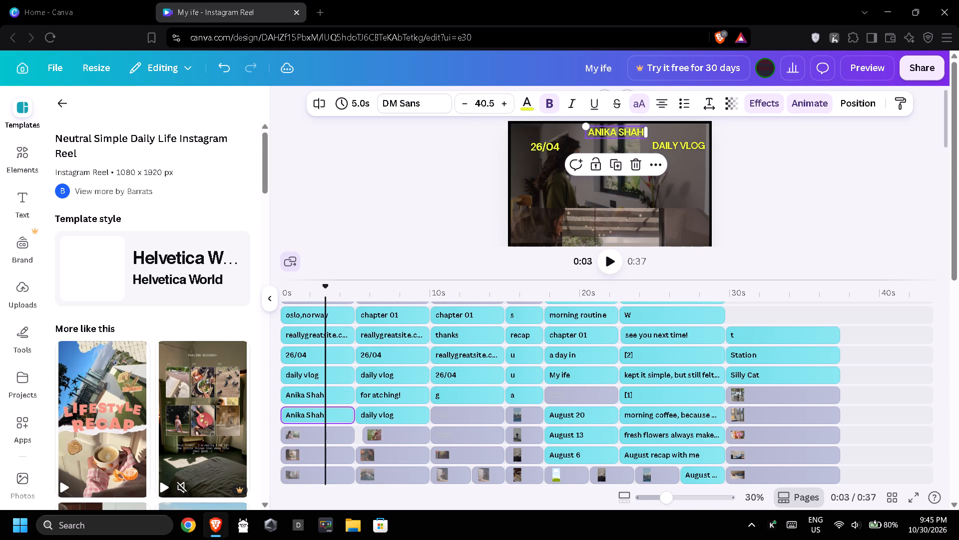
left_click_drag(623, 132, 616, 132)
left_click(677, 194)
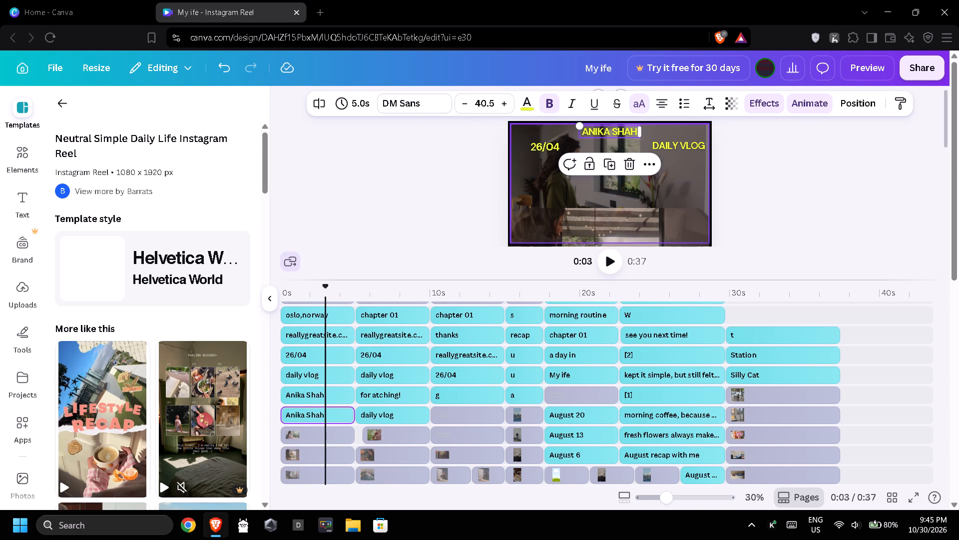
Delete the duplicate name text sitting below the one at the top of the first page.
left_click(614, 163)
left_click_drag(614, 163, 609, 171)
left_click(622, 141)
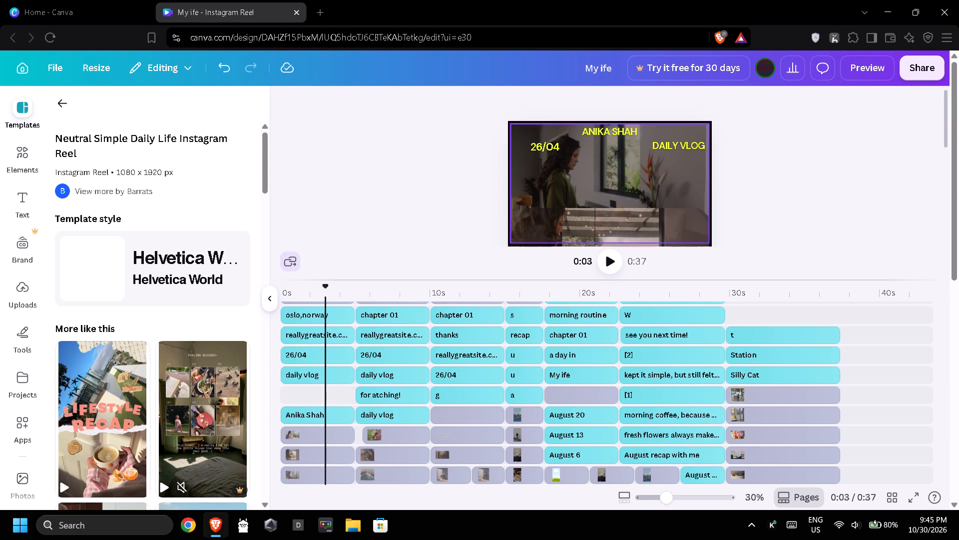
left_click(406, 185)
Move "OSLO,NORWAY" up over the hanging-lamp photo and increase its font size to 83.9.
scroll(558, 182, "down", 1)
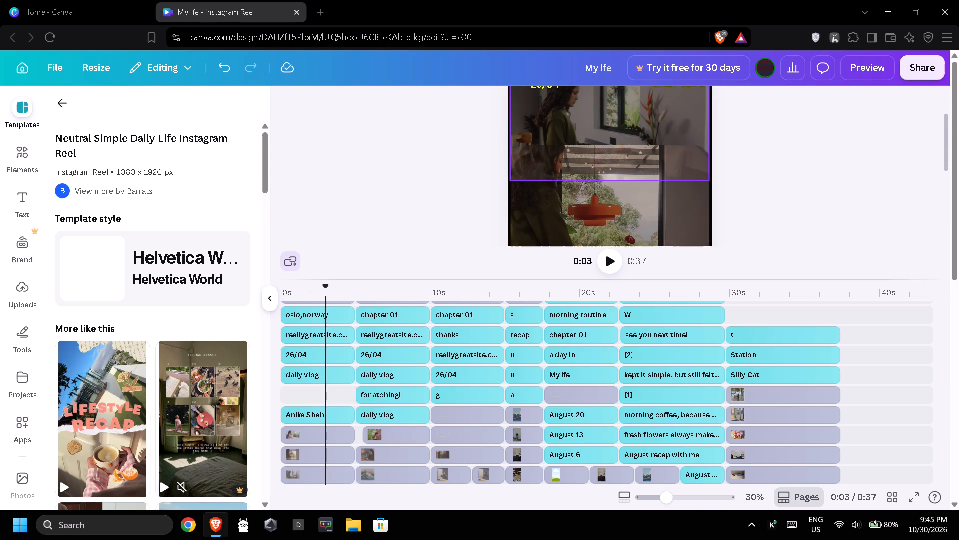
scroll(558, 182, "down", 2)
scroll(558, 182, "up", 2)
scroll(558, 182, "down", 1)
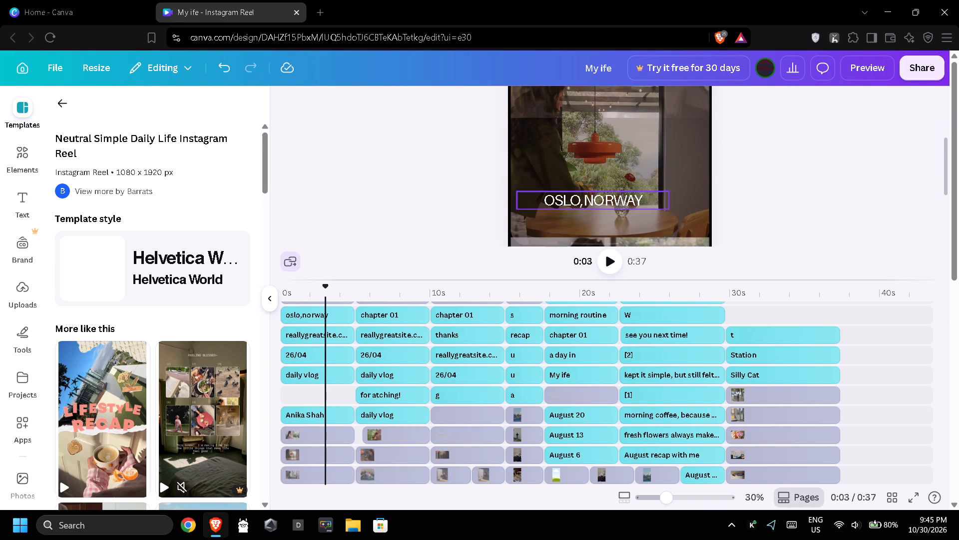
left_click_drag(585, 196, 591, 160)
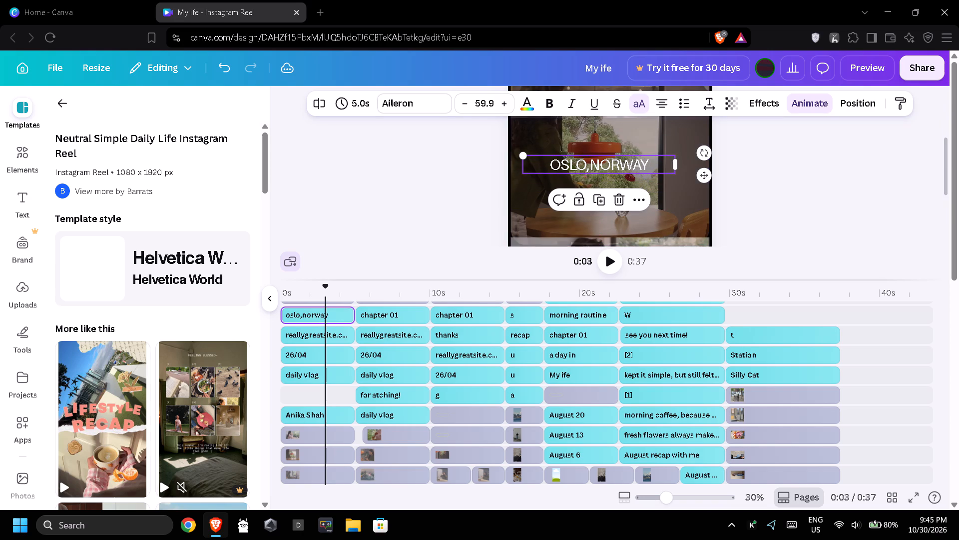
triple_click(505, 103)
double_click(505, 103)
left_click(505, 102)
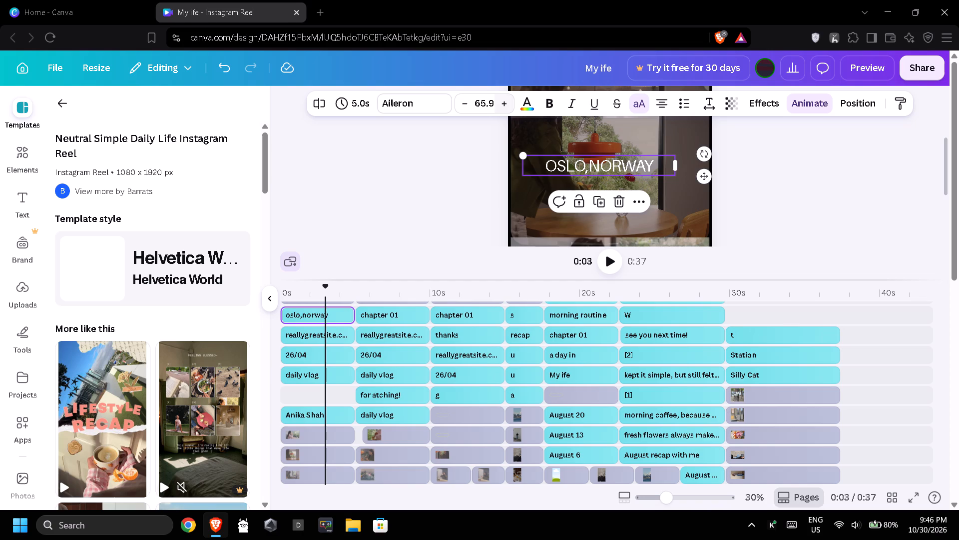
left_click(505, 106)
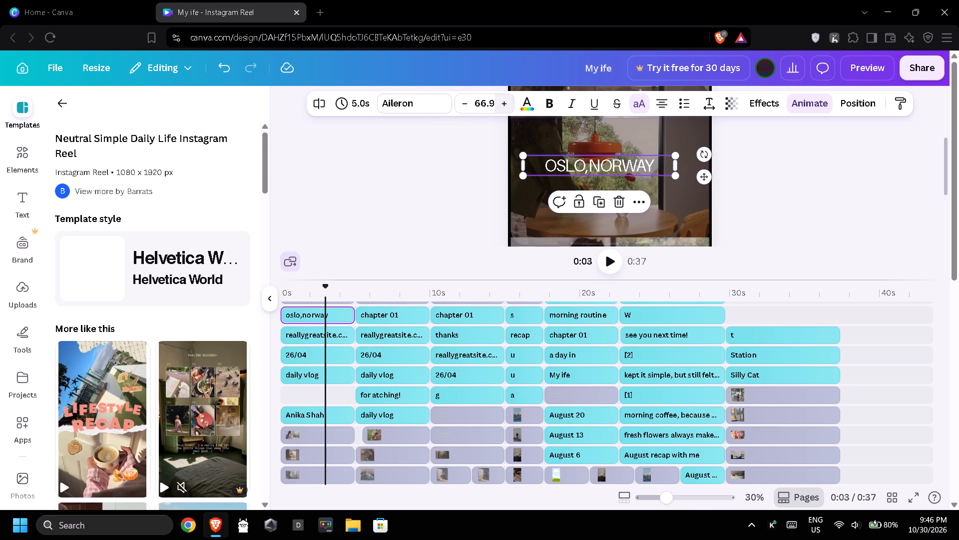
triple_click(505, 106)
triple_click(505, 106)
triple_click(506, 105)
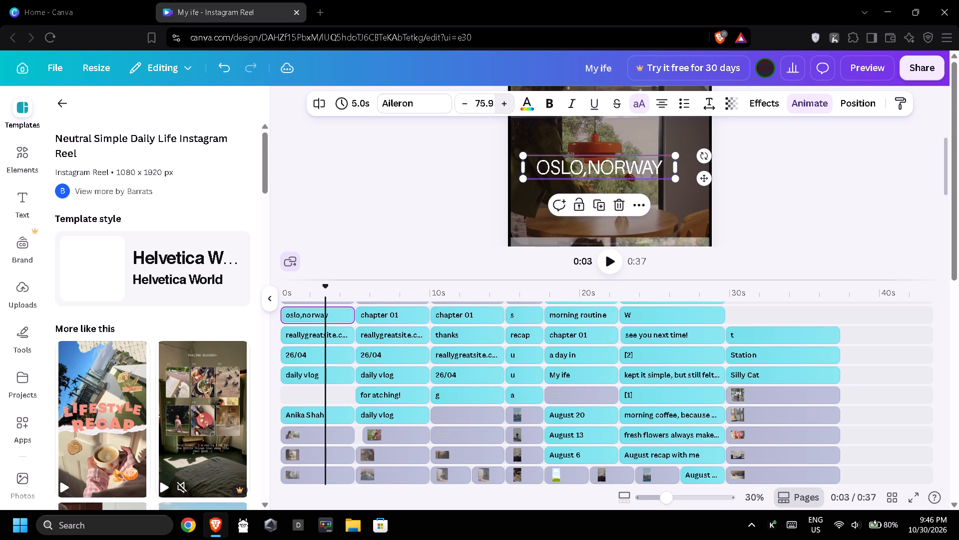
triple_click(506, 105)
triple_click(506, 105)
Reposition "OSLO,NORWAY" lower, horizontally centred just above the dining table in the middle photo.
left_click_drag(572, 166, 586, 167)
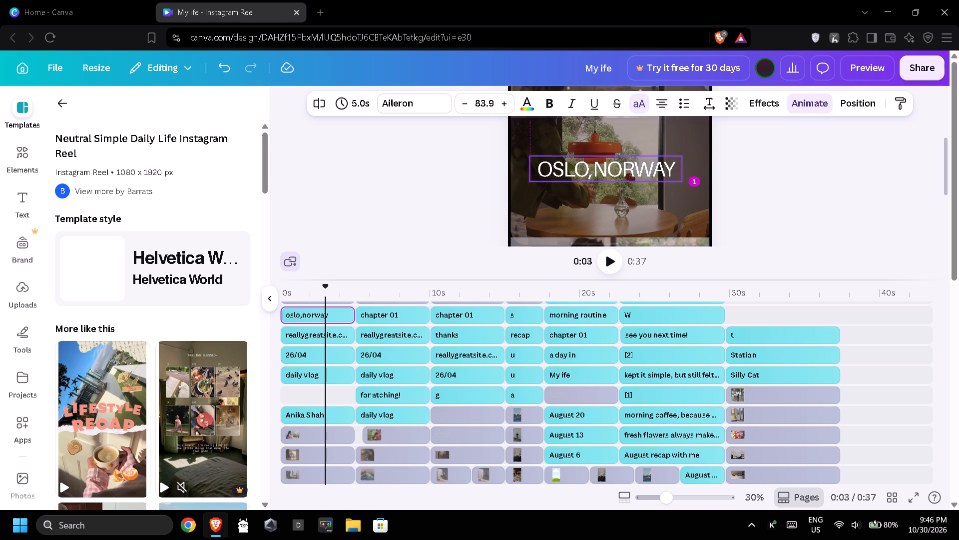
left_click_drag(586, 167, 582, 184)
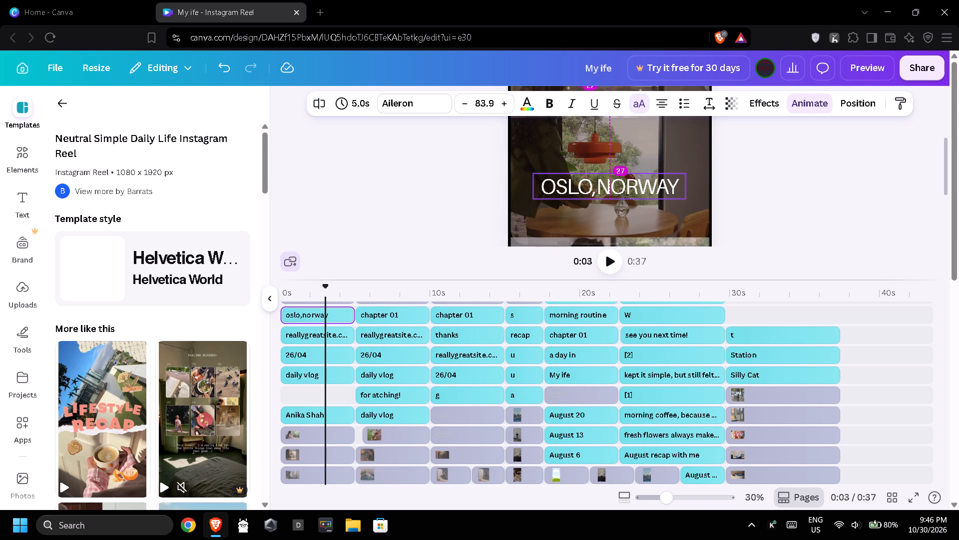
left_click_drag(582, 184, 581, 183)
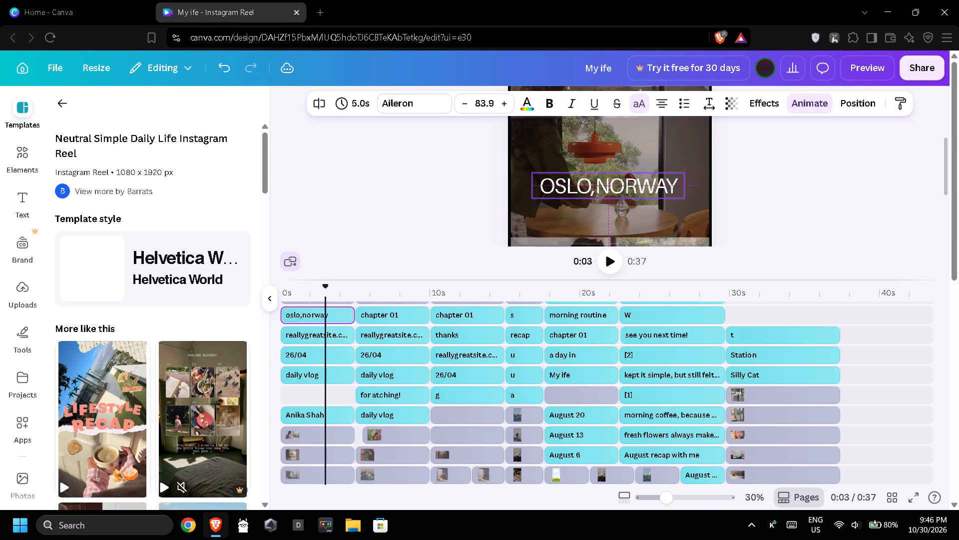
left_click_drag(581, 183, 580, 183)
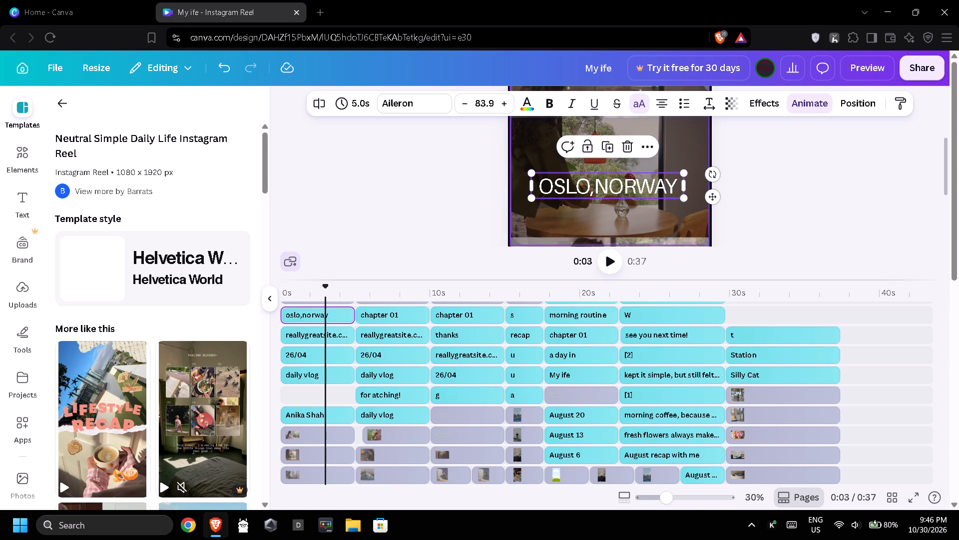
left_click(869, 237)
Move the small white location pin right within the bottom photo and enlarge it to several times its size.
scroll(693, 206, "down", 2)
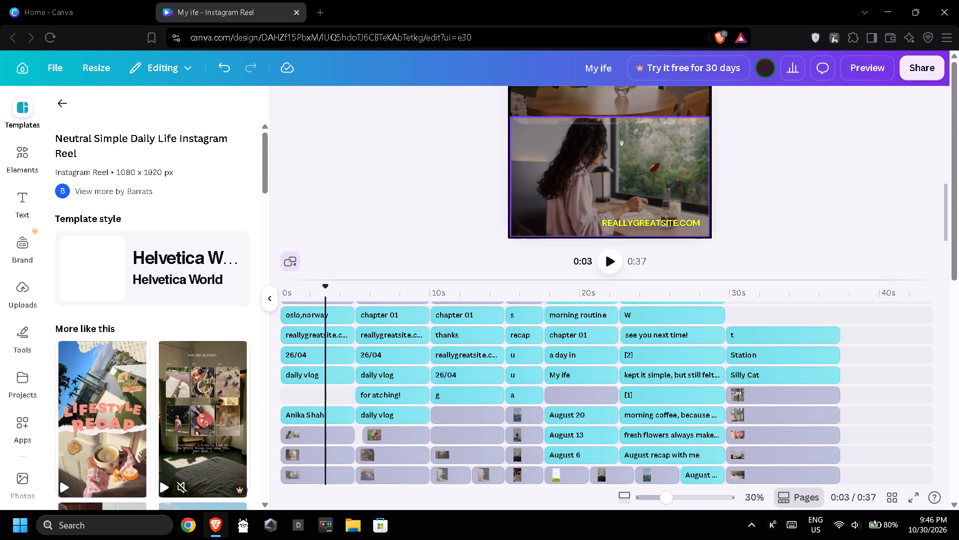
left_click_drag(621, 142, 625, 147)
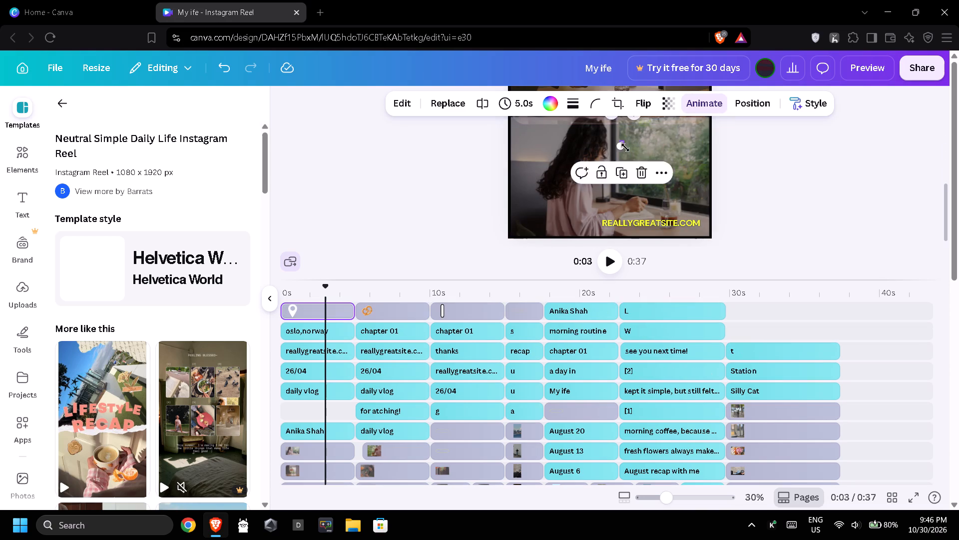
left_click_drag(625, 147, 652, 159)
left_click_drag(653, 164, 660, 177)
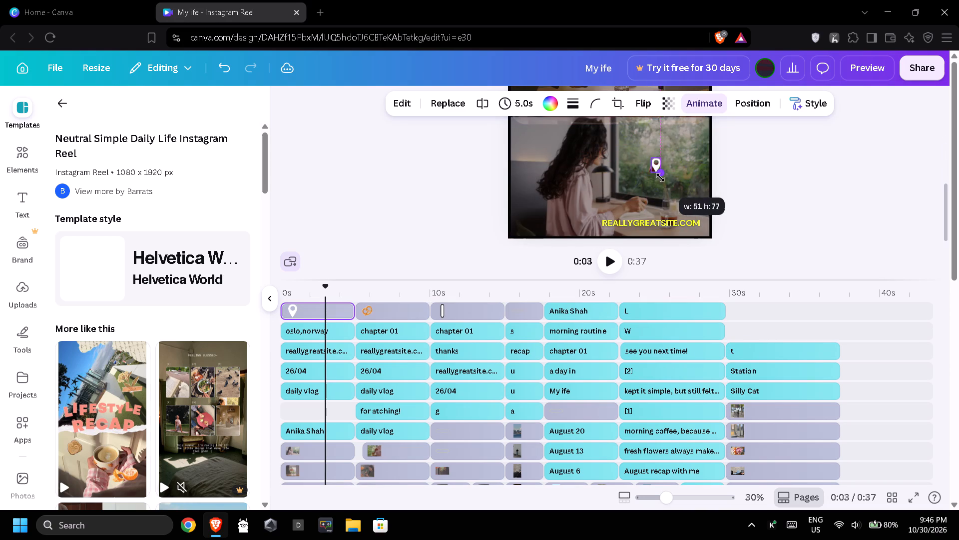
left_click_drag(660, 177, 667, 192)
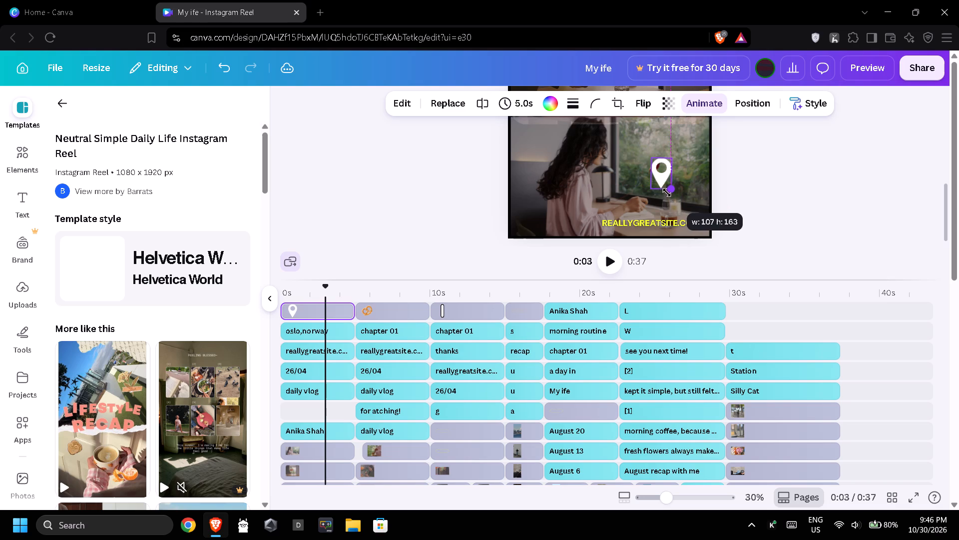
left_click_drag(667, 192, 667, 195)
Place the enlarged location pin directly above the "REALLYGREATSITE.COM" text in the bottom photo.
left_click_drag(662, 176, 566, 206)
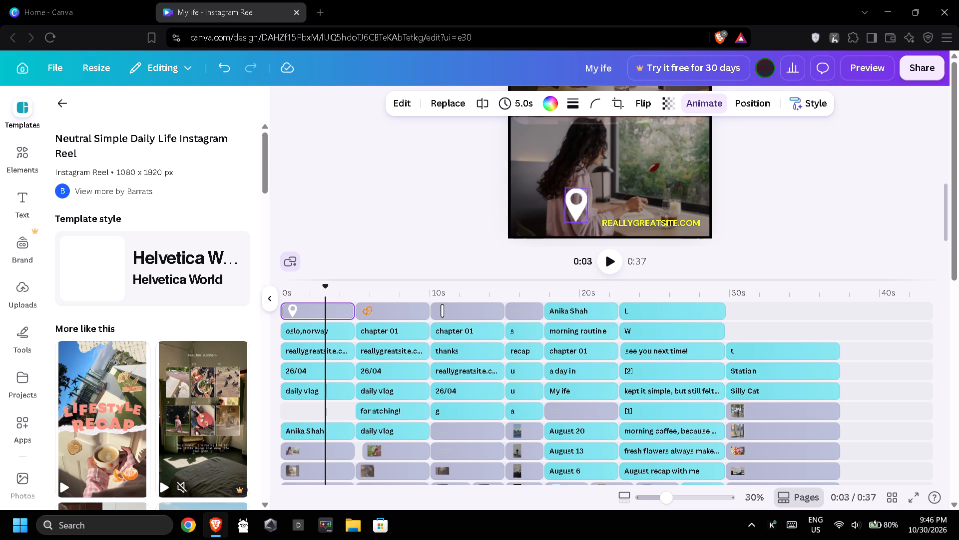
left_click_drag(566, 206, 530, 215)
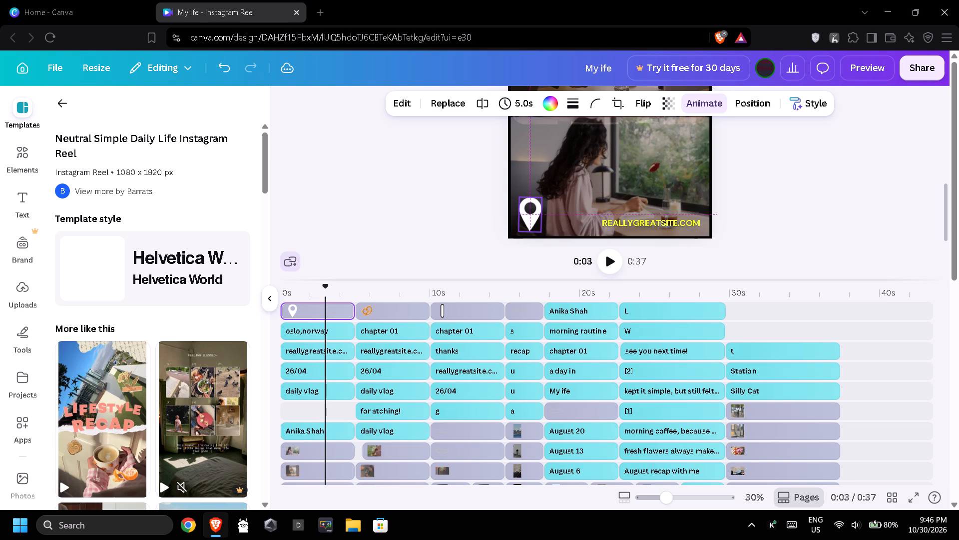
left_click_drag(530, 215, 650, 201)
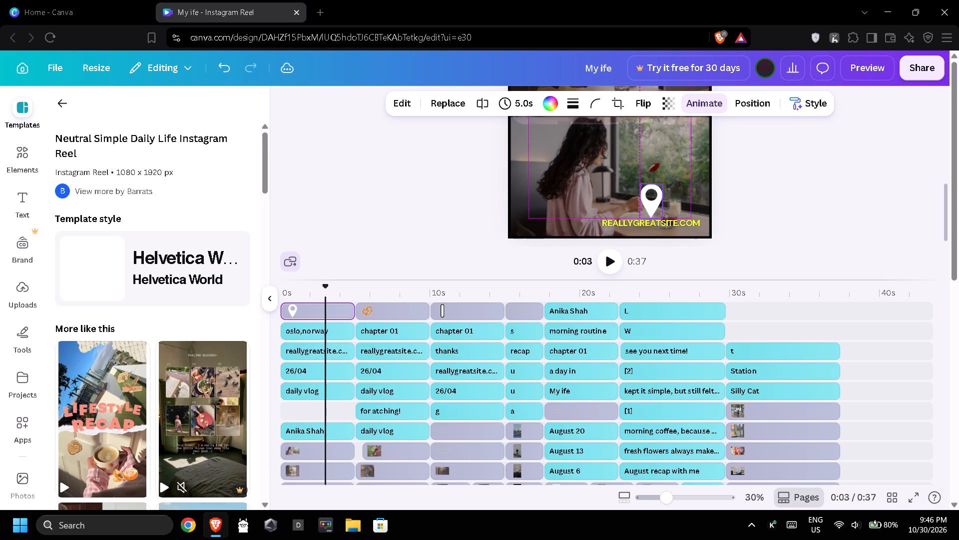
left_click_drag(650, 201, 649, 200)
Recolour the location pin red (#FF3225).
left_click(551, 105)
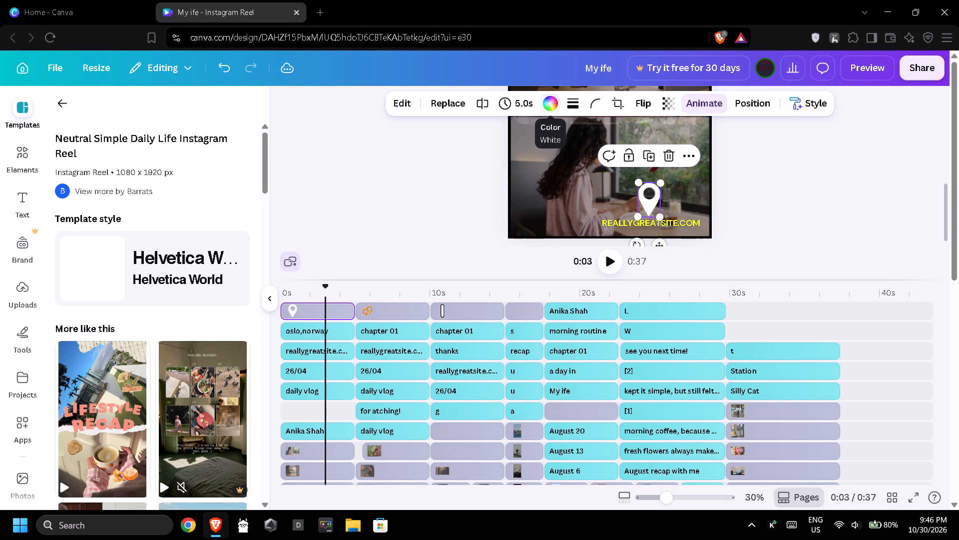
left_click(97, 239)
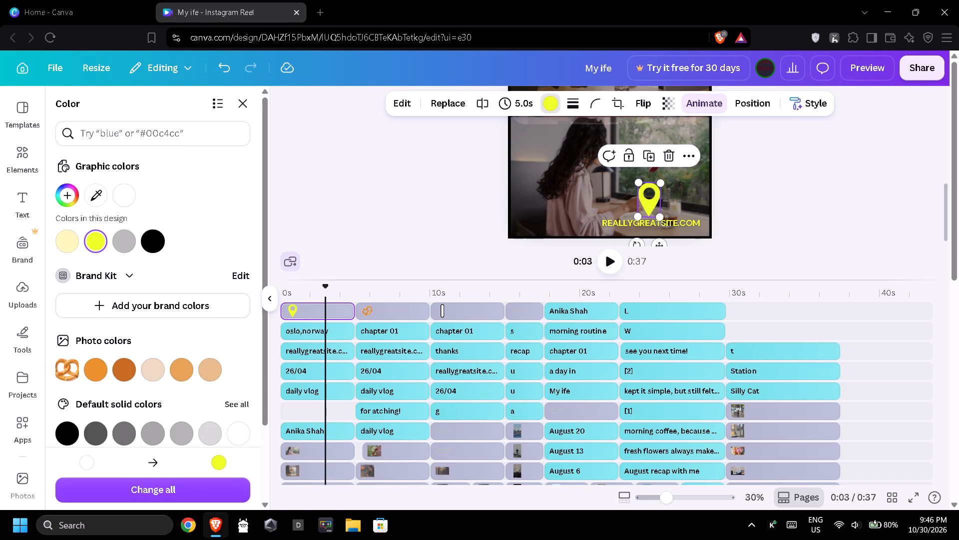
left_click(71, 196)
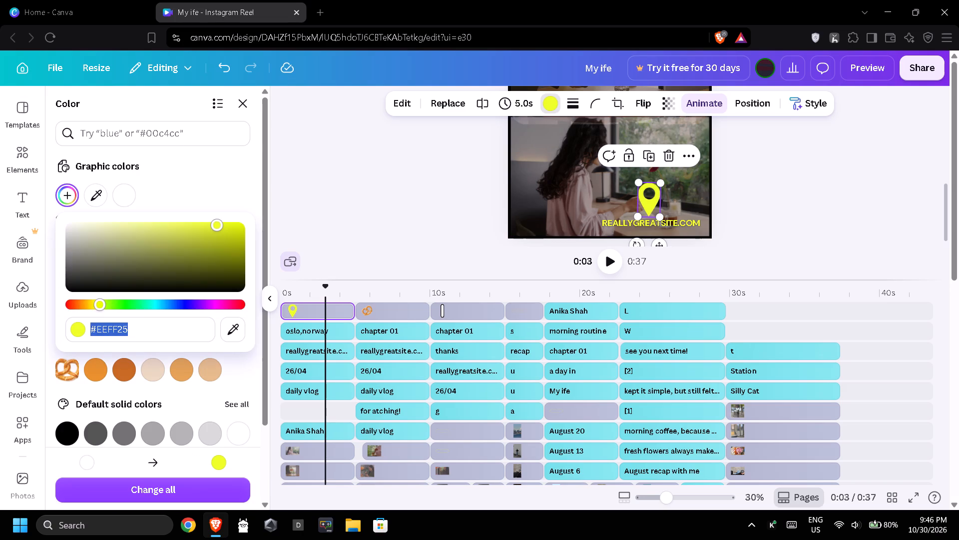
left_click_drag(75, 304, 69, 304)
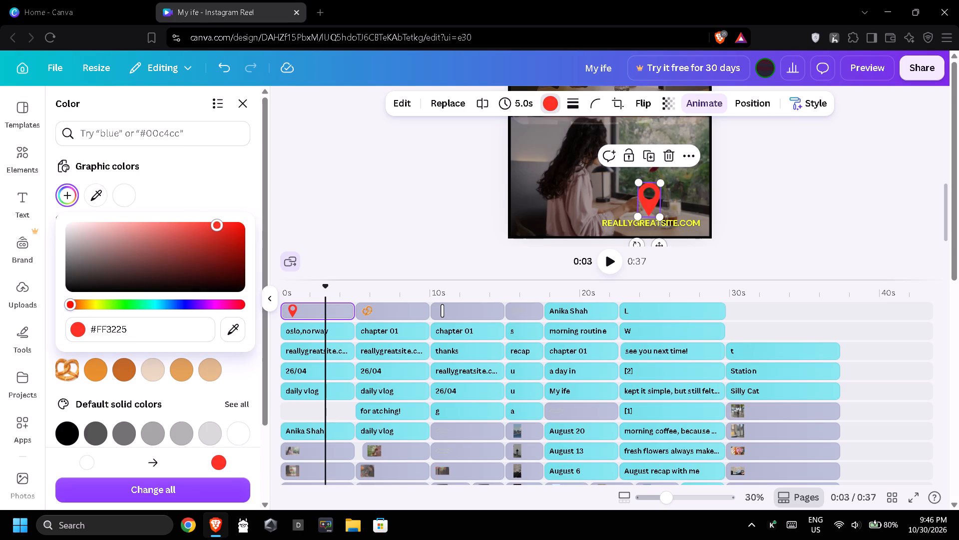
left_click(230, 174)
left_click(322, 173)
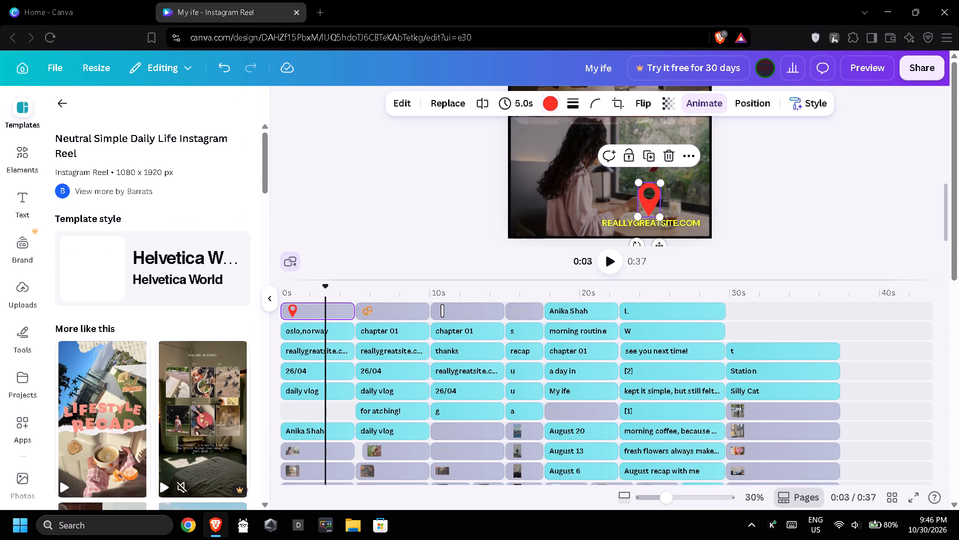
Look over the "OSLO,NORWAY" page from top to bottom to examine its text, photos and red location pin.
left_click(342, 202)
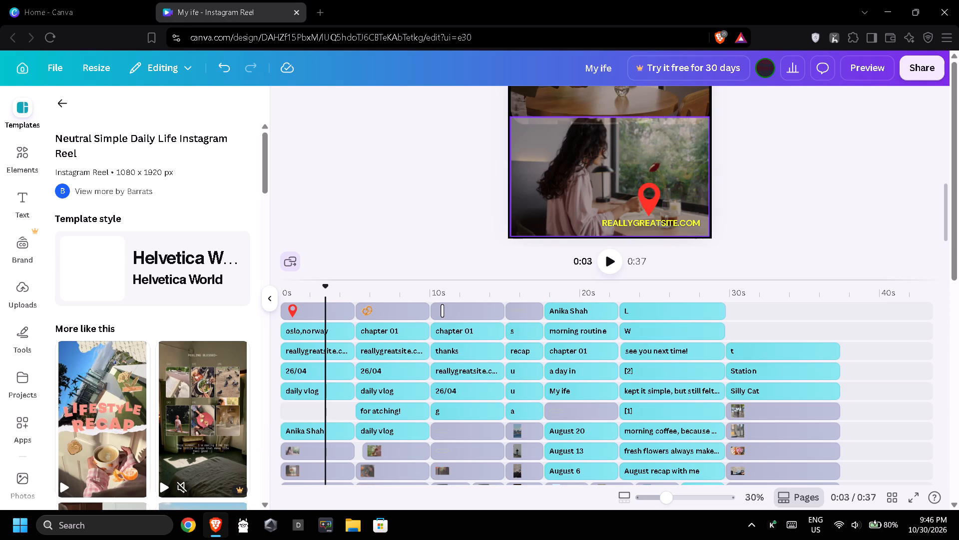
scroll(567, 184, "up", 1)
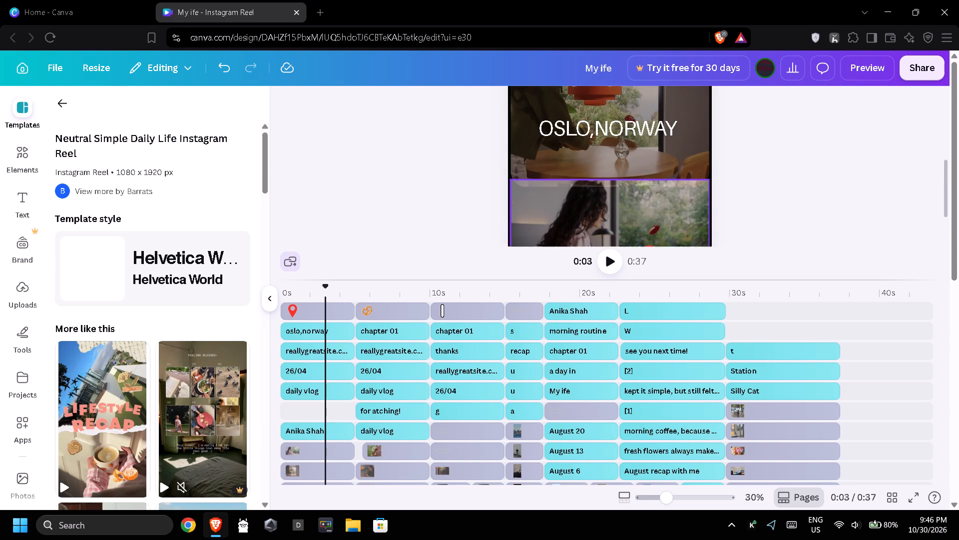
scroll(567, 184, "up", 2)
scroll(567, 184, "down", 2)
scroll(567, 184, "up", 2)
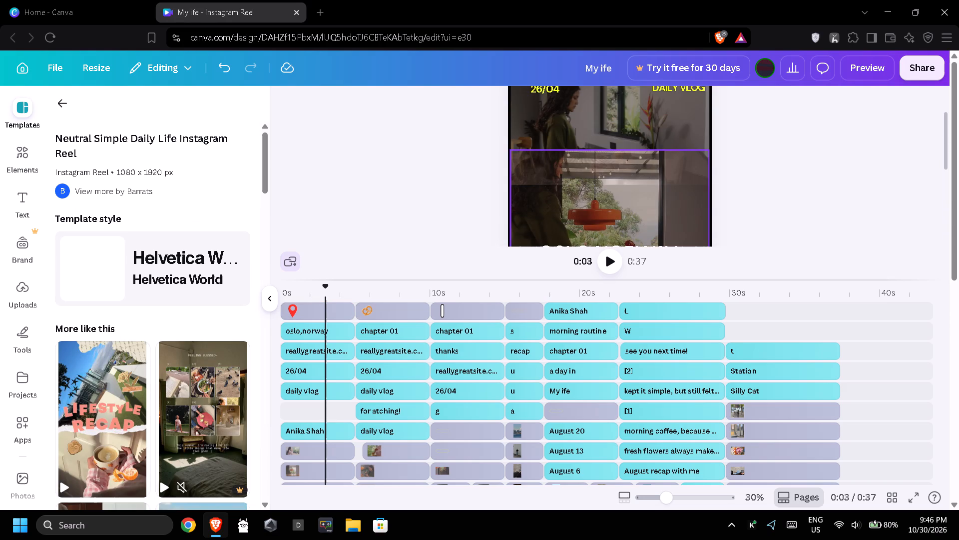
scroll(567, 184, "up", 2)
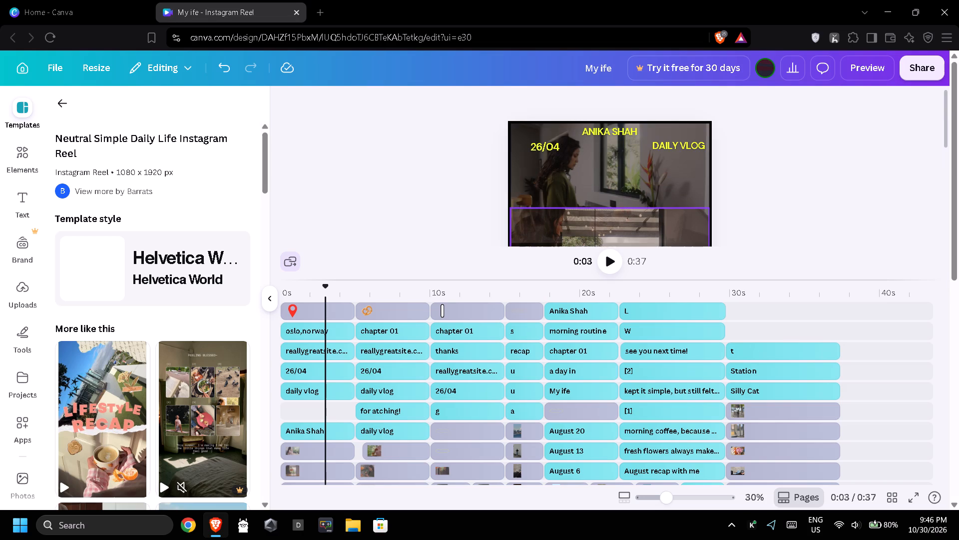
scroll(567, 184, "down", 4)
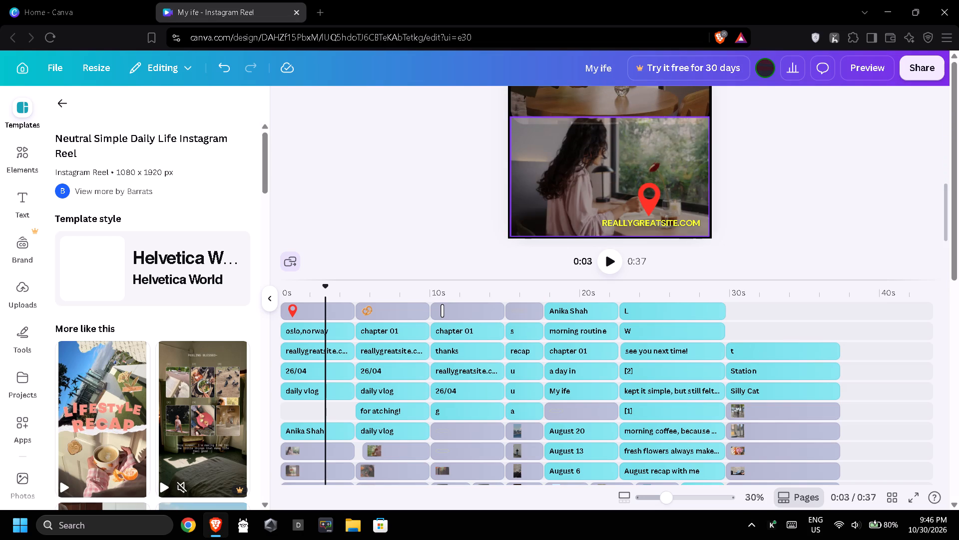
left_click(479, 185)
Review the reel from the "OSLO,NORWAY" page through the "A DAY IN" page to the August recap page, examining text and graphics.
scroll(625, 183, "up", 3)
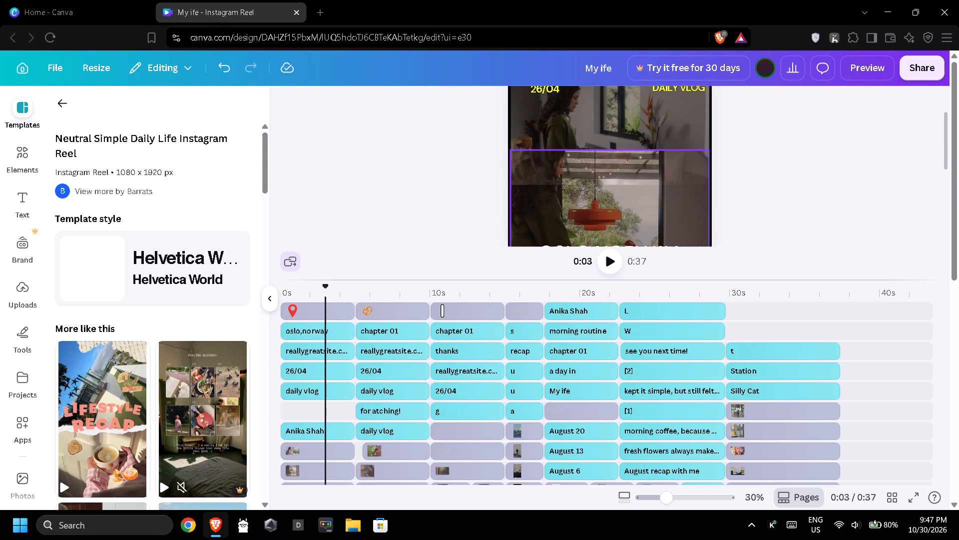
scroll(625, 183, "down", 1)
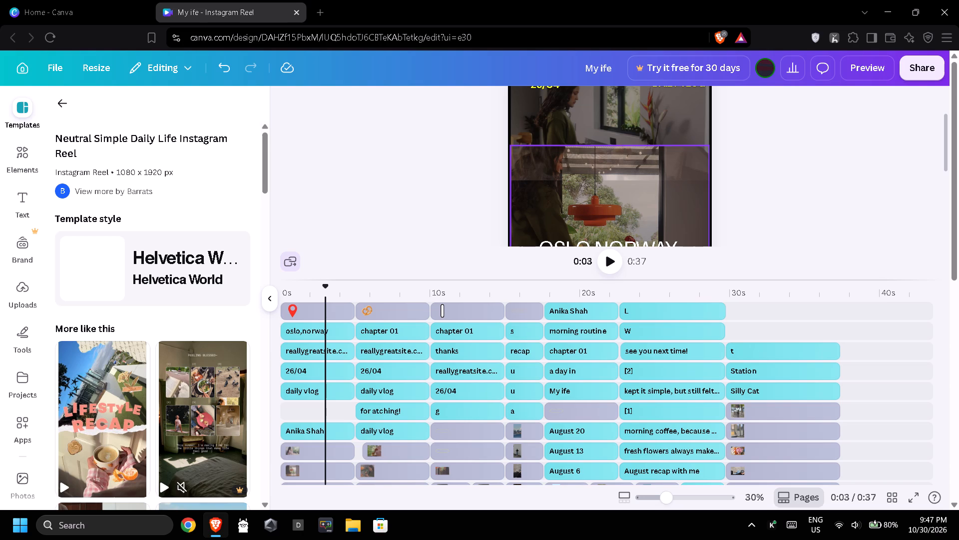
scroll(582, 180, "up", 2)
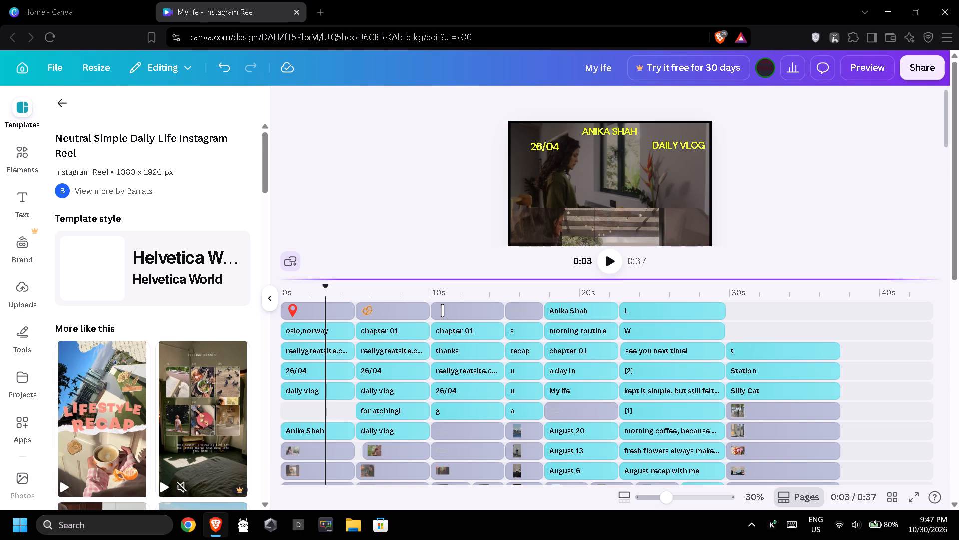
left_click(463, 326)
left_click(518, 294)
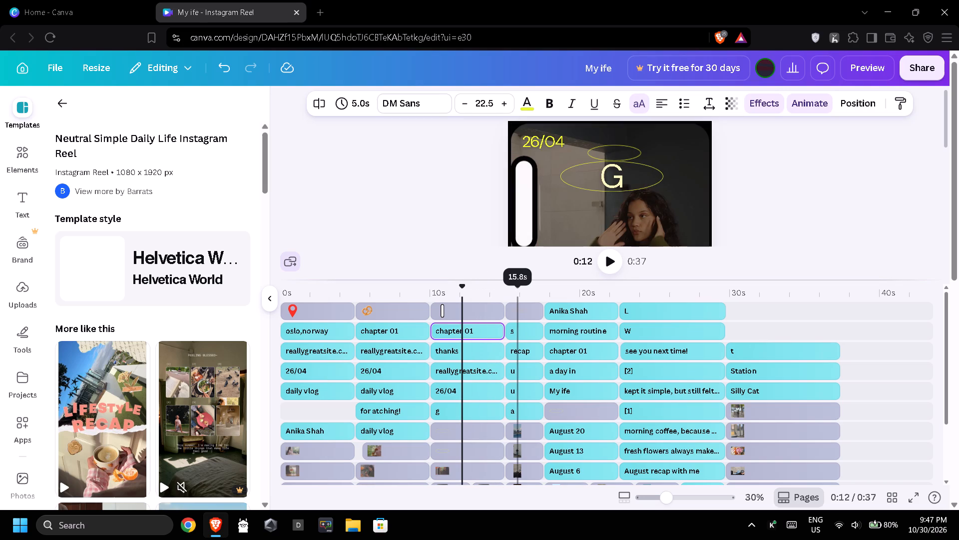
left_click(590, 287)
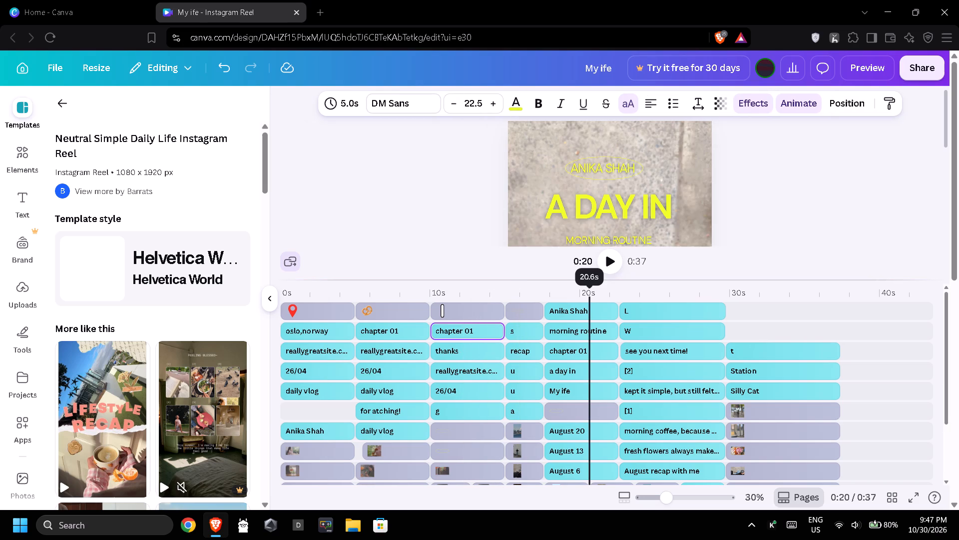
left_click(562, 300)
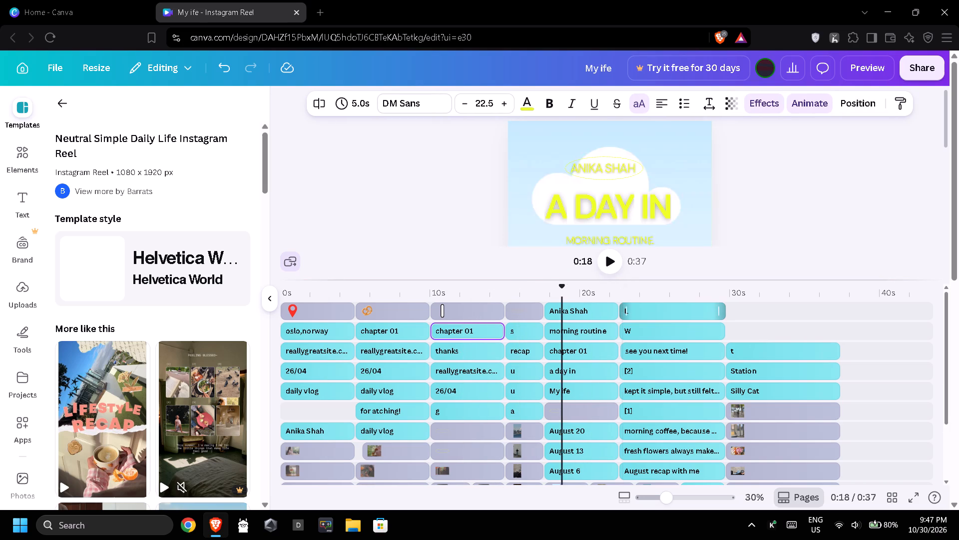
left_click(628, 302)
left_click(656, 297)
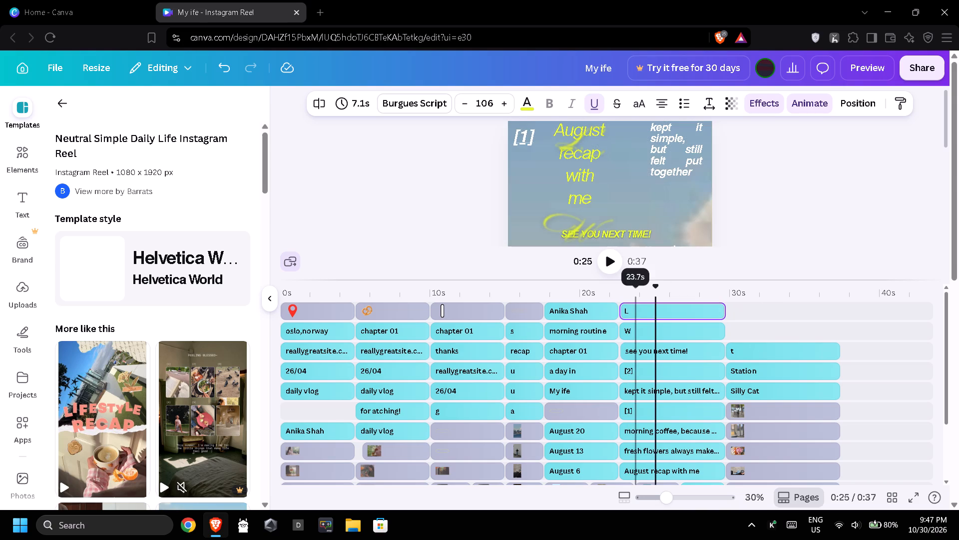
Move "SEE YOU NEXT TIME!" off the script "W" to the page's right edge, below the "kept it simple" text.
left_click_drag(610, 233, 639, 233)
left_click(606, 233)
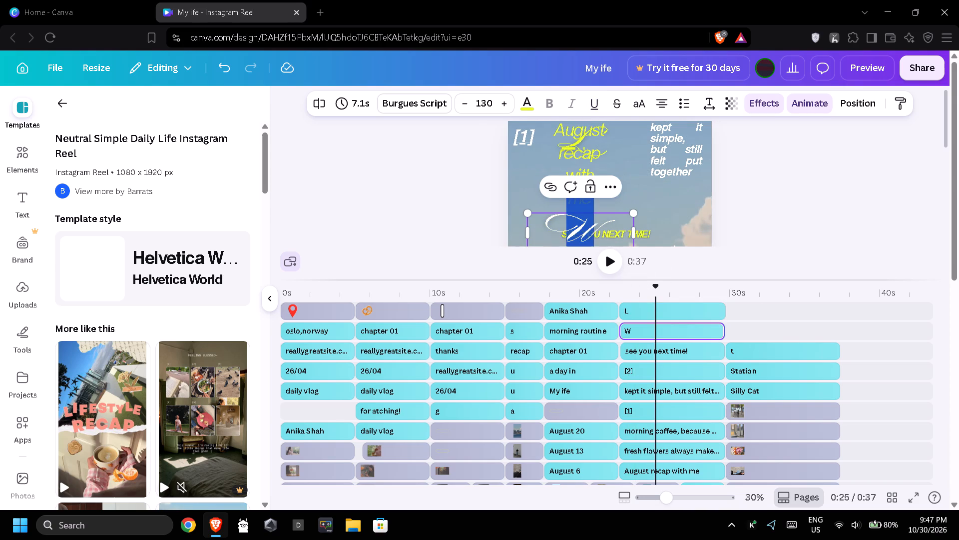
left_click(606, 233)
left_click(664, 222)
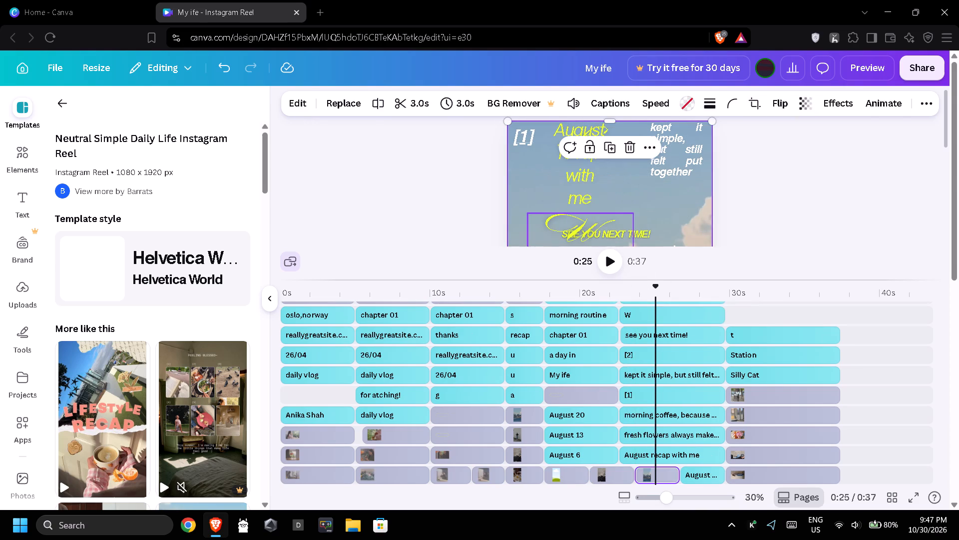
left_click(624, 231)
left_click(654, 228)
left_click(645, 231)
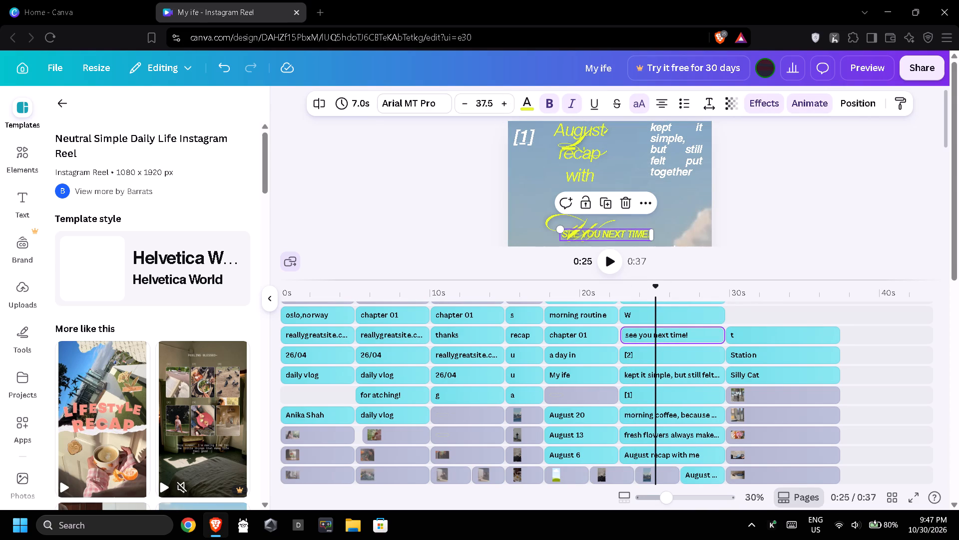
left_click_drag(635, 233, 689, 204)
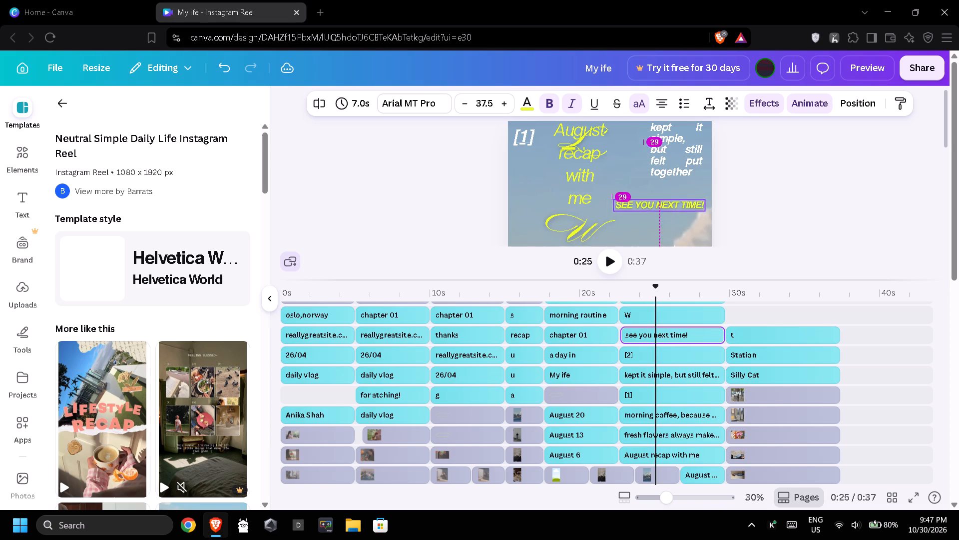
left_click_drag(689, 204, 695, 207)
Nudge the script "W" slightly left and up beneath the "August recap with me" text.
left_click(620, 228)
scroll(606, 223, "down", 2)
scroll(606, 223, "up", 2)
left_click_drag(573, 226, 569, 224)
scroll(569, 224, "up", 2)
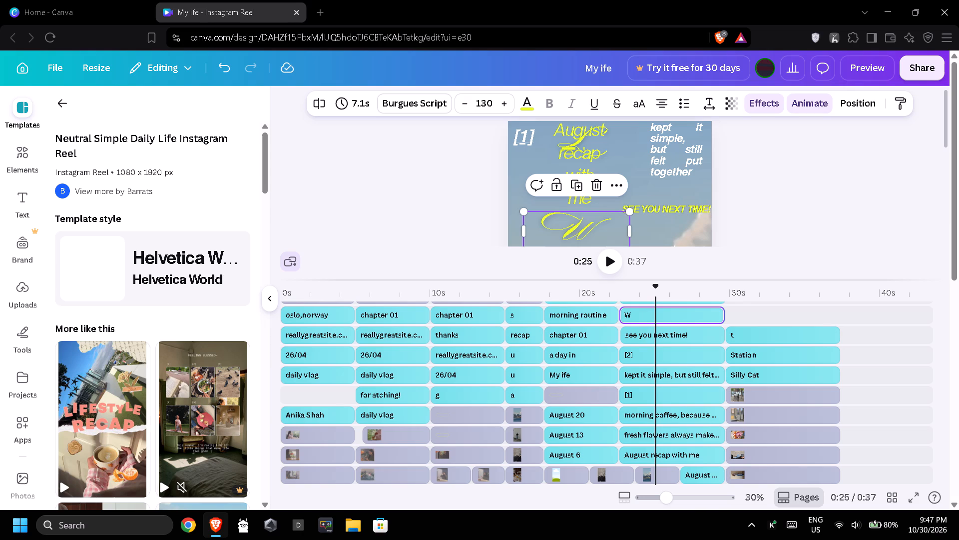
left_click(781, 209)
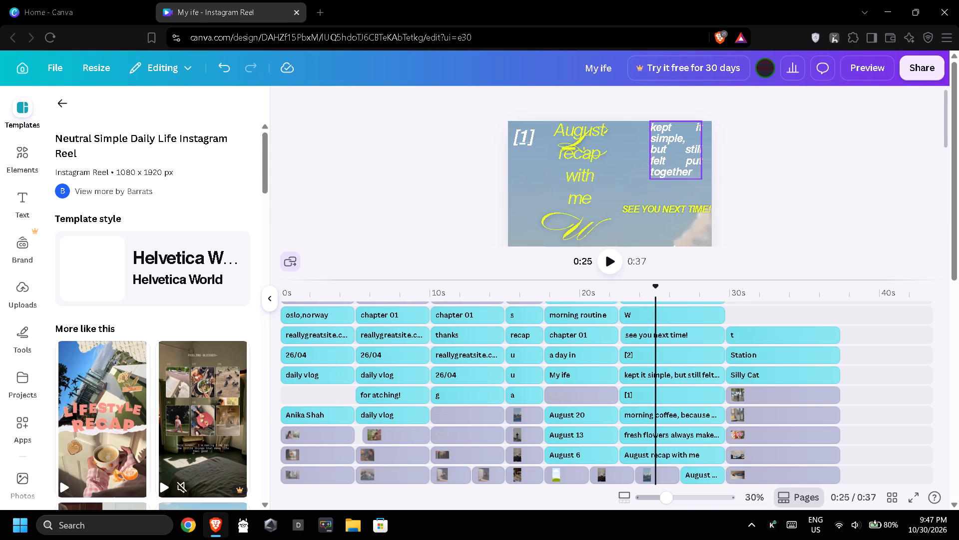
Move "SEE YOU NEXT TIME!" down to the bottom-right corner of the page, over the water in the skyline video.
scroll(638, 175, "down", 1)
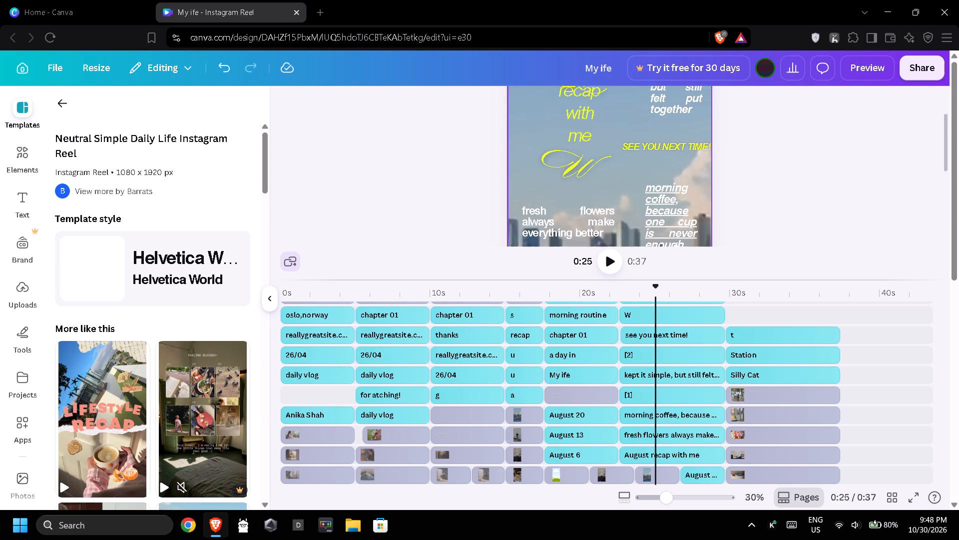
scroll(648, 161, "down", 1)
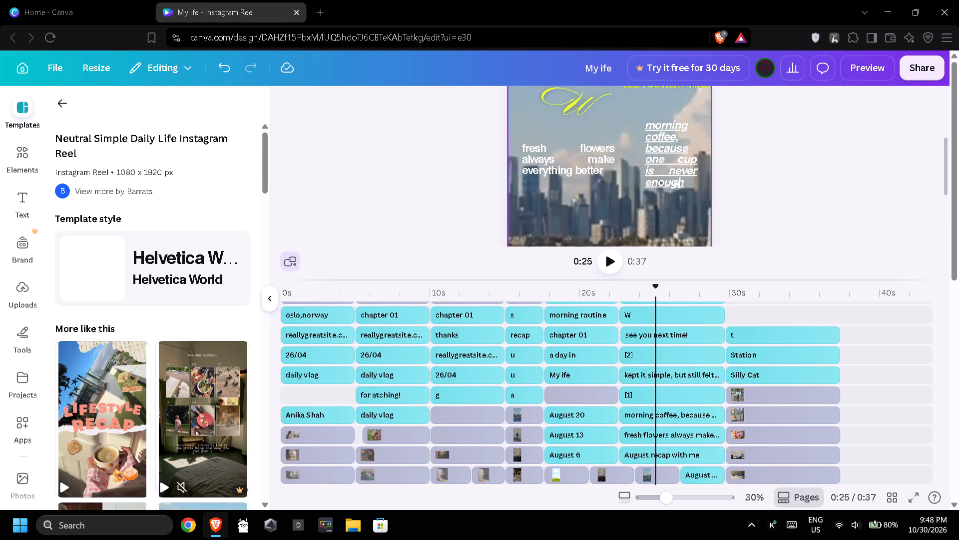
left_click_drag(673, 85, 668, 100)
left_click(665, 85)
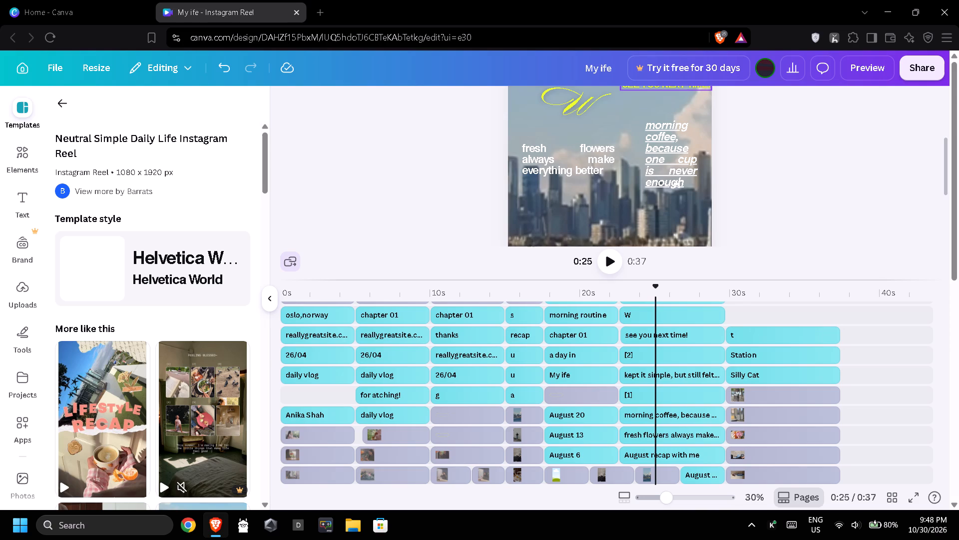
left_click_drag(664, 88, 657, 192)
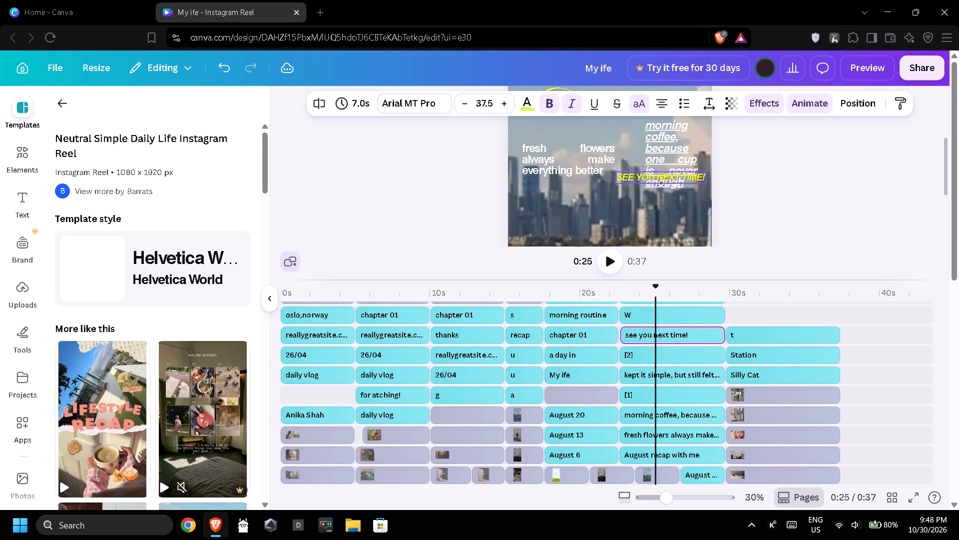
left_click_drag(657, 192, 655, 219)
scroll(654, 209, "down", 1)
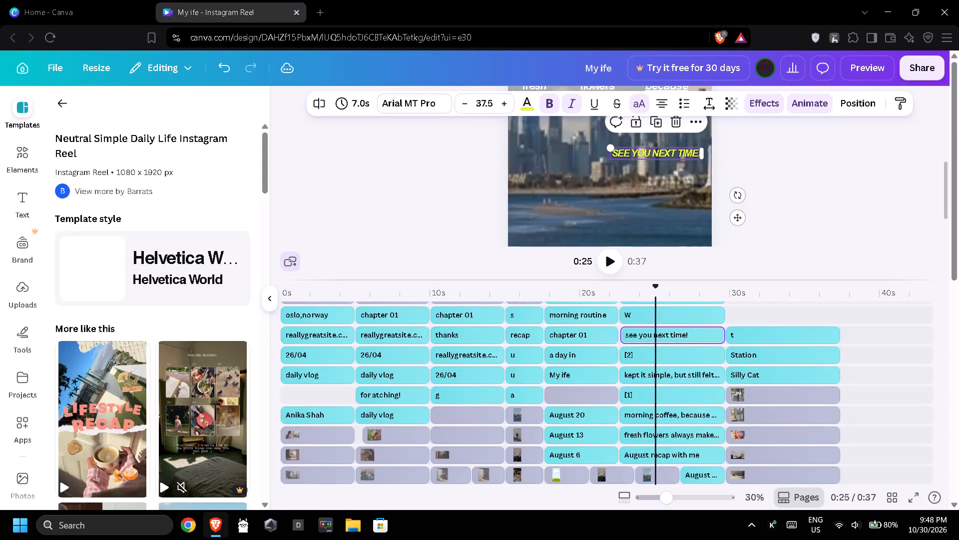
left_click_drag(661, 153, 656, 230)
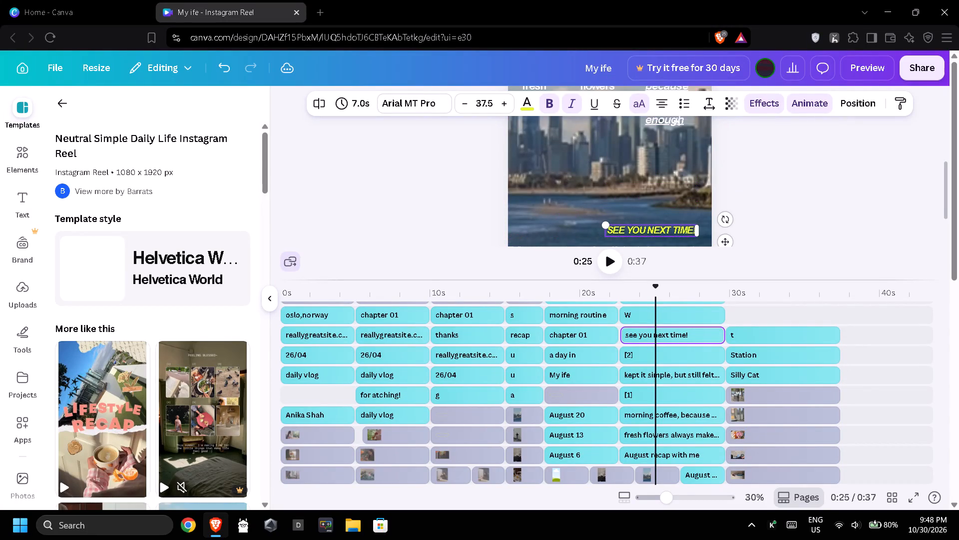
scroll(655, 214, "down", 1)
left_click_drag(652, 174, 652, 196)
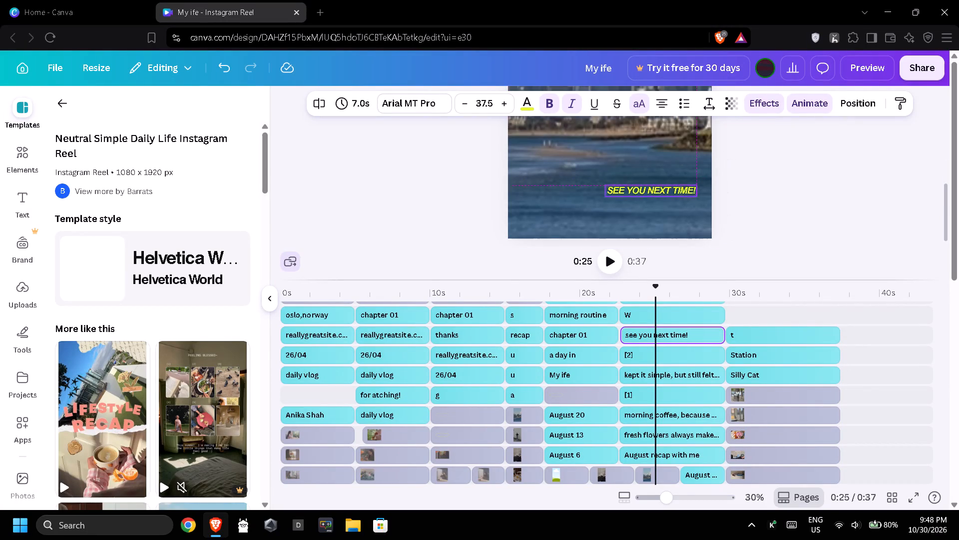
left_click_drag(652, 196, 651, 215)
scroll(651, 215, "down", 1)
left_click_drag(657, 150, 662, 160)
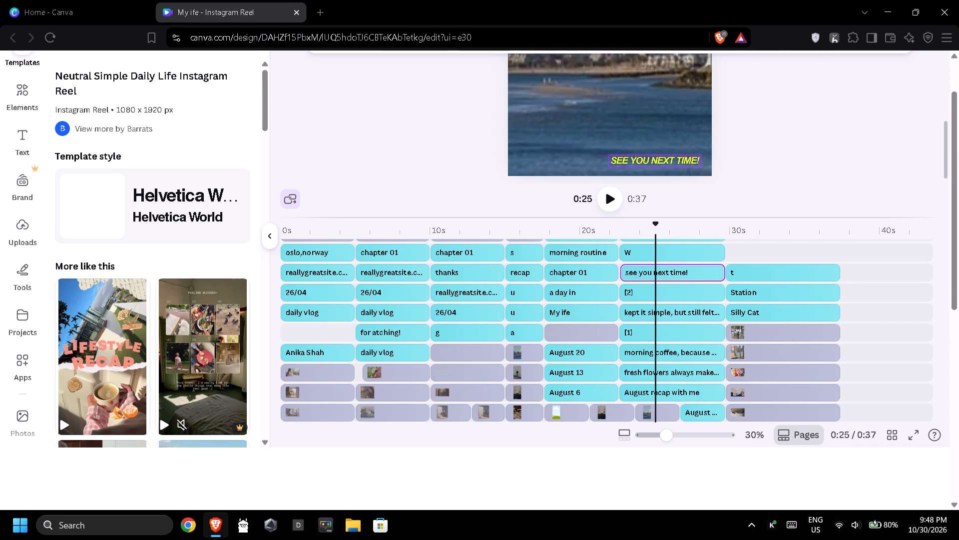
left_click_drag(662, 160, 662, 160)
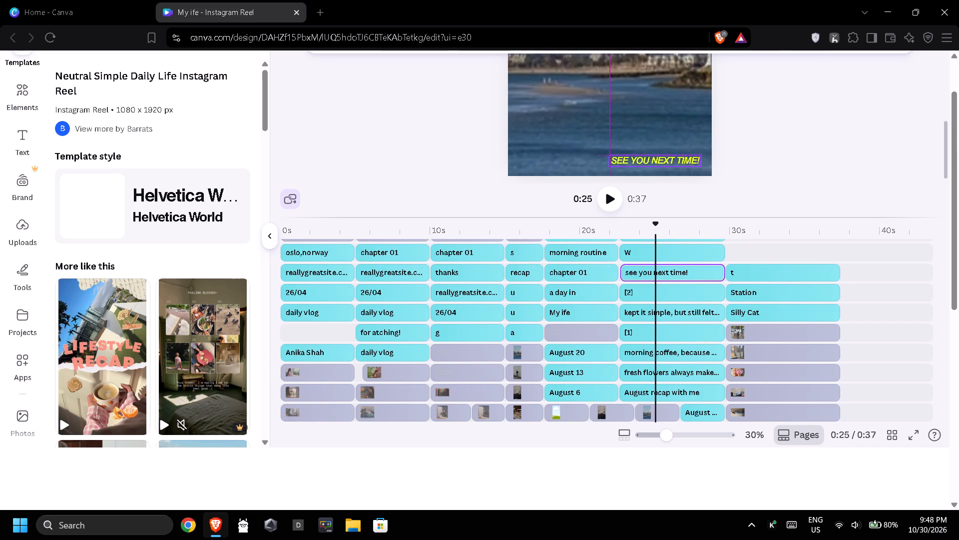
left_click_drag(662, 160, 664, 160)
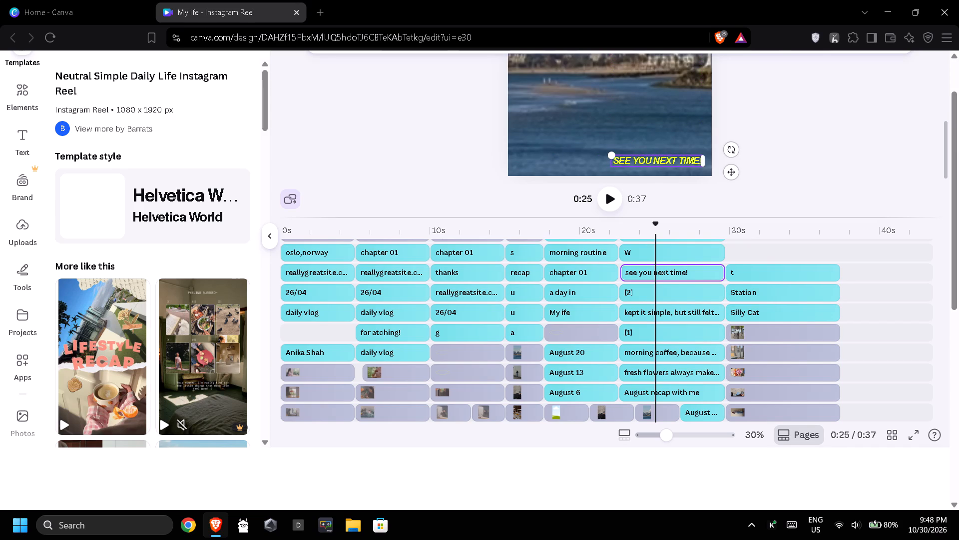
Enlarge "SEE YOU NEXT TIME!" to font size 39.5 and widen its text box leftwards to fit it on one line.
scroll(557, 143, "up", 2)
scroll(556, 143, "down", 1)
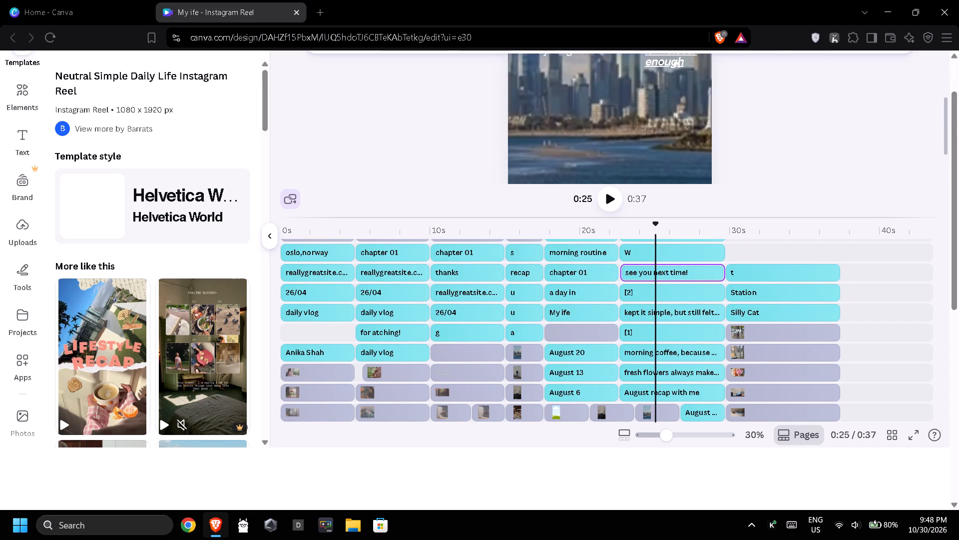
scroll(234, 186, "up", 1)
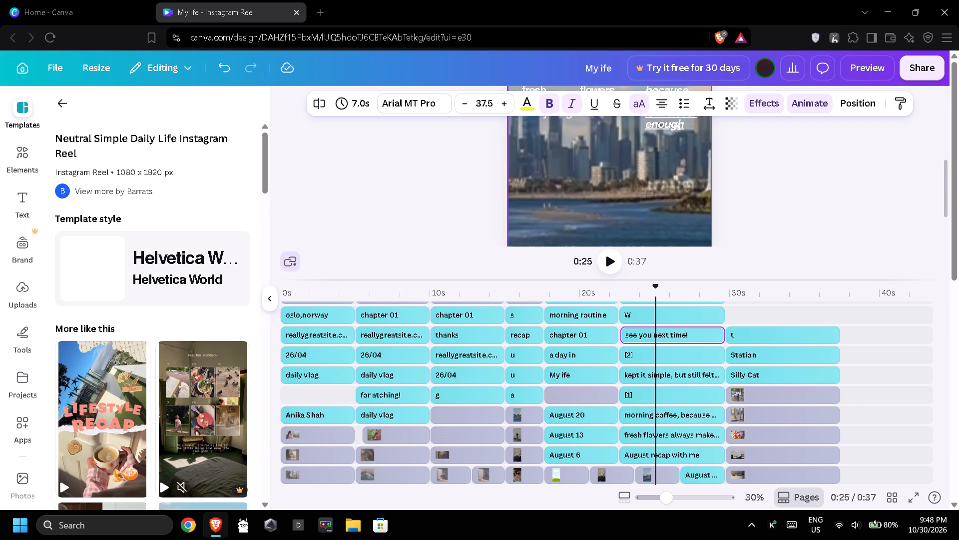
scroll(576, 138, "down", 1)
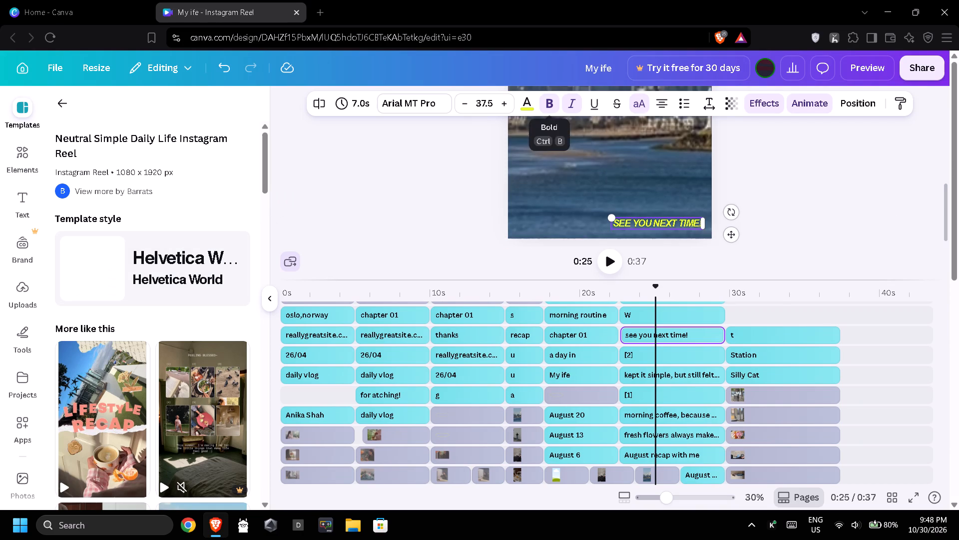
left_click(508, 101)
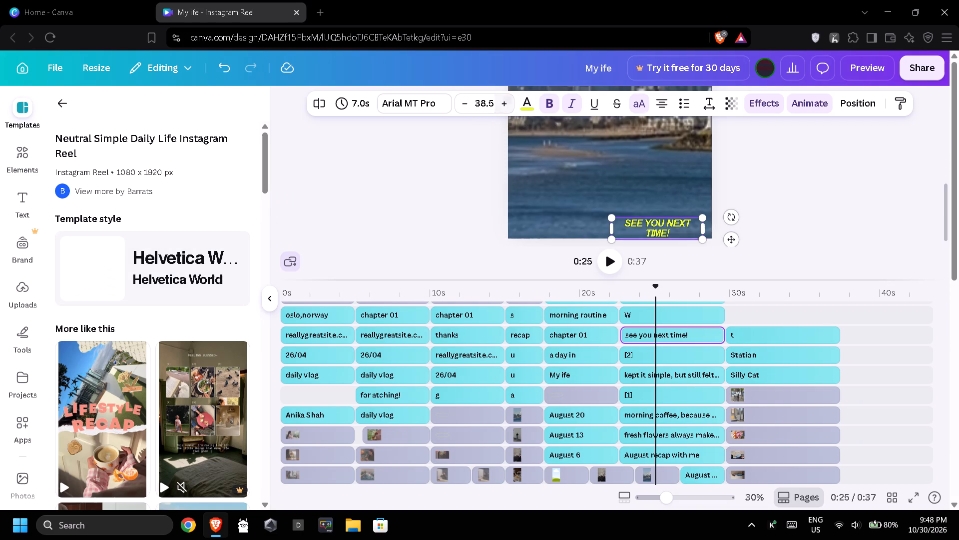
left_click_drag(608, 227, 602, 227)
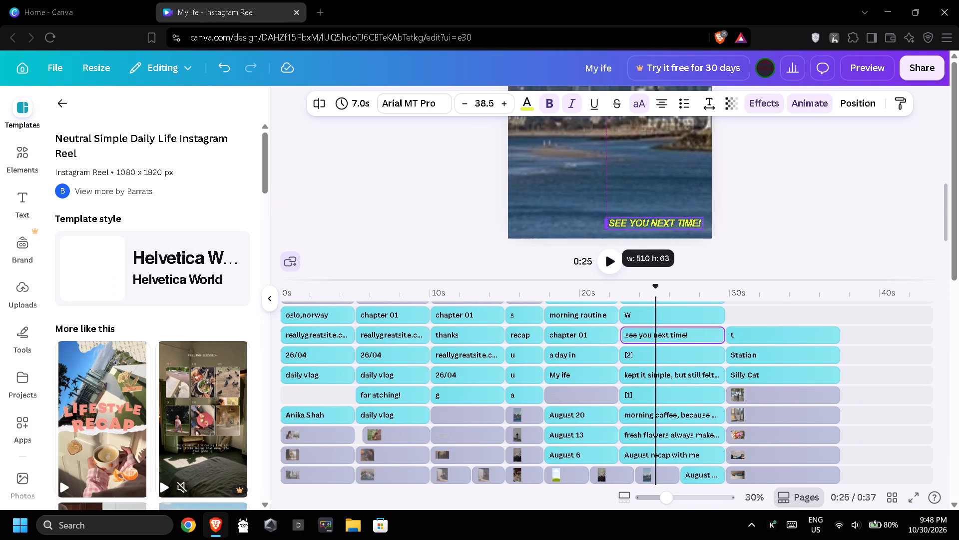
left_click_drag(602, 227, 595, 225)
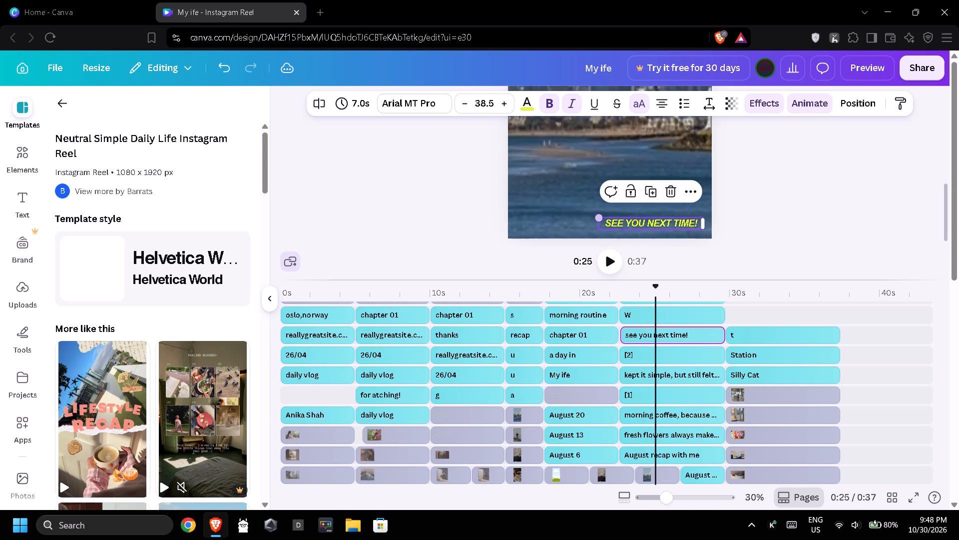
left_click(504, 100)
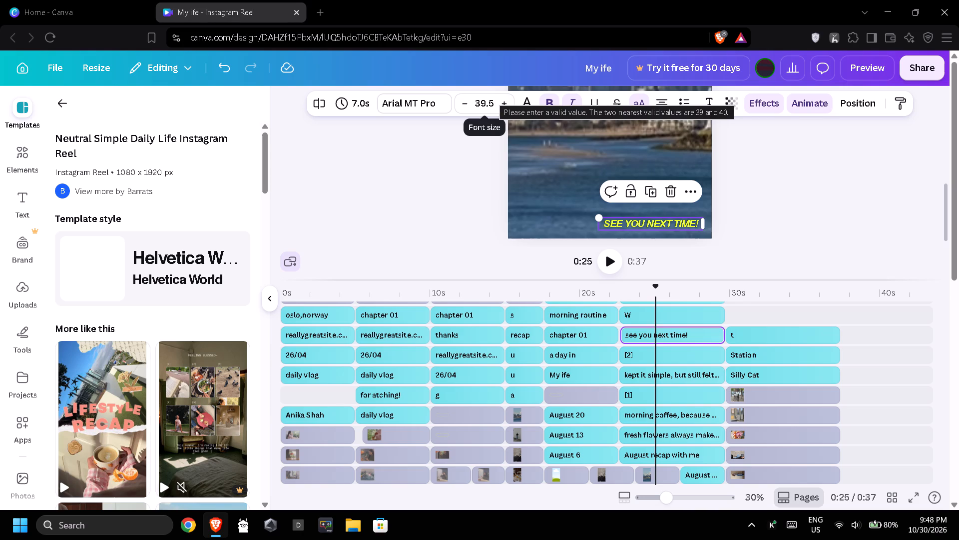
left_click(444, 204)
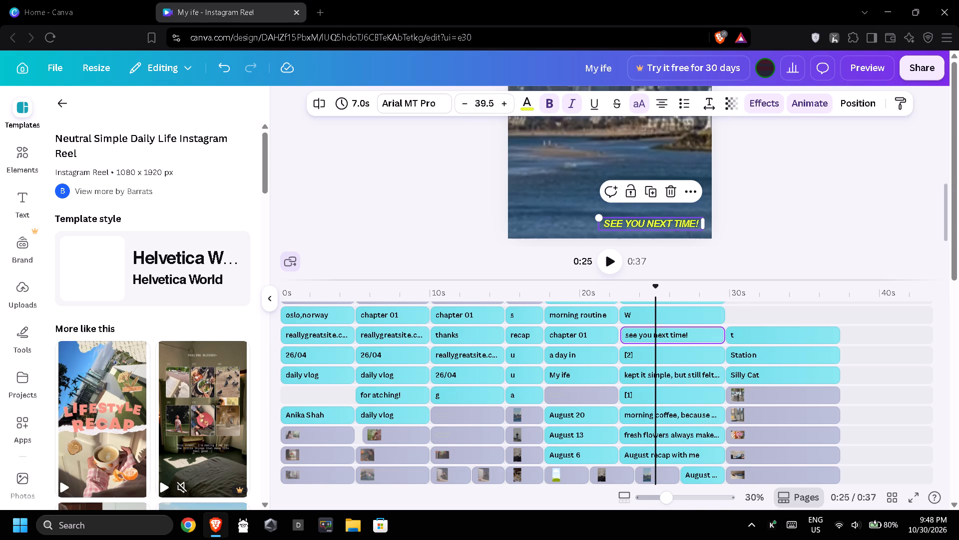
Move the script "W" down to the page's bottom-right corner, just above "SEE YOU NEXT TIME!".
scroll(629, 168, "up", 3)
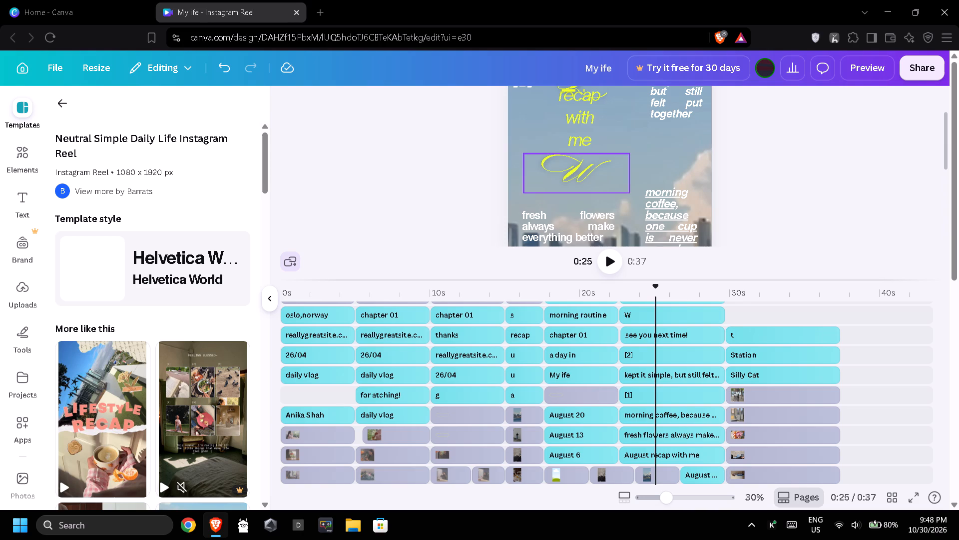
left_click_drag(599, 171, 621, 264)
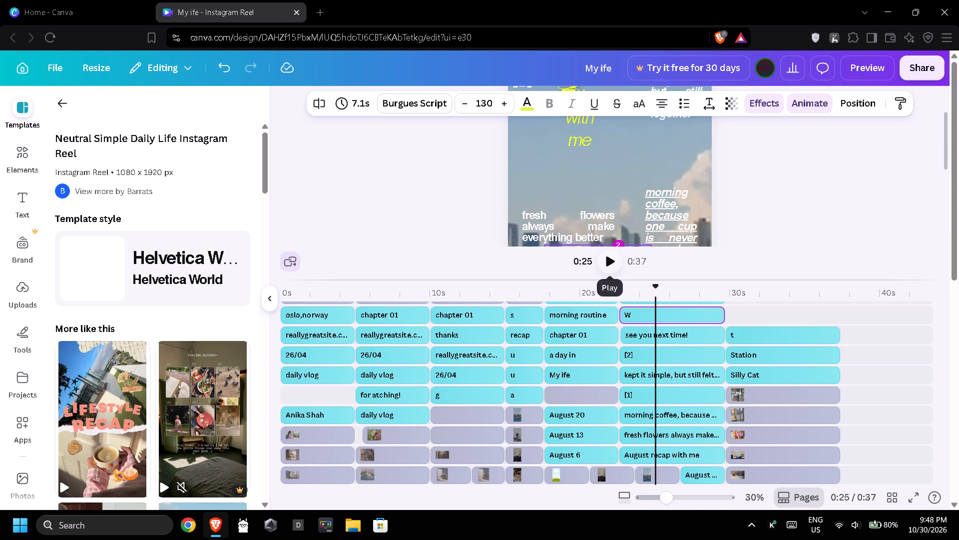
left_click_drag(621, 264, 577, 236)
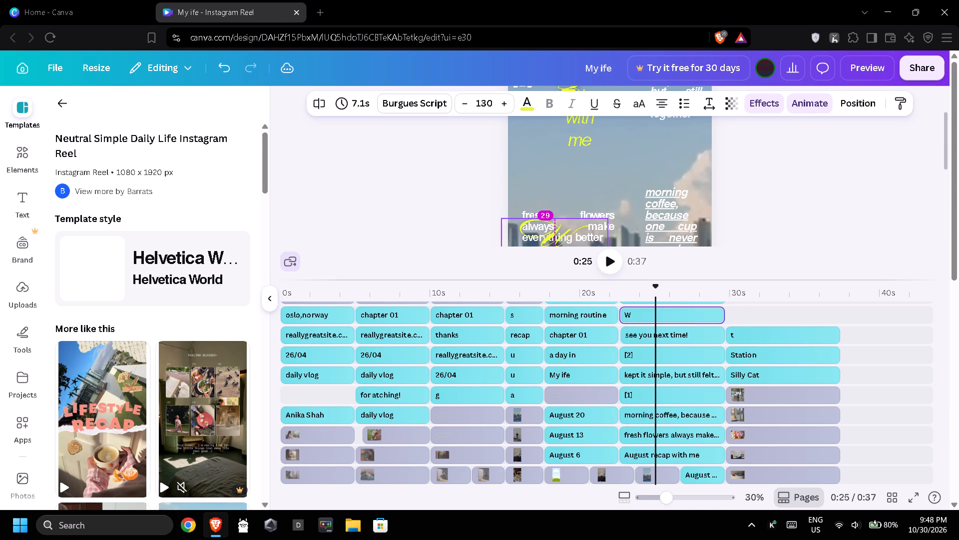
left_click_drag(577, 236, 587, 284)
scroll(598, 187, "down", 2)
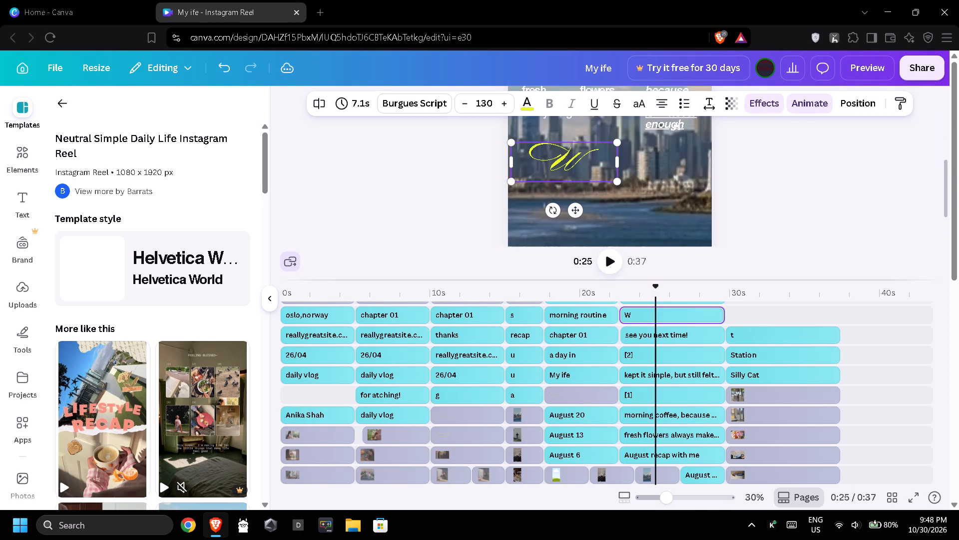
left_click_drag(574, 153, 578, 192)
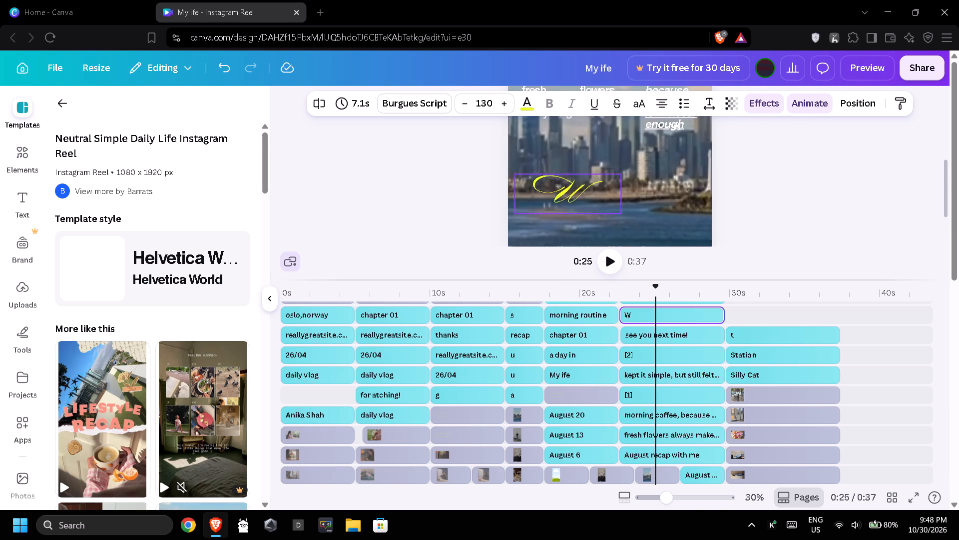
left_click_drag(578, 192, 578, 211)
scroll(582, 185, "down", 1)
left_click_drag(577, 154, 575, 162)
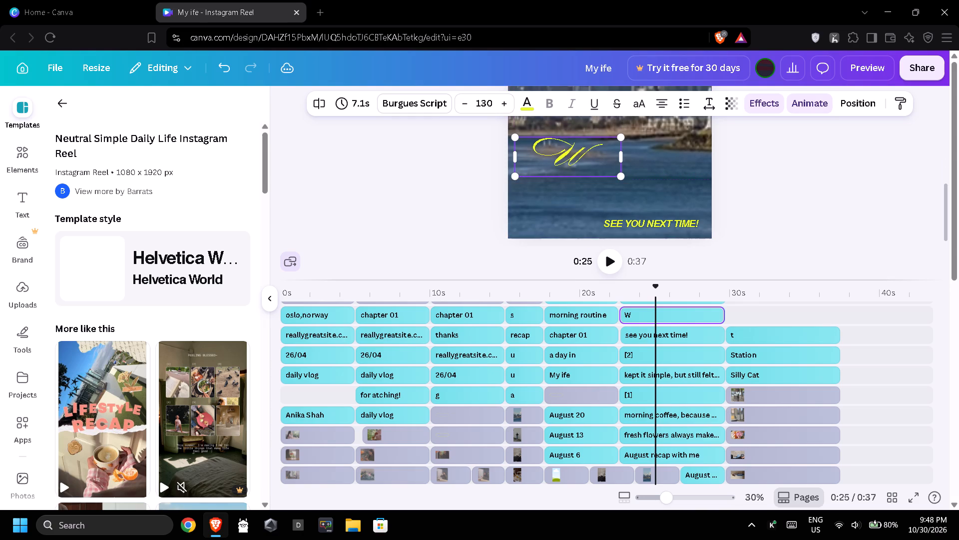
left_click_drag(575, 162, 661, 200)
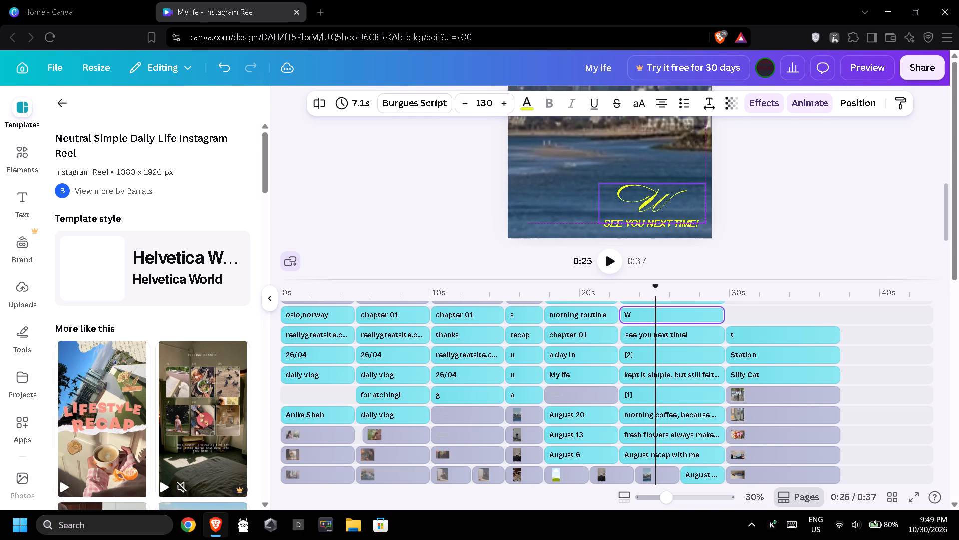
left_click_drag(661, 200, 663, 200)
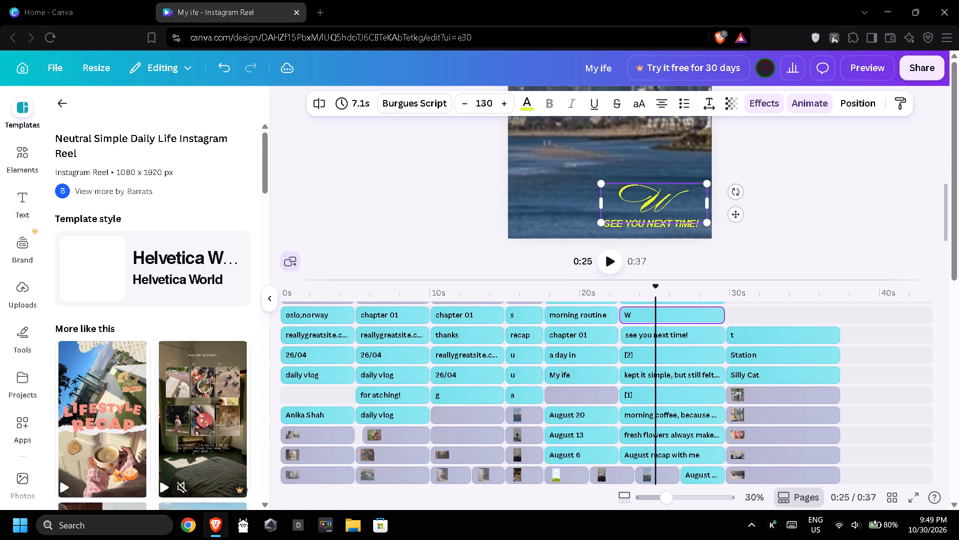
left_click(775, 223)
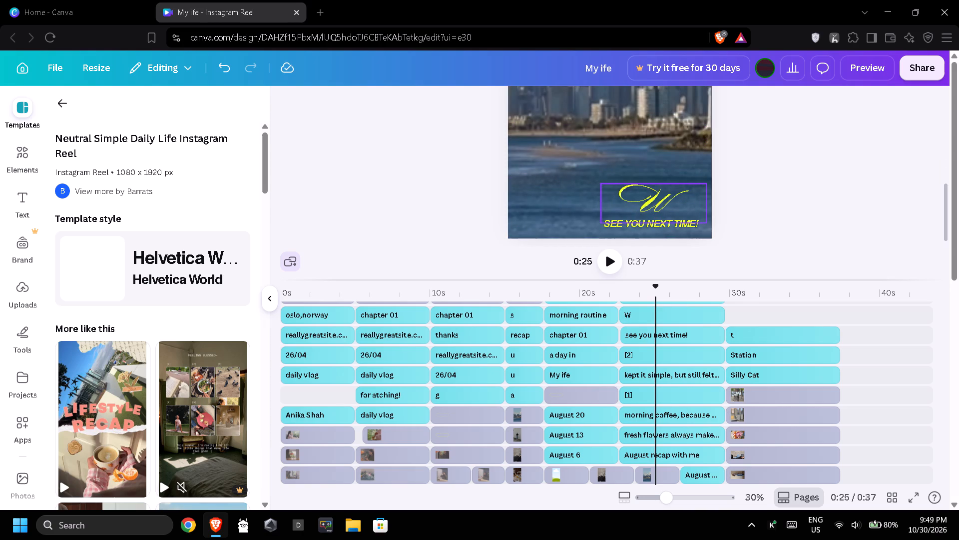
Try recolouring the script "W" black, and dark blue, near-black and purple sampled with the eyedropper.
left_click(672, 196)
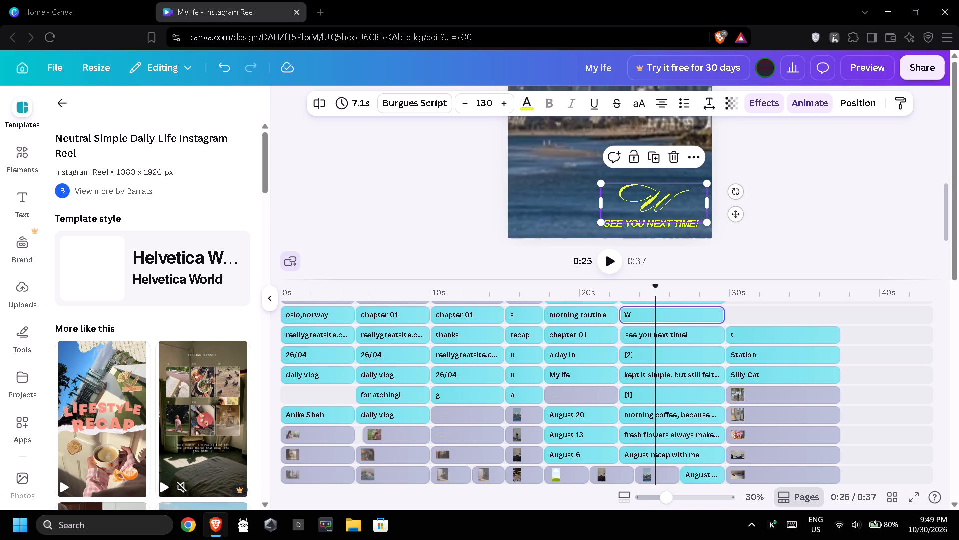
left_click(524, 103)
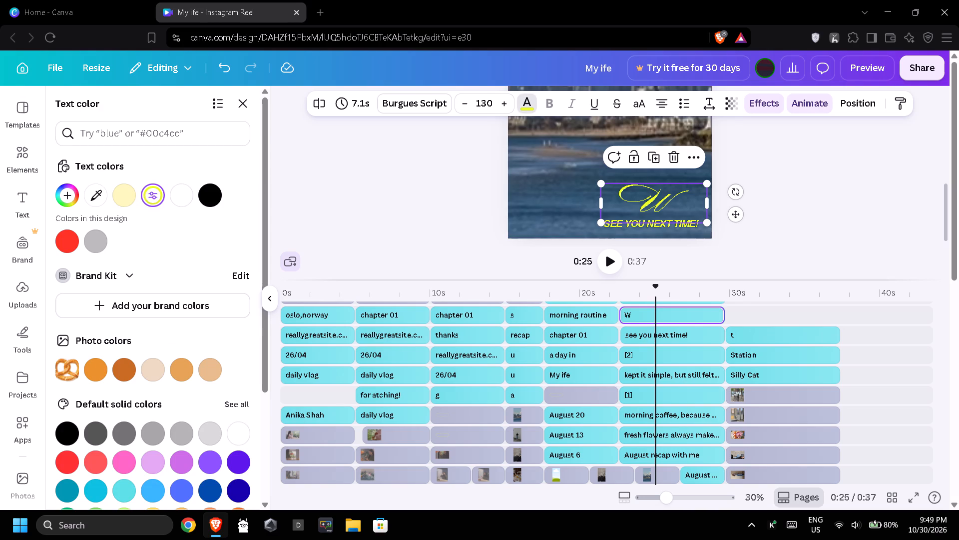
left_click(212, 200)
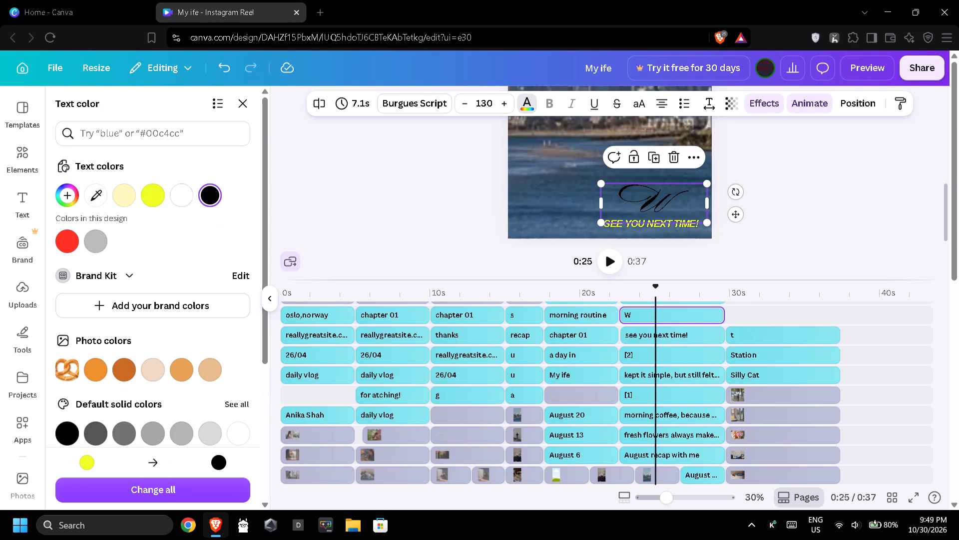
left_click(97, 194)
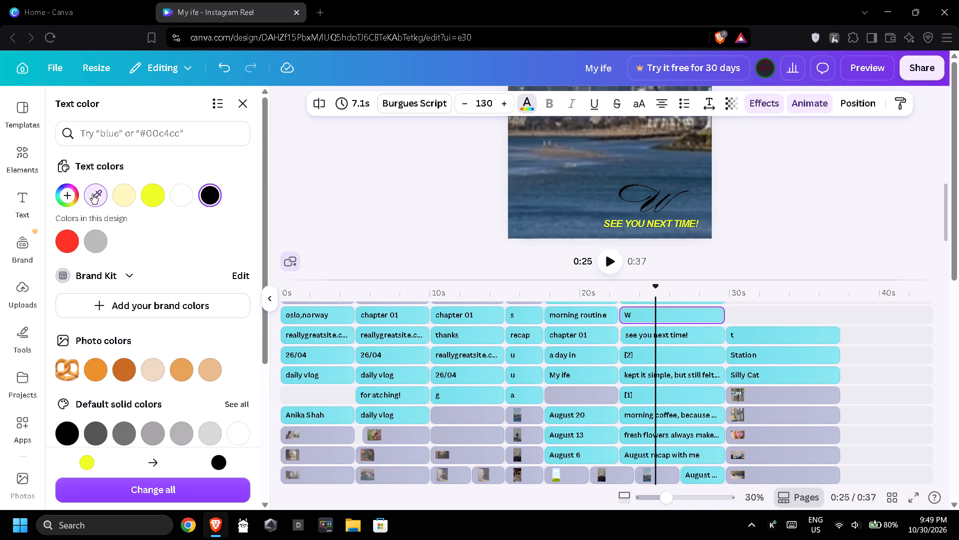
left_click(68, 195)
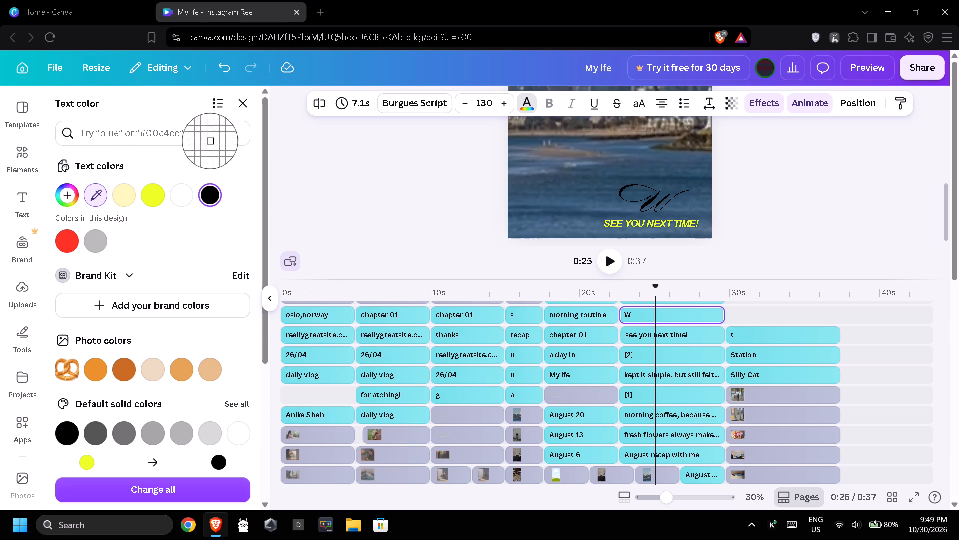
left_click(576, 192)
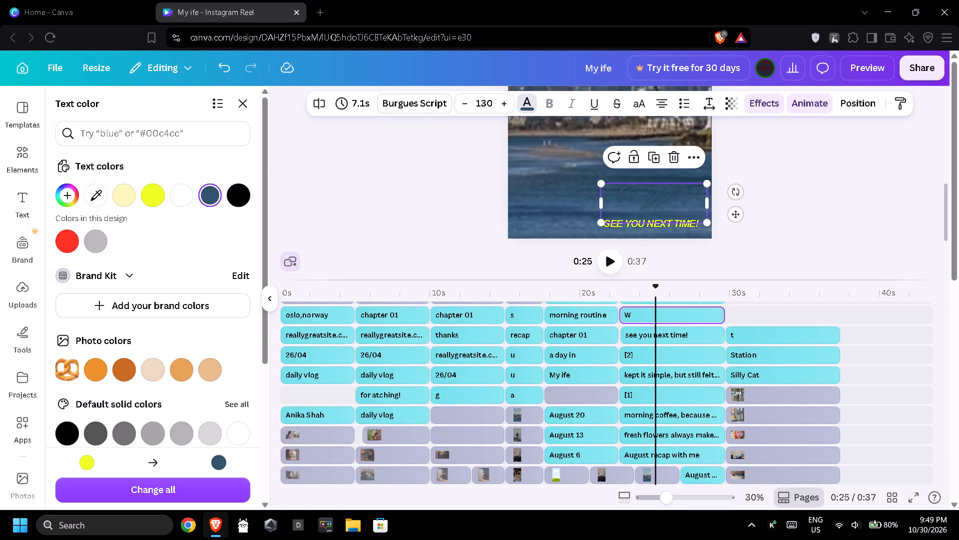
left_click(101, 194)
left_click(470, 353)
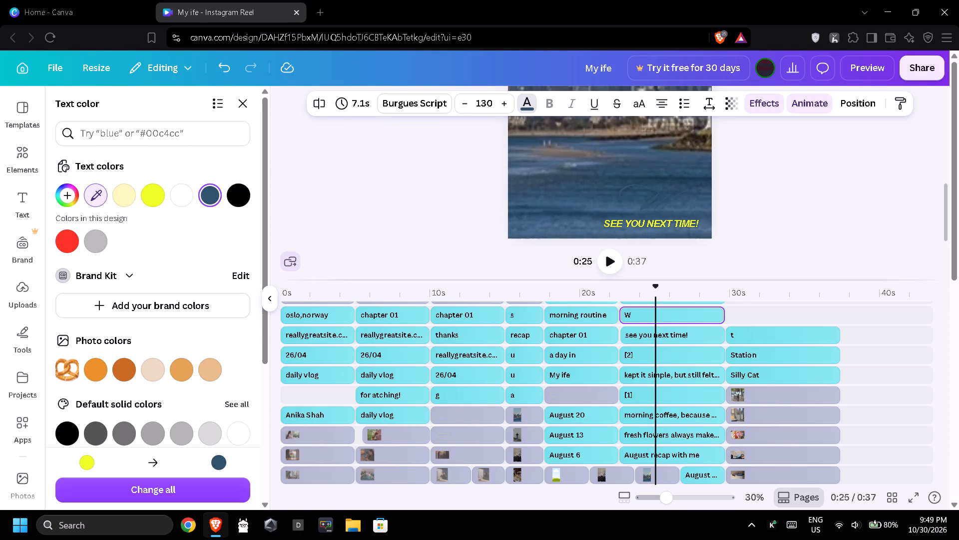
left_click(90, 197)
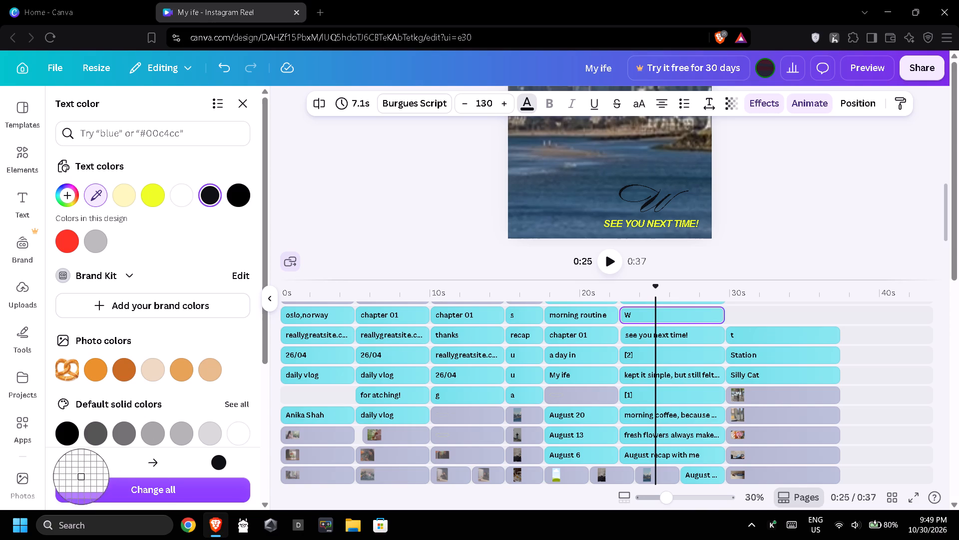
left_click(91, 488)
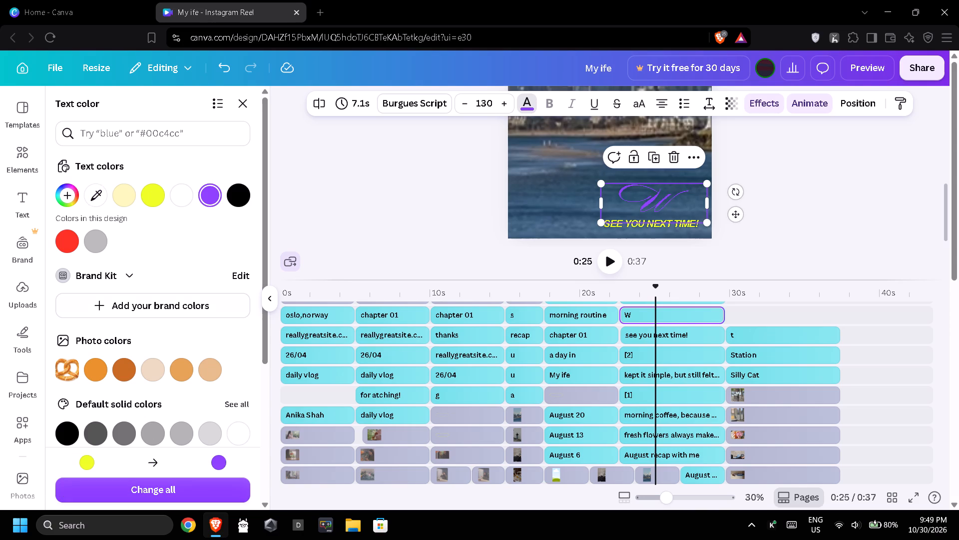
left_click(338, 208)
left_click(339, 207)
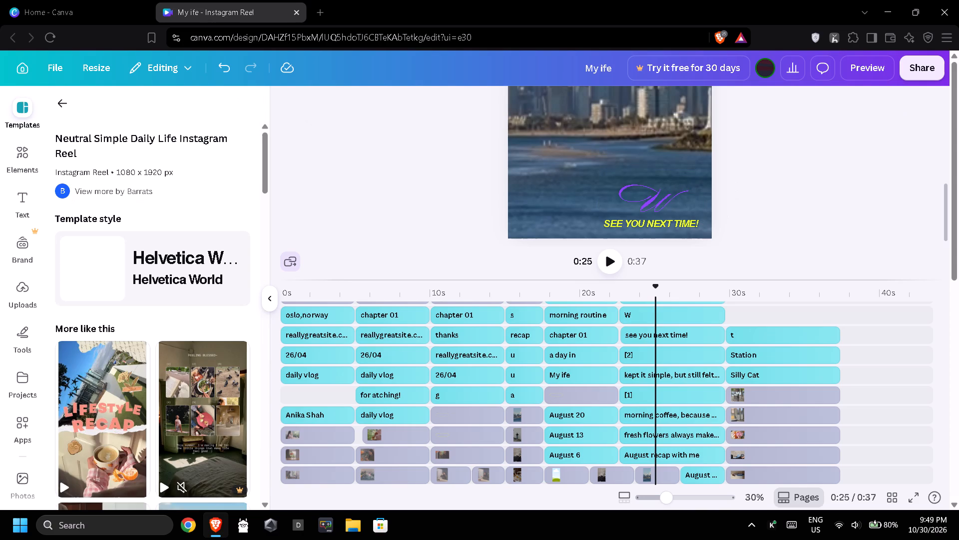
Recolour the script "W" above "SEE YOU NEXT TIME!" bright blue, sampled with the eyedropper from the editor's header bar.
scroll(781, 163, "up", 1)
scroll(781, 163, "down", 1)
left_click(630, 200)
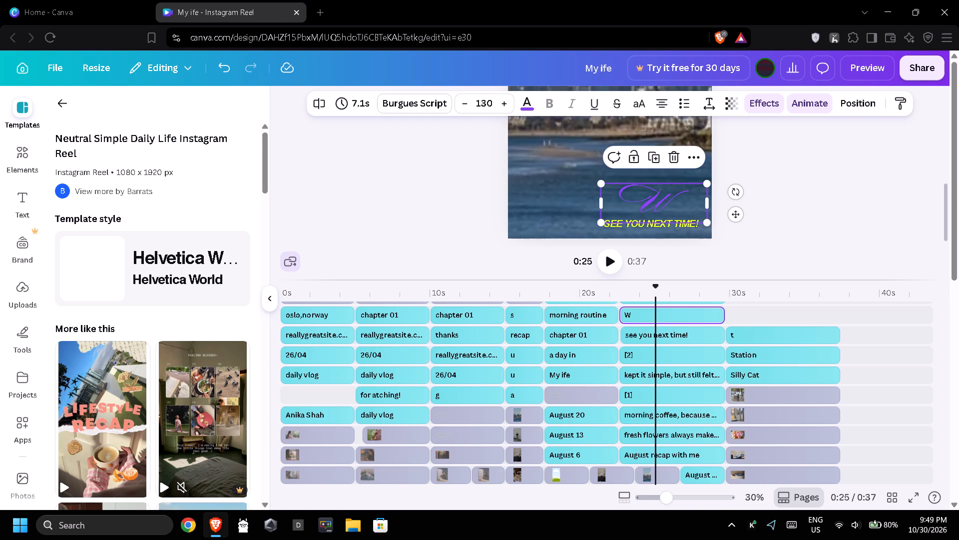
left_click(529, 106)
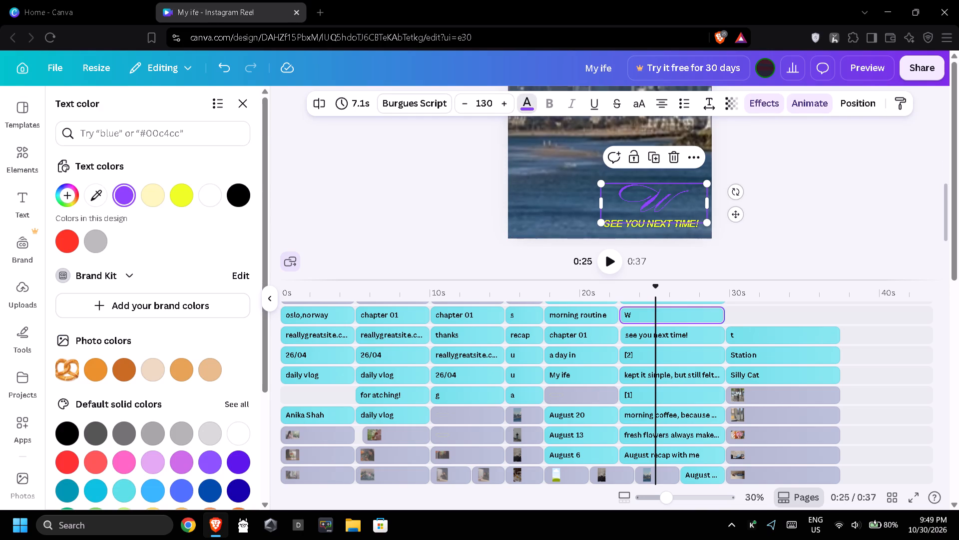
left_click(99, 195)
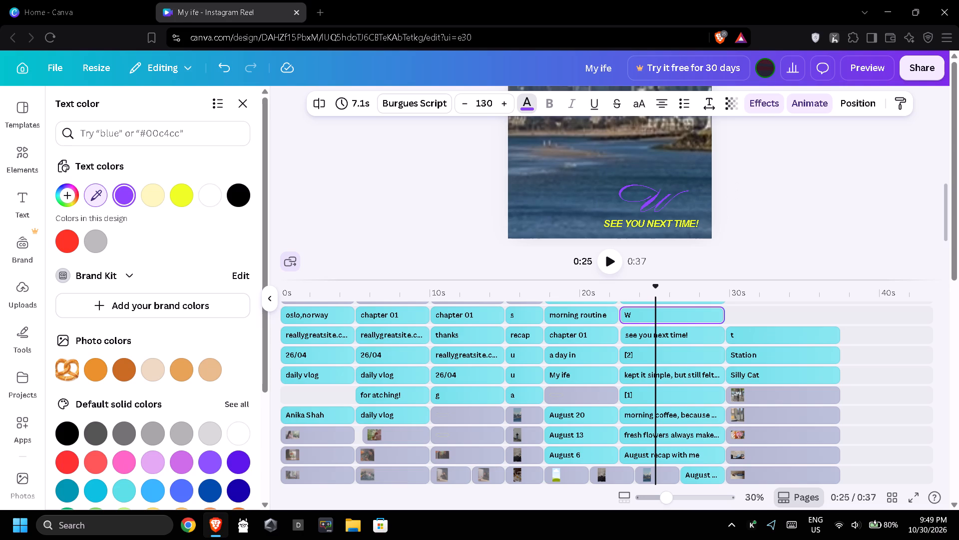
left_click(192, 61)
left_click(316, 198)
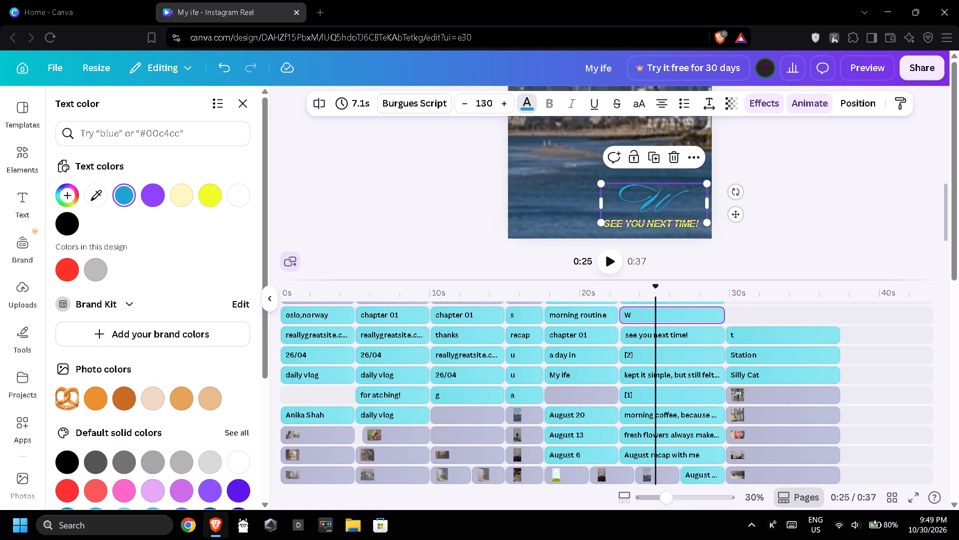
left_click(389, 191)
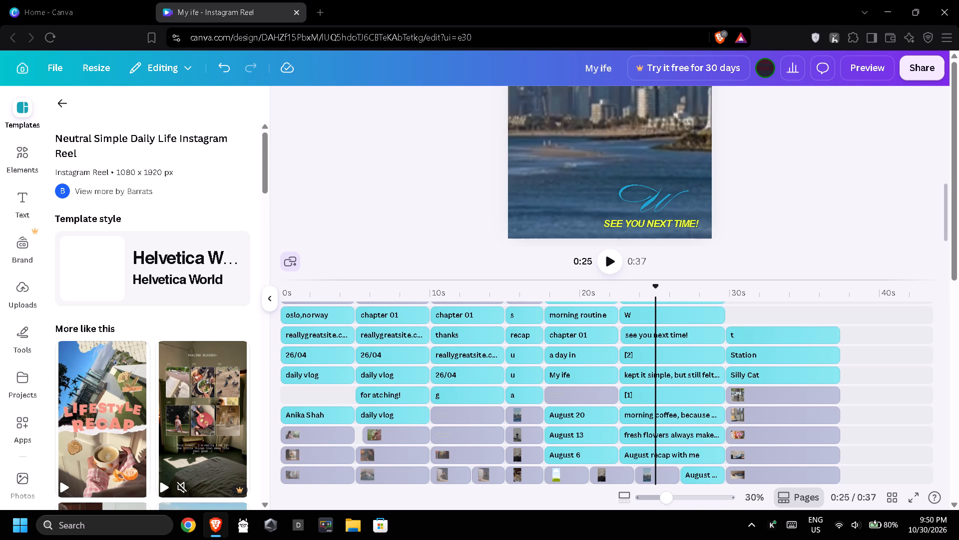
Move the script "L" off the "August recap with me" text to just below the "kept it simple" text.
scroll(631, 202, "up", 3)
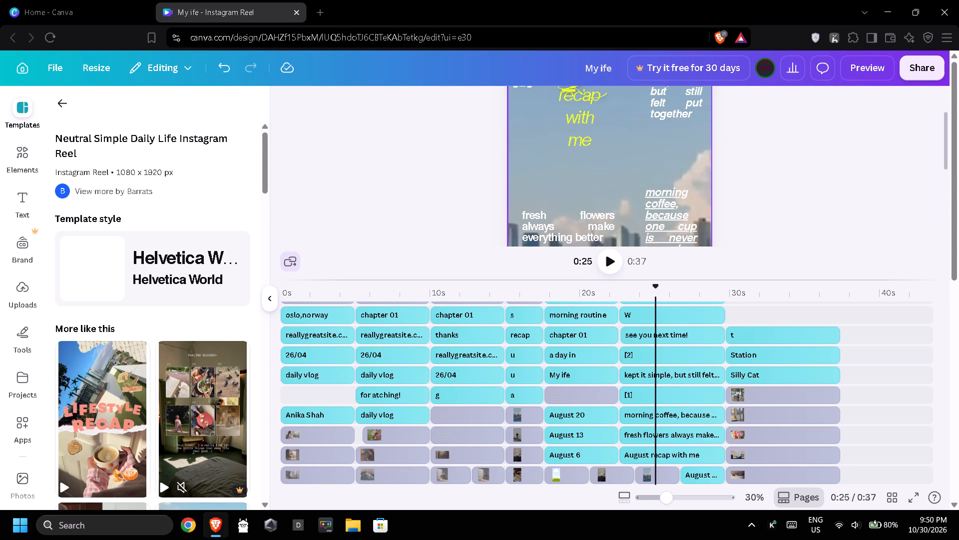
left_click_drag(573, 156, 600, 191)
left_click(650, 211)
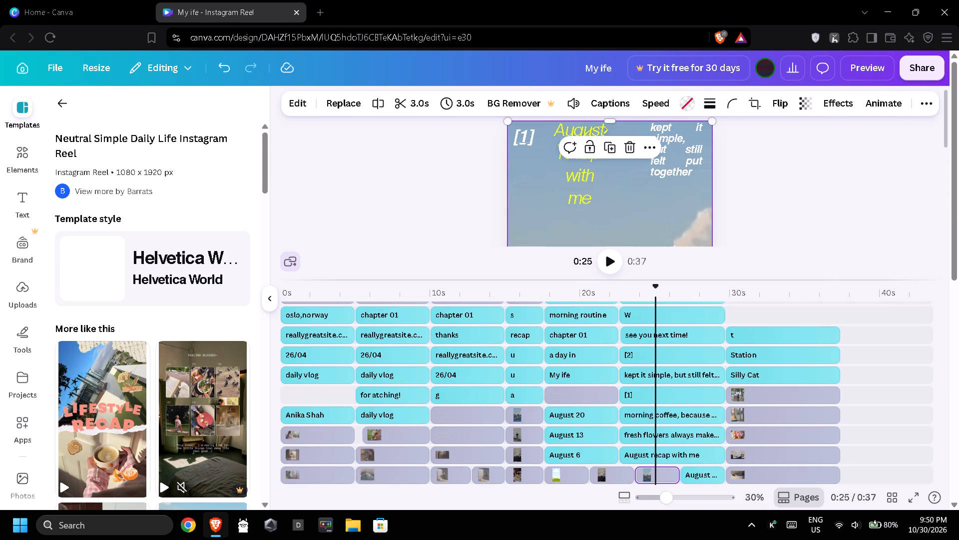
left_click(513, 172)
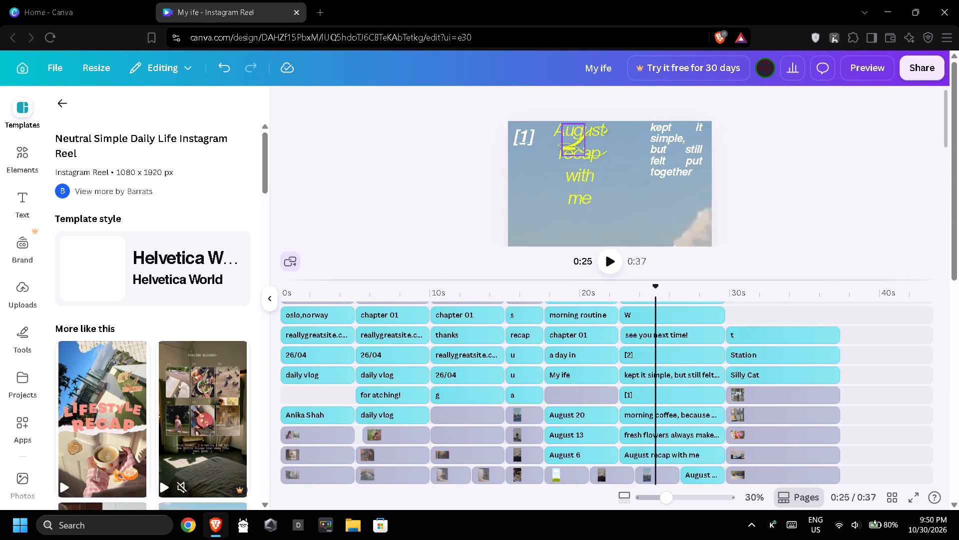
left_click_drag(578, 142, 677, 213)
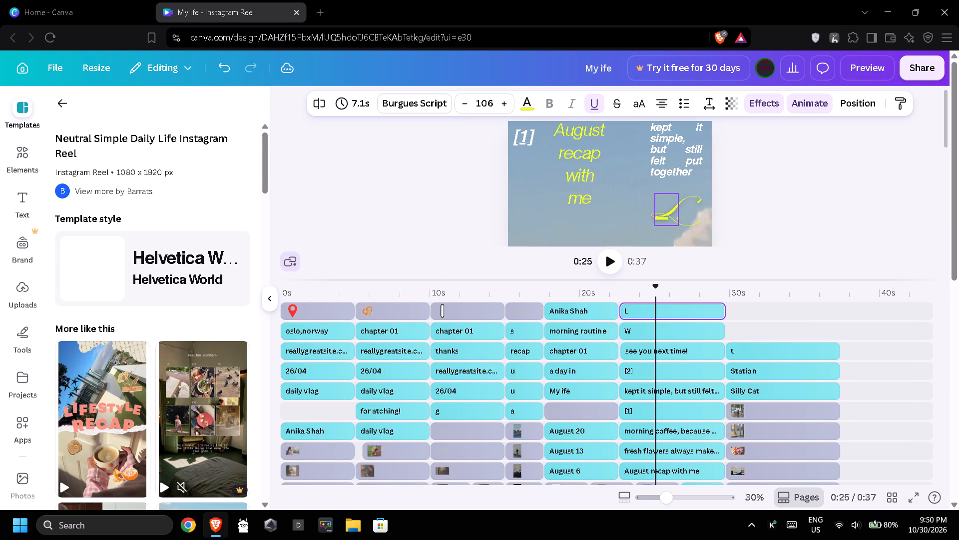
left_click_drag(677, 213, 674, 212)
scroll(643, 196, "down", 1)
left_click(603, 178)
Remove the underline from the yellow script "L" below the "kept it simple" text.
scroll(634, 157, "down", 1)
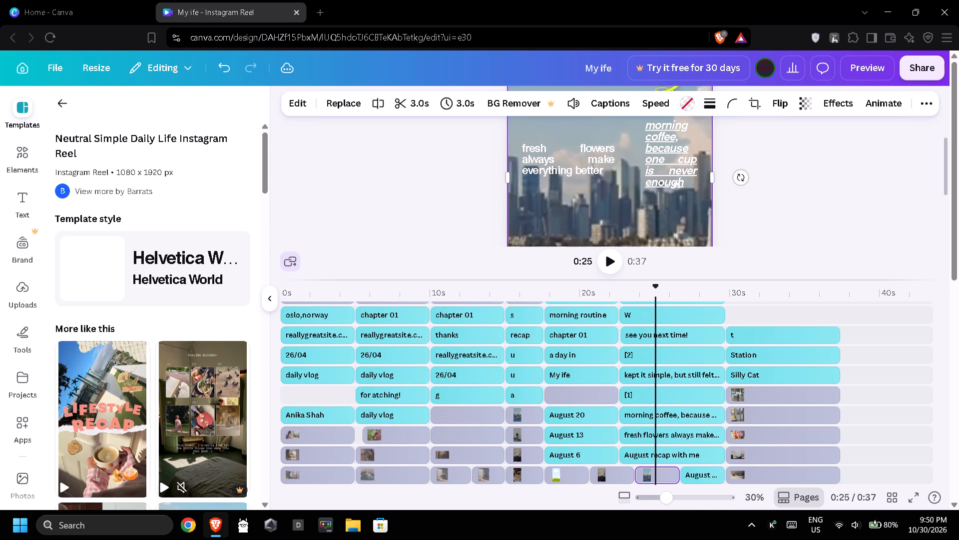
scroll(635, 155, "down", 1)
scroll(635, 155, "up", 3)
left_click(685, 202)
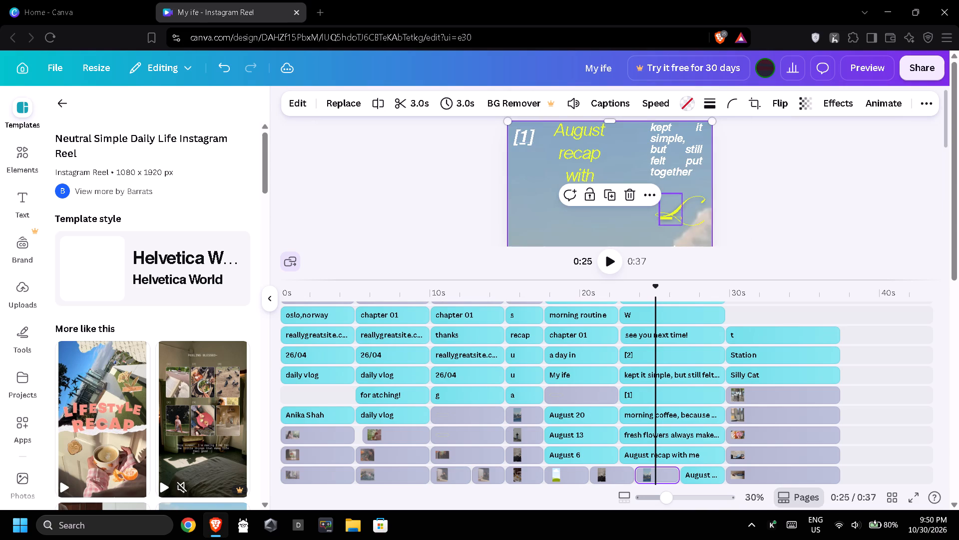
left_click(663, 205)
left_click(597, 107)
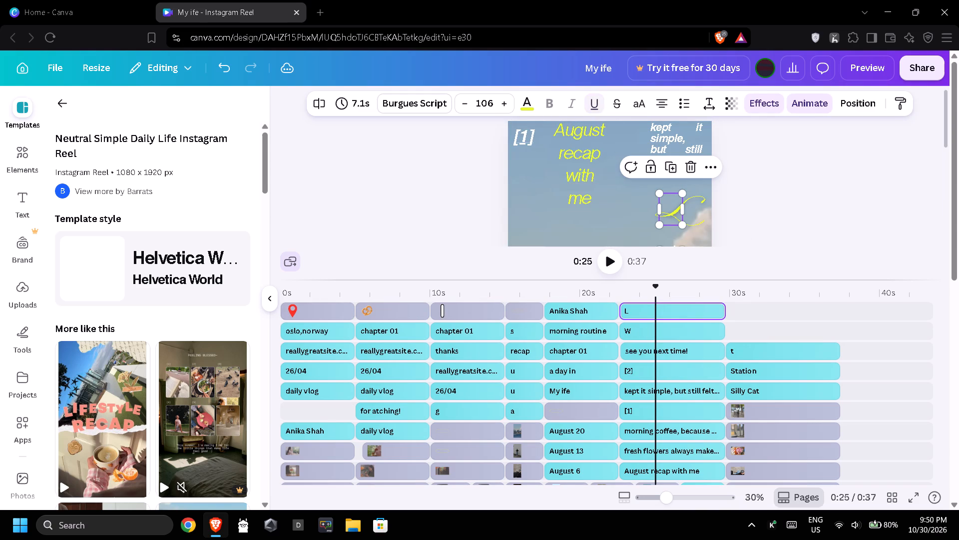
left_click(765, 206)
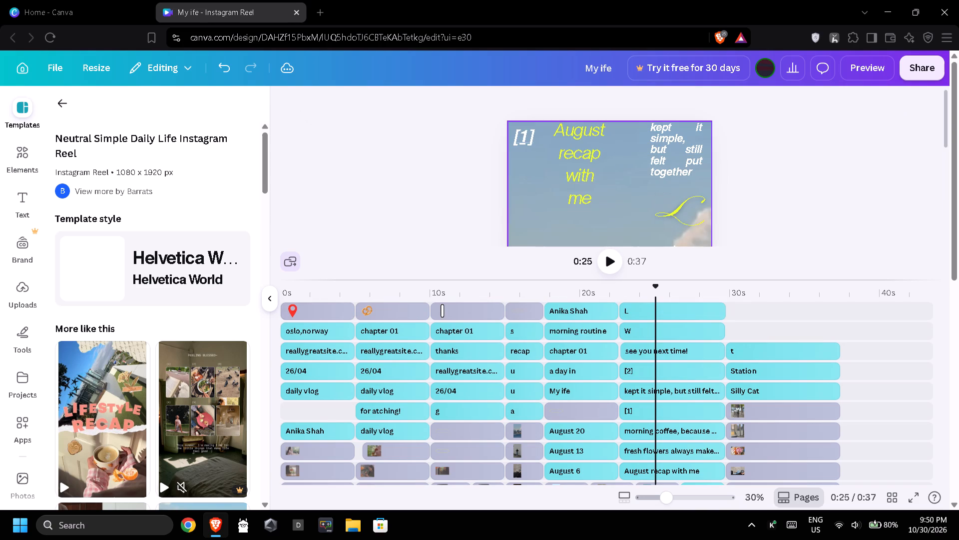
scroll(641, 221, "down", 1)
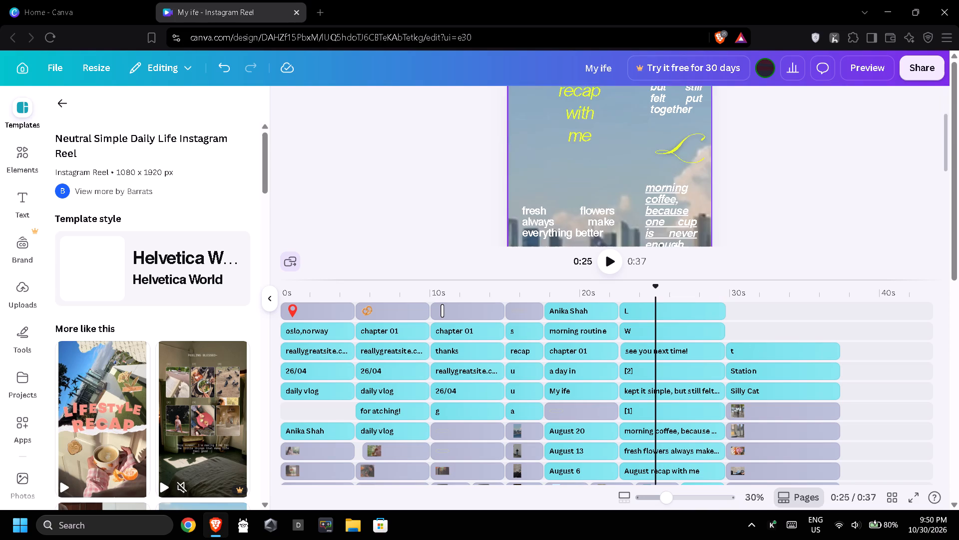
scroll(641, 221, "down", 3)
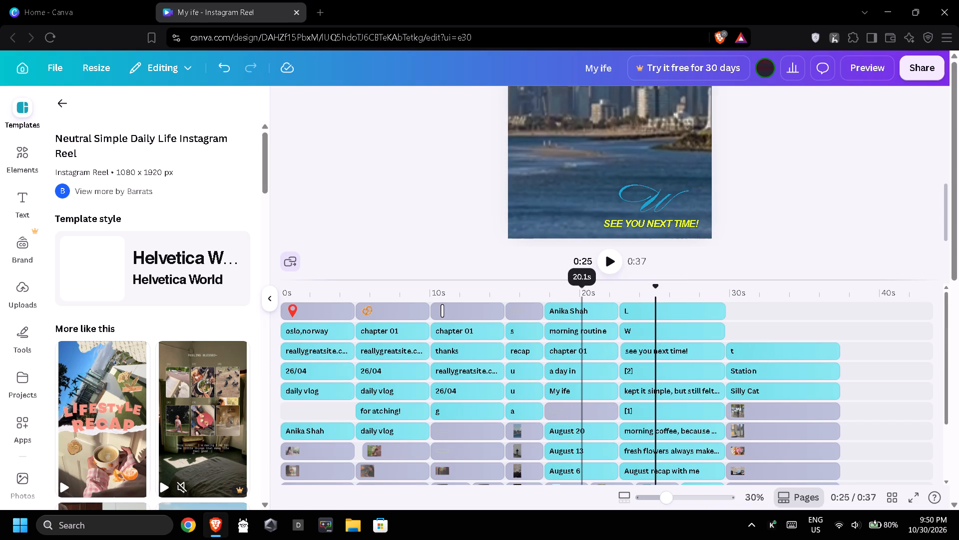
Move the "morning routine" clip and the "s" clip along the timeline to the start of the last page, at about 30 s.
left_click_drag(582, 332, 767, 330)
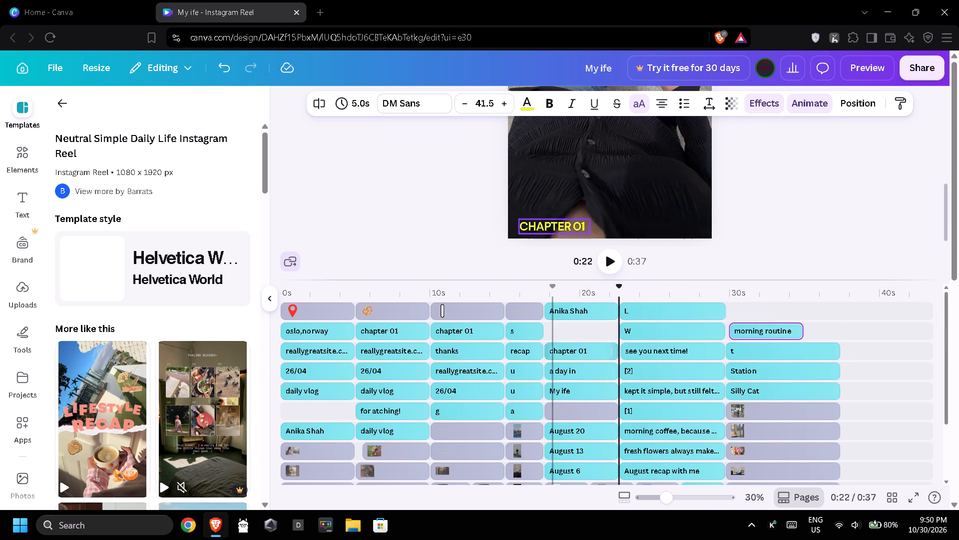
left_click_drag(516, 332, 745, 316)
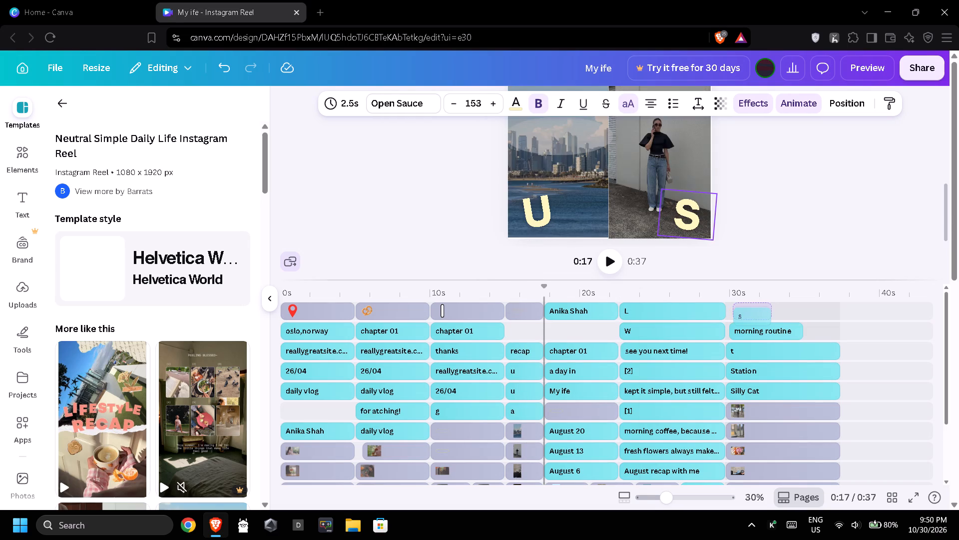
left_click_drag(745, 316, 738, 316)
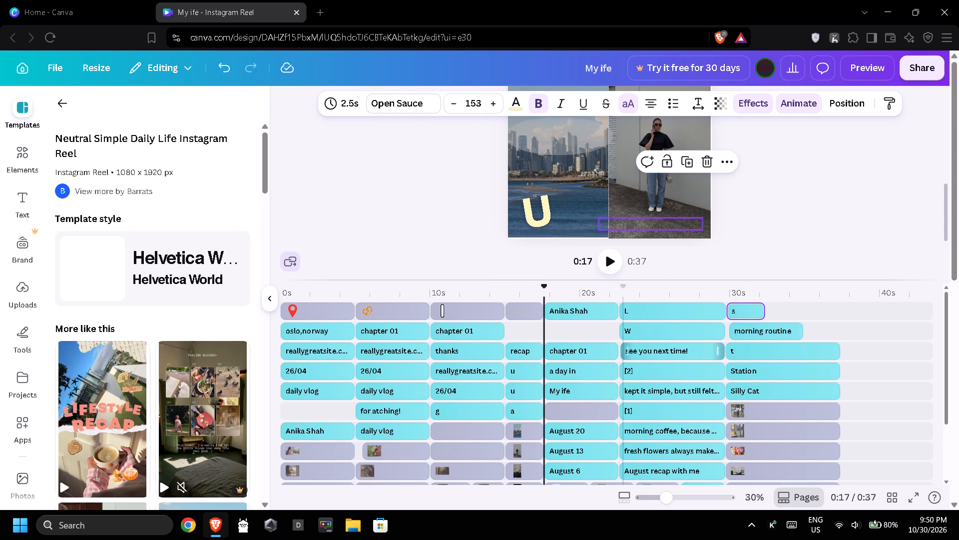
left_click(752, 330)
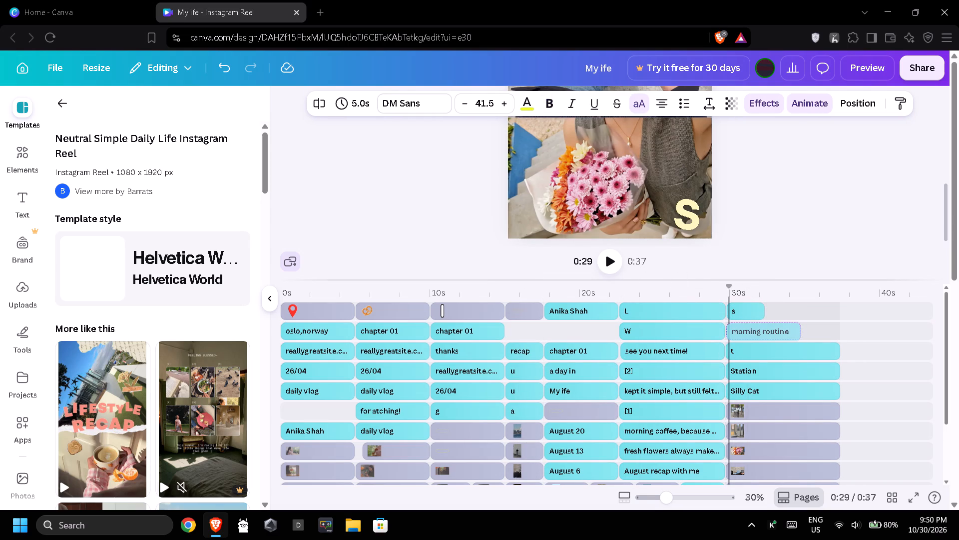
Extend the "morning routine" and "s" clips to the end of the last page, 7.6 s each.
left_click_drag(797, 332, 832, 334)
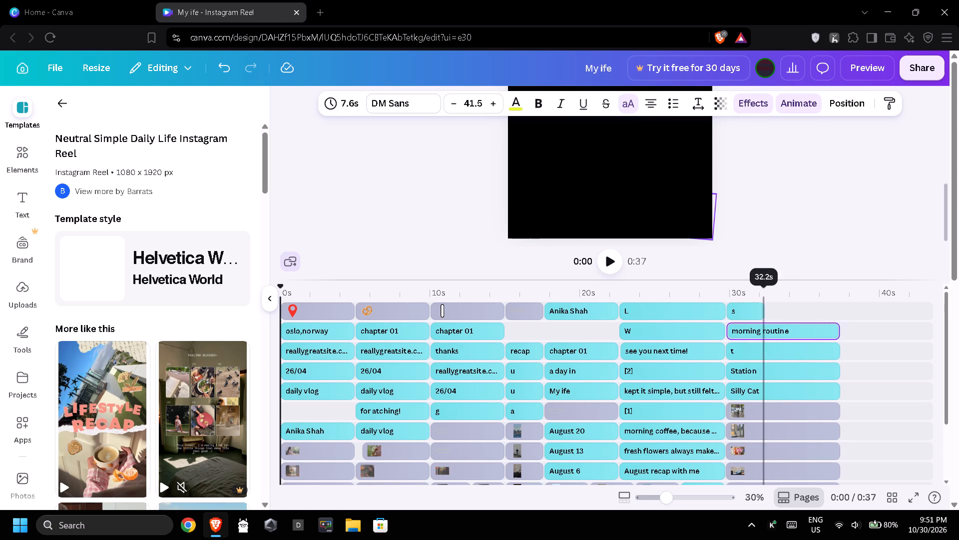
left_click(754, 309)
left_click_drag(763, 310, 789, 310)
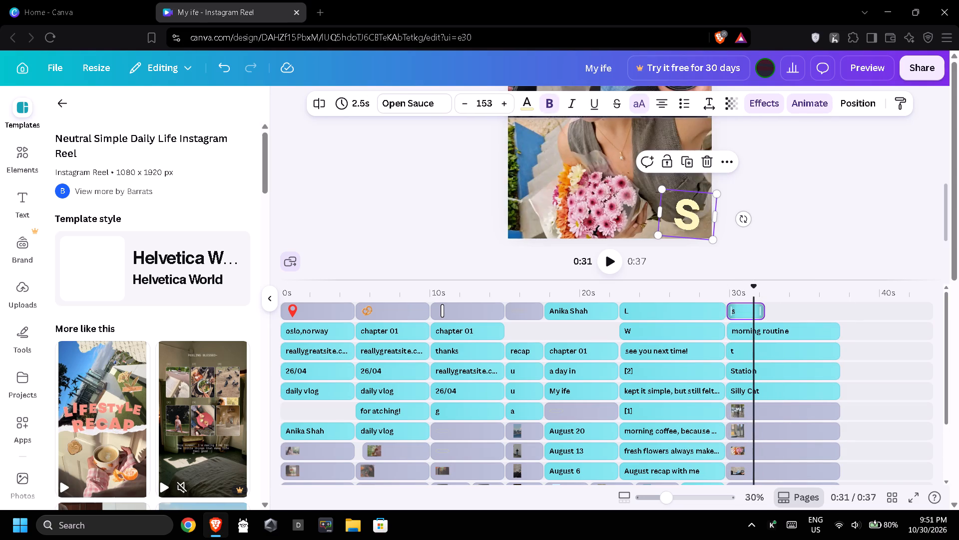
left_click_drag(789, 310, 834, 315)
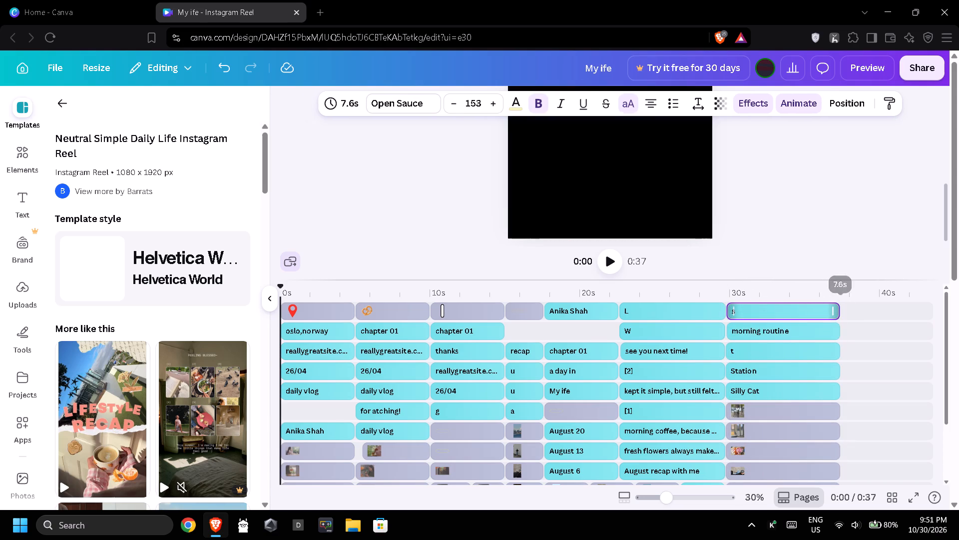
left_click(862, 349)
Move the "g" clip to the start of the first page and the "August 6" clip to the third page, at about 10 s.
scroll(654, 352, "down", 3)
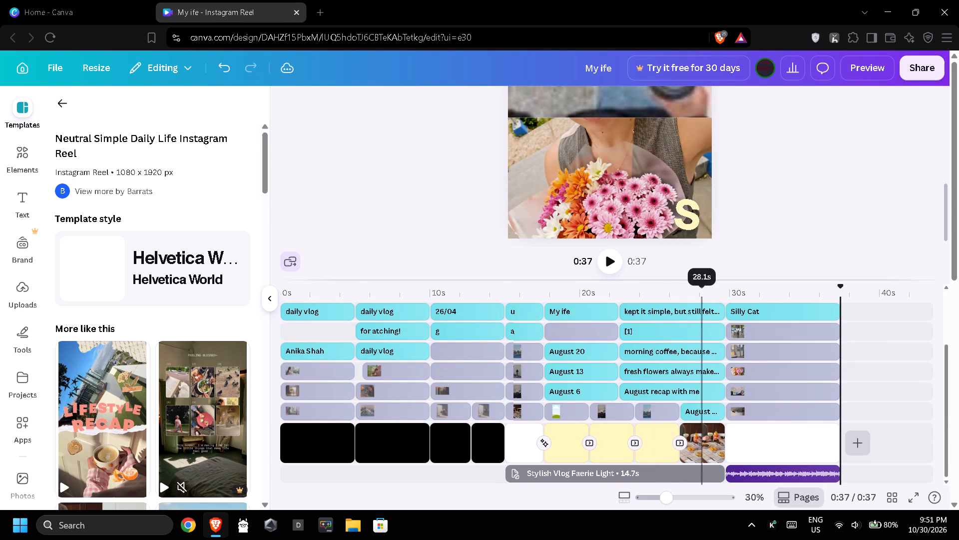
left_click_drag(475, 333, 347, 333)
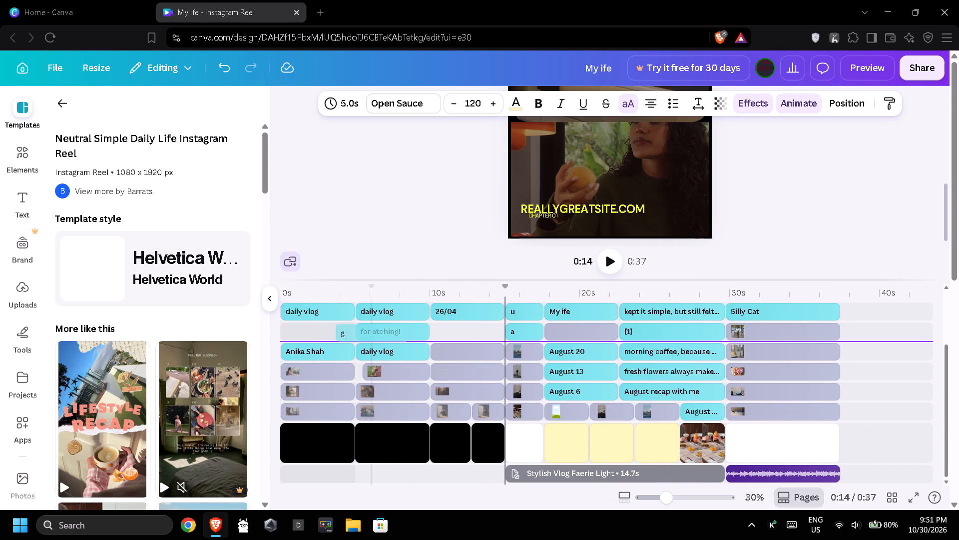
left_click_drag(347, 333, 330, 333)
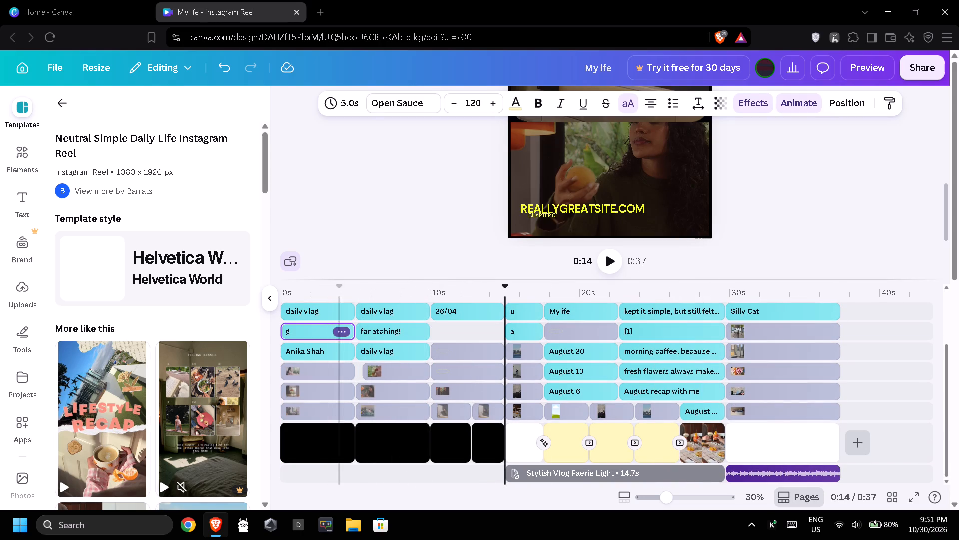
left_click_drag(579, 387, 569, 385)
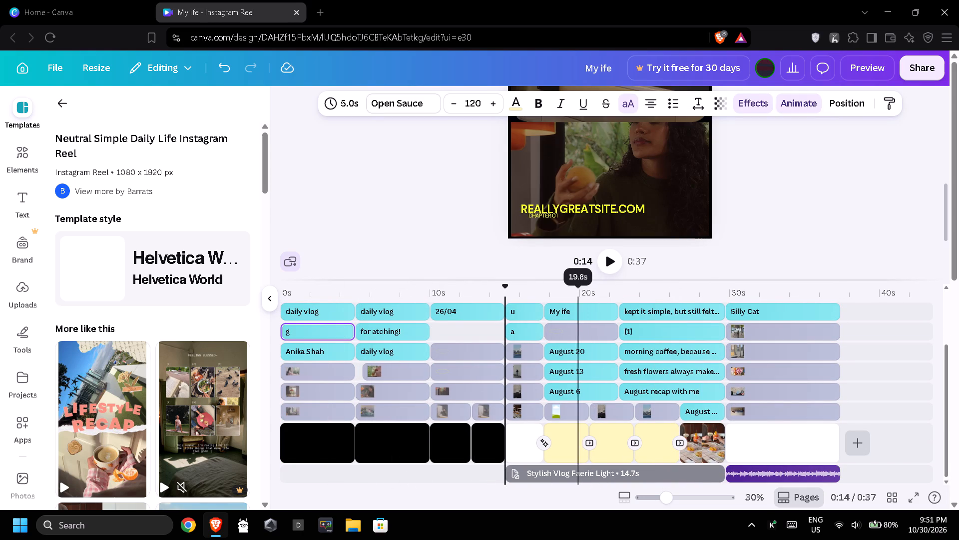
left_click_drag(569, 385, 467, 330)
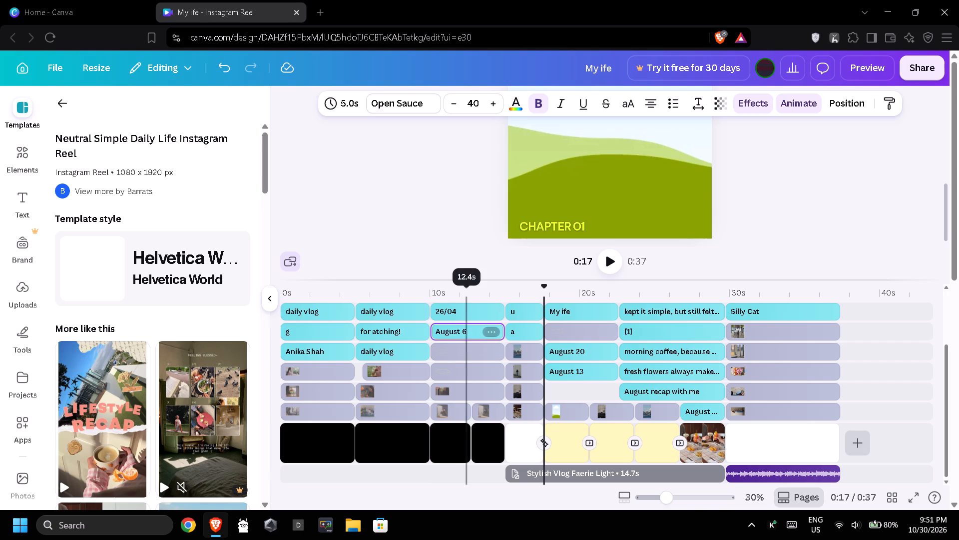
Move the fifth page's graphic clip to the track below "August 13" and "My ife" to the track above "August 20".
left_click_drag(590, 332, 586, 384)
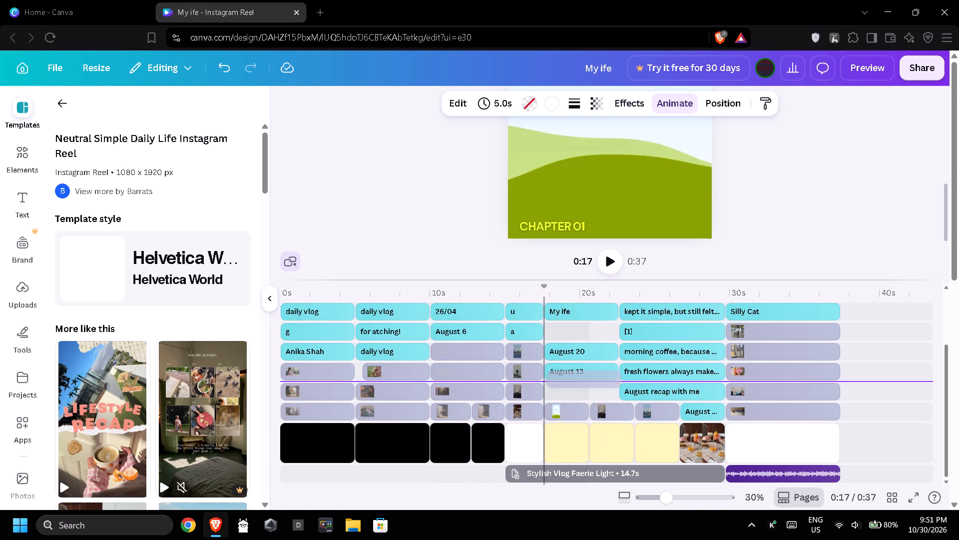
left_click_drag(586, 384, 586, 393)
left_click_drag(566, 311, 575, 327)
left_click_drag(575, 327, 568, 343)
Move the "chapter 01" clip between "a day in" and "My ife", and the name text clip to the track above "a day in".
scroll(569, 340, "up", 1)
left_click_drag(571, 335, 576, 362)
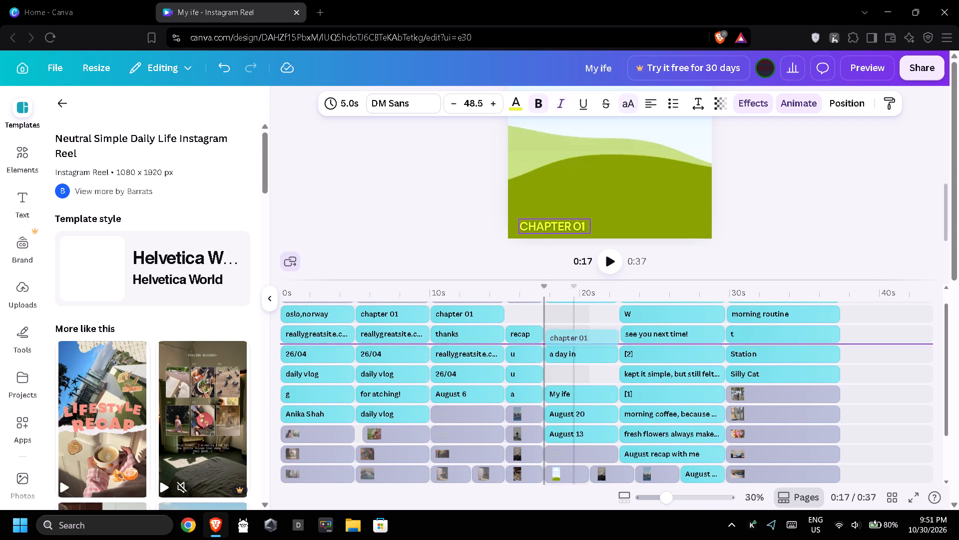
left_click_drag(576, 362, 577, 370)
left_click_drag(574, 367, 572, 383)
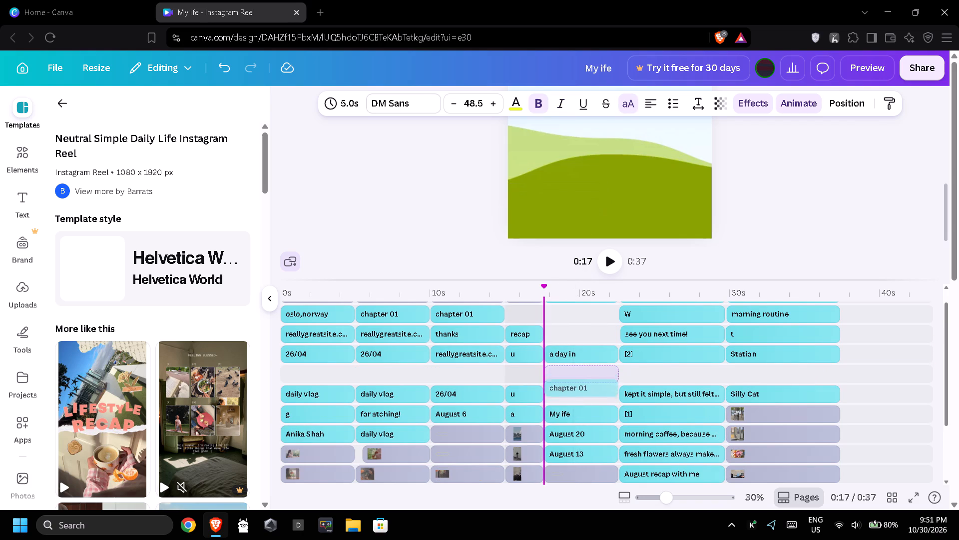
left_click_drag(572, 383, 572, 386)
scroll(572, 358, "up", 1)
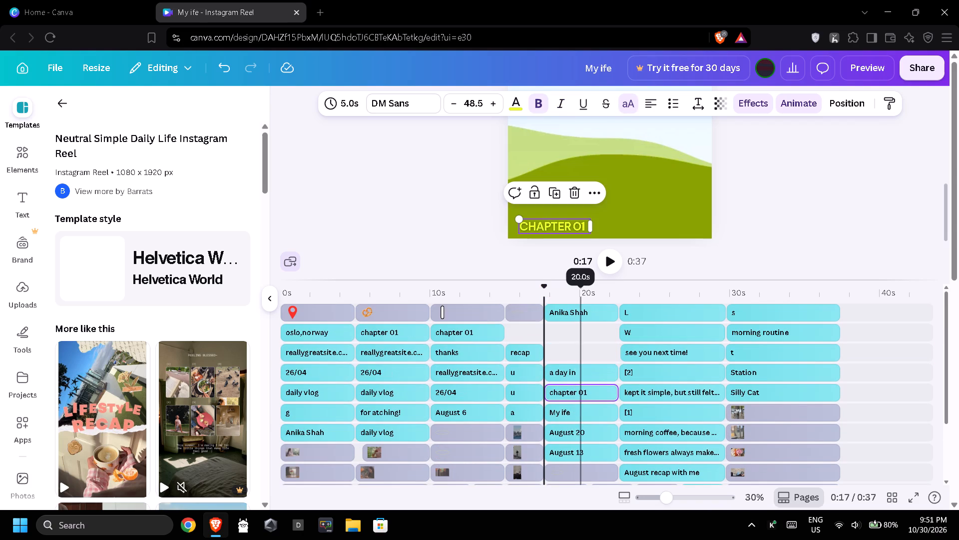
left_click_drag(579, 312, 581, 352)
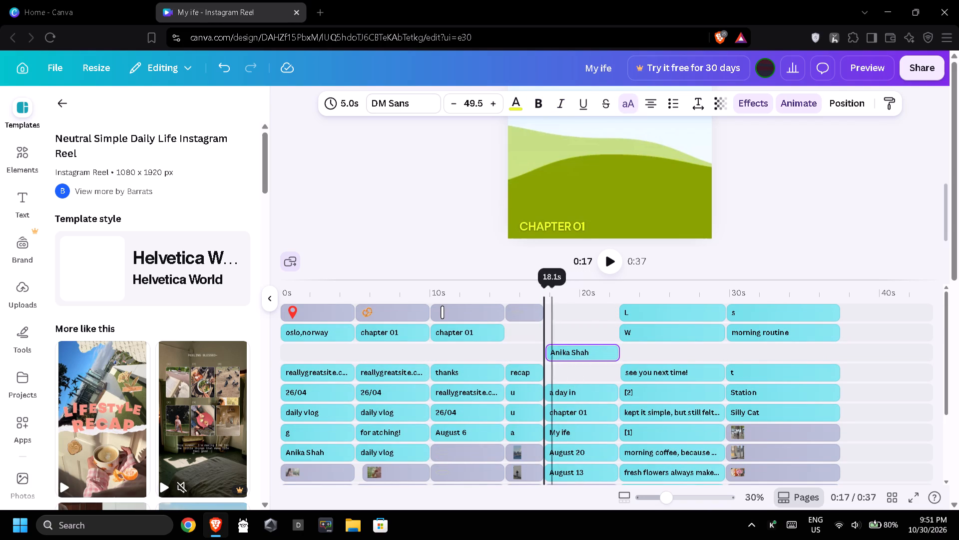
left_click_drag(573, 353, 573, 369)
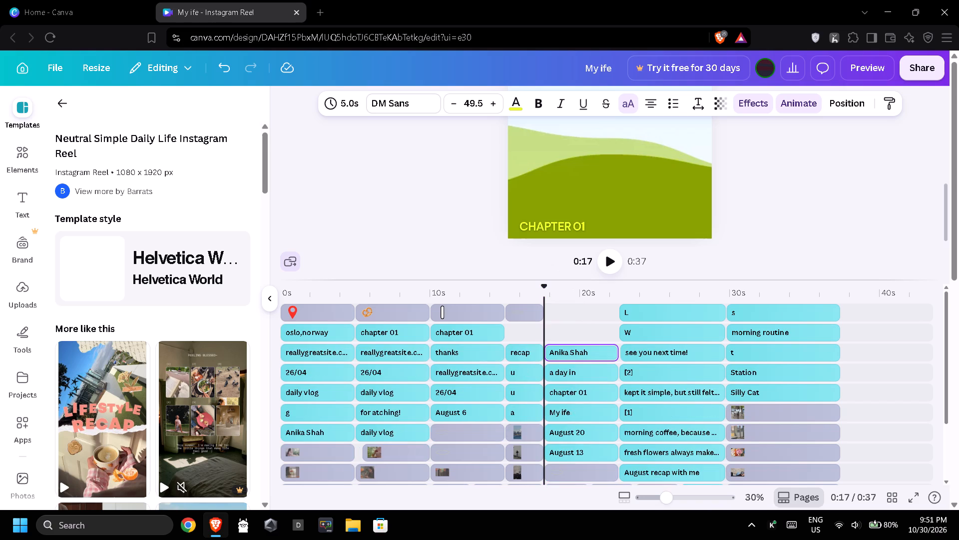
Review the rearranged timeline tracks and the layout of text, photos and videos on the last page.
scroll(564, 347, "up", 3)
scroll(679, 363, "down", 6)
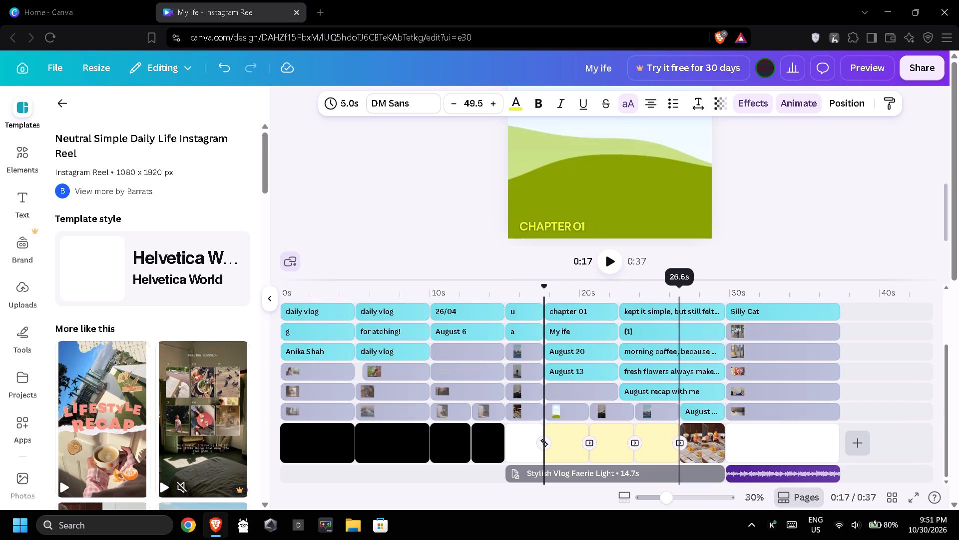
left_click(912, 383)
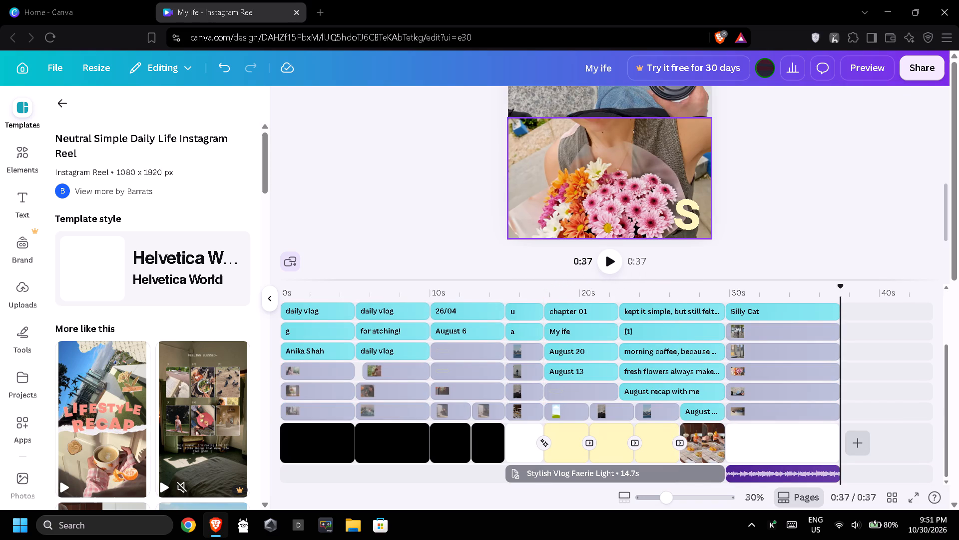
left_click(777, 369)
scroll(710, 380, "down", 4)
scroll(710, 380, "up", 6)
scroll(710, 380, "down", 7)
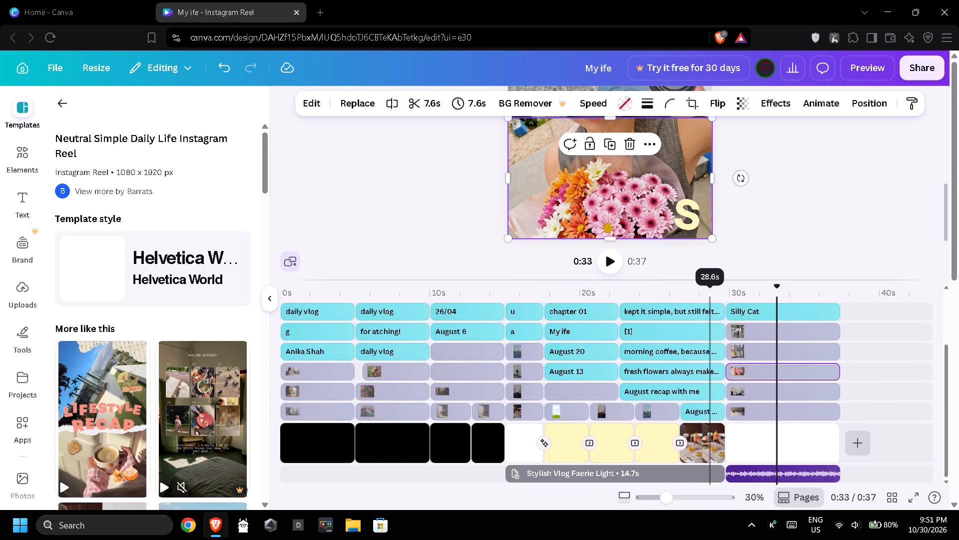
scroll(710, 380, "up", 1)
scroll(620, 238, "up", 4)
scroll(624, 221, "down", 2)
scroll(624, 221, "up", 4)
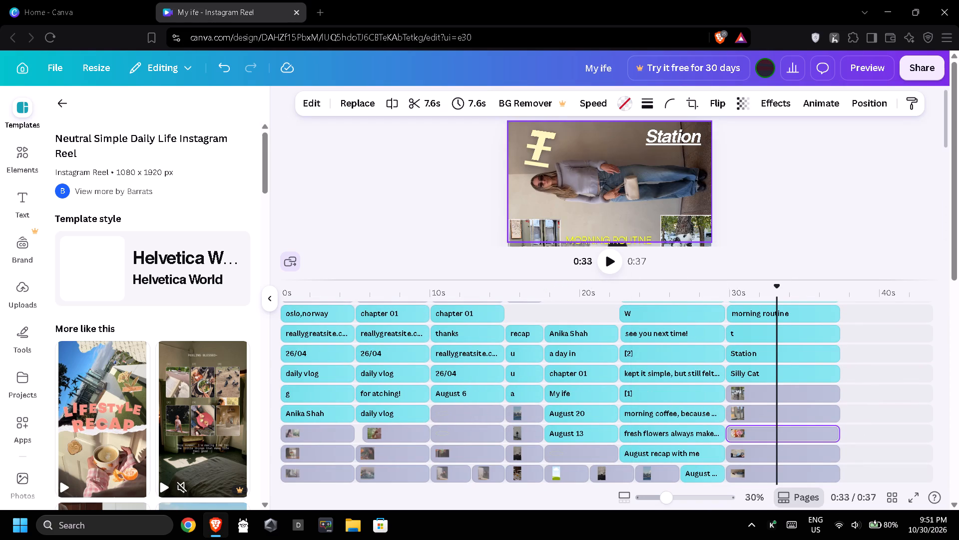
Move the "MORNING ROUTINE" text slightly up between the two small photos on the last page.
scroll(624, 221, "down", 1)
left_click_drag(618, 177, 617, 170)
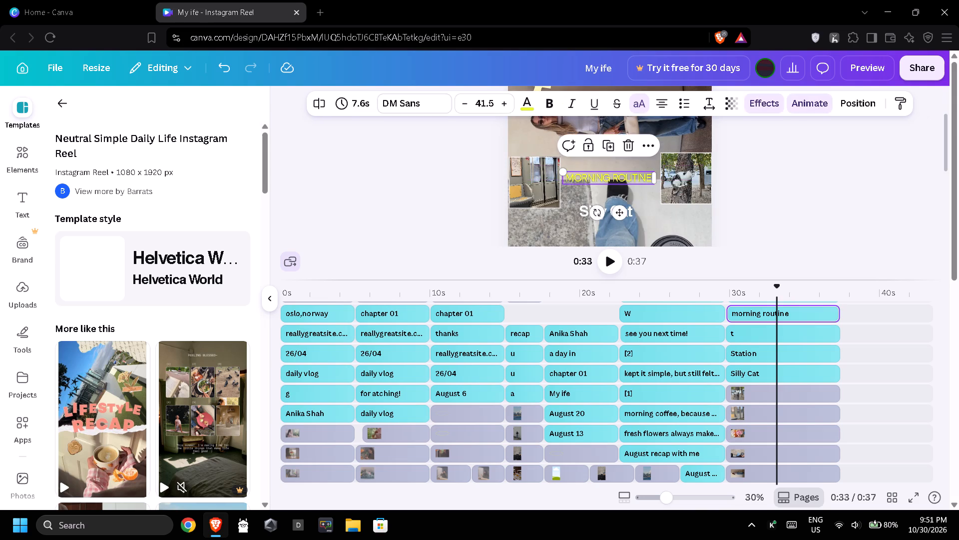
left_click_drag(617, 170, 617, 169)
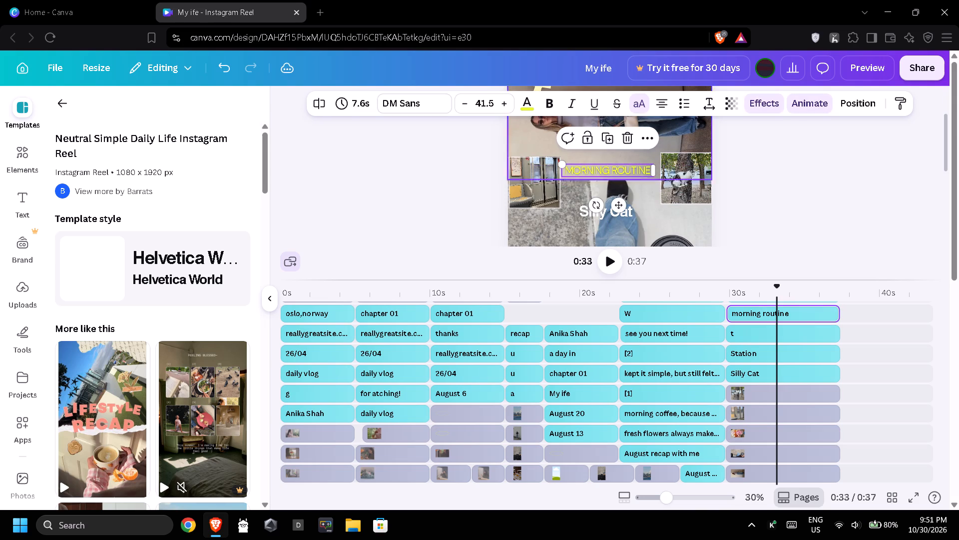
left_click(543, 97)
left_click(416, 190)
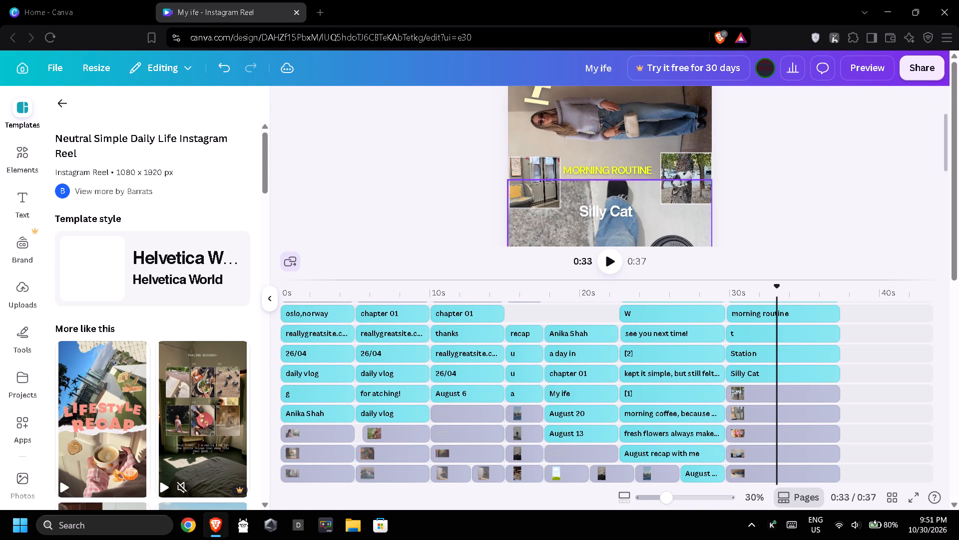
Move the "Silly Cat" text to the page's right edge, just below the bicycle photo.
left_click_drag(617, 209, 692, 218)
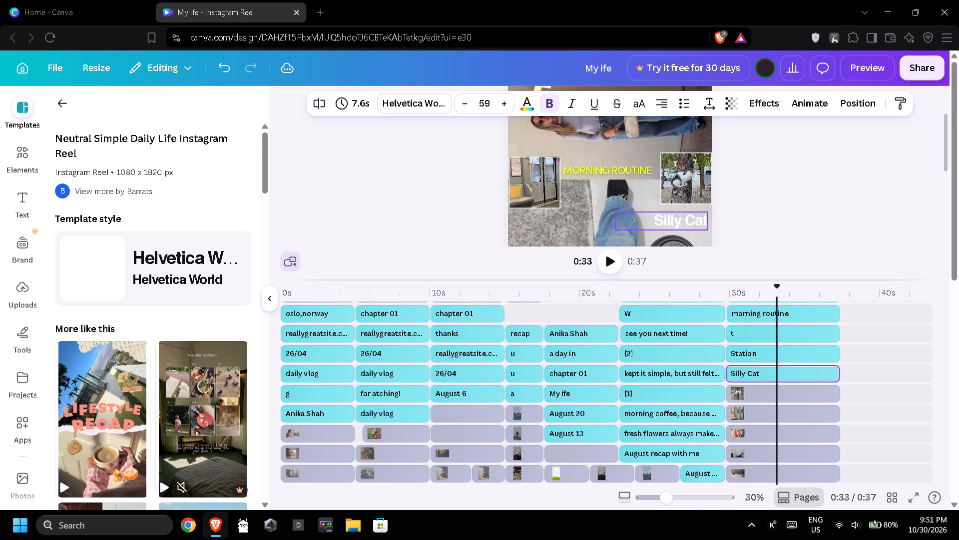
left_click_drag(692, 218, 692, 213)
left_click(692, 213)
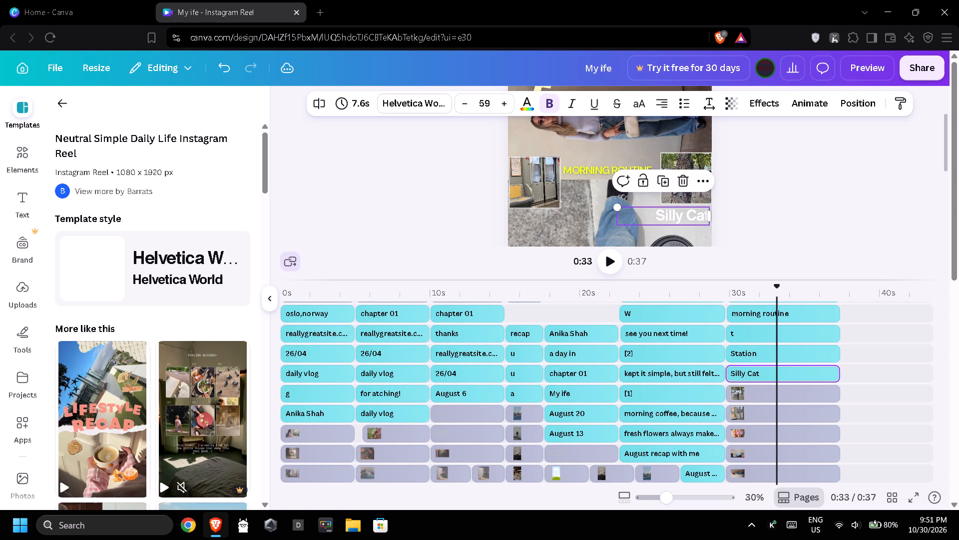
left_click(782, 210)
Move the cream "S" from the lower right corner of the flower video to its left edge, beside the bouquet.
scroll(658, 195, "up", 1)
scroll(658, 195, "down", 1)
scroll(658, 195, "up", 2)
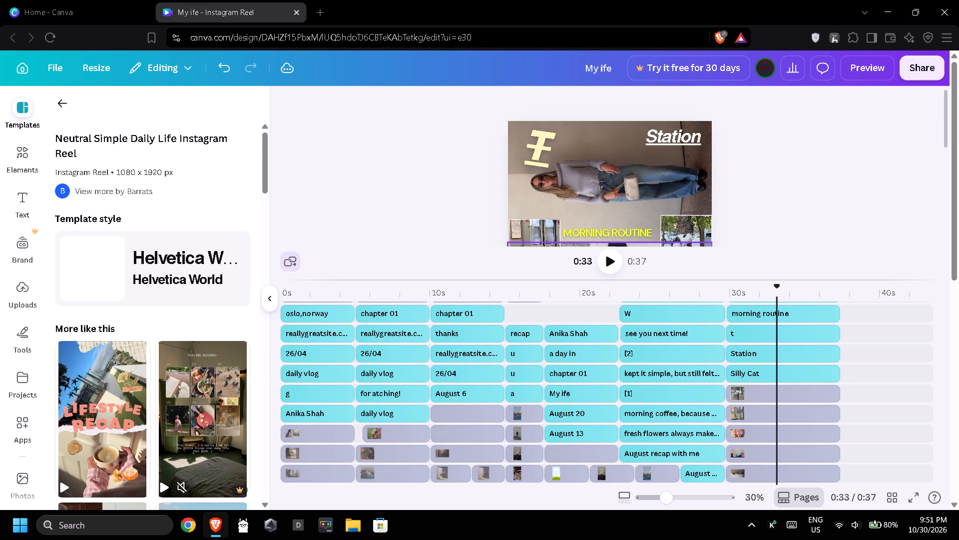
scroll(569, 186, "down", 6)
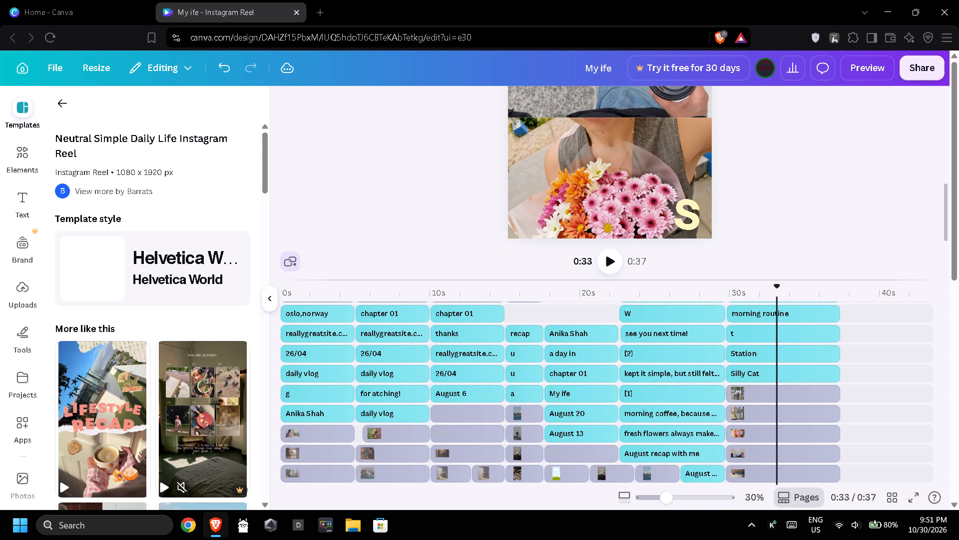
left_click_drag(681, 218, 543, 206)
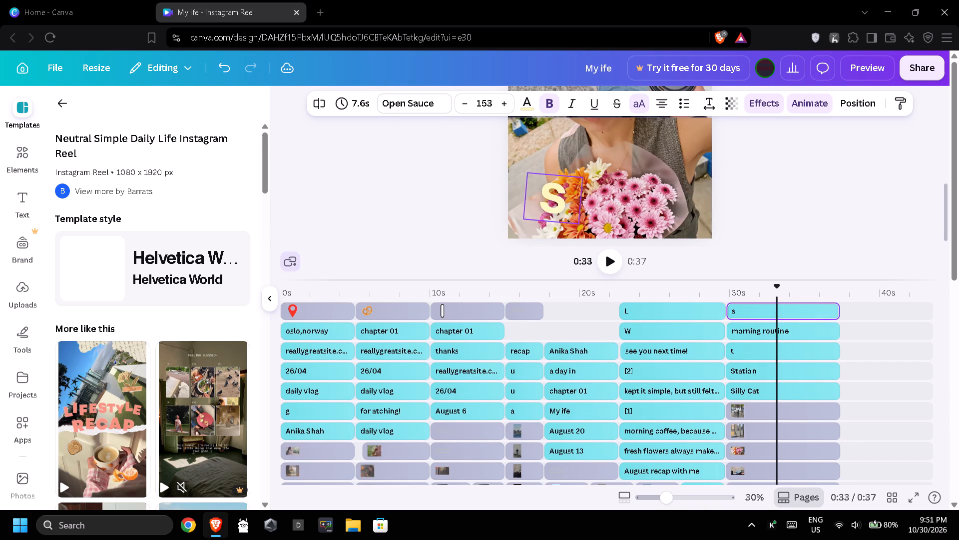
left_click_drag(543, 206, 520, 208)
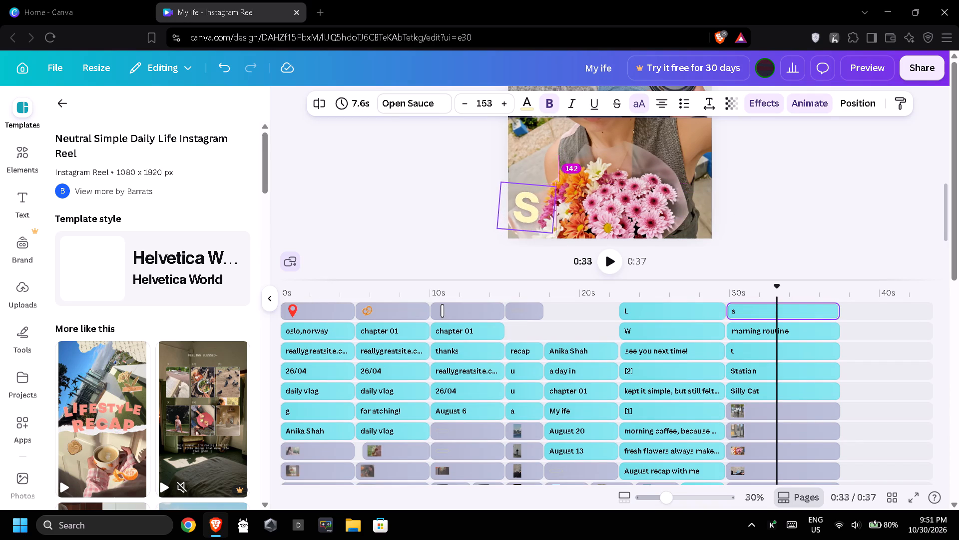
left_click_drag(520, 208, 524, 180)
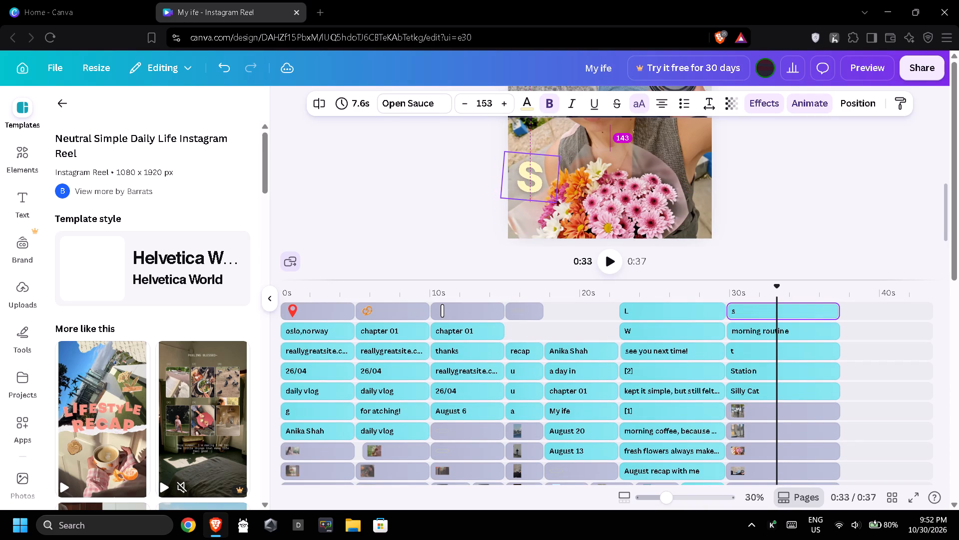
left_click_drag(524, 180, 523, 180)
left_click(394, 212)
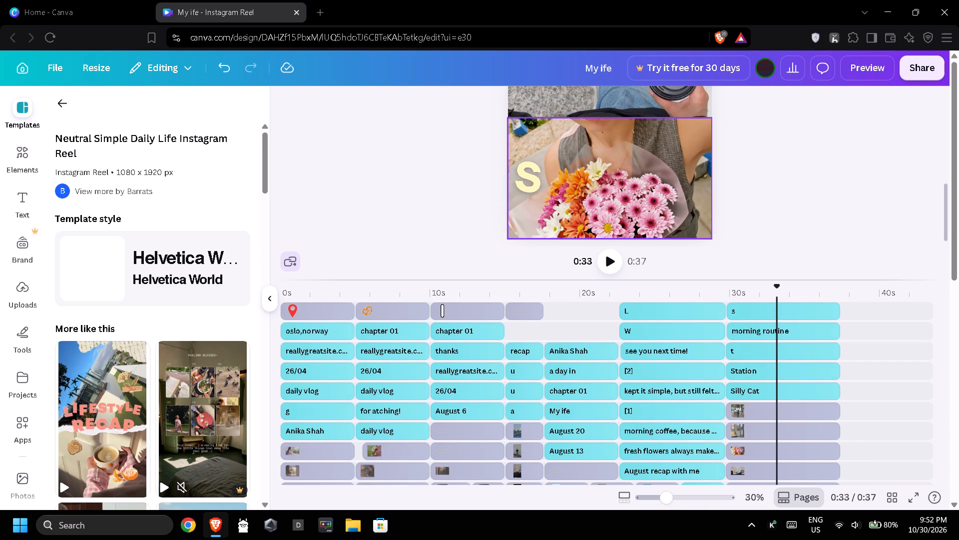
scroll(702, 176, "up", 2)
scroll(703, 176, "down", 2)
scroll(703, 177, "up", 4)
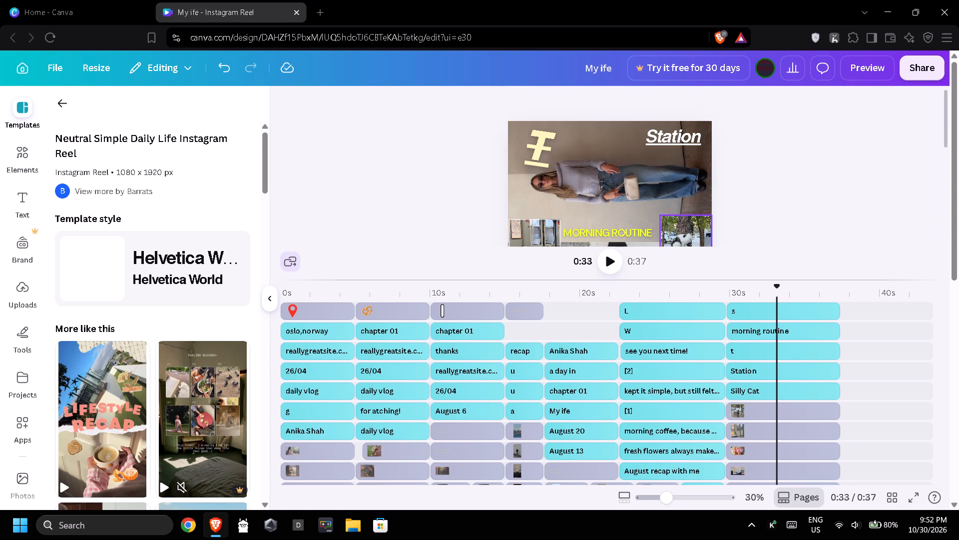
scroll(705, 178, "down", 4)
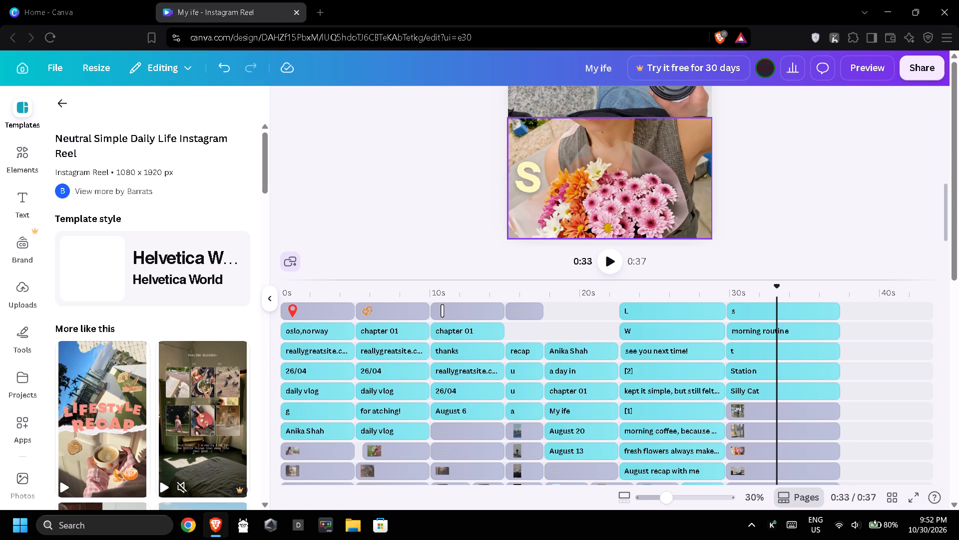
Examine the lower timeline tracks down to the page strip and audio clips.
scroll(705, 178, "down", 4)
scroll(705, 178, "up", 1)
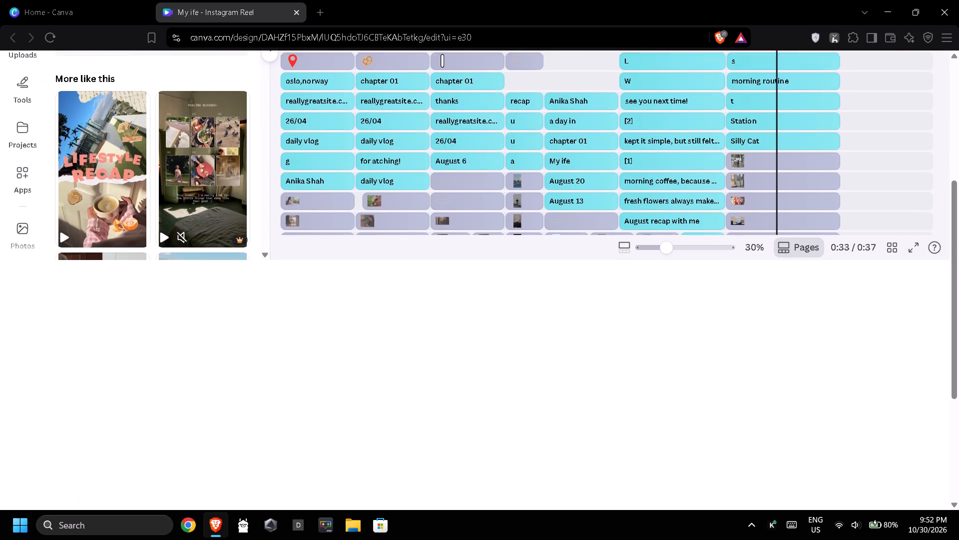
scroll(705, 178, "up", 5)
scroll(705, 178, "down", 8)
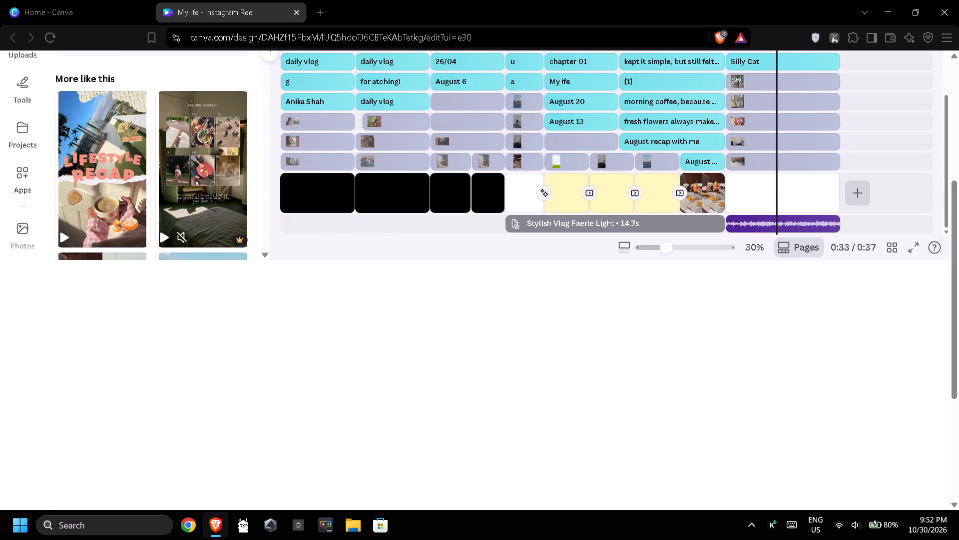
scroll(284, 374, "down", 14)
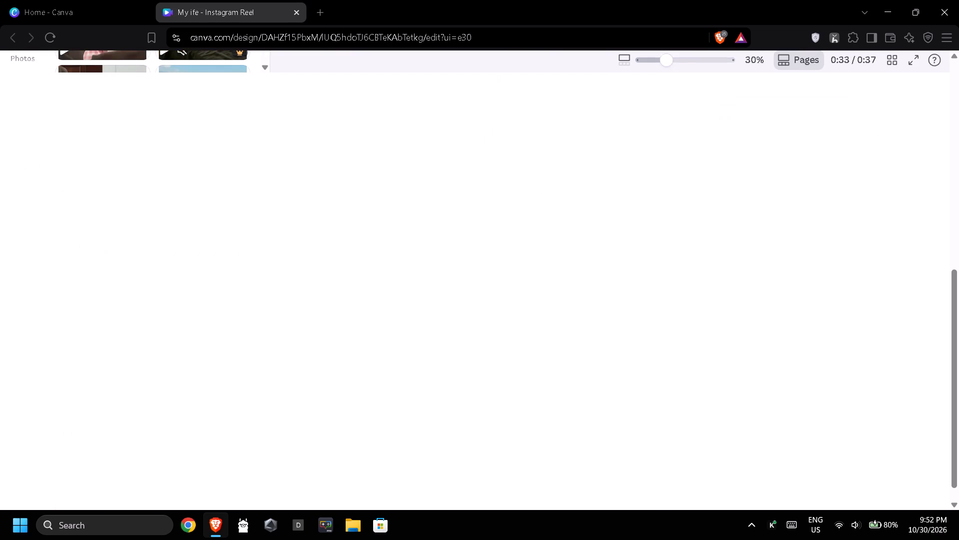
scroll(285, 372, "down", 5)
scroll(287, 371, "up", 12)
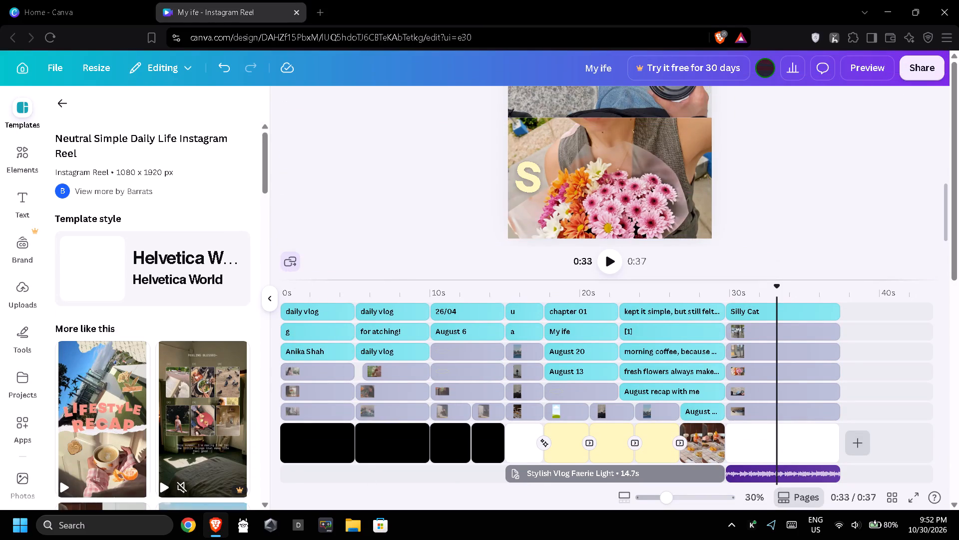
View the account card showing the design's owner and dismiss it.
left_click(767, 67)
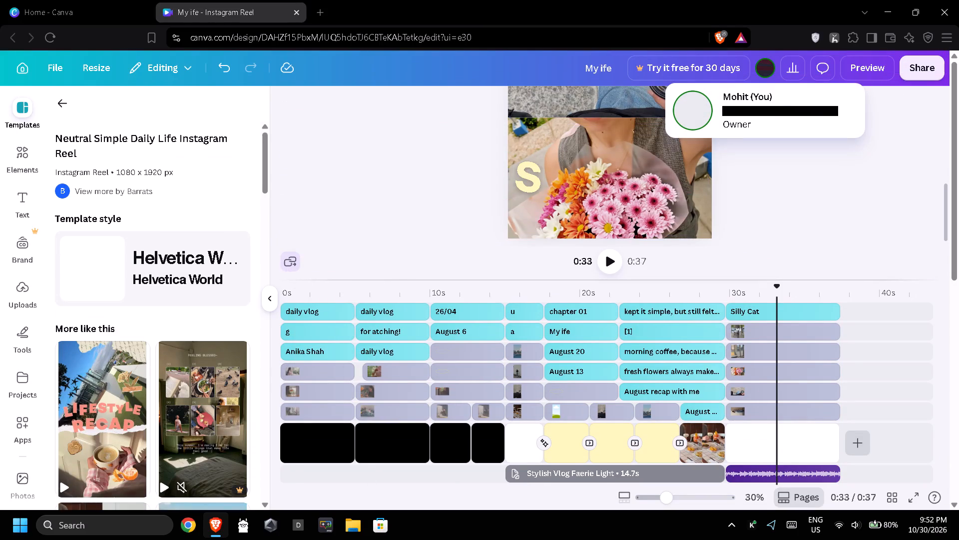
left_click_drag(699, 113, 806, 117)
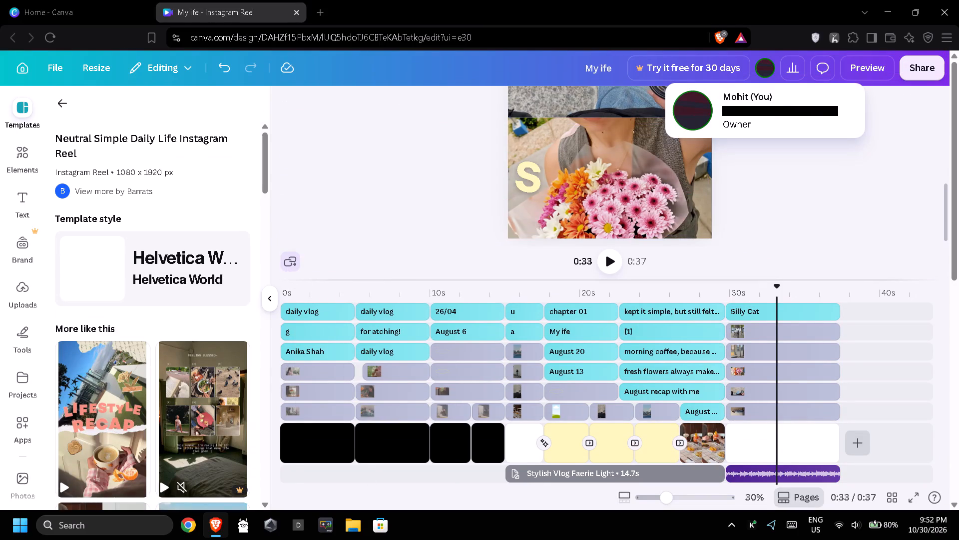
left_click(686, 120)
left_click(766, 176)
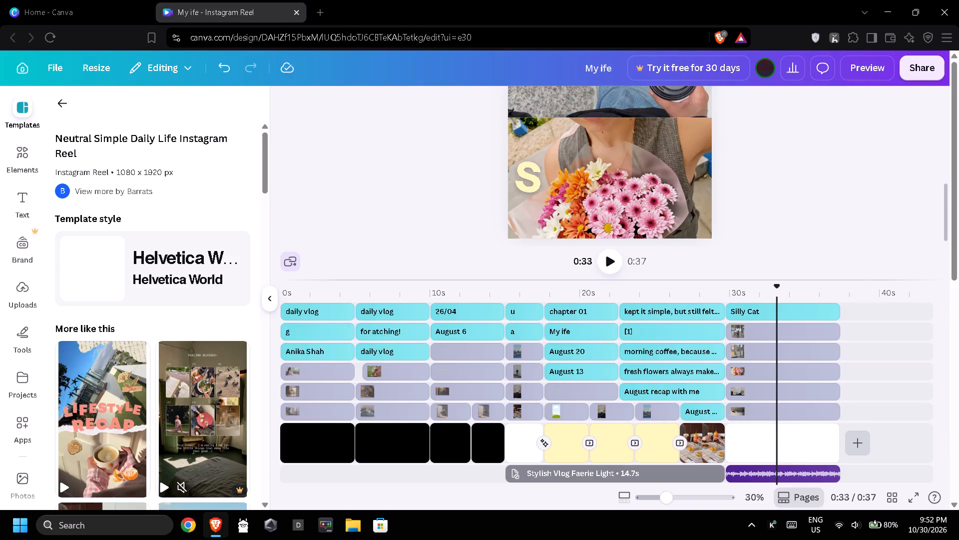
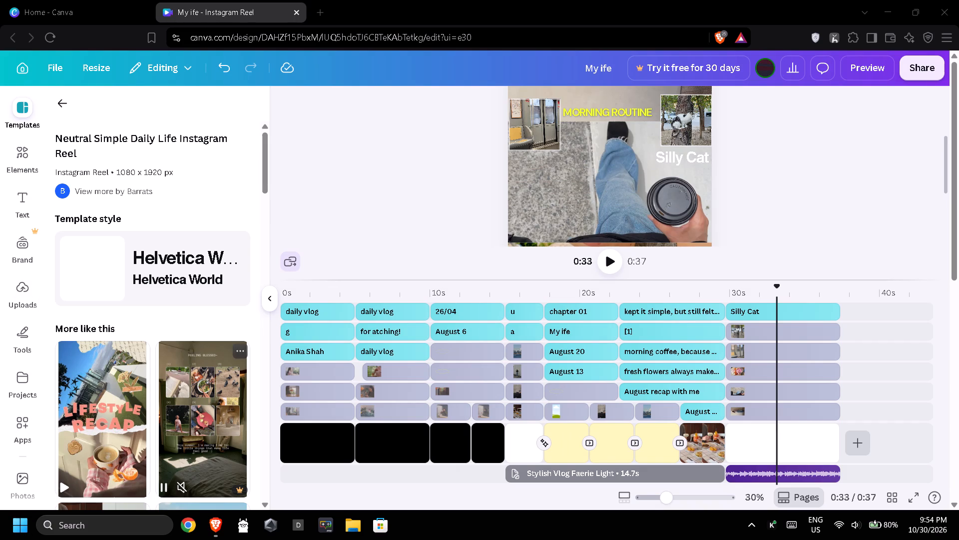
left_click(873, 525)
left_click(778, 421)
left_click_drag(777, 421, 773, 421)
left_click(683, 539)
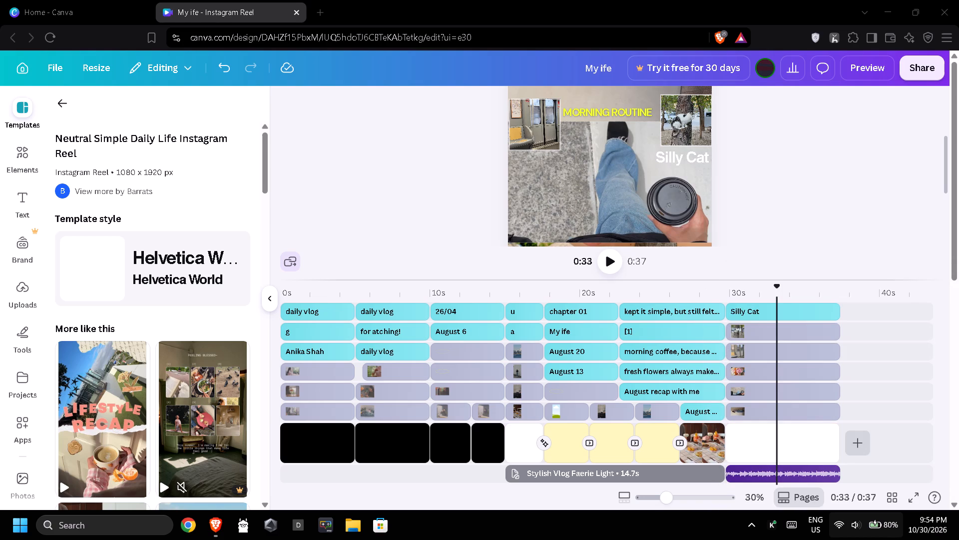